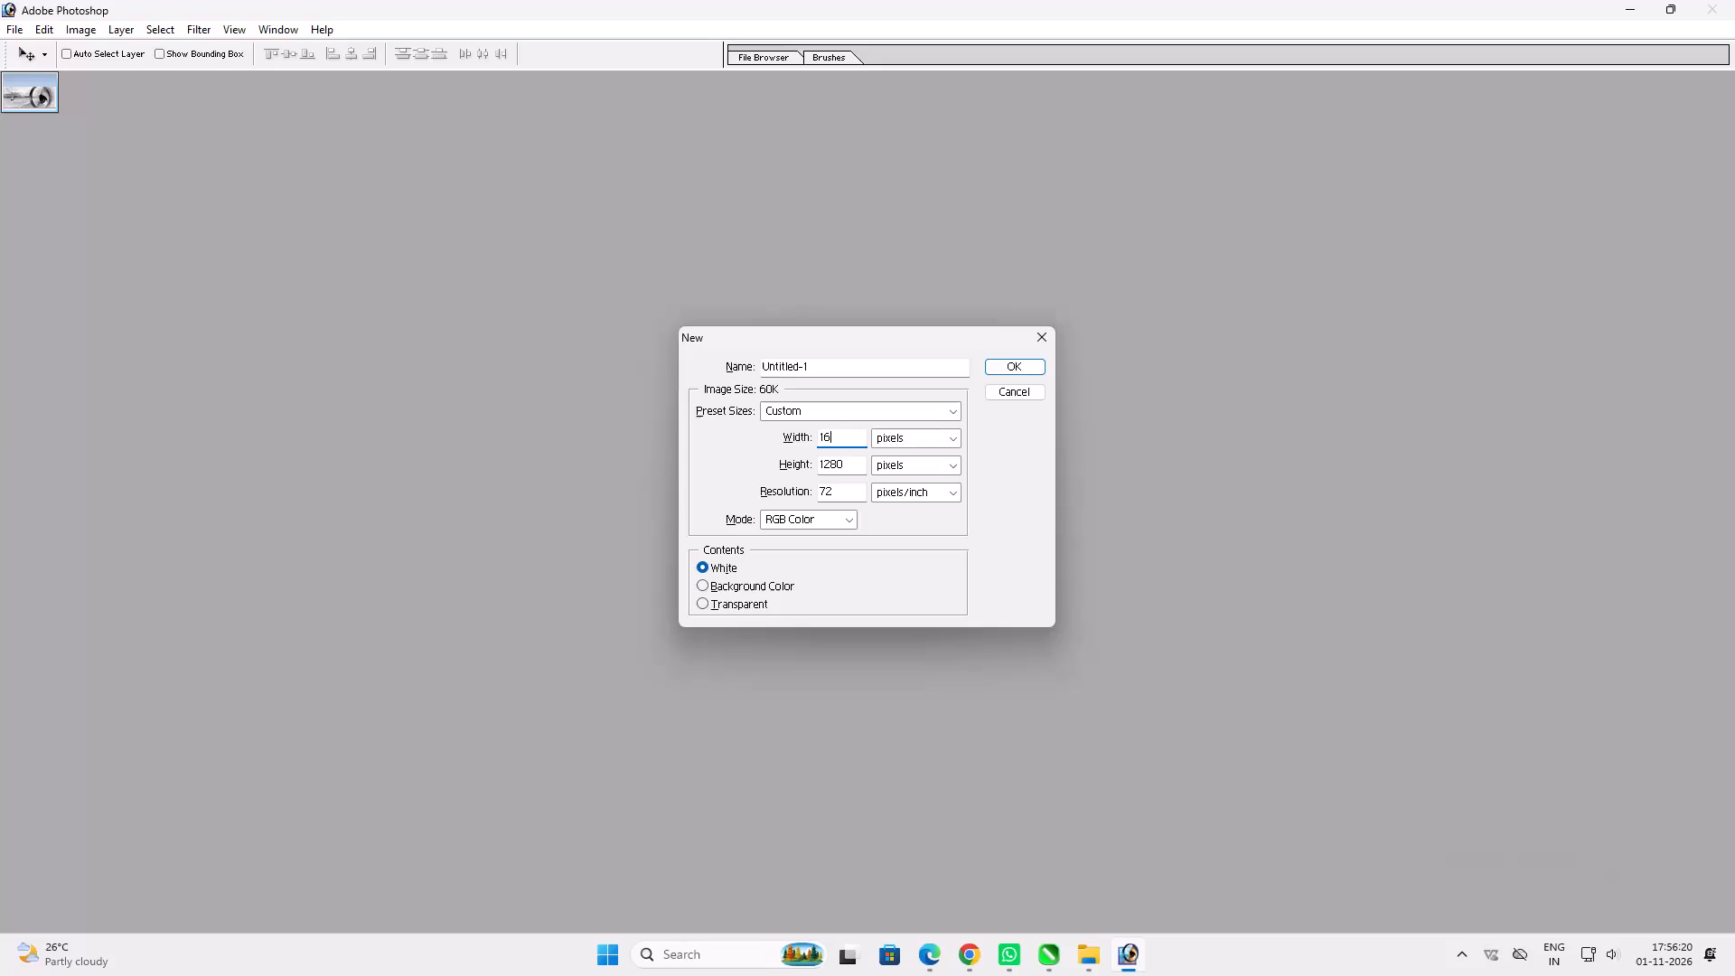
Create a new CMYK document 160 inches wide and 36 inches high at 72 pixels/inch with white contents.
key(Tab)
key(Down)
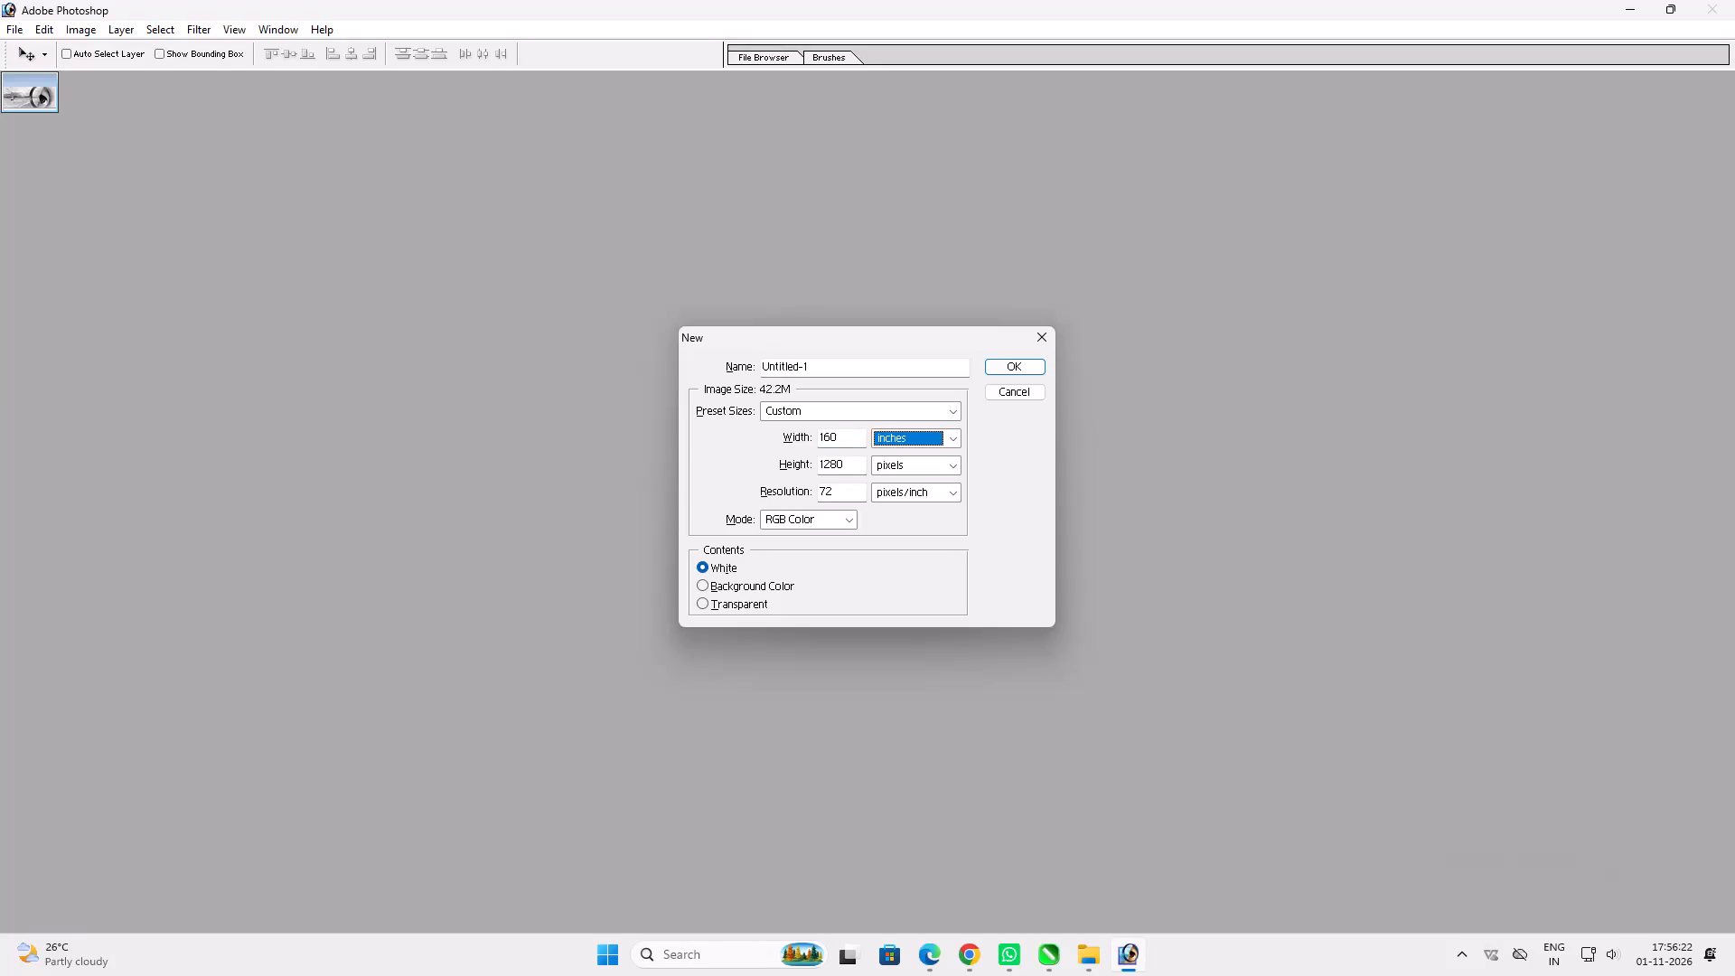
key(Tab)
key(Tab)
key(shift+Tab)
text(36)
key(Tab)
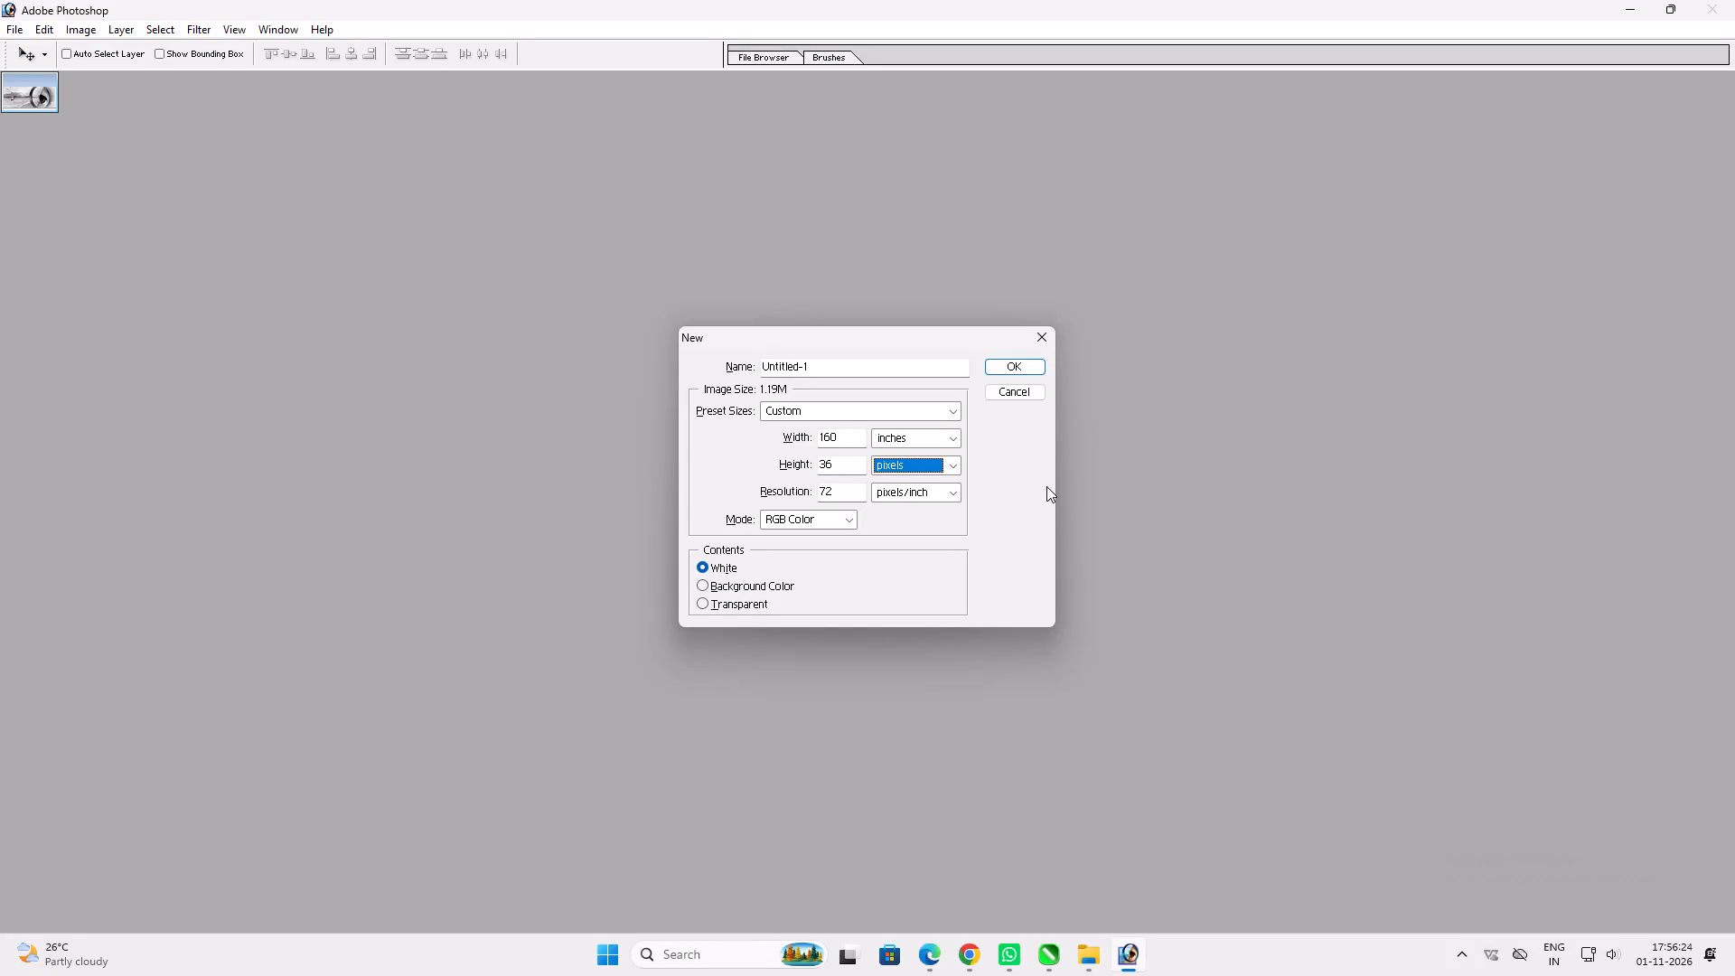
key(Down)
key(Tab)
key(Tab)
key(Tab)
key(Right)
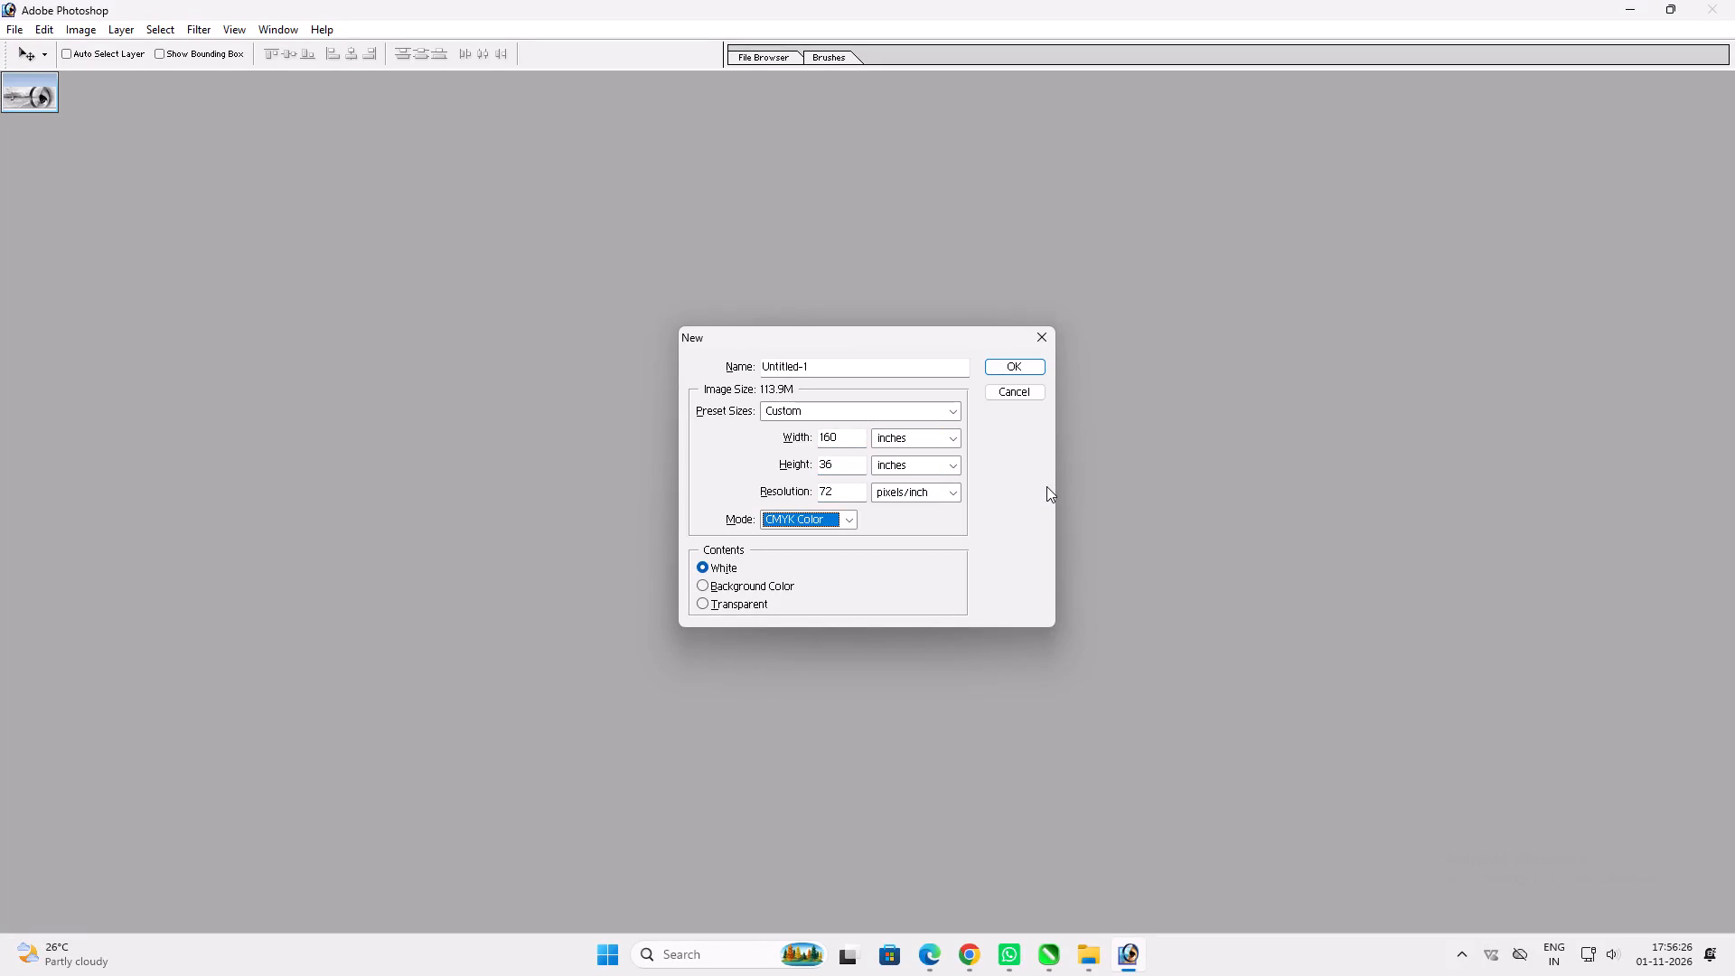
key(Return)
Paste the photo of the handwritten note into the document and rotate it 90° counter-clockwise.
key(ctrl+v)
double_click(995, 86)
key(ctrl+t)
ctrl+right_click(852, 563)
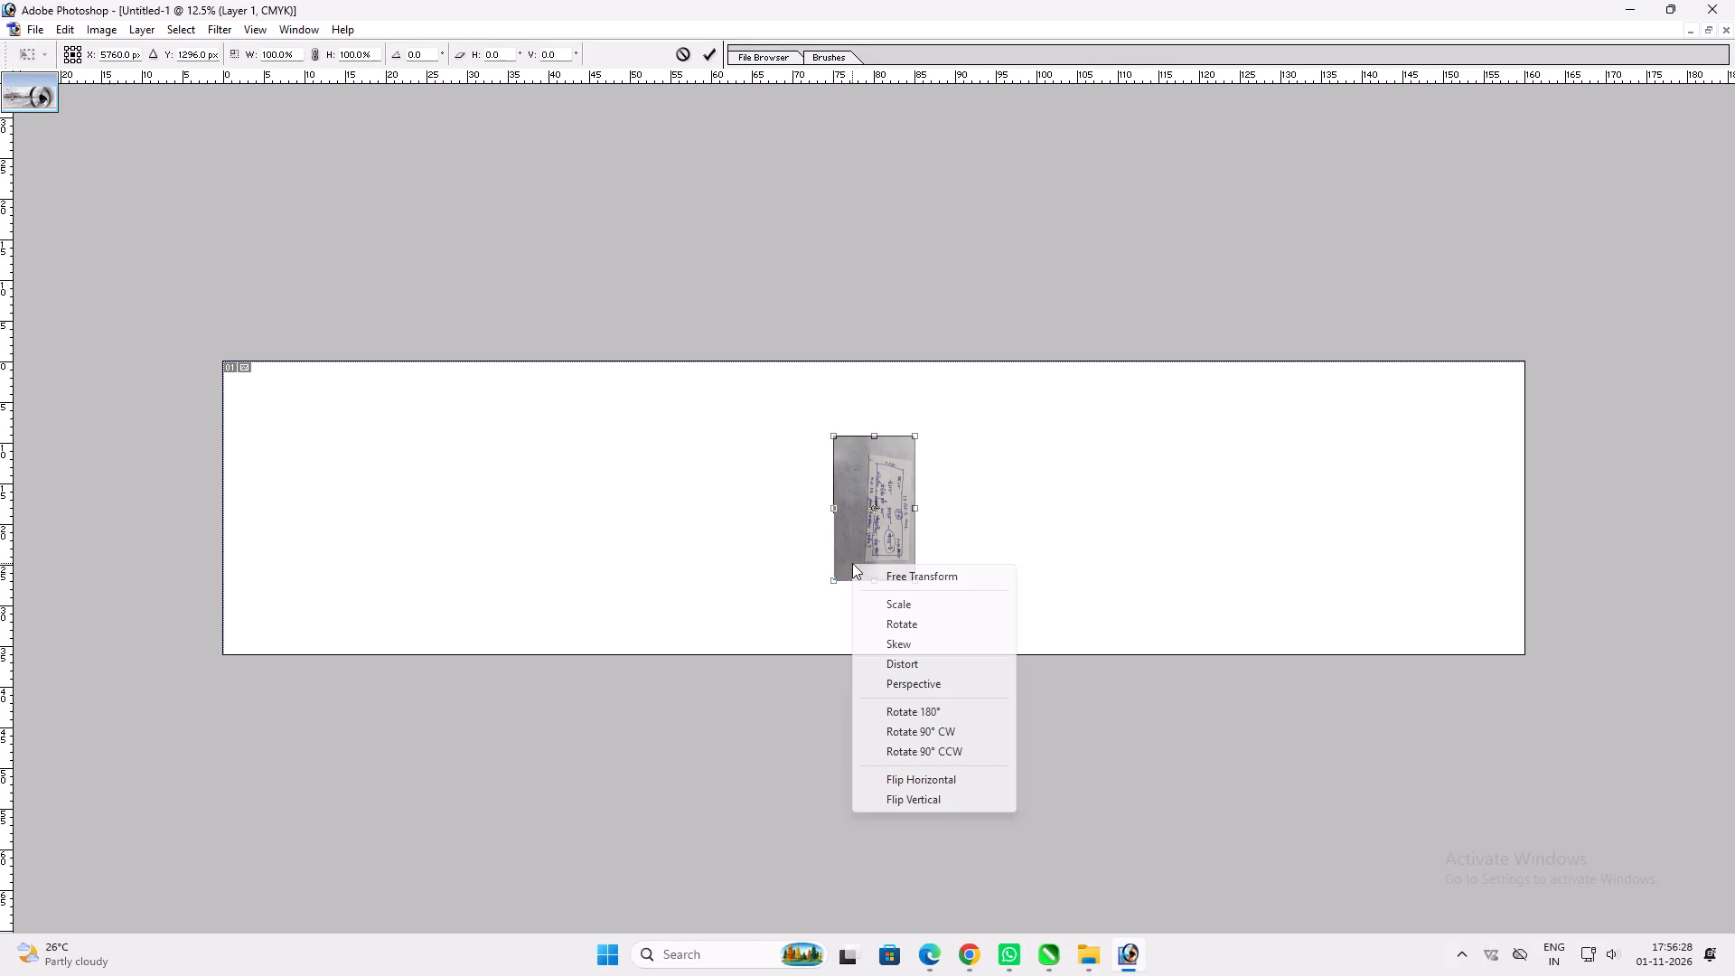
click(905, 759)
key(Return)
Enlarge the note photo around its centre and shift it so the handwriting sits fully within the banner.
key(ctrl+t)
alt+shift+drag(949, 553, 965, 556)
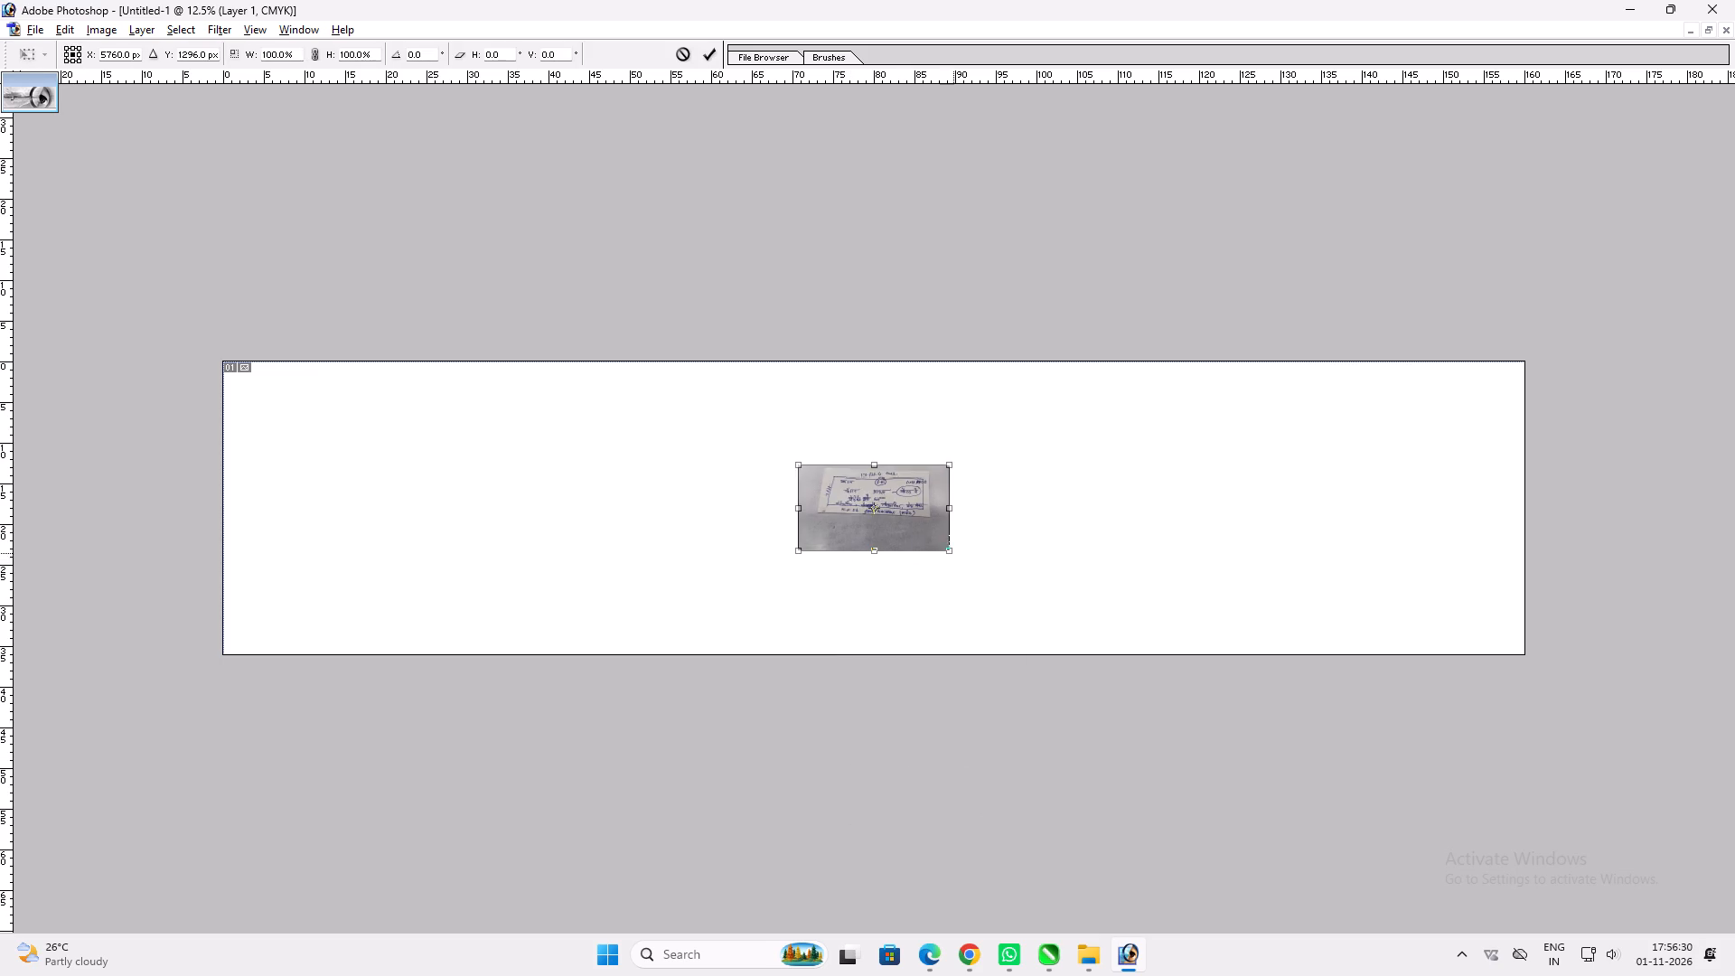
alt+shift+drag(965, 556, 1199, 570)
key(shift+Return)
key(v)
drag(1071, 554, 1071, 585)
key(v)
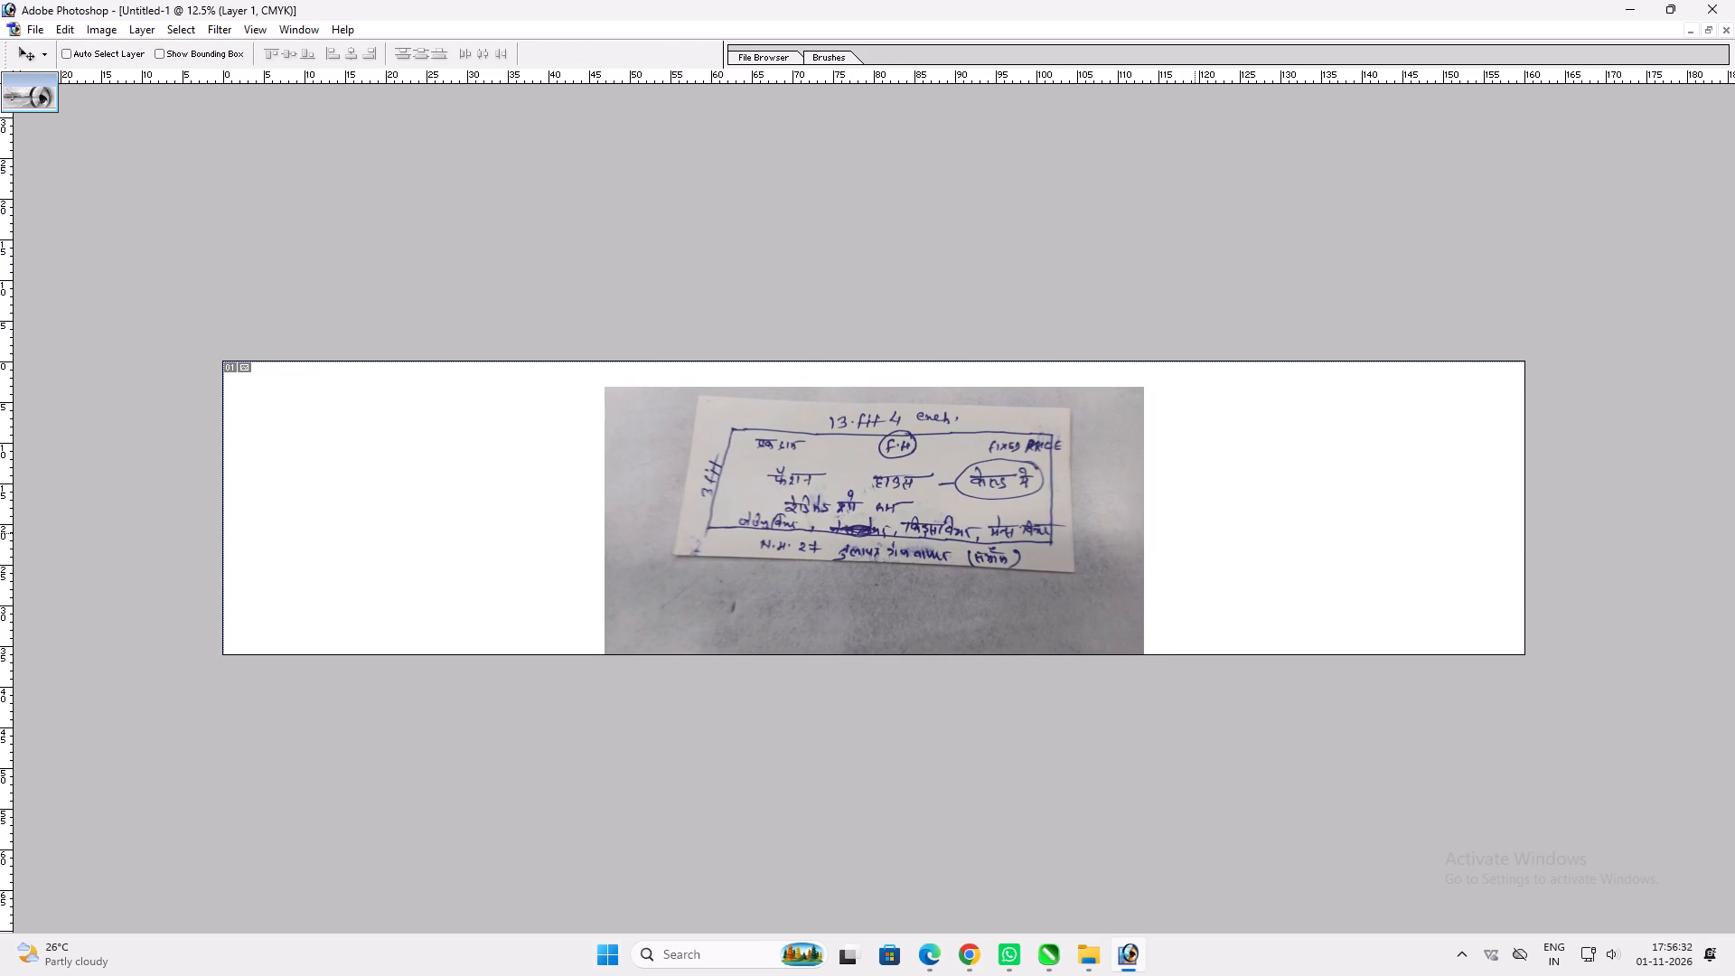
Cut the entire white background and paste it as its own layer beneath the note photo.
right_click(1195, 533)
click(1226, 544)
key(ctrl+a)
key(ctrl+x)
key(ctrl+v)
Apply a black Color Overlay at 100% opacity to the pasted background layer.
key(alt+l)
key(alt+y)
key(n)
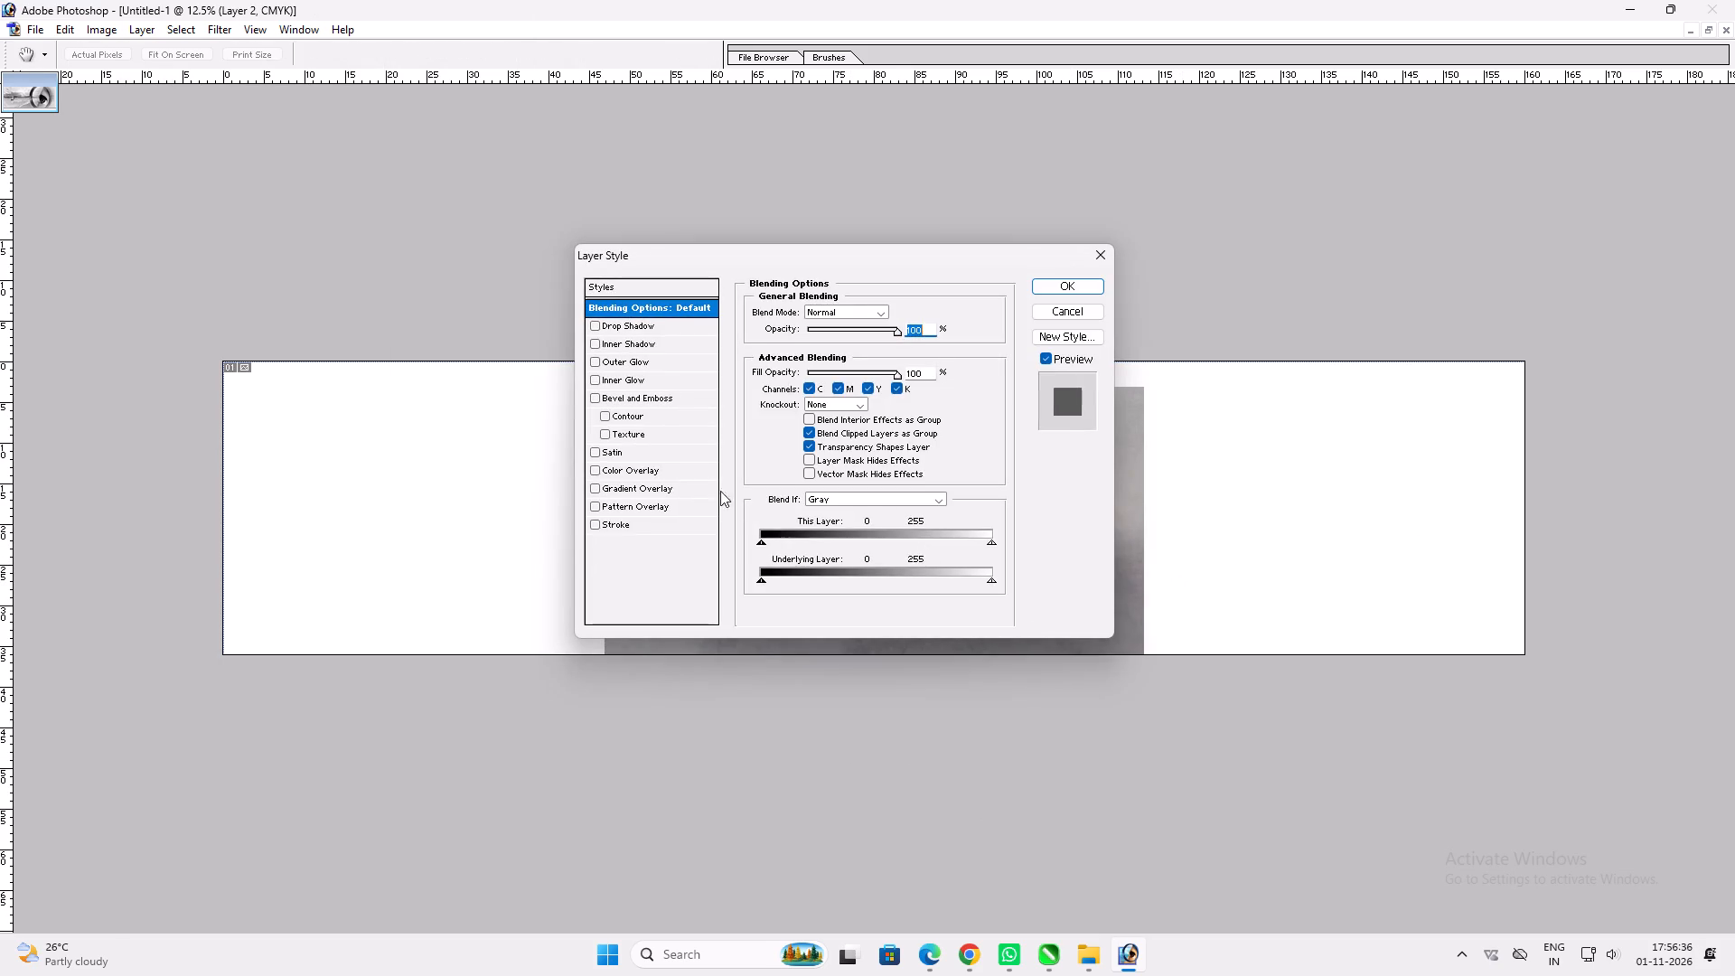
click(676, 470)
click(891, 314)
drag(544, 516, 1016, 934)
key(Return)
key(Return)
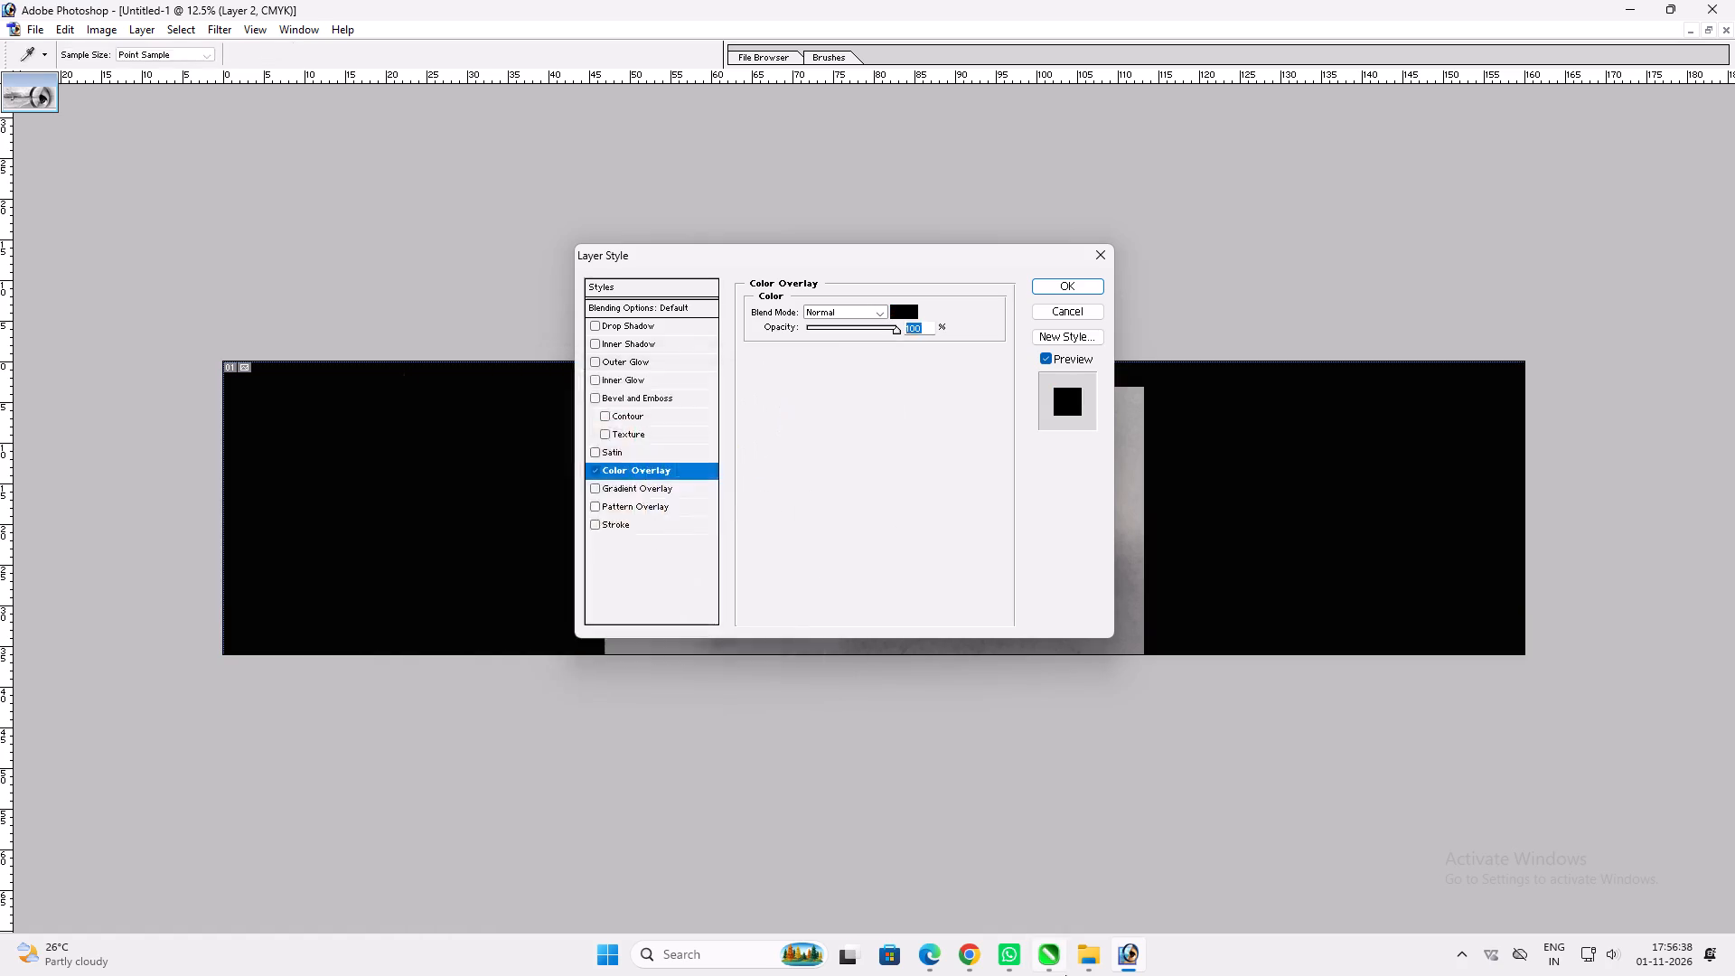
Fit the banner to the window and add the Hindi text "एक" in RAJ 13 on its left part.
key(v)
key(ctrl+0)
key(v)
key(v)
text(tt)
key(t)
key(t)
key(t)
text(tt)
click(212, 418)
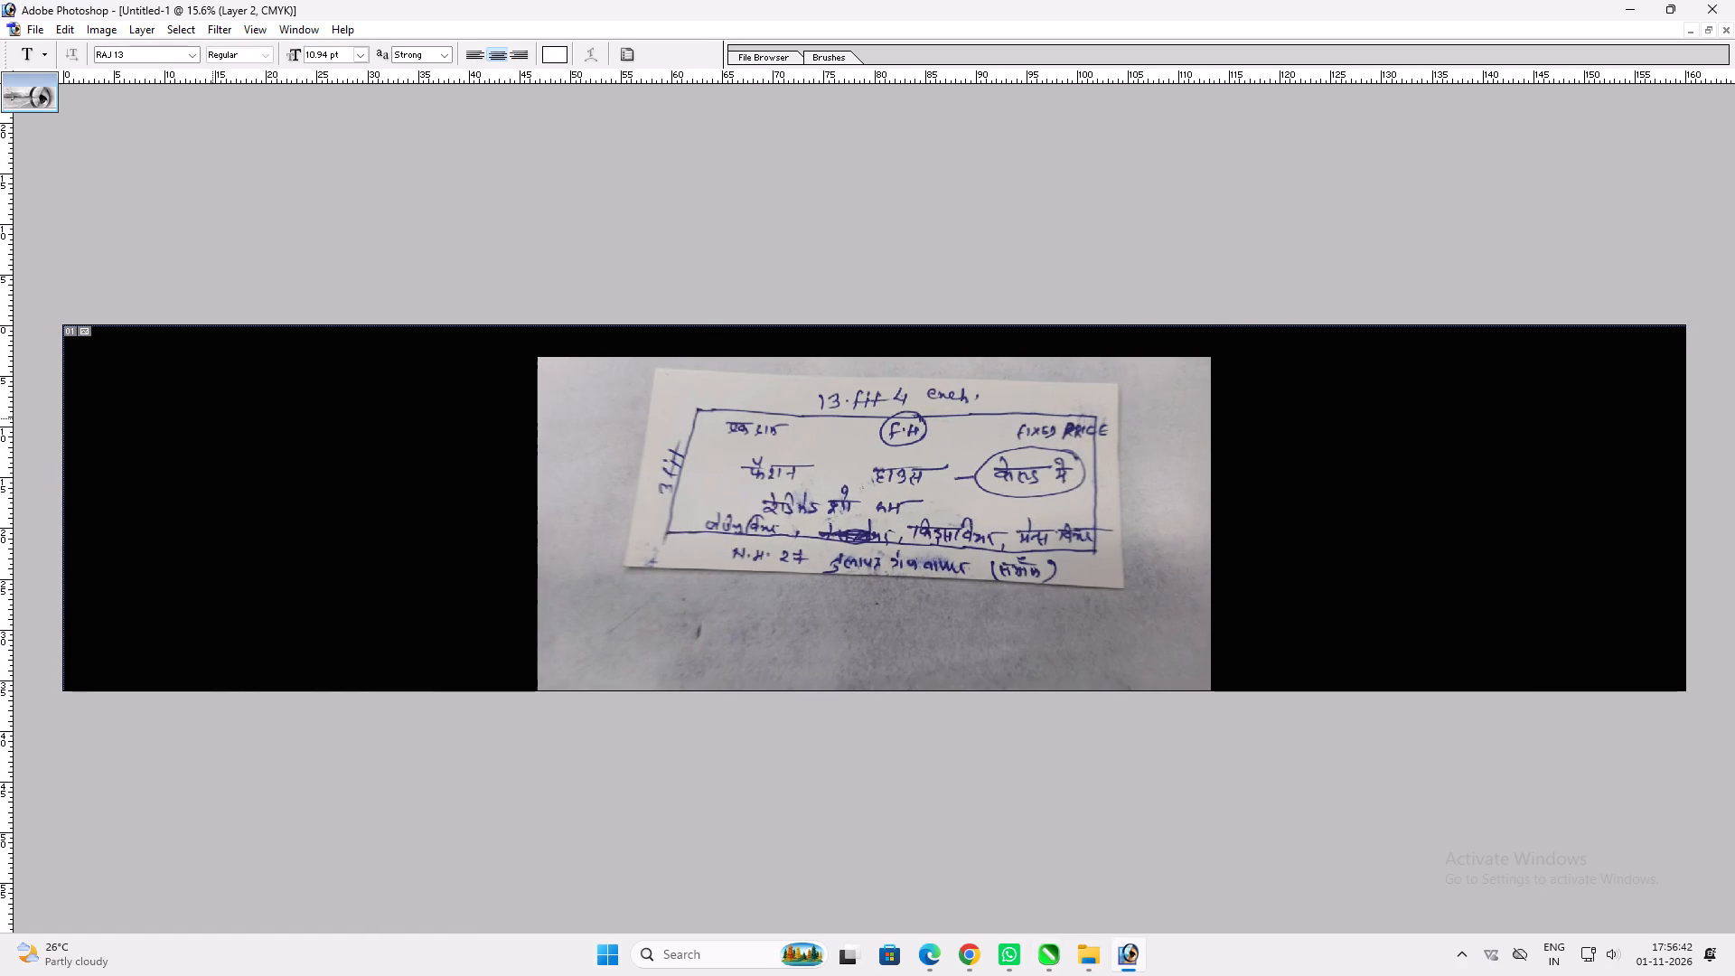
text(ff)
key(ctrl+a)
text(,d)
key(Return)
Enlarge the "एक" text to about 348 pt and fill it with the white background colour.
key(v)
key(ctrl+t)
shift+drag(219, 420, 274, 440)
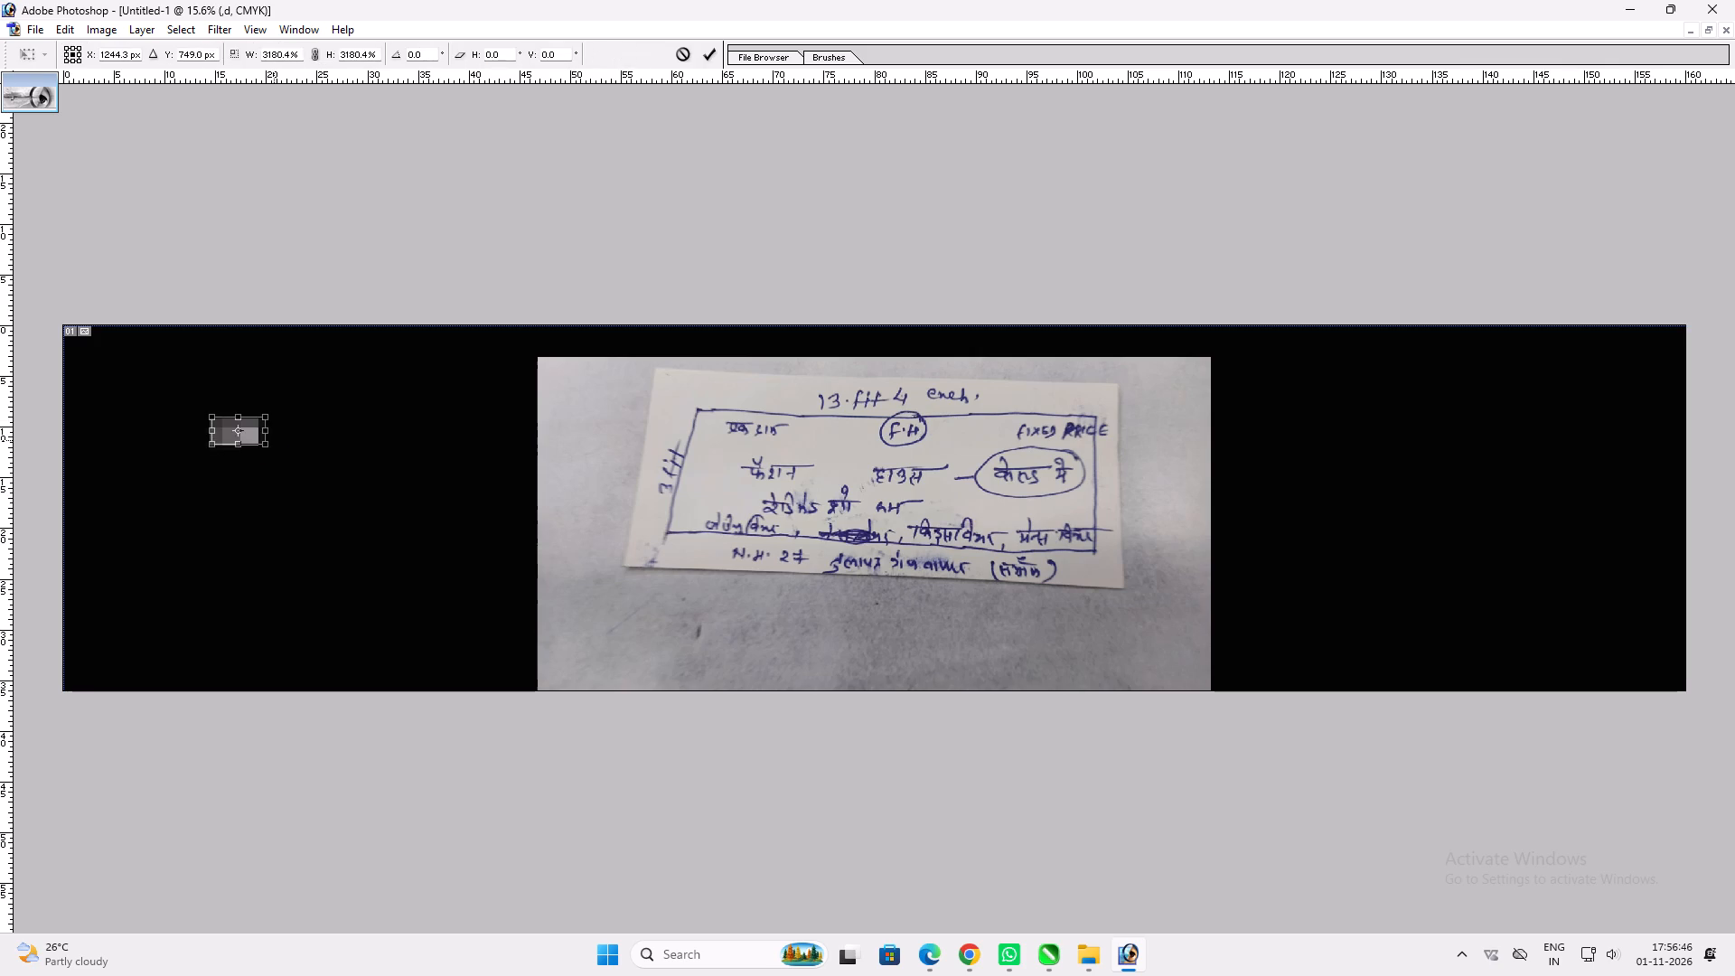
key(shift+Return)
key(v)
key(ctrl+shift+BackSpace)
Extend the "एक" text so it reads "एक दाम !".
key(t)
click(253, 433)
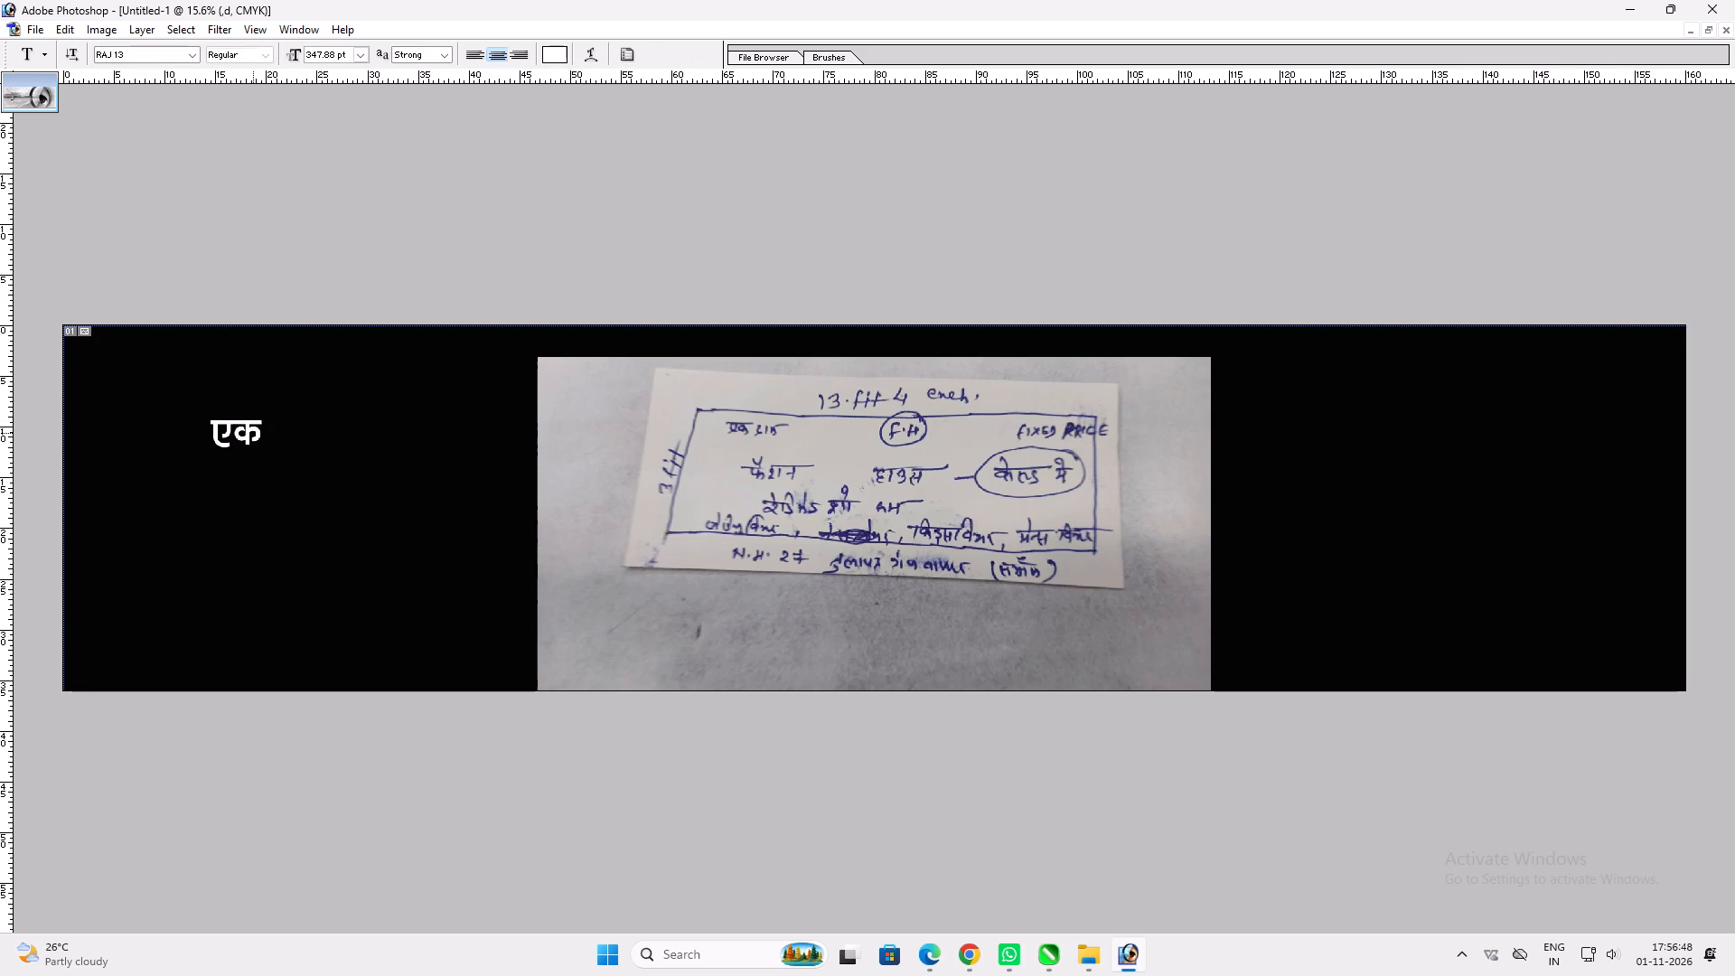
key(space)
text(nke)
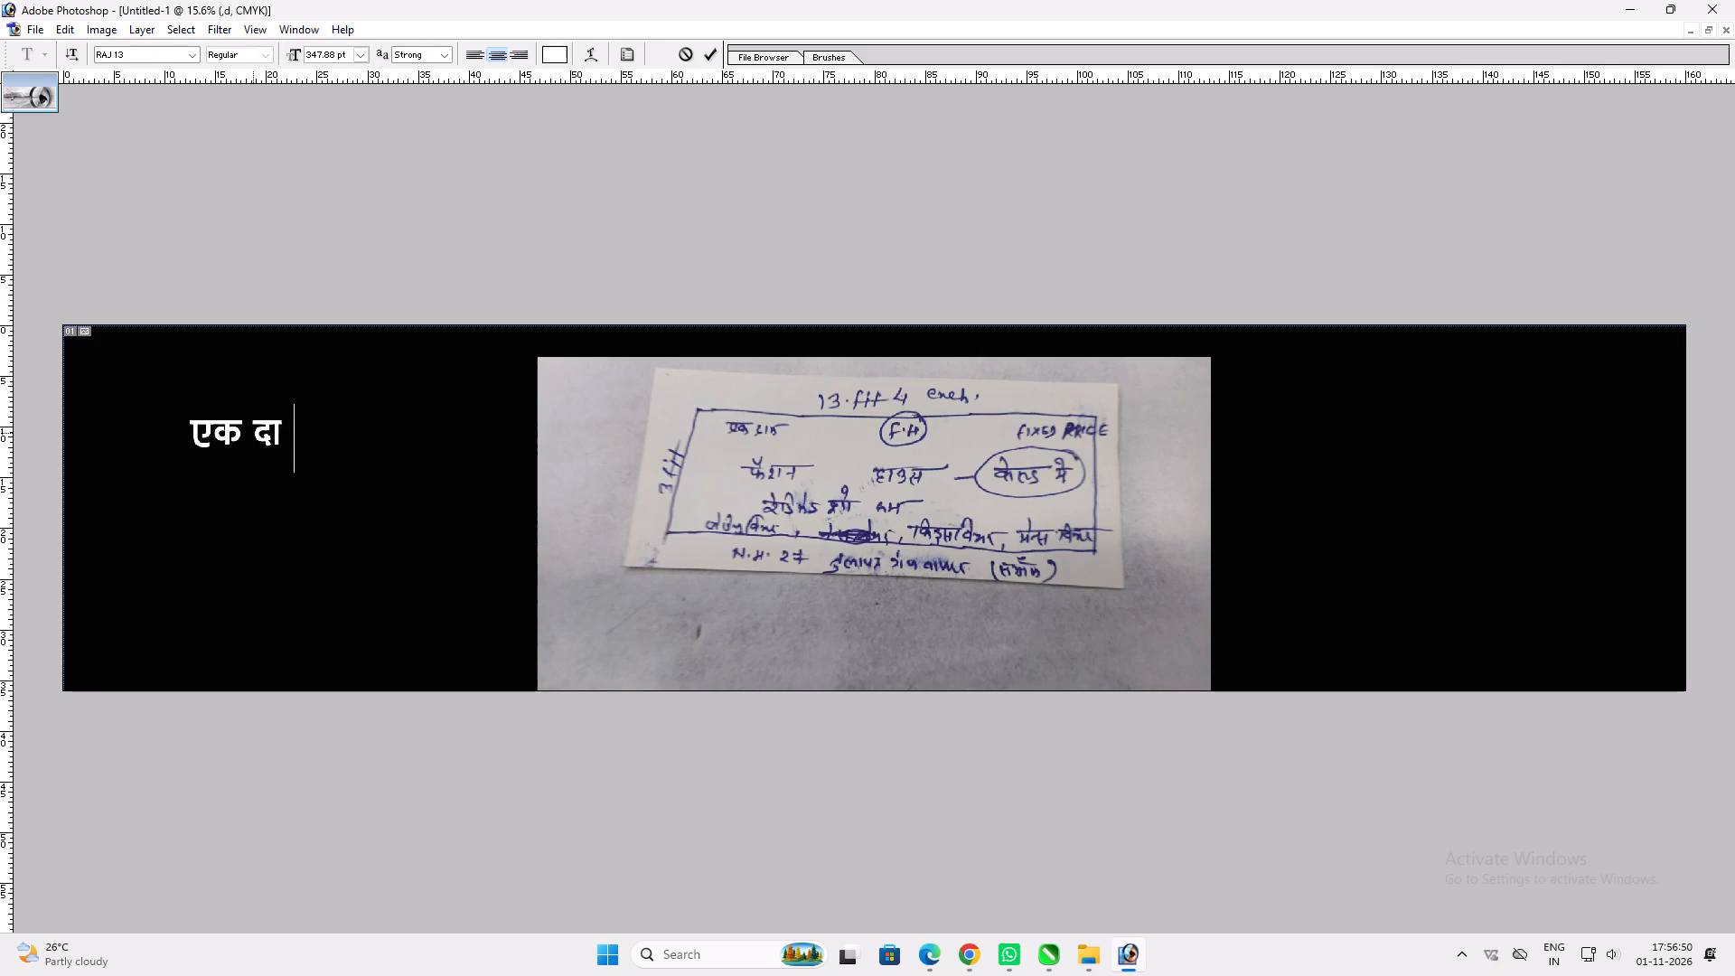
key(space)
key(shift+exclam)
key(Return)
Move "एक दाम !" to the banner's upper-left corner and place a copy in its upper-right corner.
key(v)
key(v)
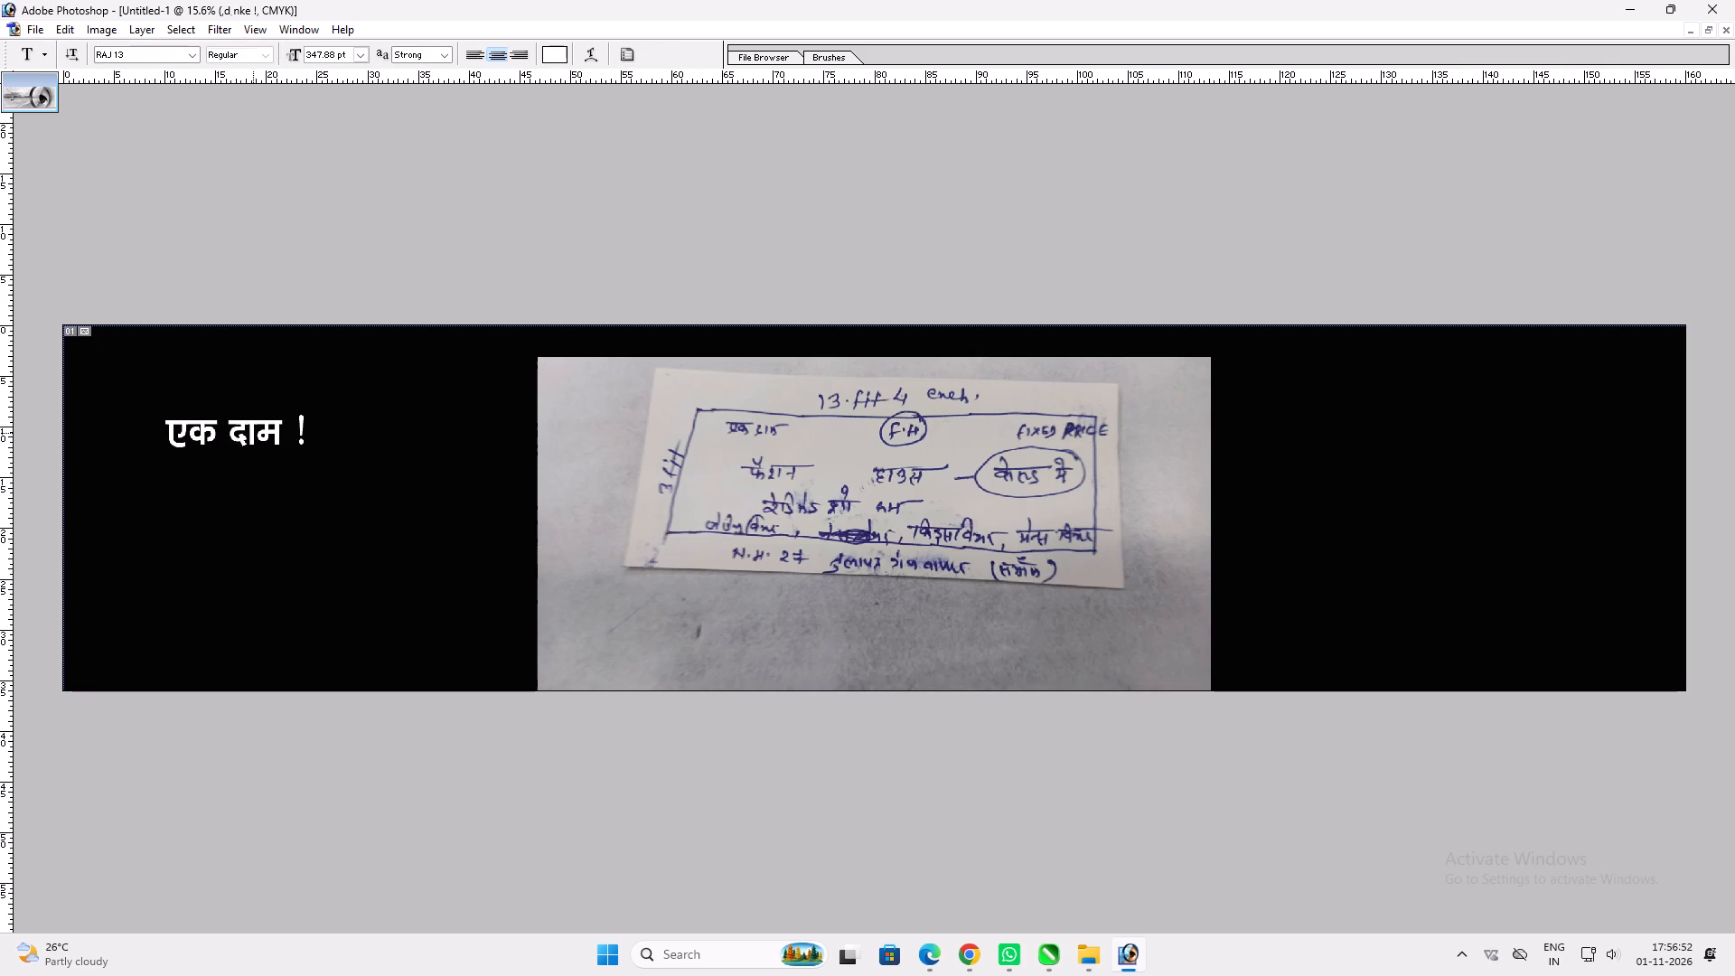
key(v)
drag(226, 449, 158, 384)
alt+shift+drag(153, 370, 1416, 376)
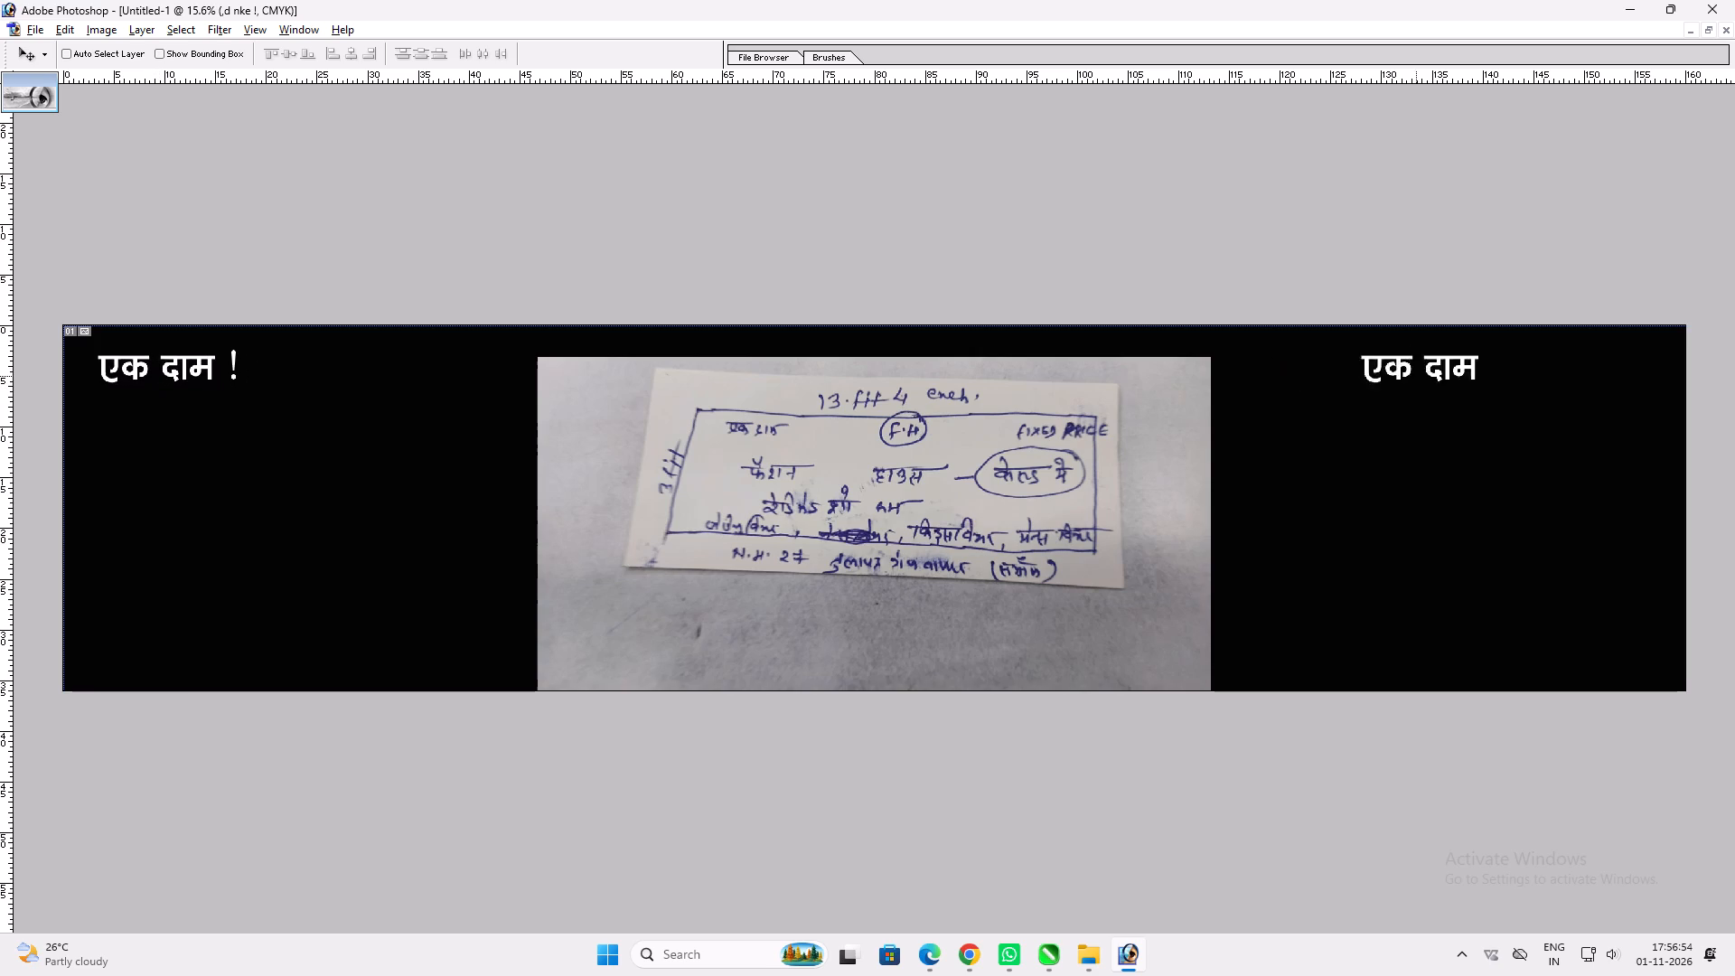
alt+shift+drag(1416, 376, 1526, 363)
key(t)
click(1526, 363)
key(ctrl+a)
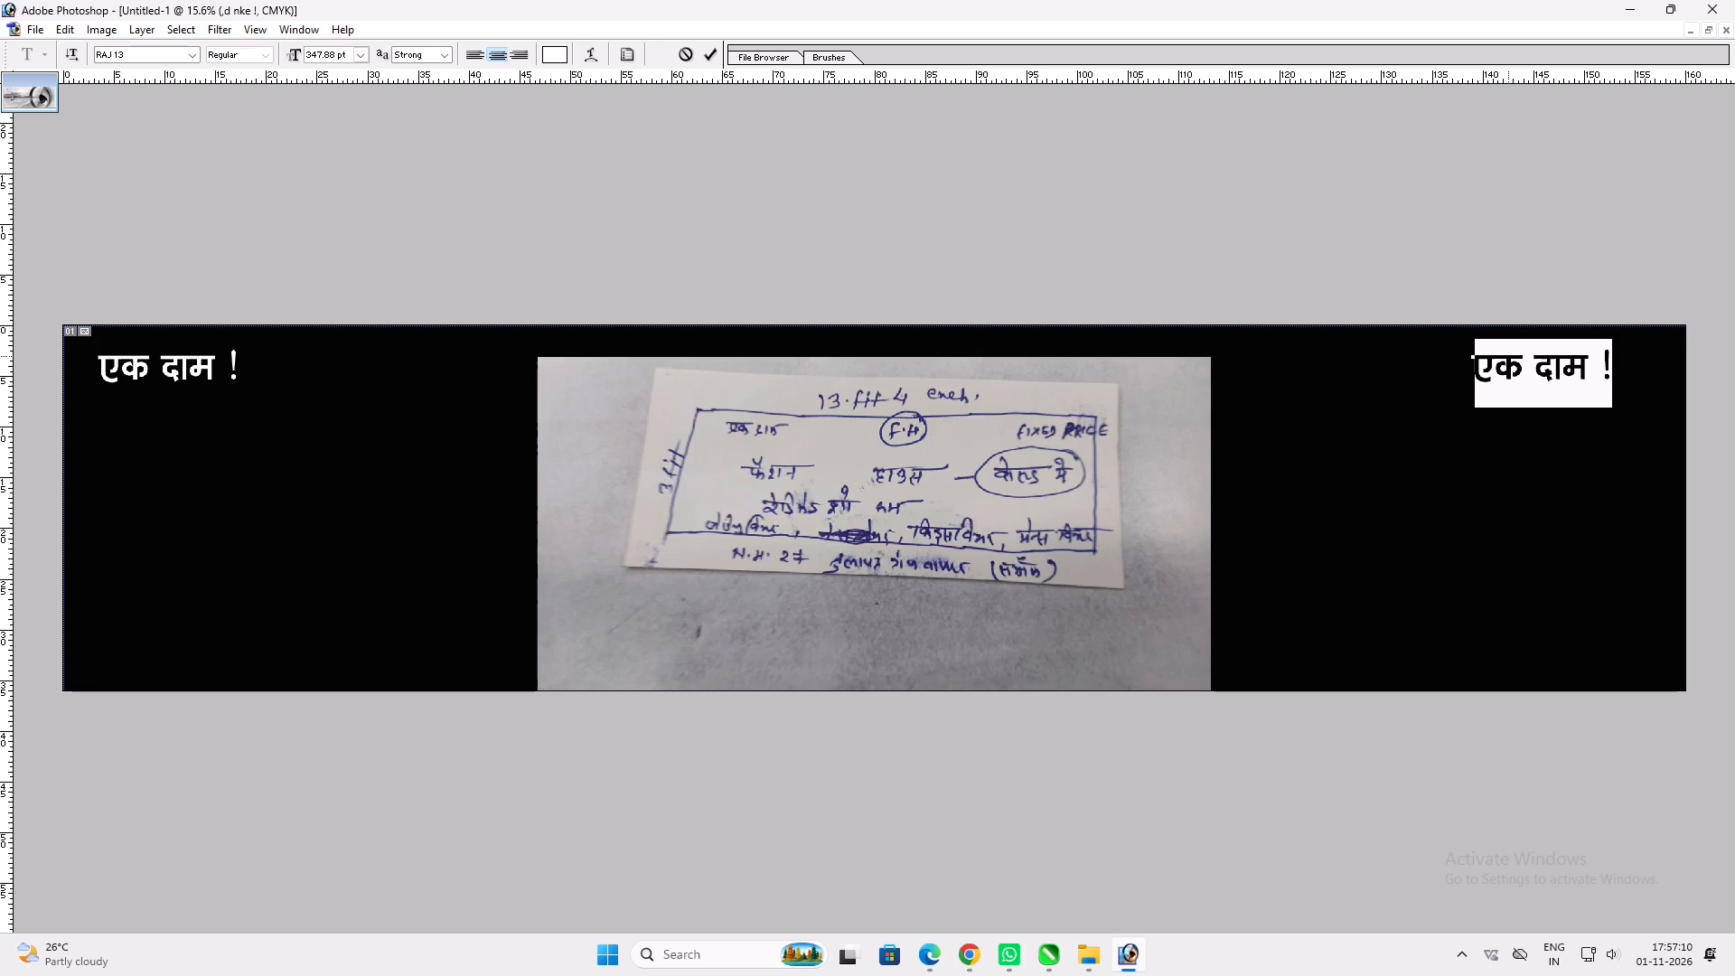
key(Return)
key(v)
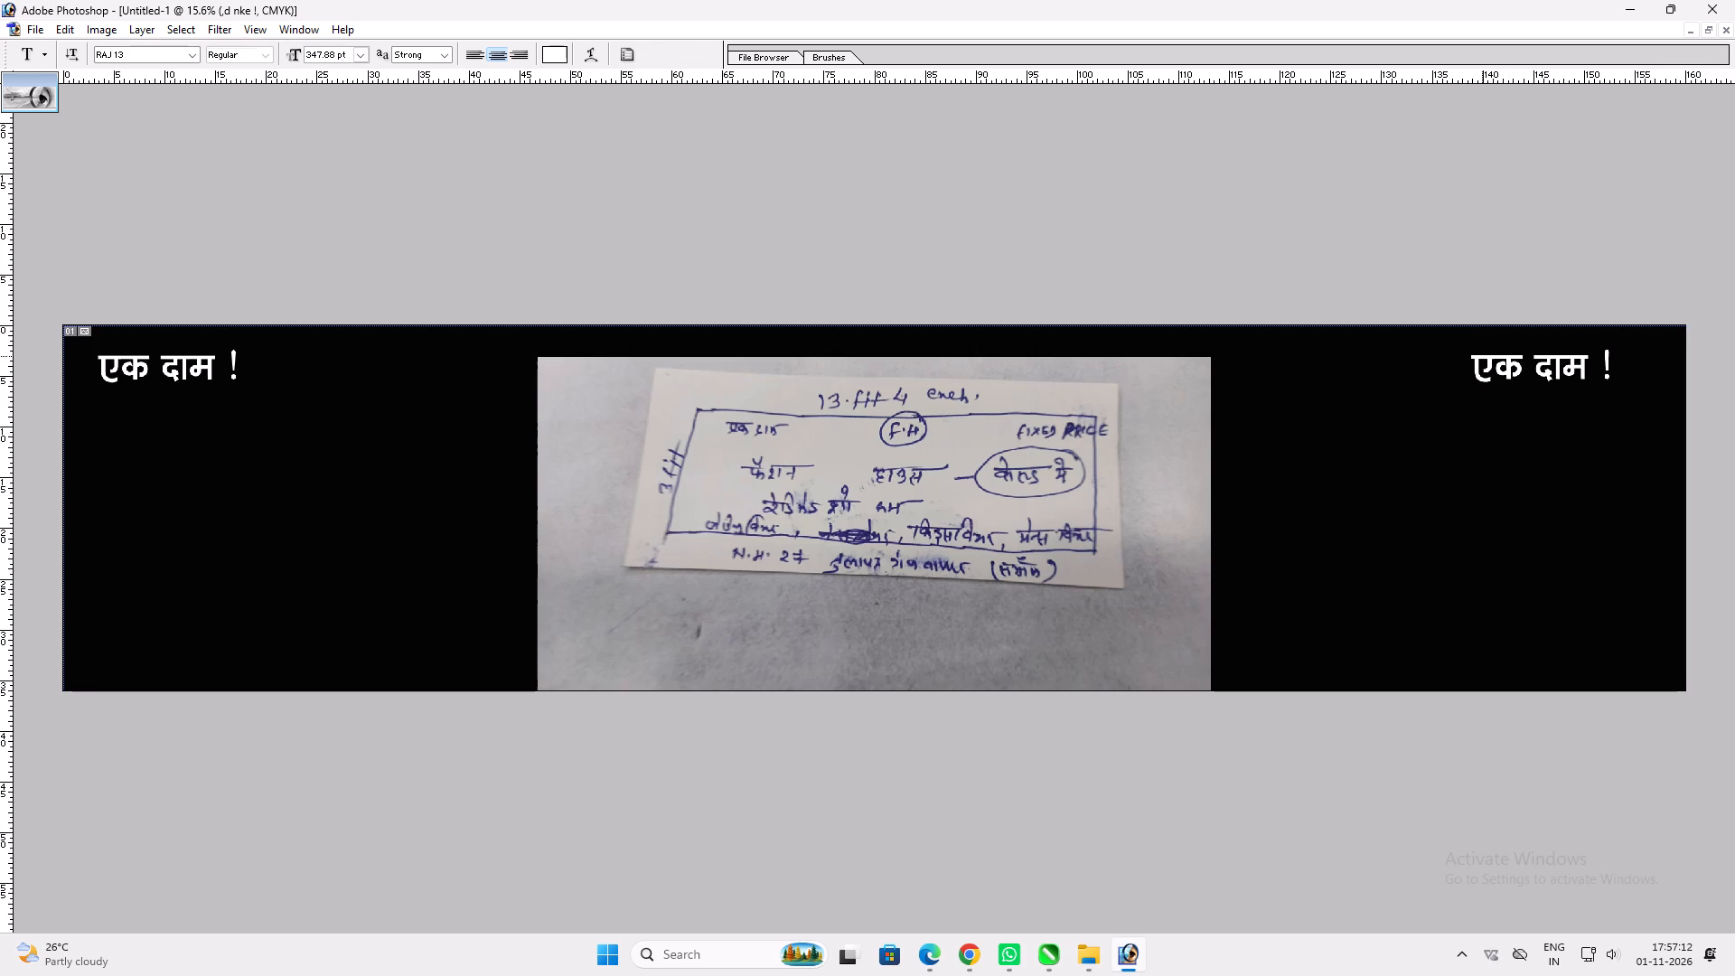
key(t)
Copy the "एक दाम !" text over the note photo and bring the copy to the front of all layers.
key(v)
key(v)
alt+drag(1428, 380, 732, 473)
key(ctrl+shift+bracketright)
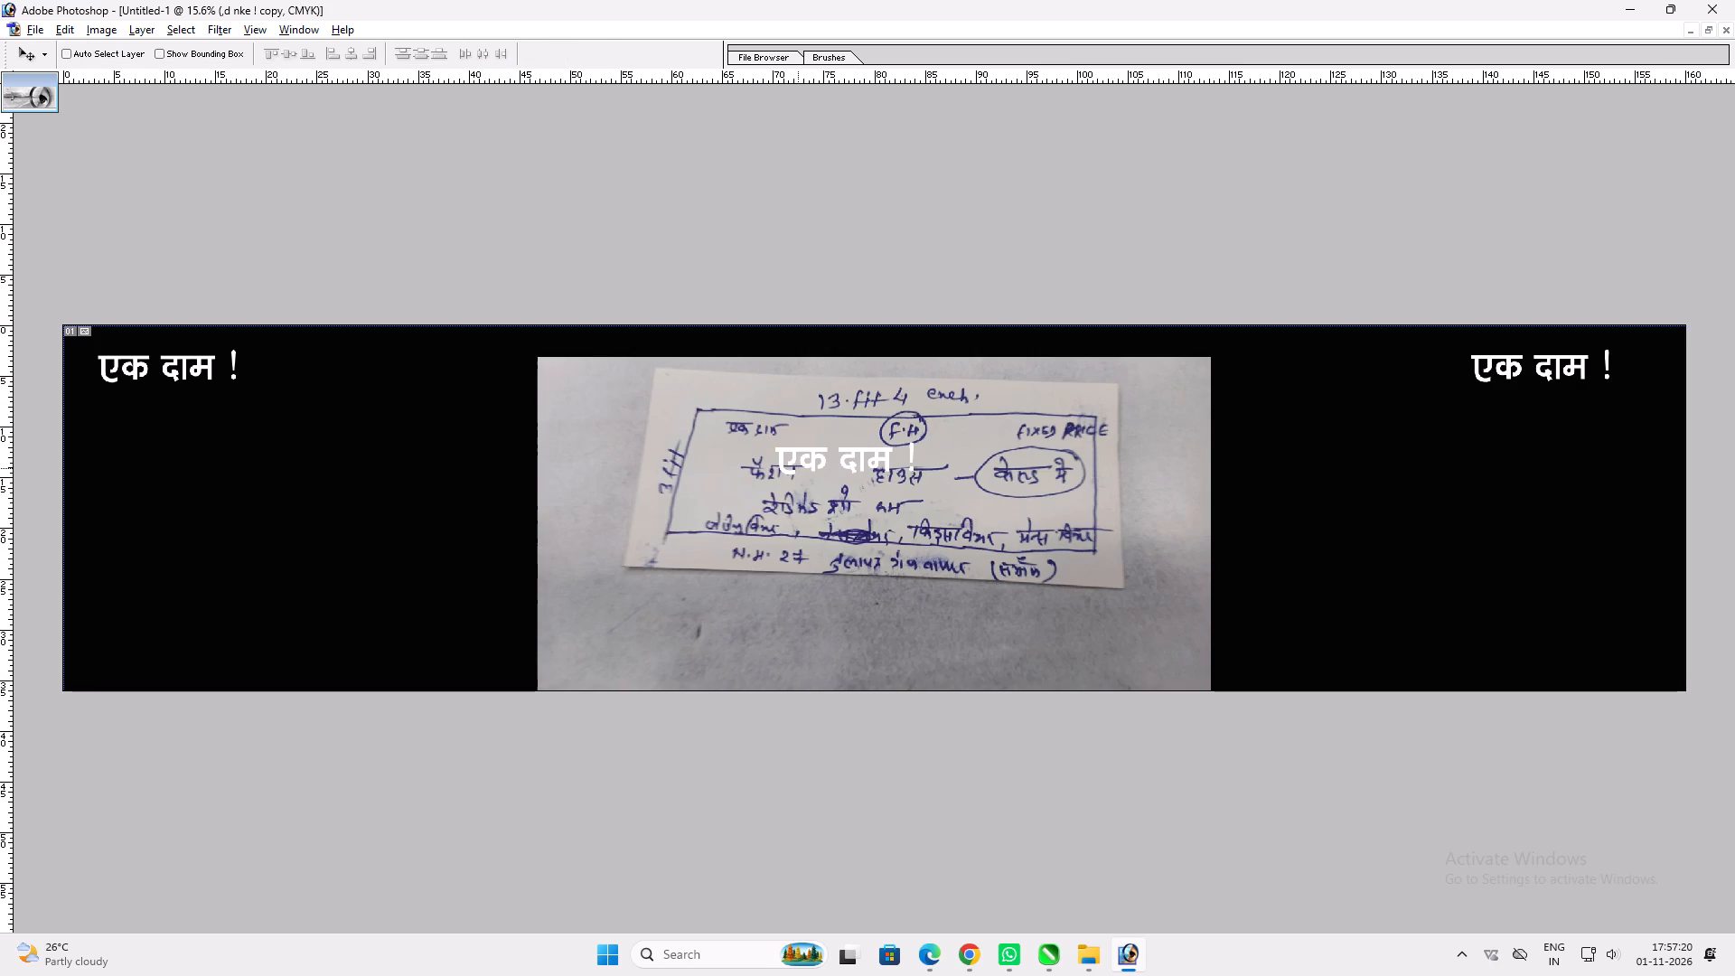
Replace the wording of the middle text copy with the shop name "फैशन हाउस".
key(t)
click(798, 468)
key(ctrl+a)
text(QS'ku)
key(space)
text(gkml)
key(Return)
Enlarge "फैशन हाउस" into the main heading, shift it toward the banner's middle, and widen it to about 122%.
key(v)
key(ctrl+t)
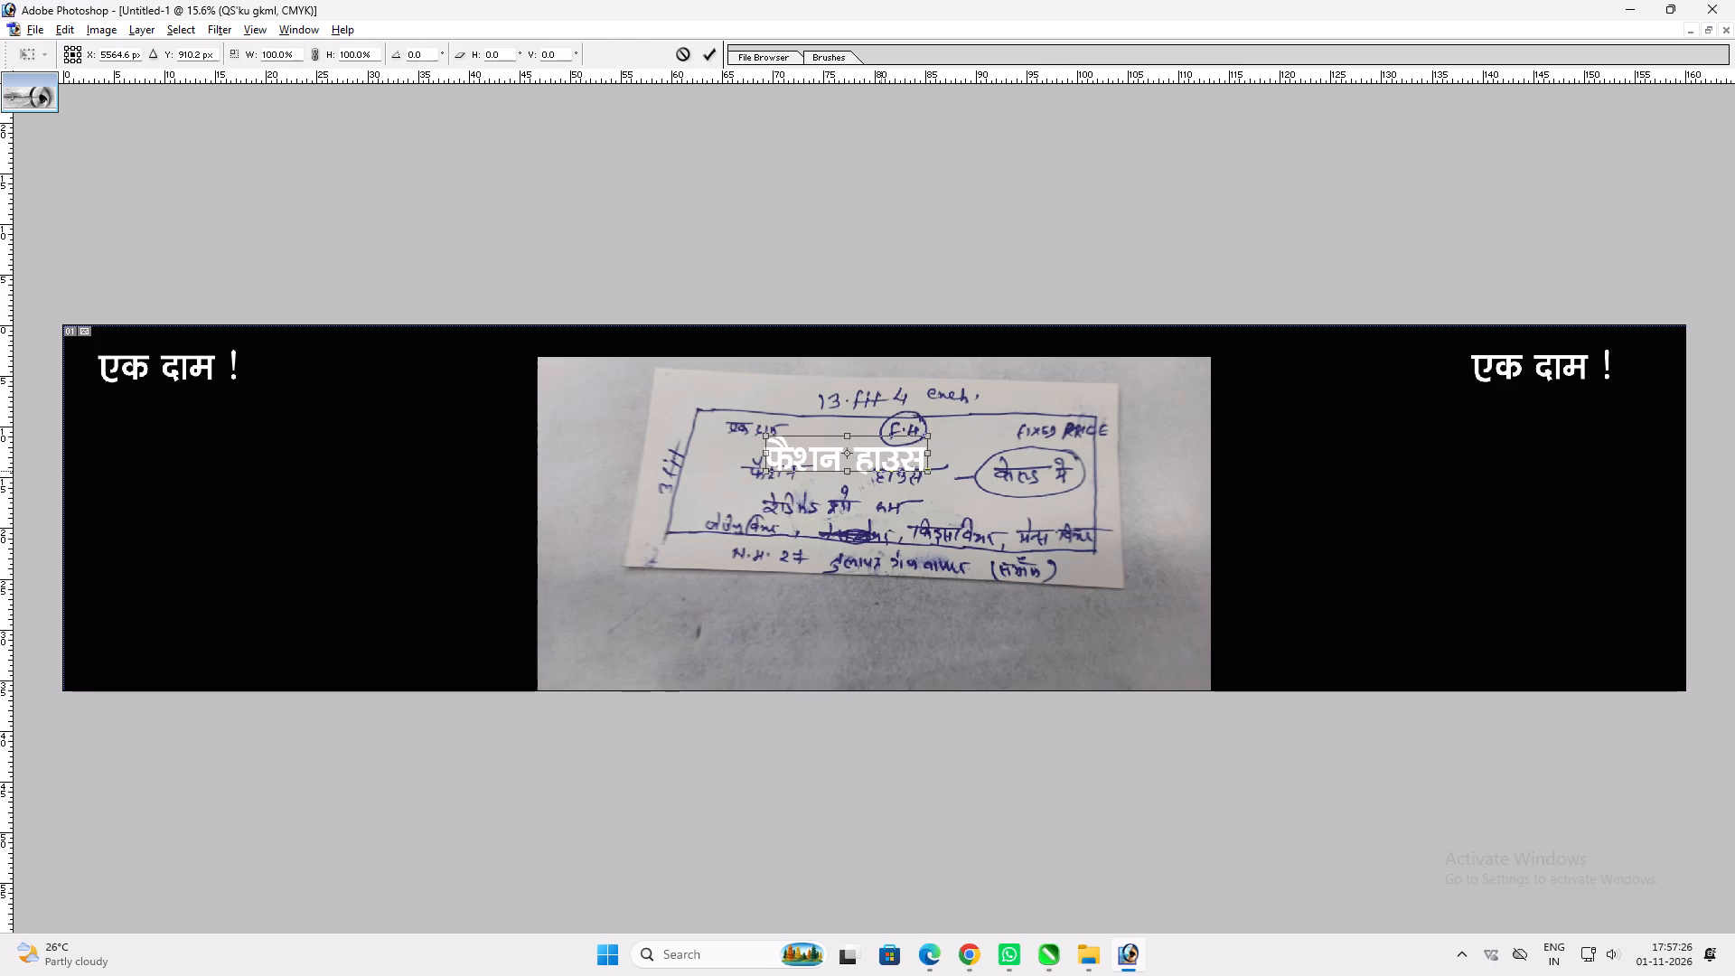
alt+shift+drag(928, 478, 1316, 478)
key(Return)
key(v)
drag(1110, 508, 1074, 508)
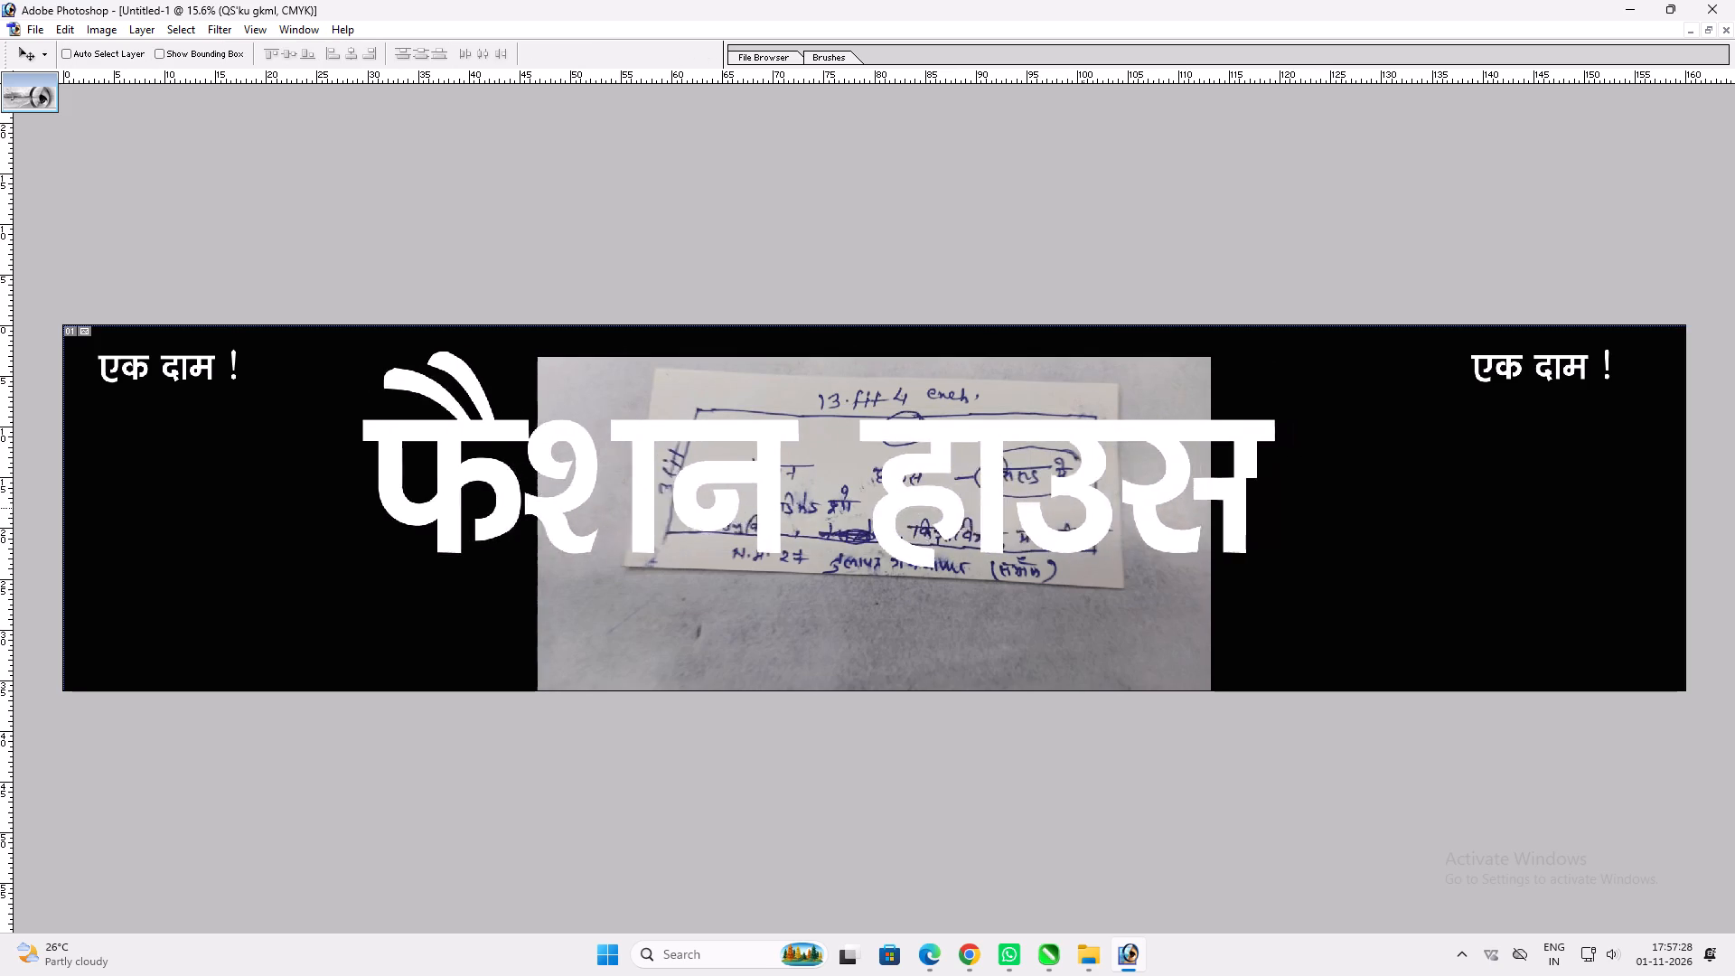
drag(1074, 508, 1008, 502)
key(ctrl+t)
shift+drag(1195, 464, 1393, 448)
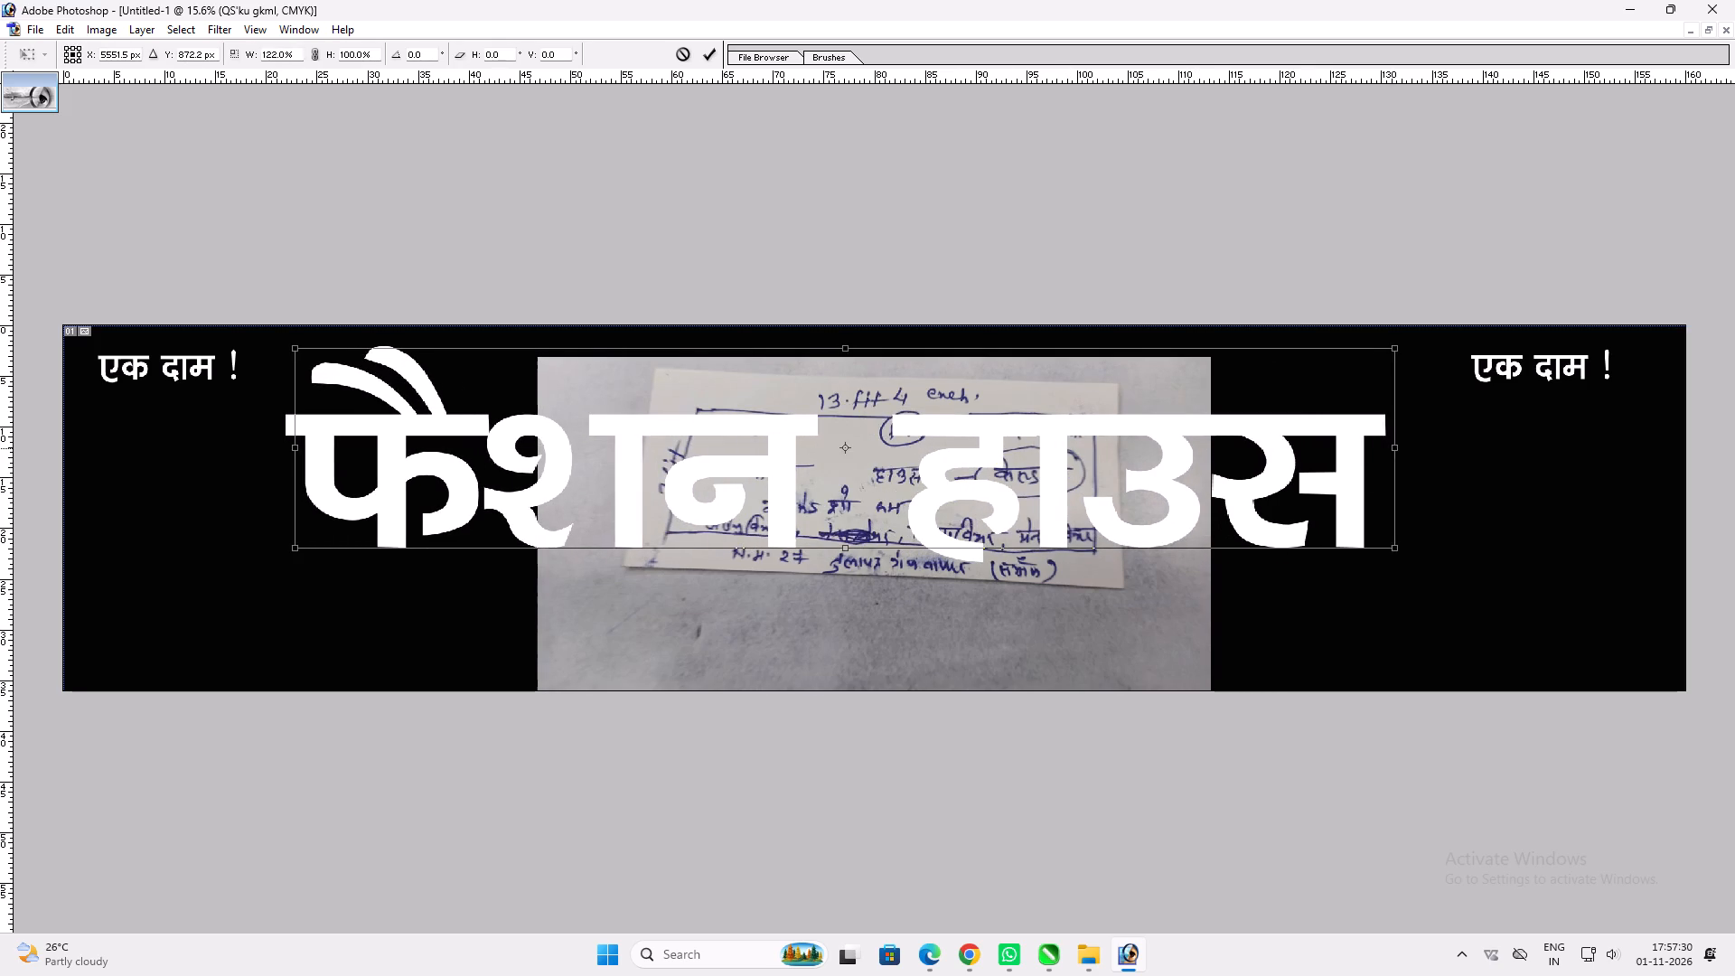
key(shift+Return)
key(v)
Change the font of the "फैशन हाउस" heading to RAJ 52 Extrabold.
key(t)
click(1186, 481)
key(ctrl+a)
click(128, 45)
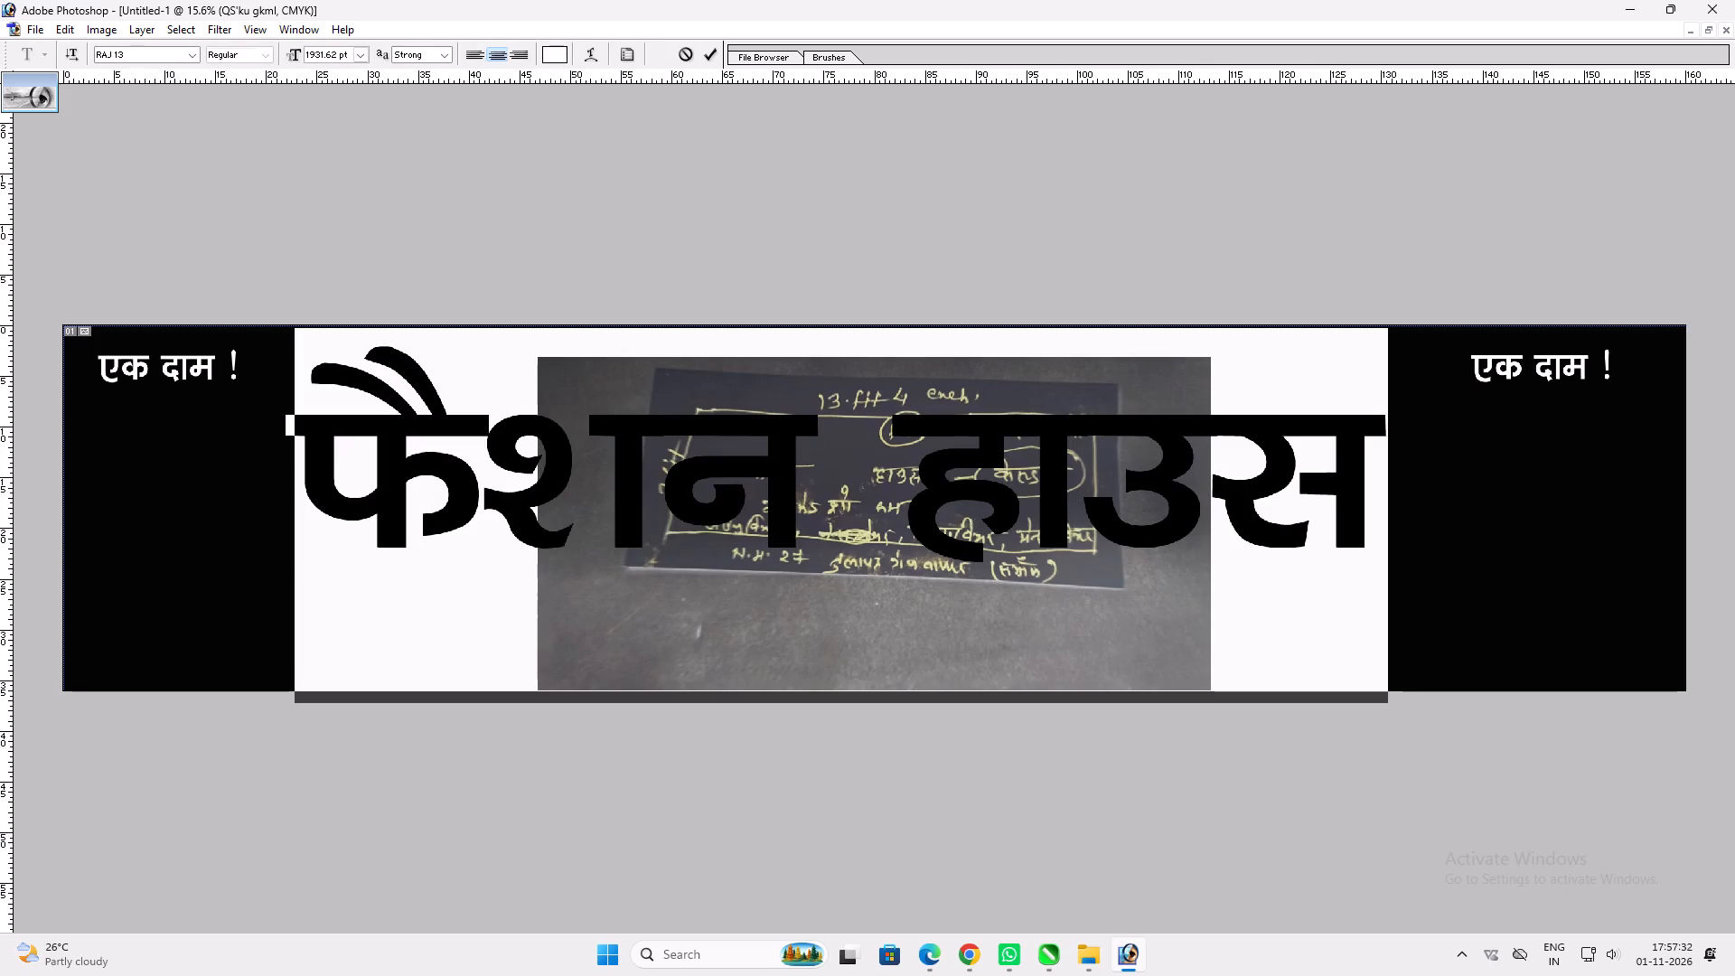
click(128, 55)
key(Down)
key(Down)
key(Down)
key(Down)
key(Down)
key(Down)
key(Down)
key(Down)
key(Down)
key(Down)
key(Down)
key(Down)
key(Down)
key(Down)
key(Down)
key(Down)
key(Down)
key(Down)
key(Down)
key(Down)
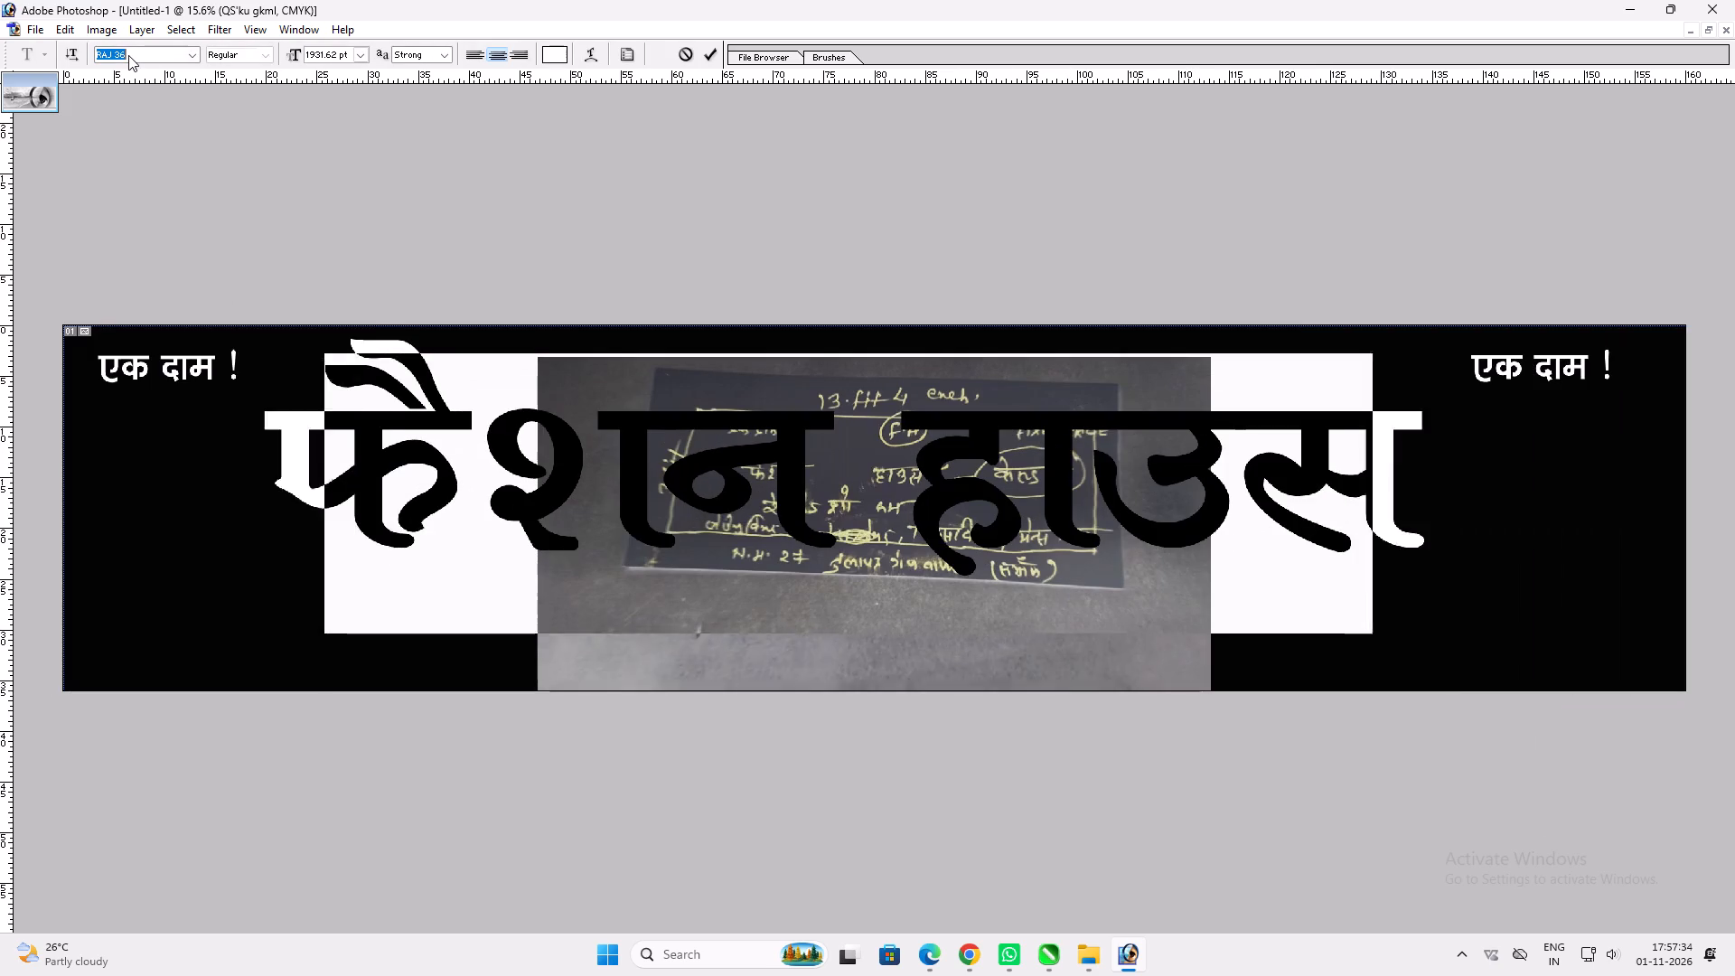
key(Down)
key(Down)
key(Down)
key(Down)
key(Down)
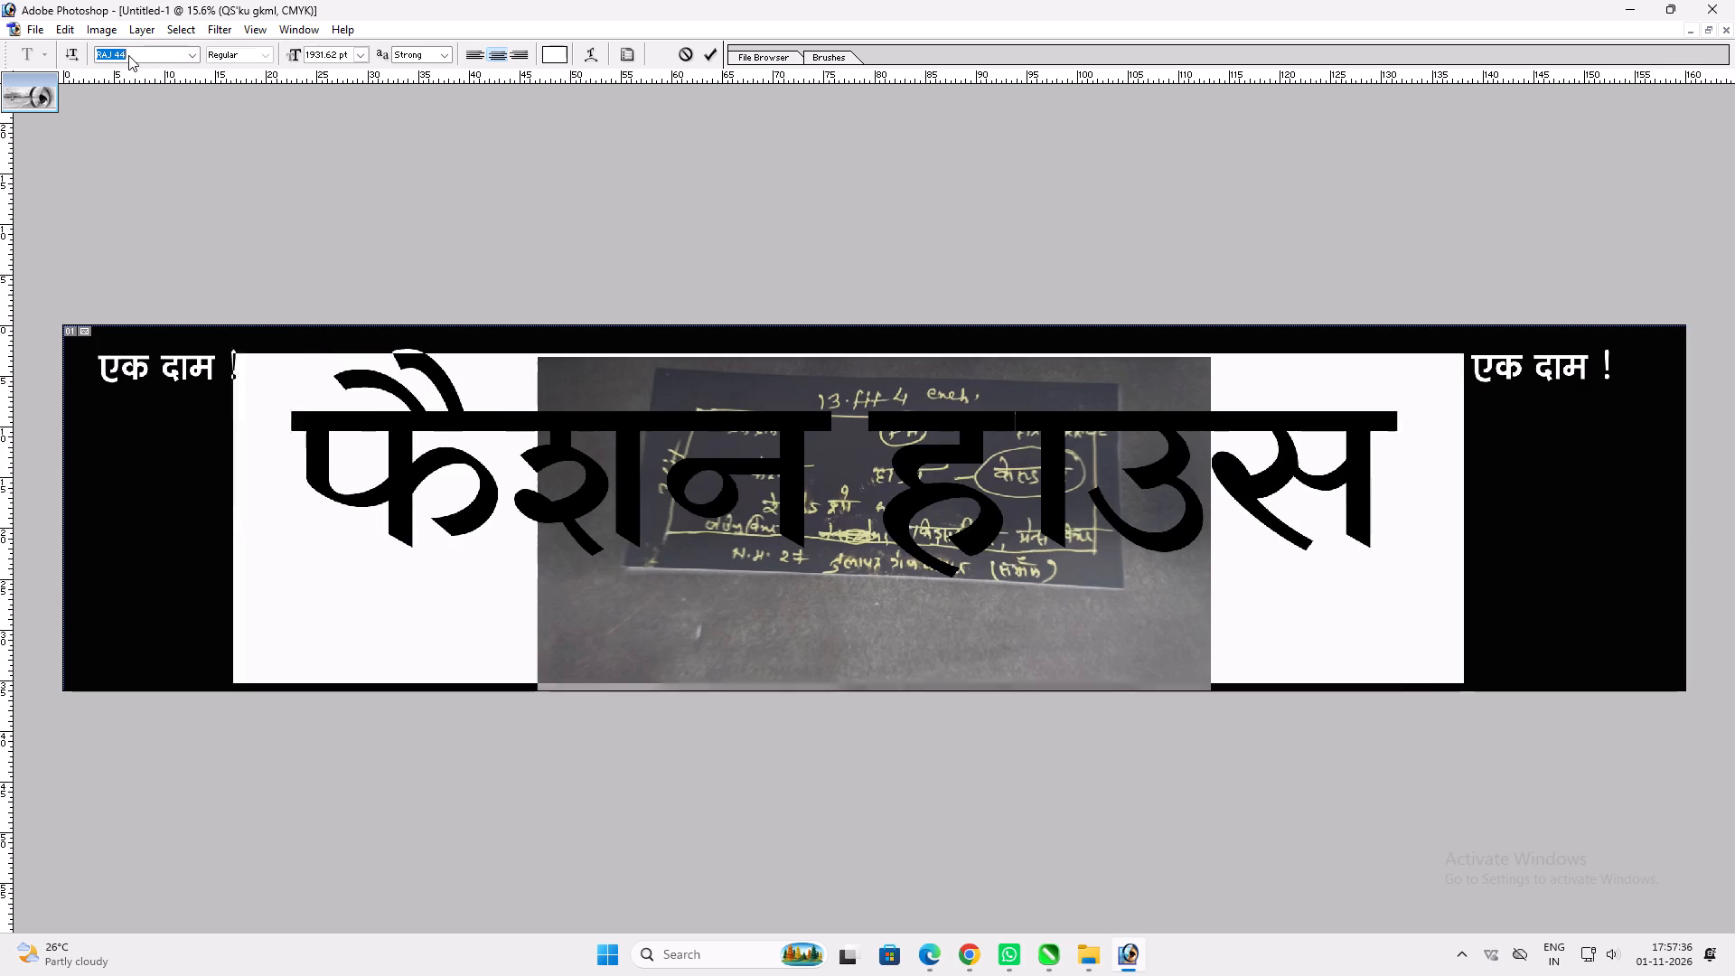
key(Up)
key(Down)
key(Up)
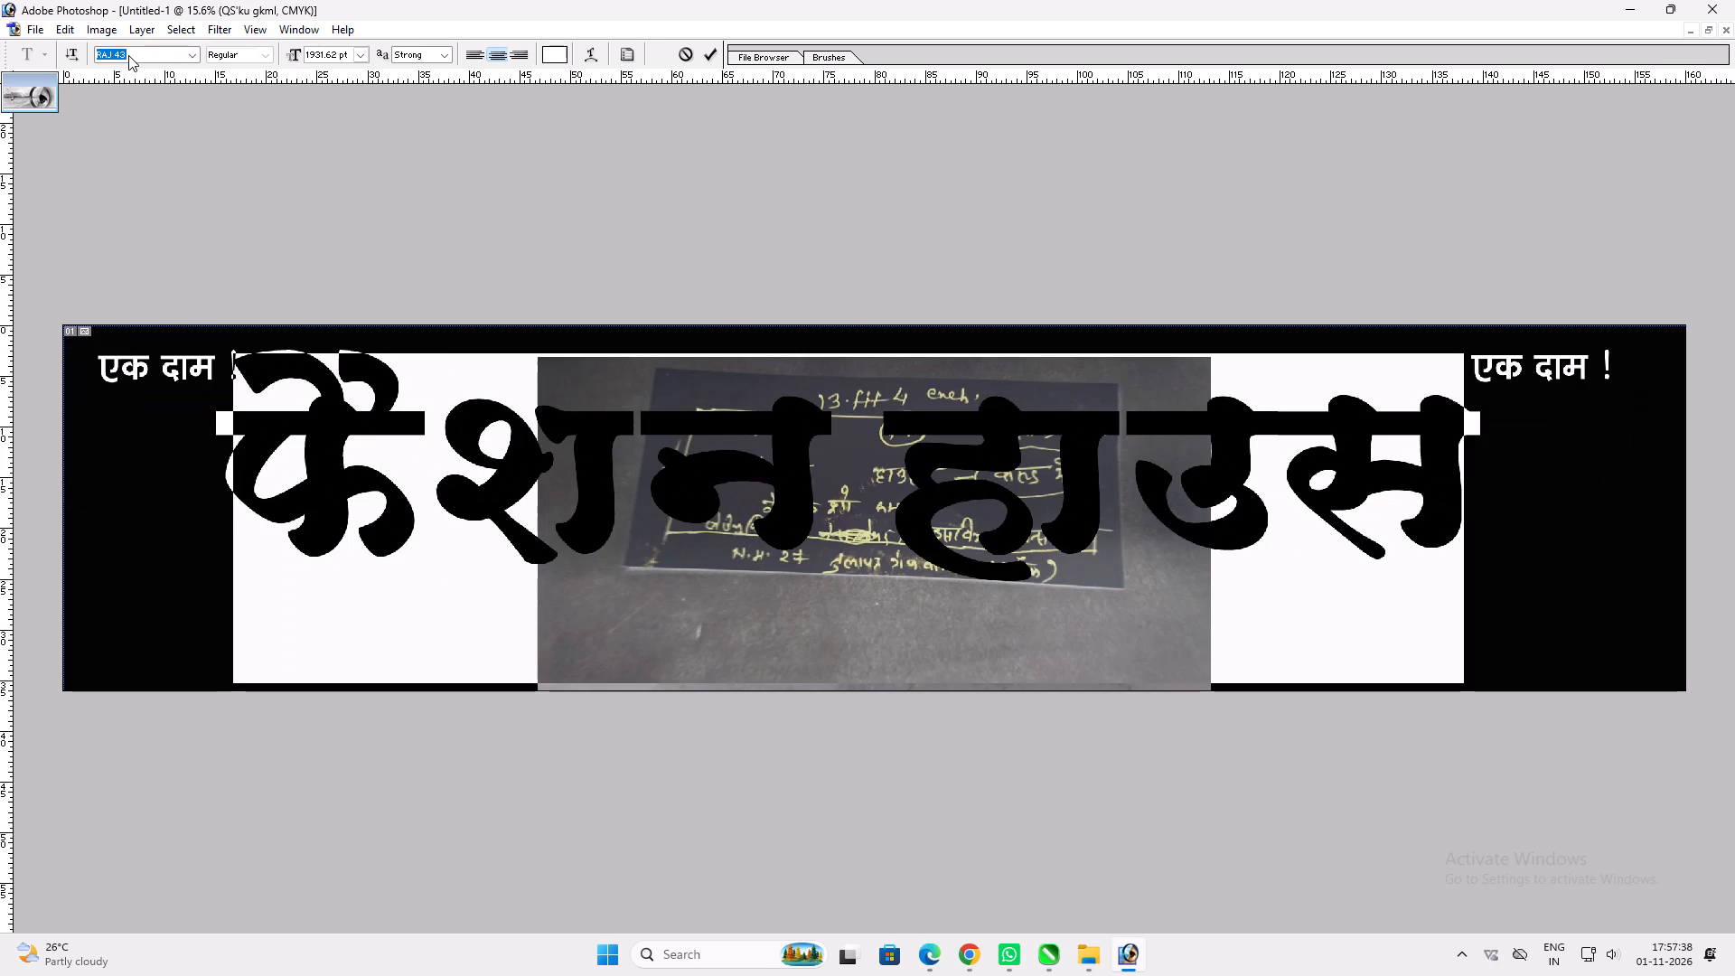
key(Down)
key(Down)
key(Down)
key(Down)
key(Down)
key(Down)
key(Down)
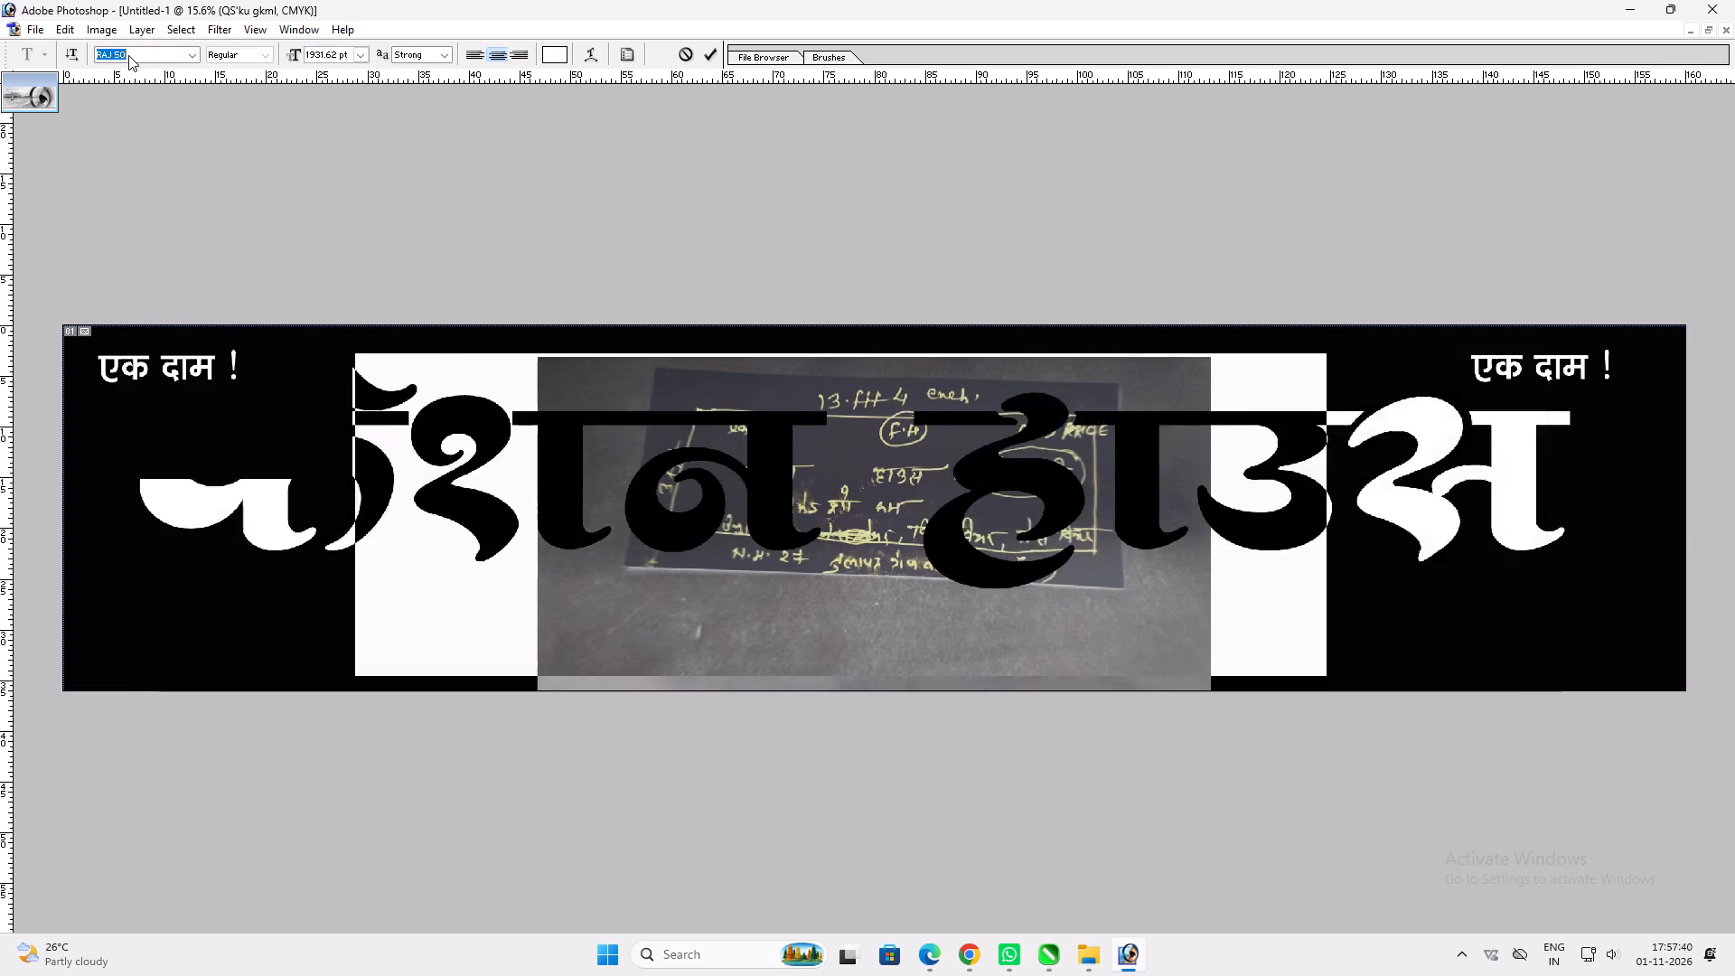
key(Down)
key(Down)
key(Return)
key(Return)
Scale the "फैशन हाउस" heading down proportionally and raise it to fit between the two corner texts.
key(v)
key(ctrl+t)
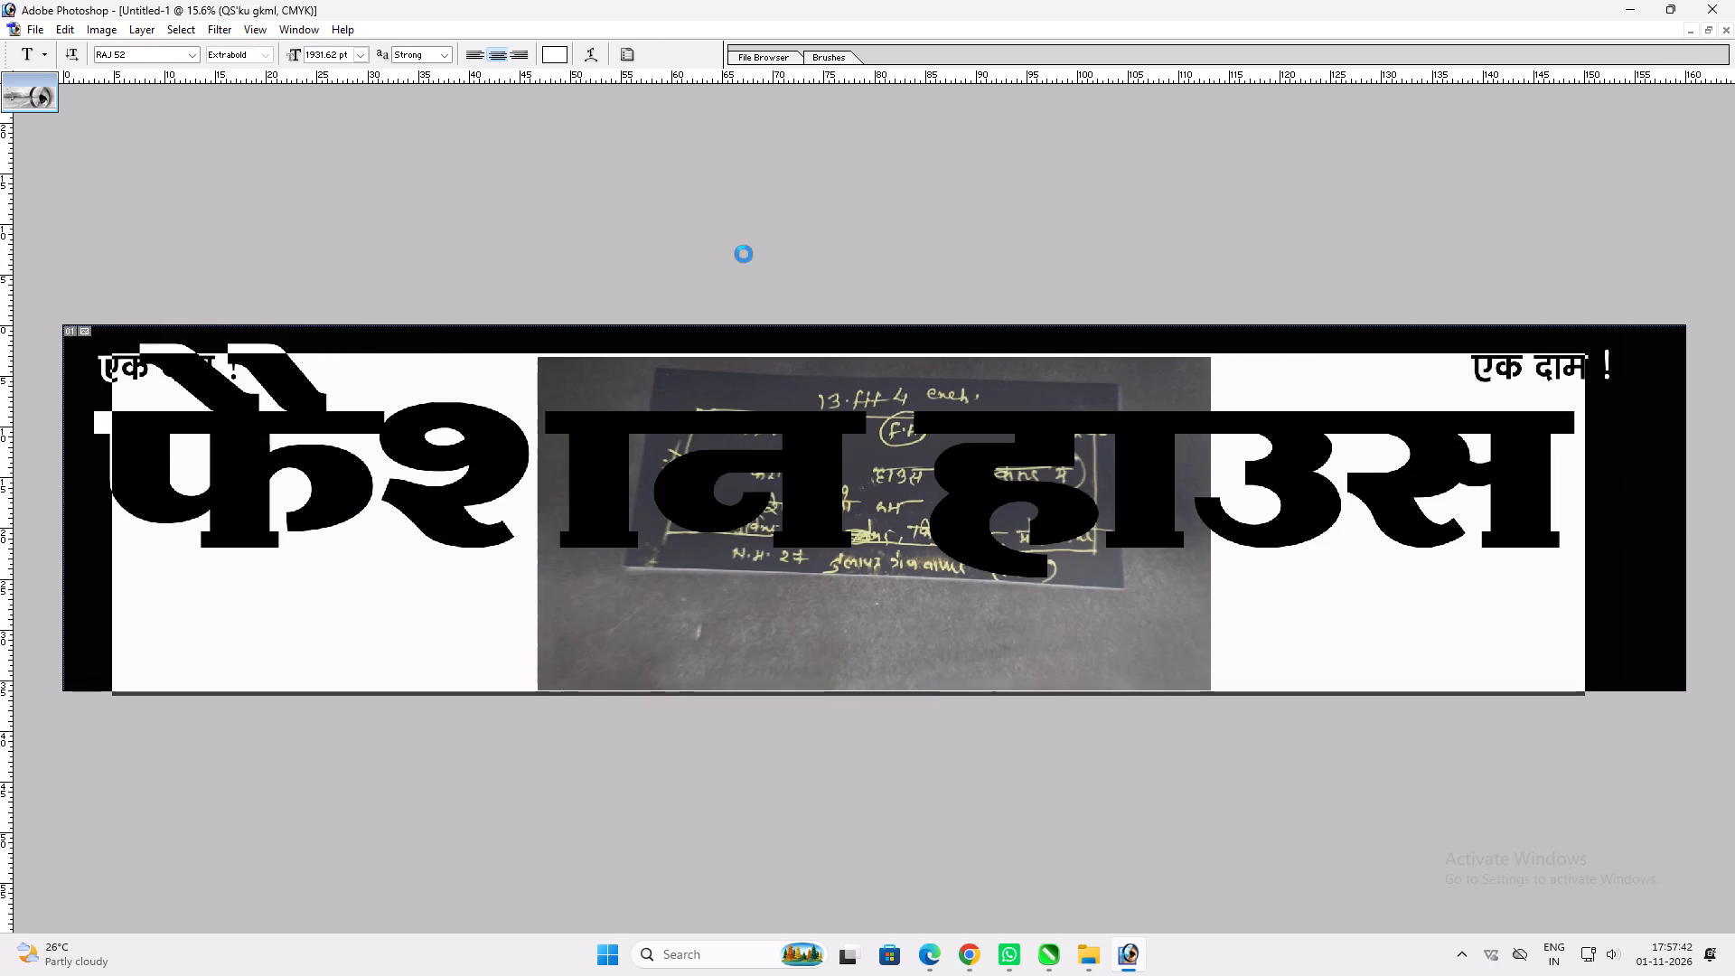
alt+shift+drag(1568, 548, 1424, 519)
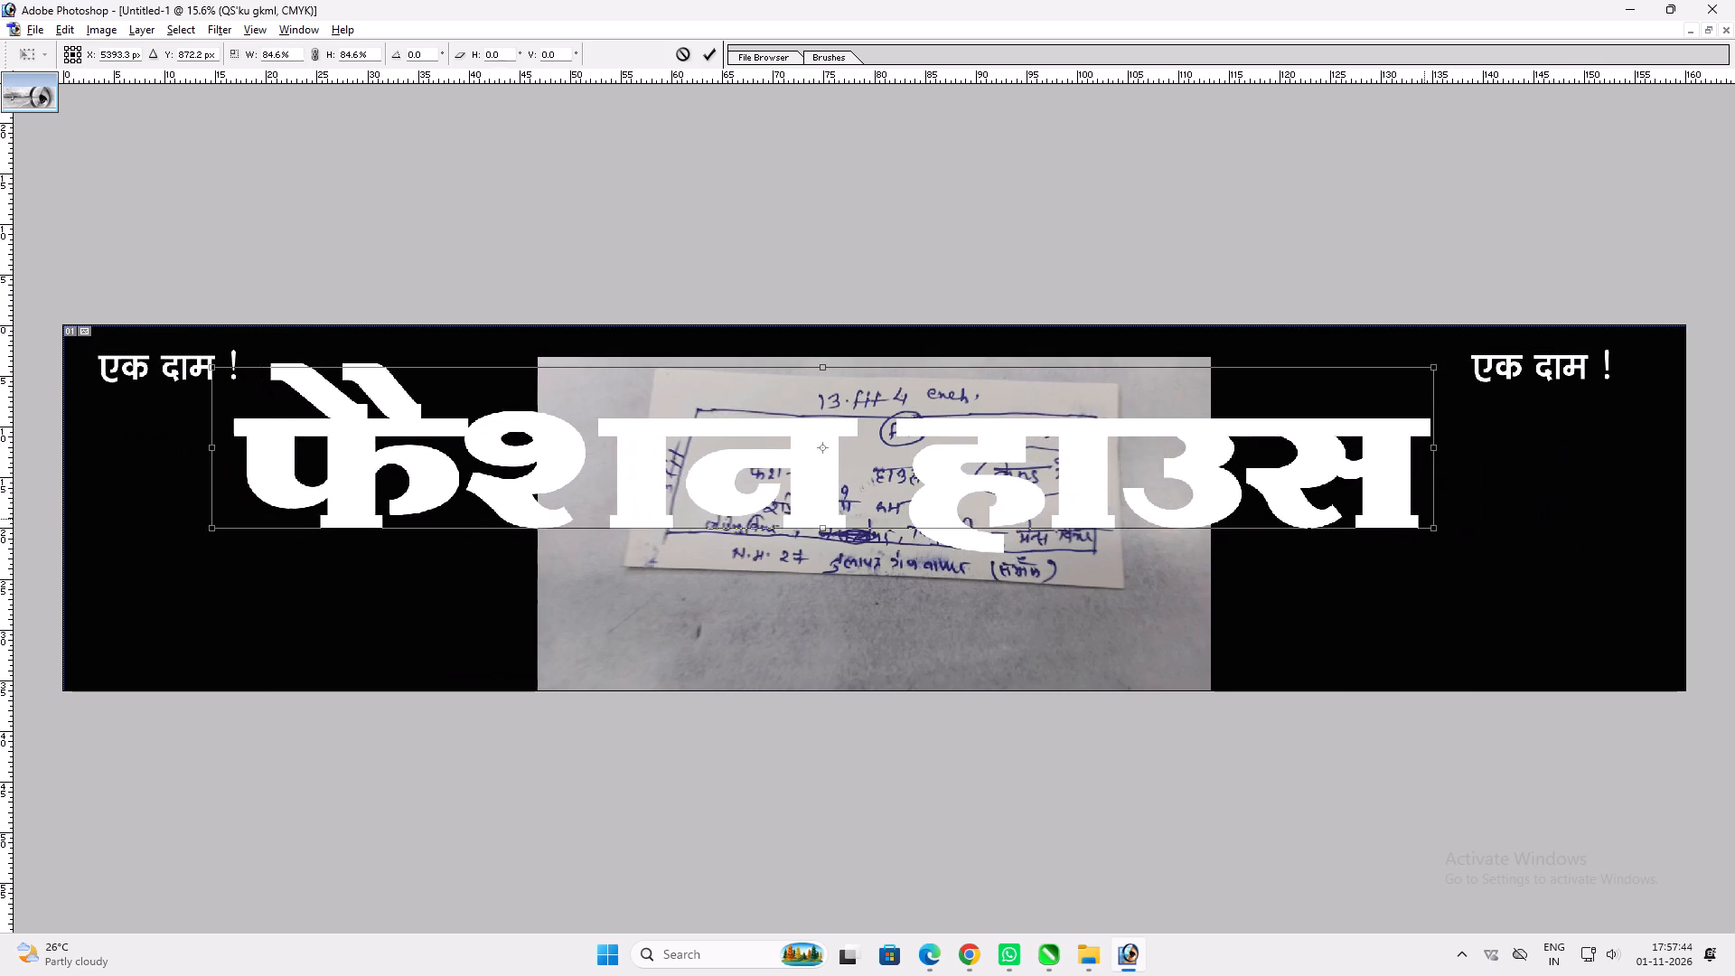
alt+shift+drag(1424, 519, 1393, 516)
key(Return)
key(v)
drag(1159, 501, 1175, 475)
Stretch the lower edge of the "फैशन हाउस" heading slightly downward to make it taller.
key(ctrl+t)
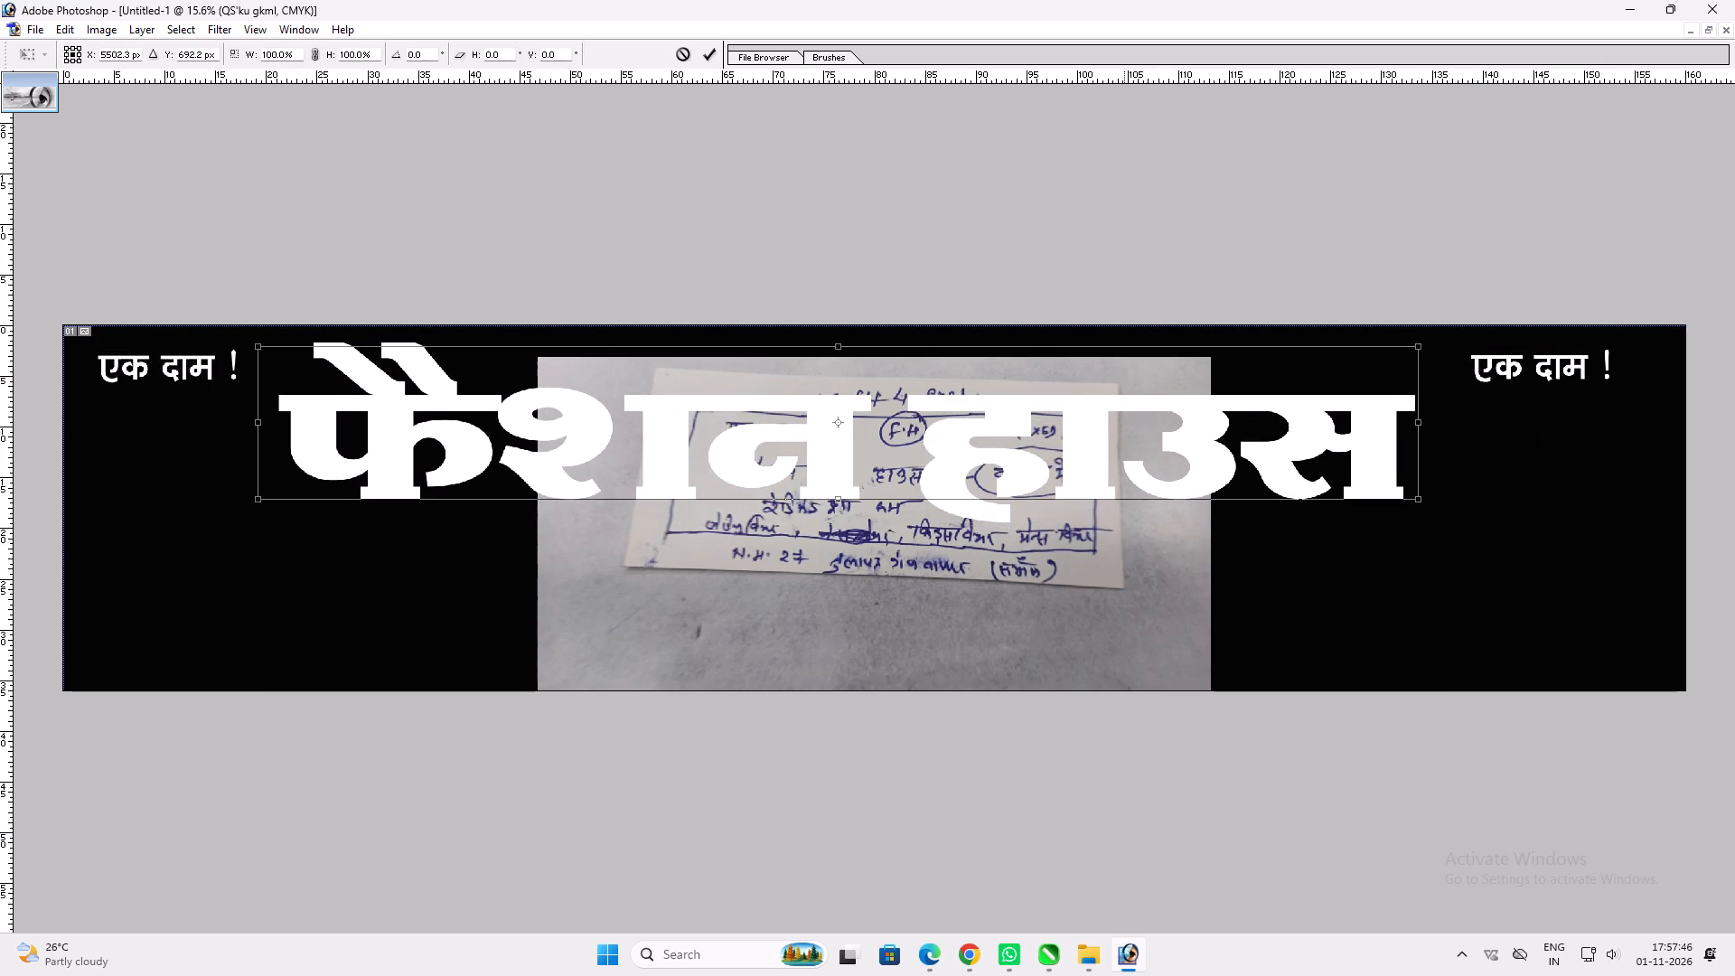
shift+drag(1088, 499, 1086, 511)
key(shift+Return)
Move the note photo down so its handwriting shows below the heading, and reselect the heading layer.
key(v)
ctrl+click(981, 564)
ctrl+drag(976, 564, 982, 690)
ctrl+click(939, 498)
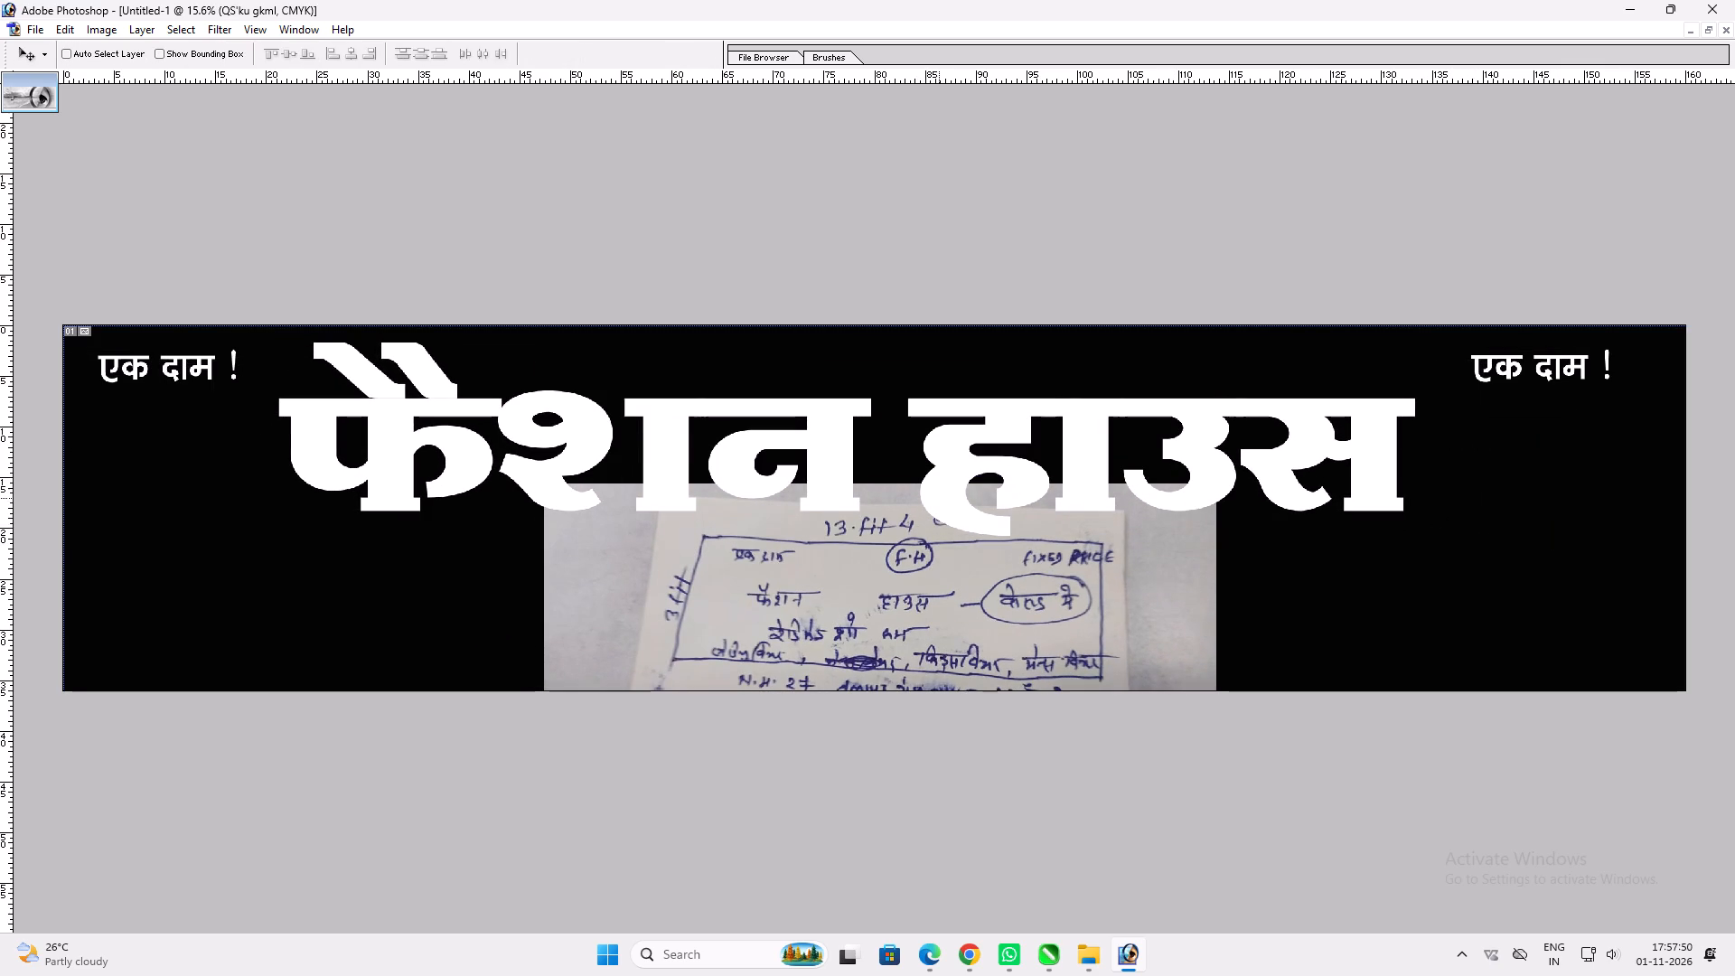
Examine the handwritten note closely for the wording that belongs beneath the "फैशन हाउस" heading.
click(939, 497)
key(z)
drag(833, 513, 1216, 732)
key(v)
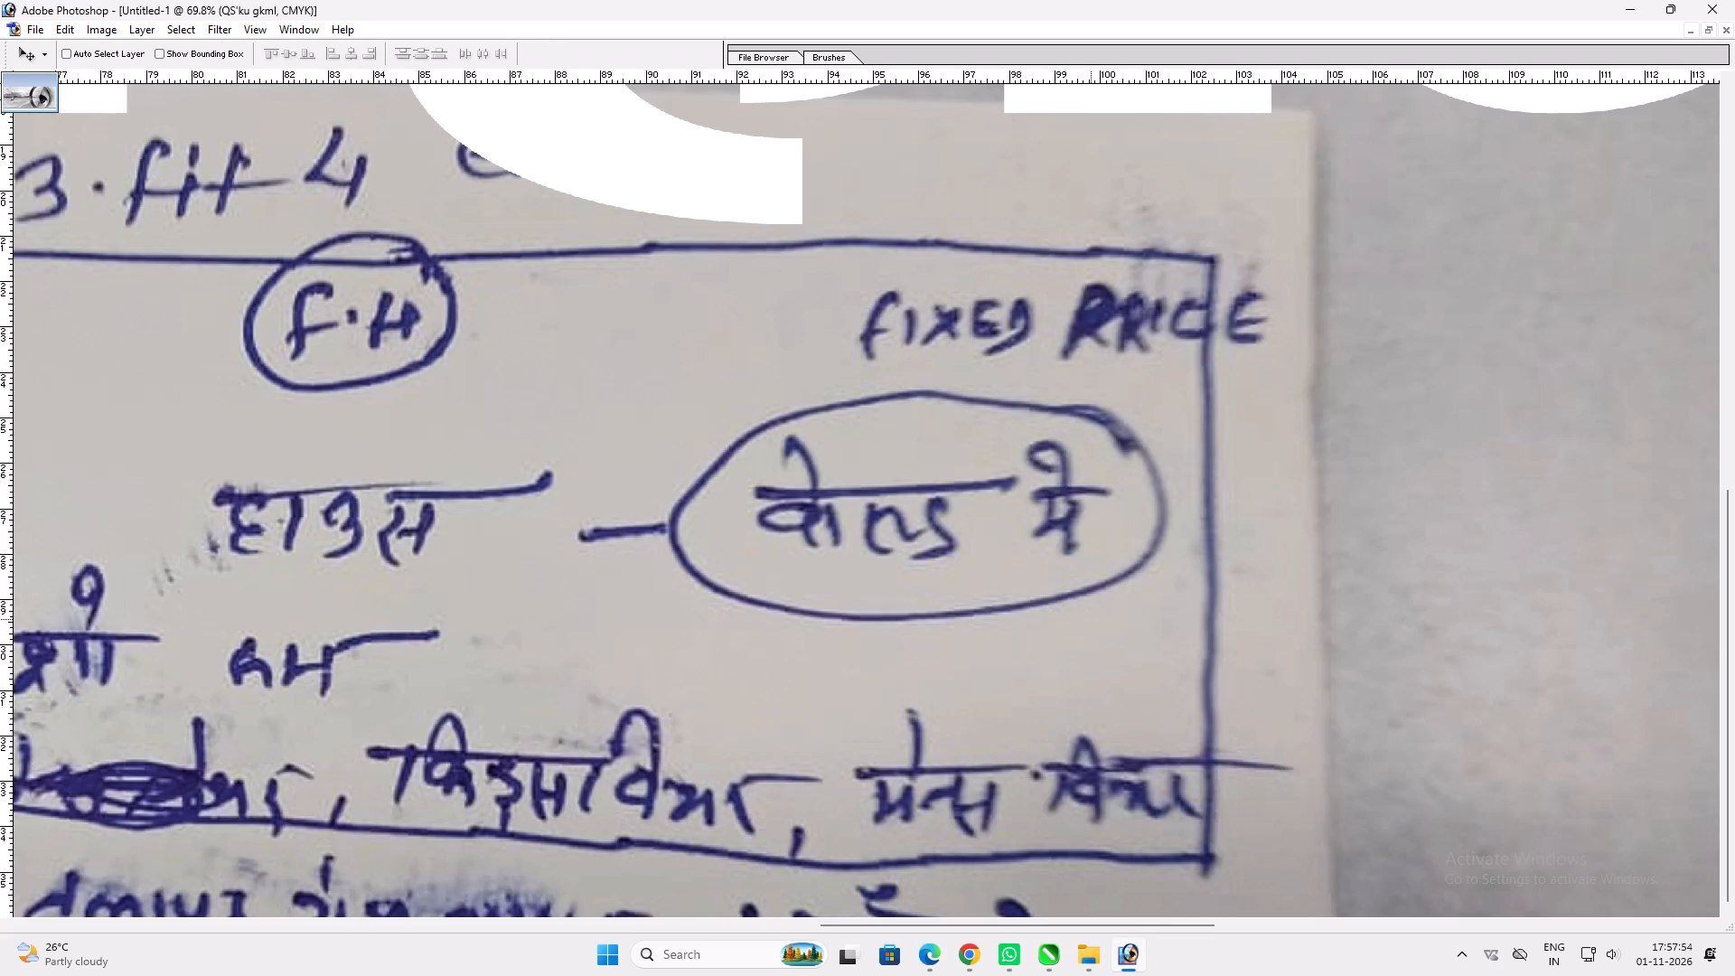
key(ctrl+minus)
key(ctrl+minus)
key(ctrl+minus)
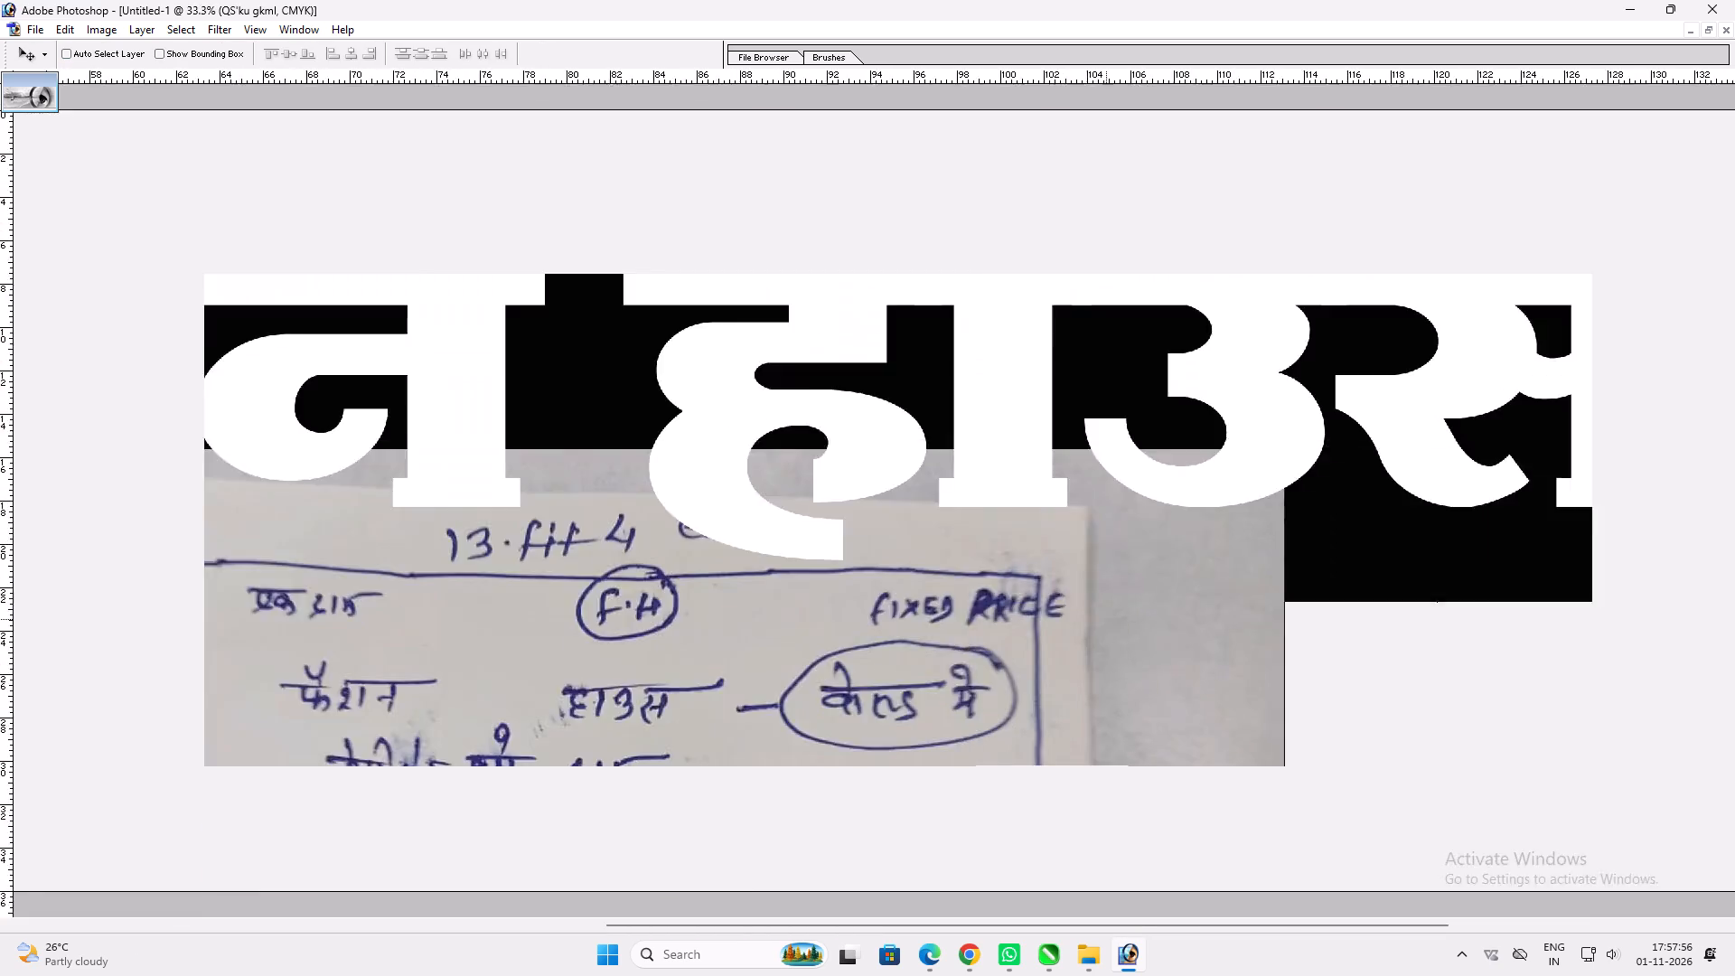
key(ctrl+minus)
key(ctrl+minus)
key(ctrl+minus)
Duplicate the "फैशन हाउस" heading and scale the copy down proportionally into a small line centred just below the original.
alt+drag(1022, 508, 1021, 587)
key(ctrl+t)
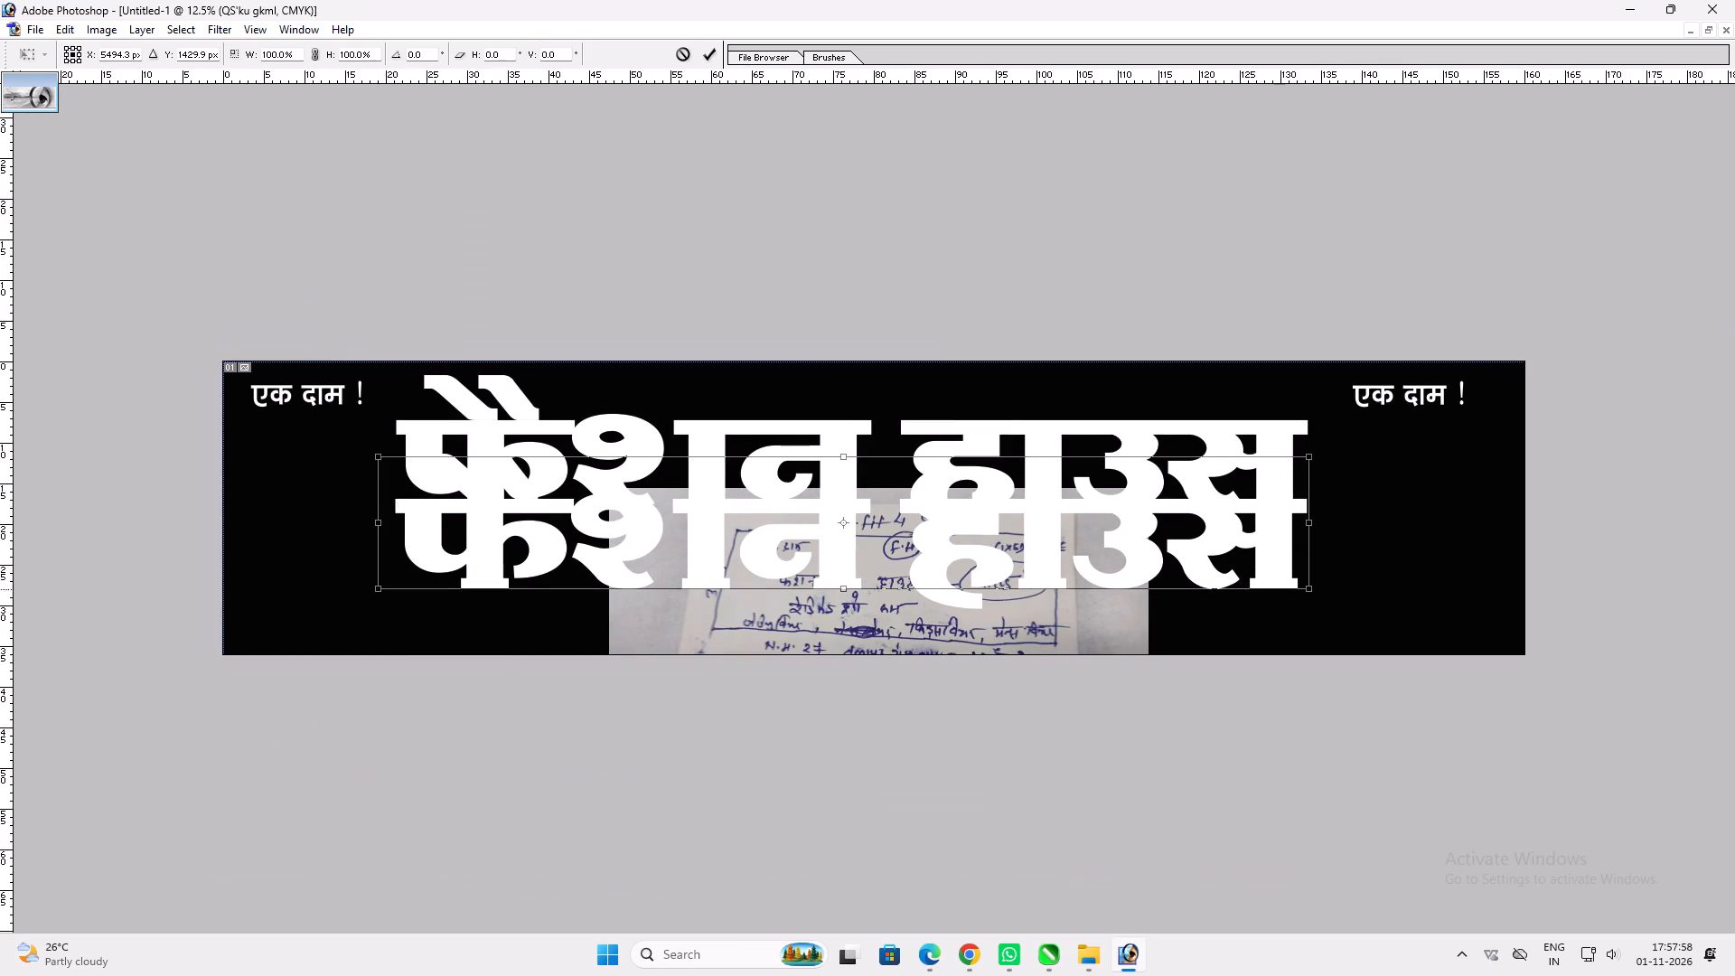
alt+shift+drag(1308, 585, 982, 514)
key(Return)
key(v)
drag(904, 533, 904, 558)
Replace the text of the small heading copy with "साड़ी शो - रूम".
key(t)
click(897, 558)
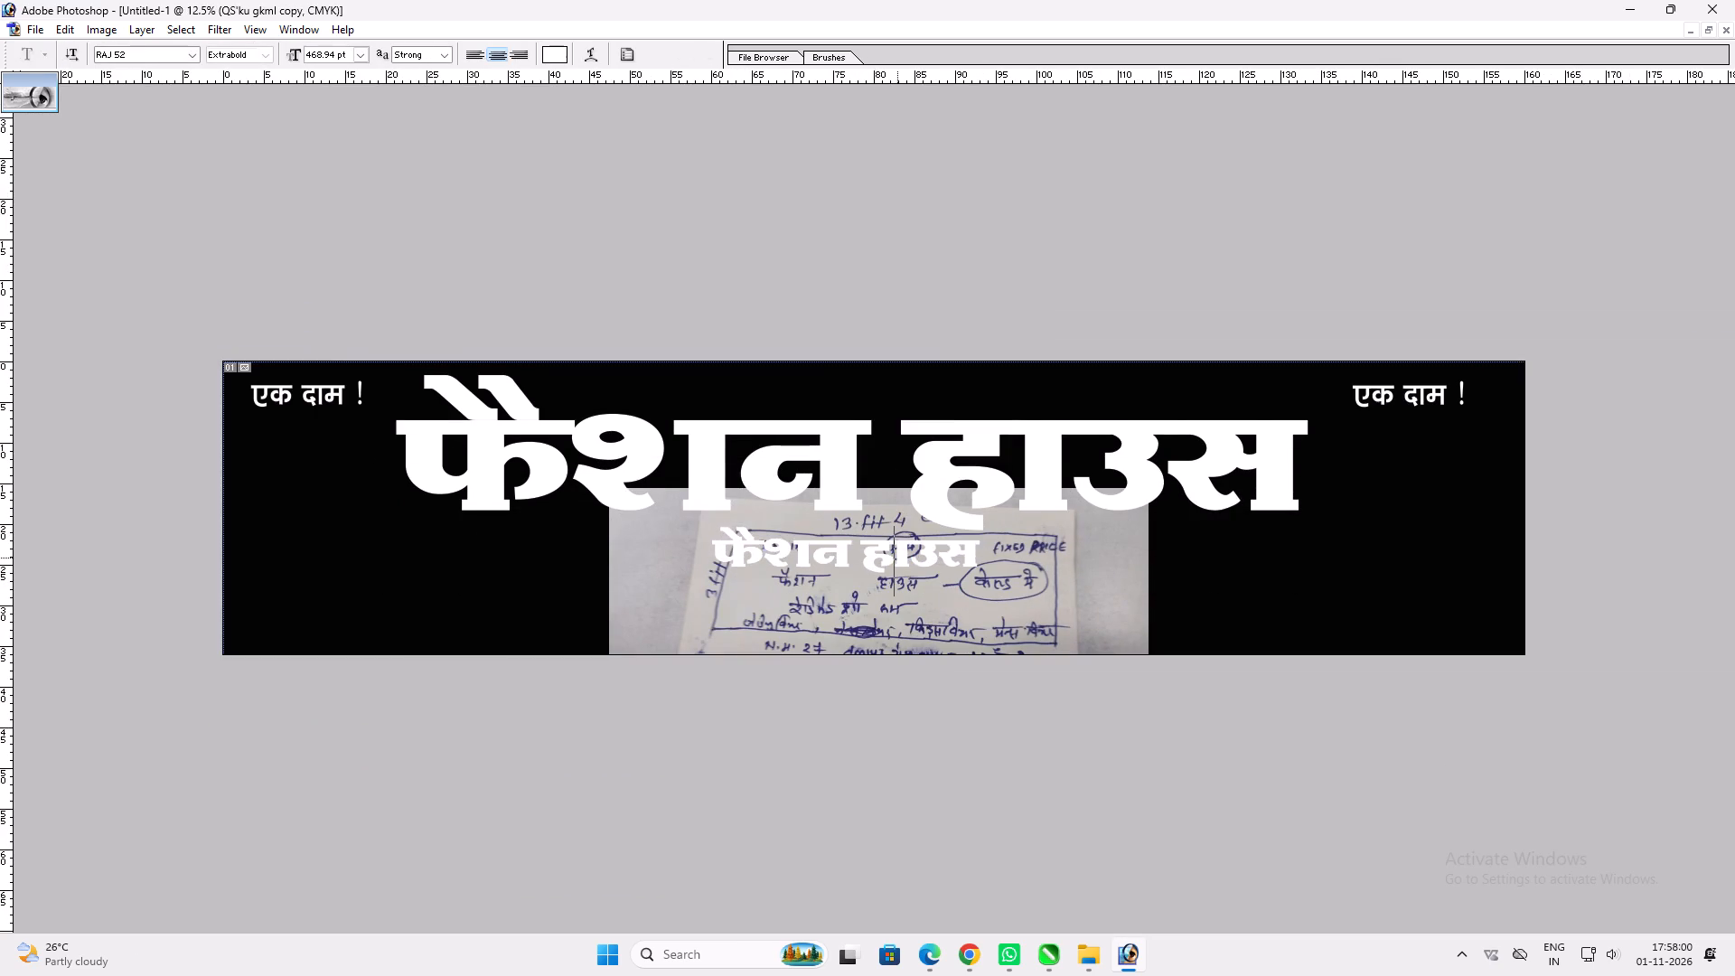
key(ctrl+a)
text(lk)
key(shift+Return)
key(BackSpace)
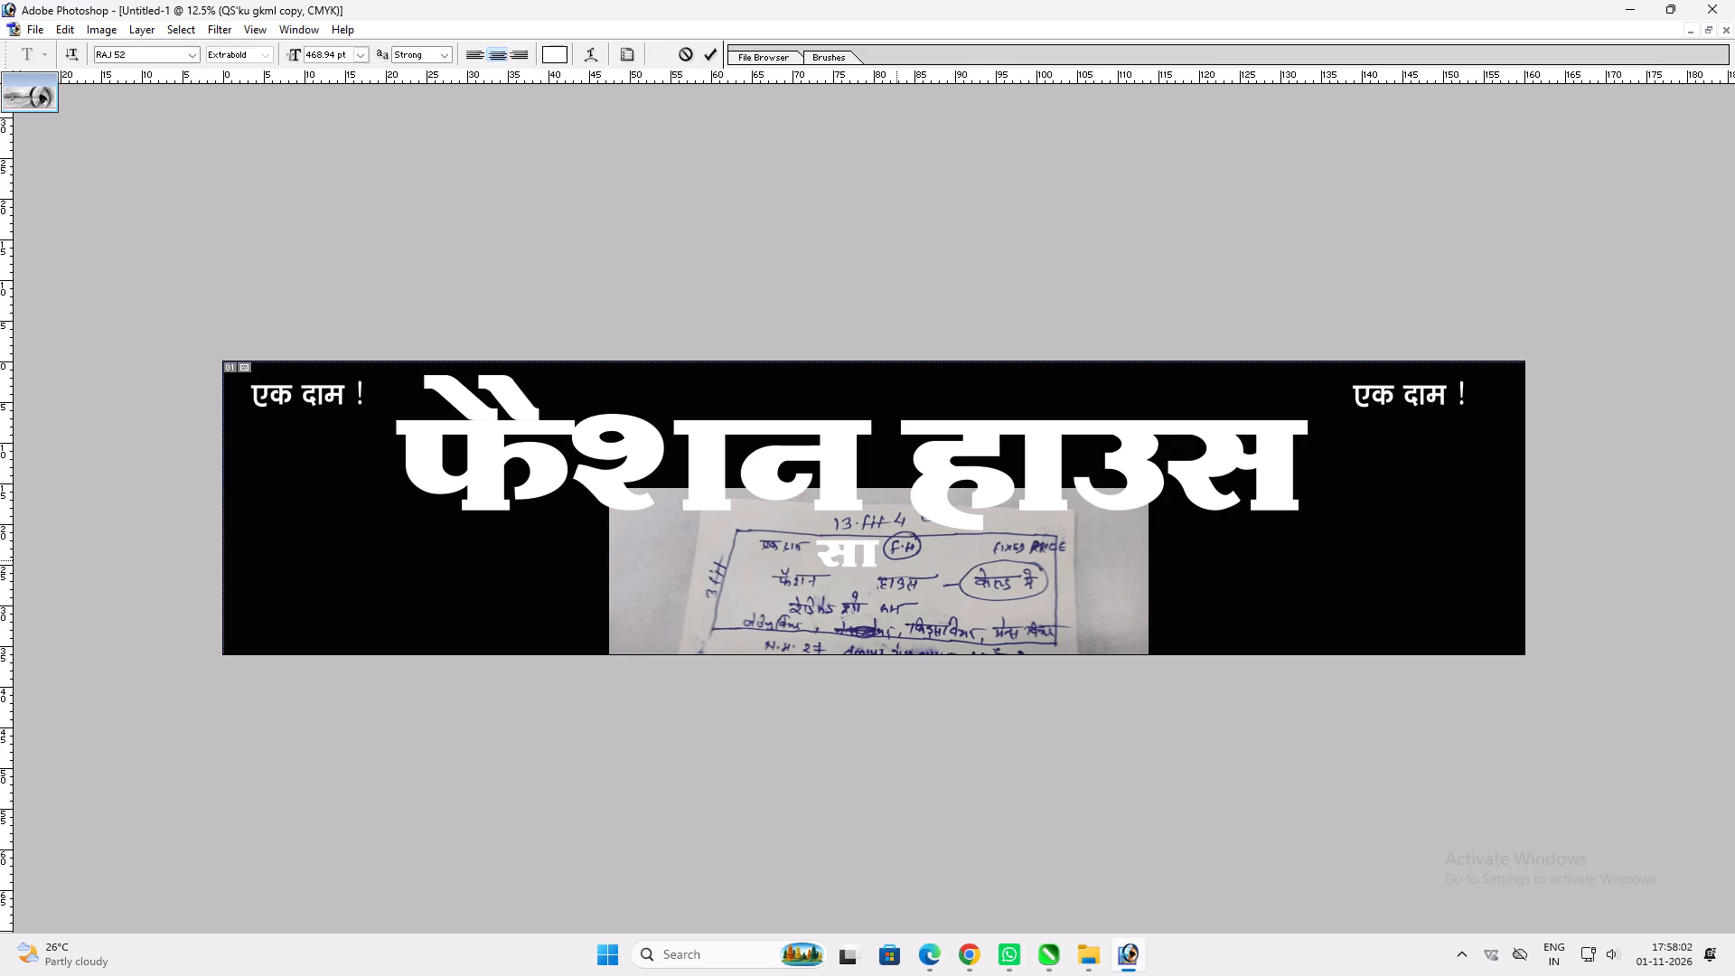
key(shift+m)
key(plus)
text(h)
key(space)
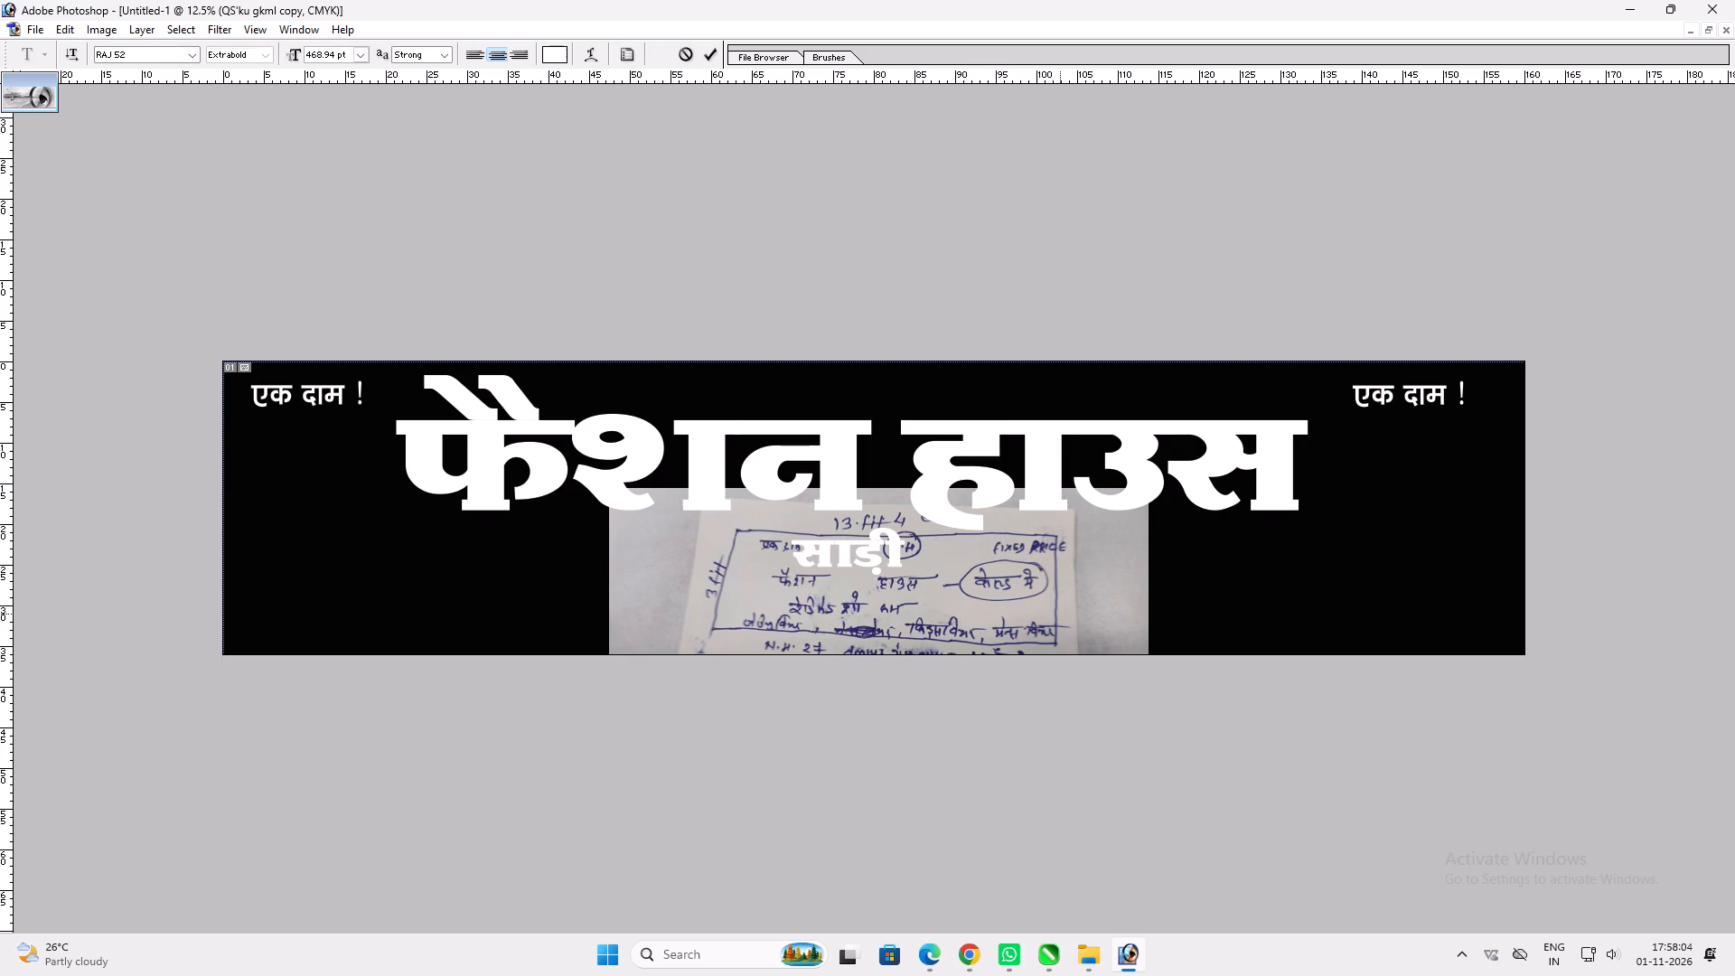
text('ks)
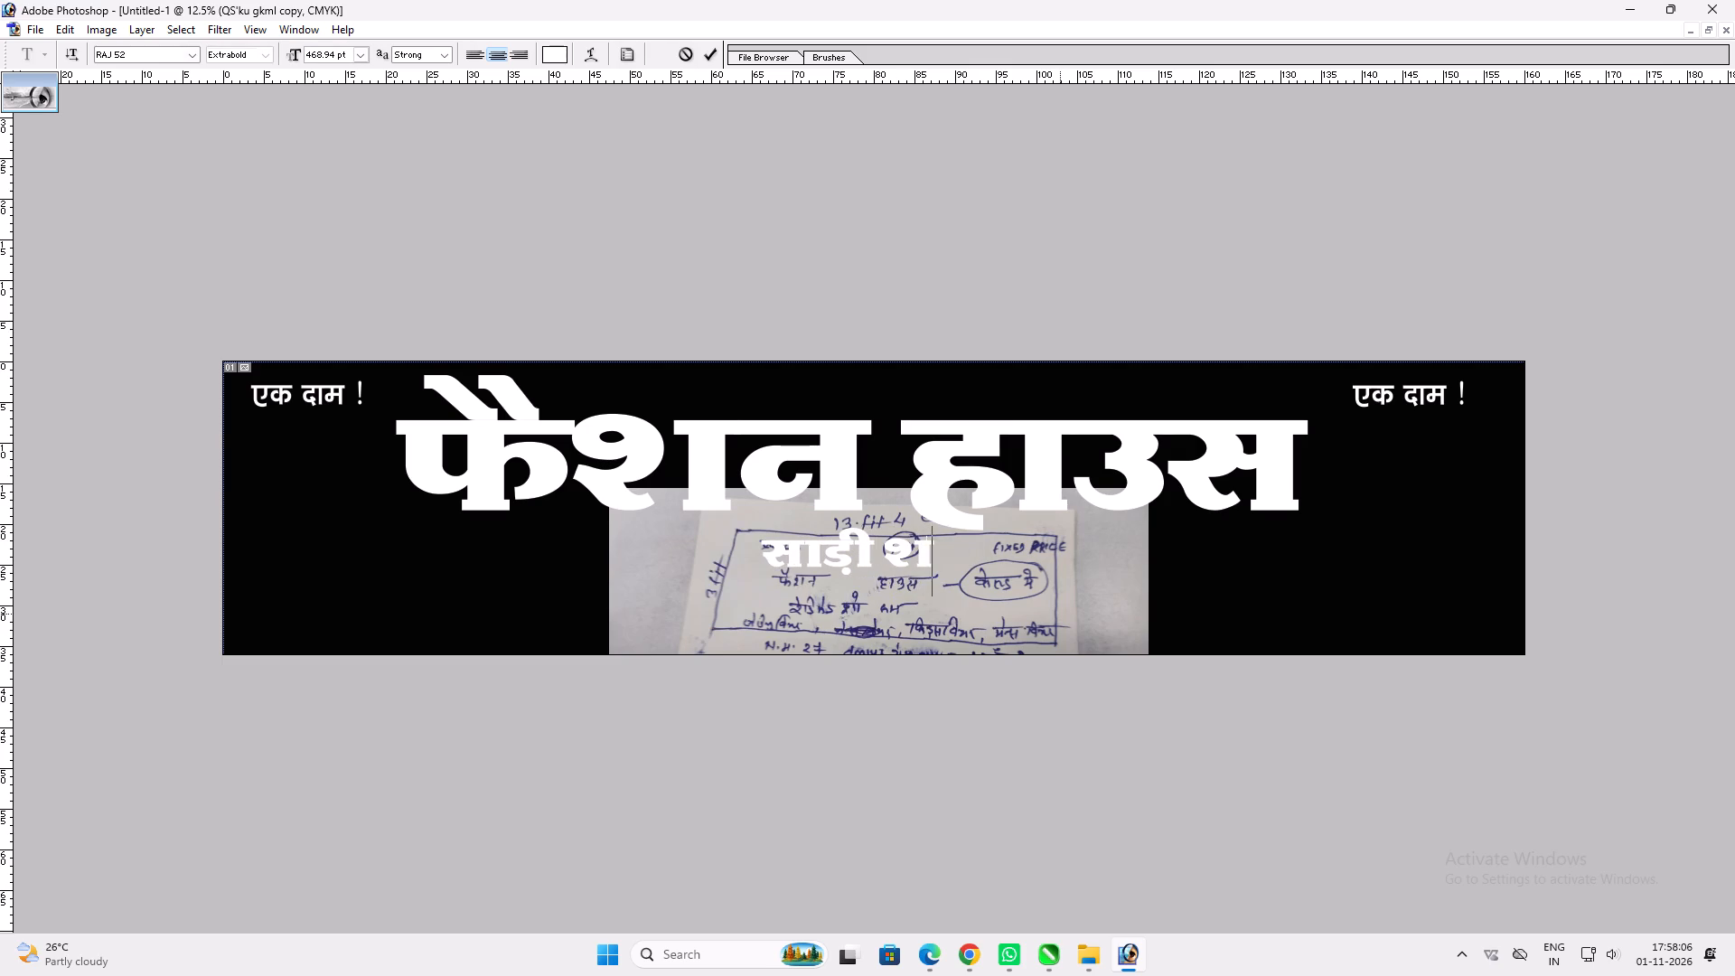
key(BackSpace)
text(ks &)
key(space)
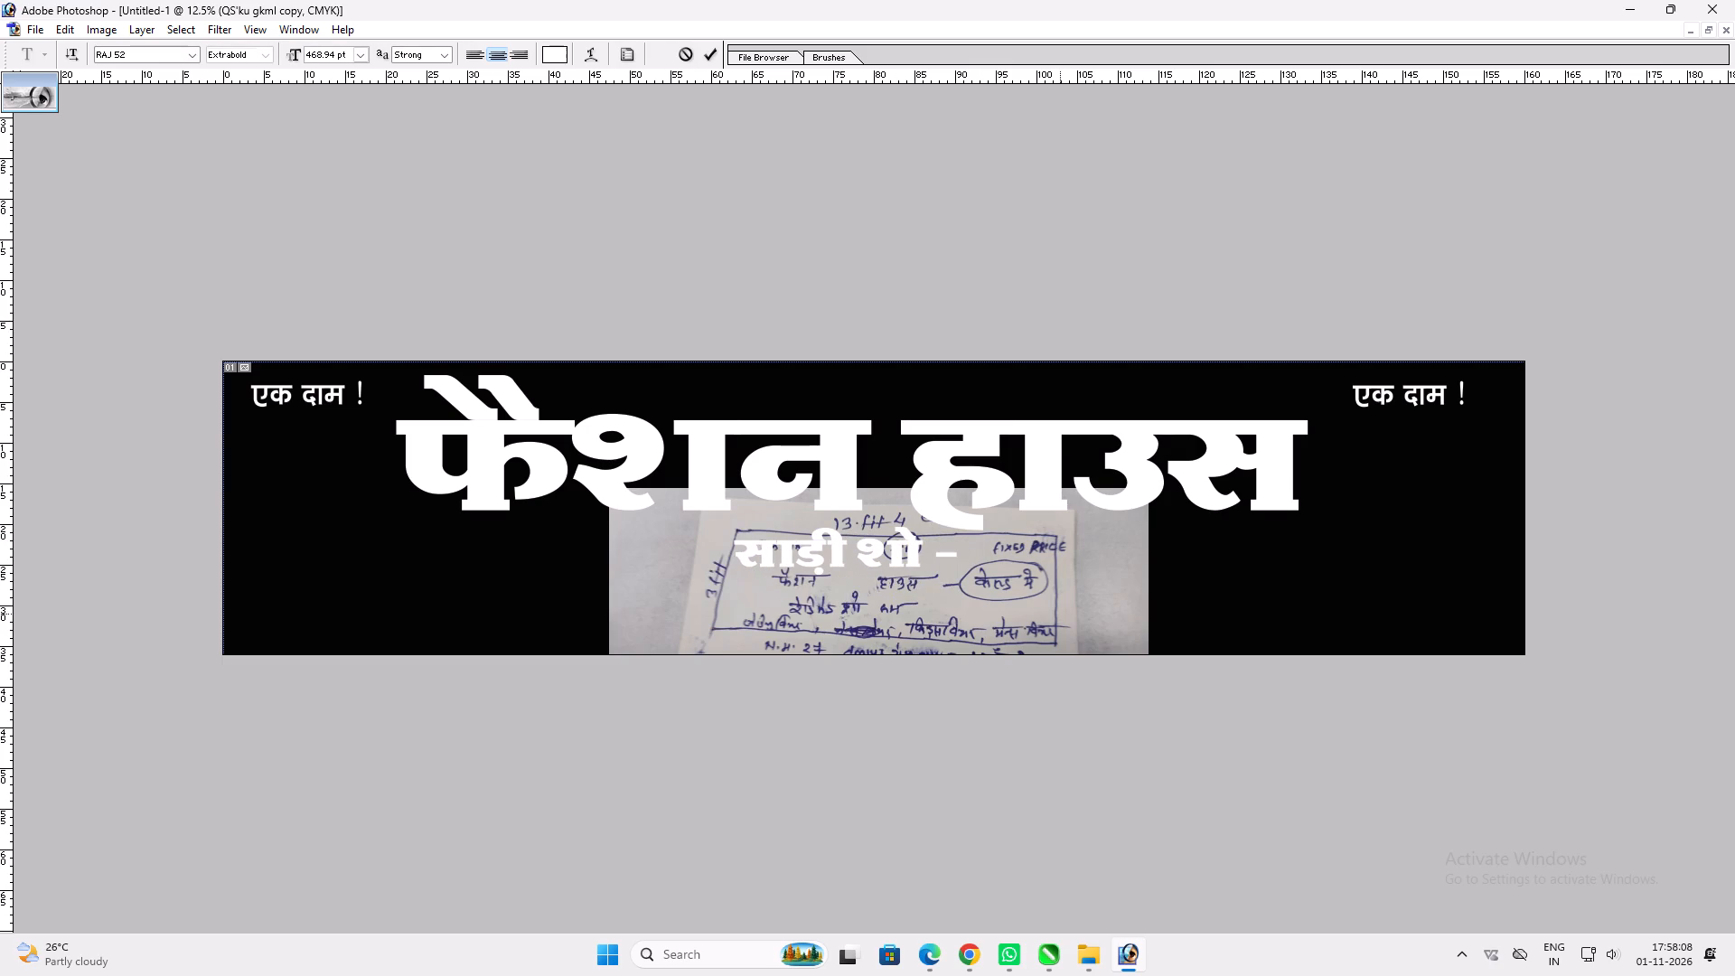
text(:E)
key(Return)
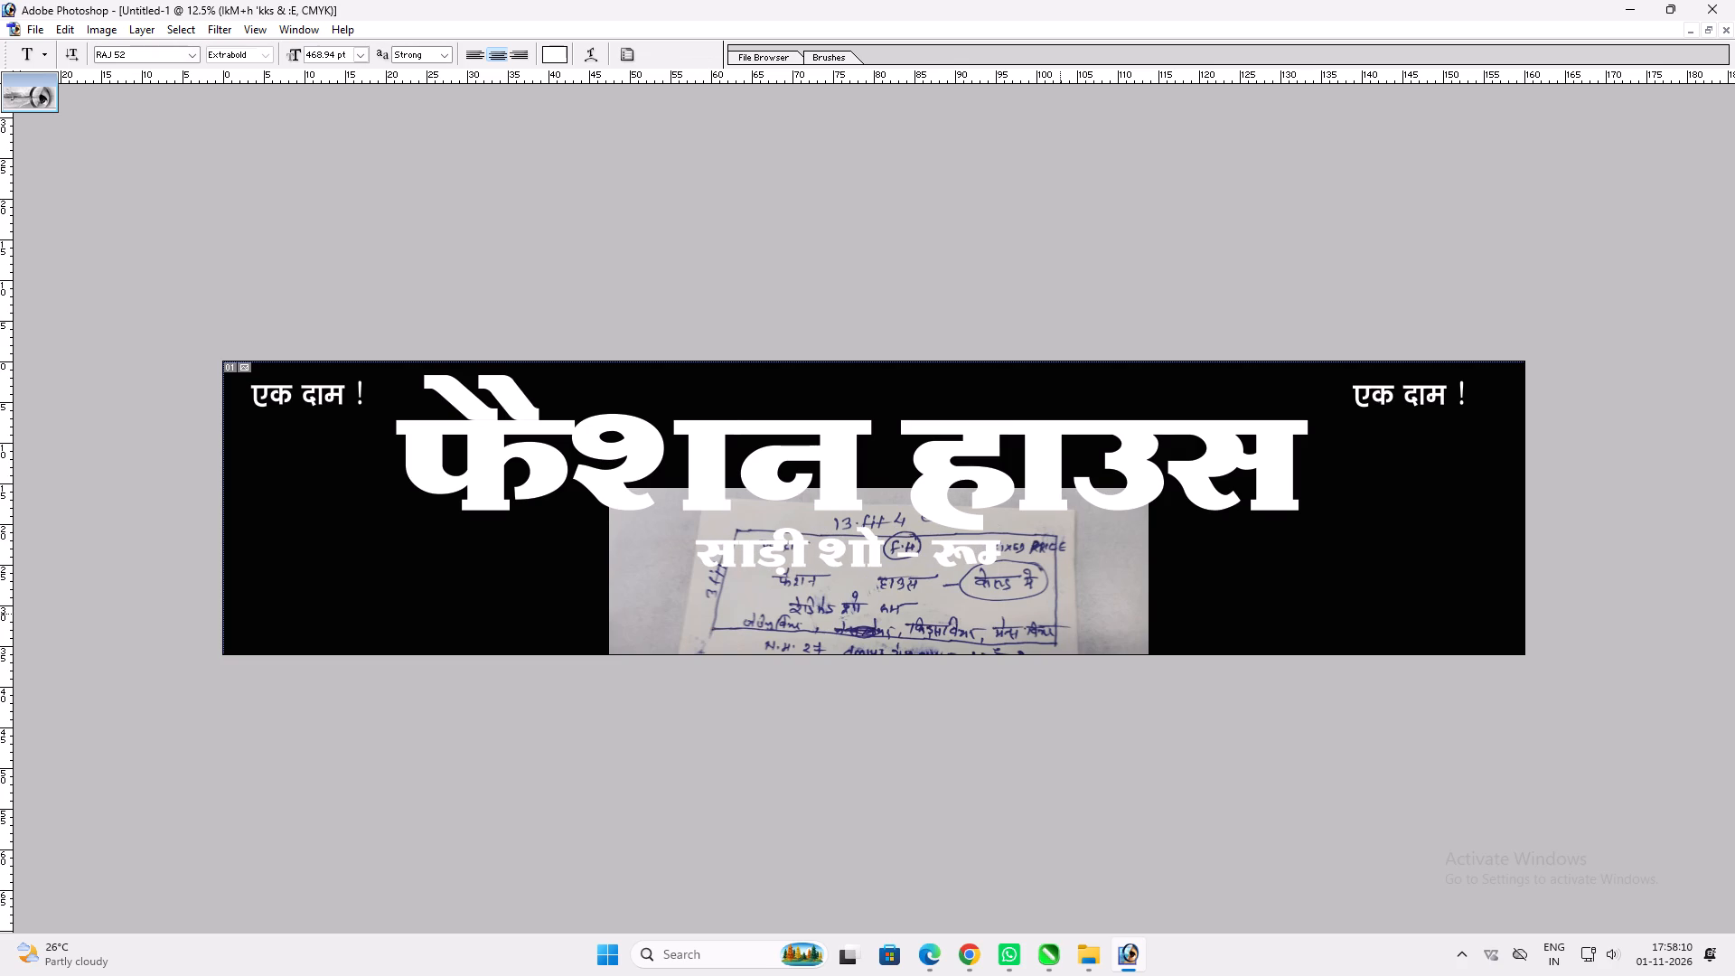
Correct the last letter of the small subheading to a full "म", making it read "साड़ी शो - रूम".
key(t)
click(988, 553)
key(e)
key(Return)
key(v)
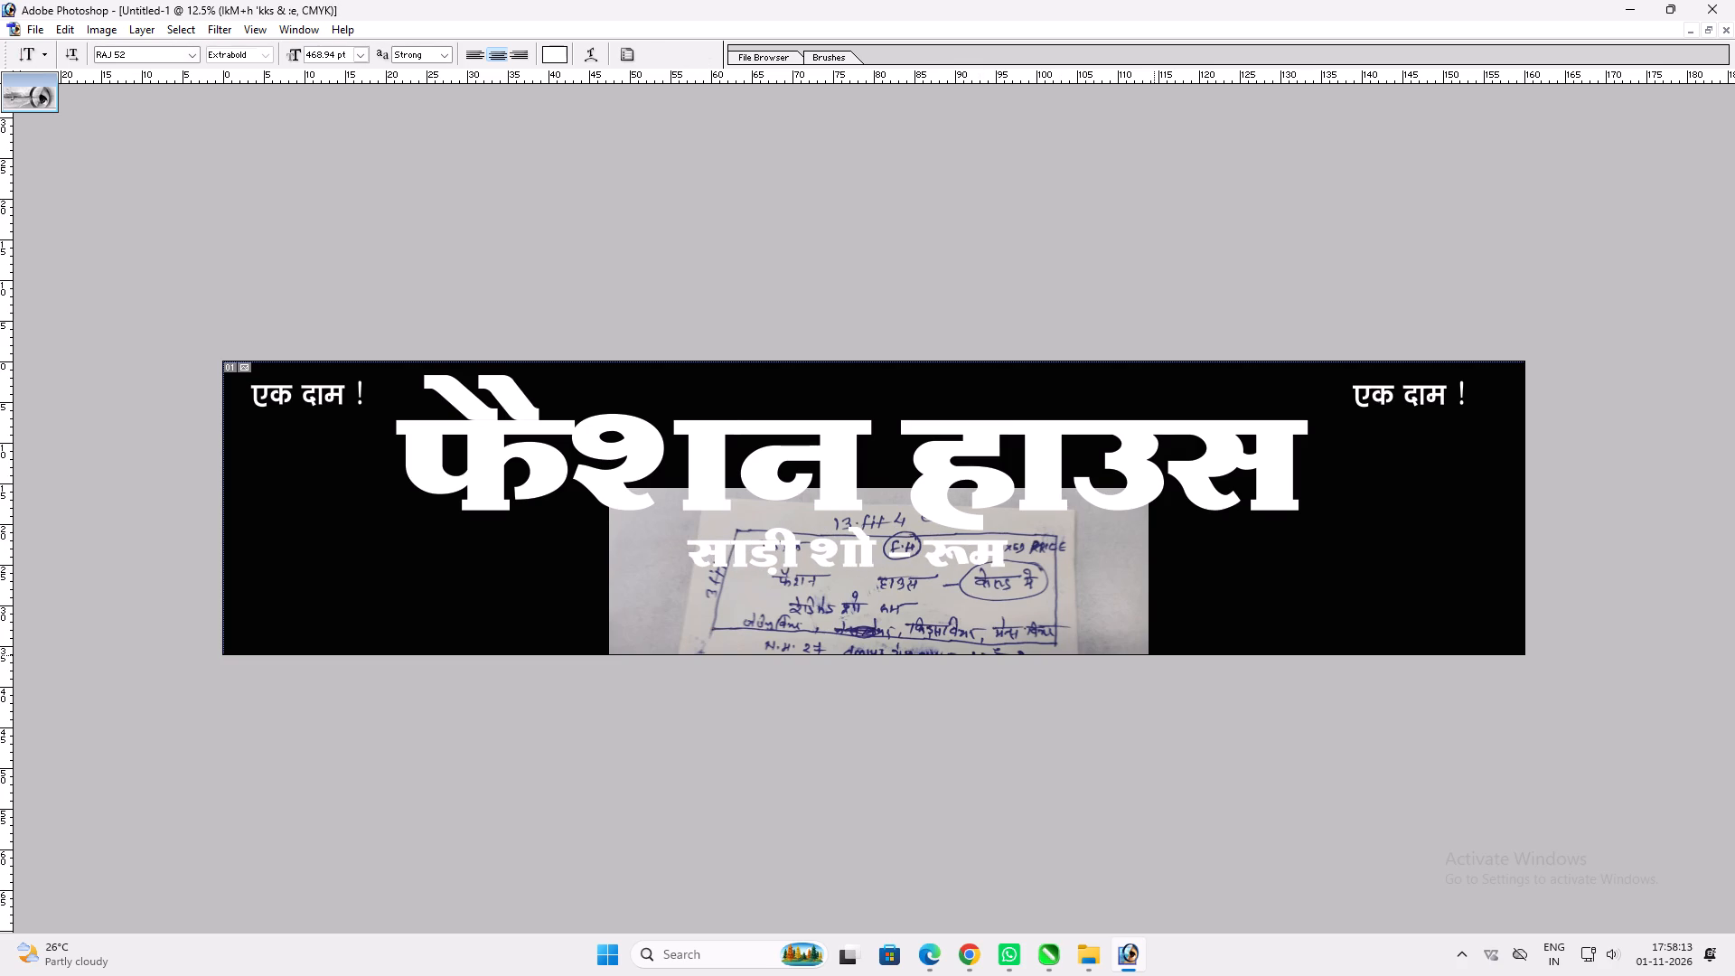
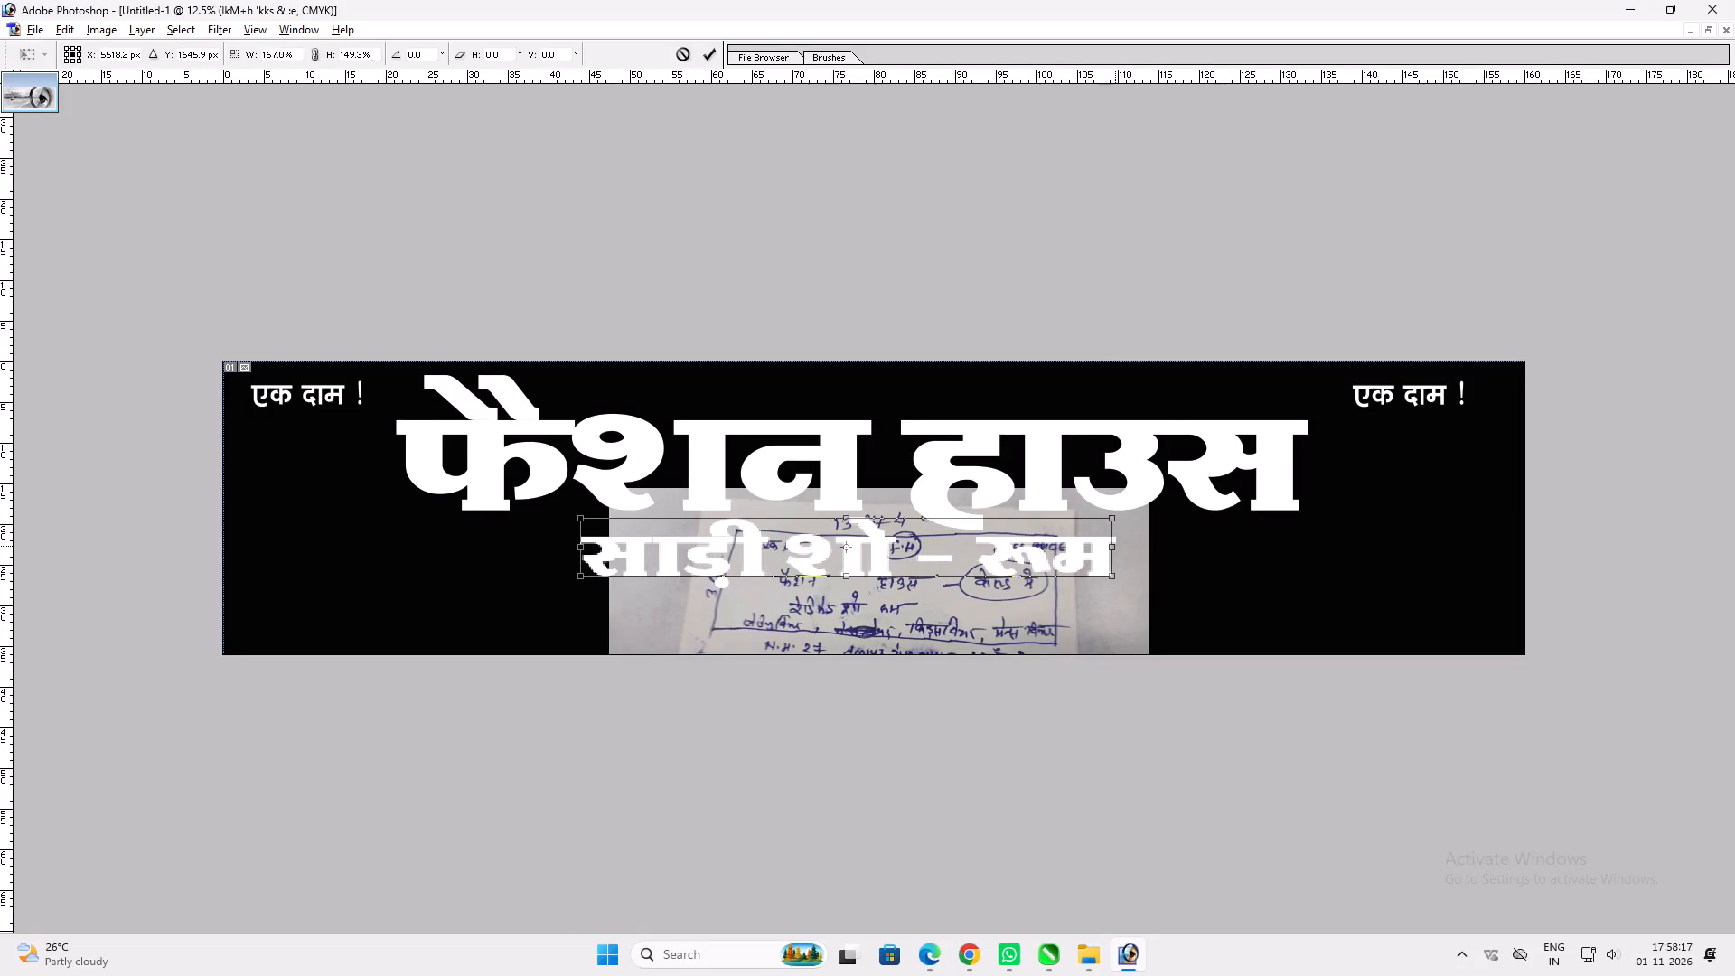
Apply the enlargement of the "साड़ी शो - रूम" subheading at 167.0% width and 149.3% height.
key(shift+Return)
key(v)
Move the handwritten note photo slightly up so its bottom lines can be read on the banner.
key(ctrl+plus)
key(space)
key(space)
drag(1056, 589, 1037, 475)
ctrl+click(909, 617)
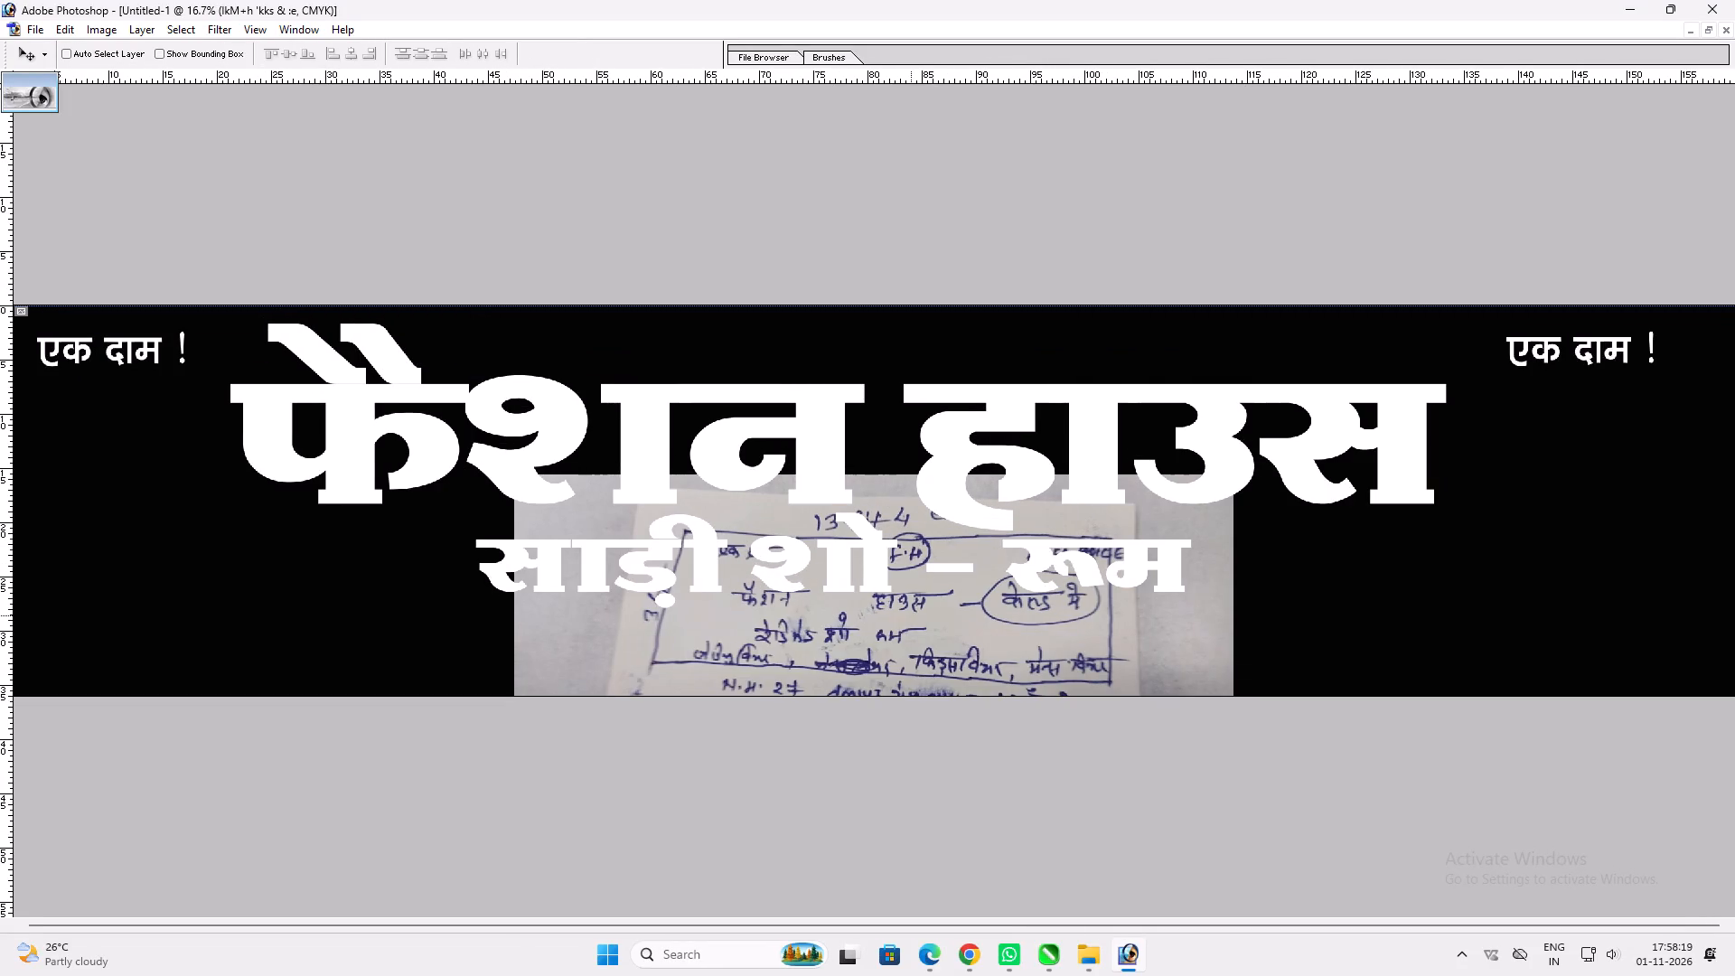
drag(906, 618, 909, 600)
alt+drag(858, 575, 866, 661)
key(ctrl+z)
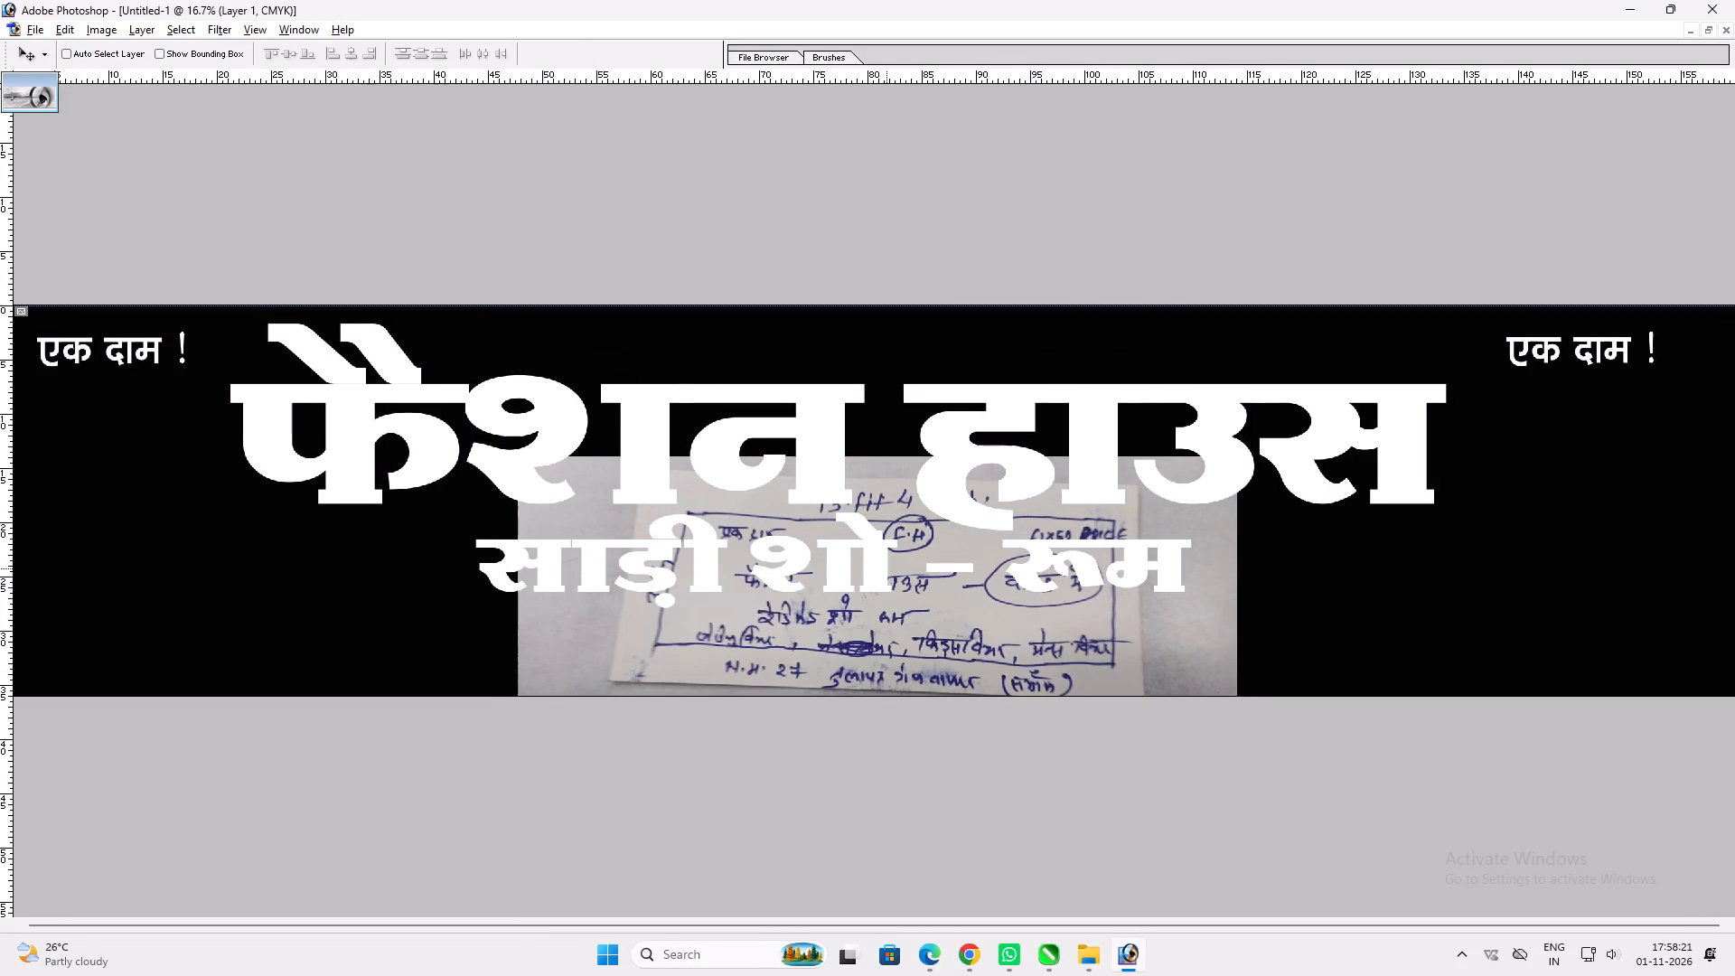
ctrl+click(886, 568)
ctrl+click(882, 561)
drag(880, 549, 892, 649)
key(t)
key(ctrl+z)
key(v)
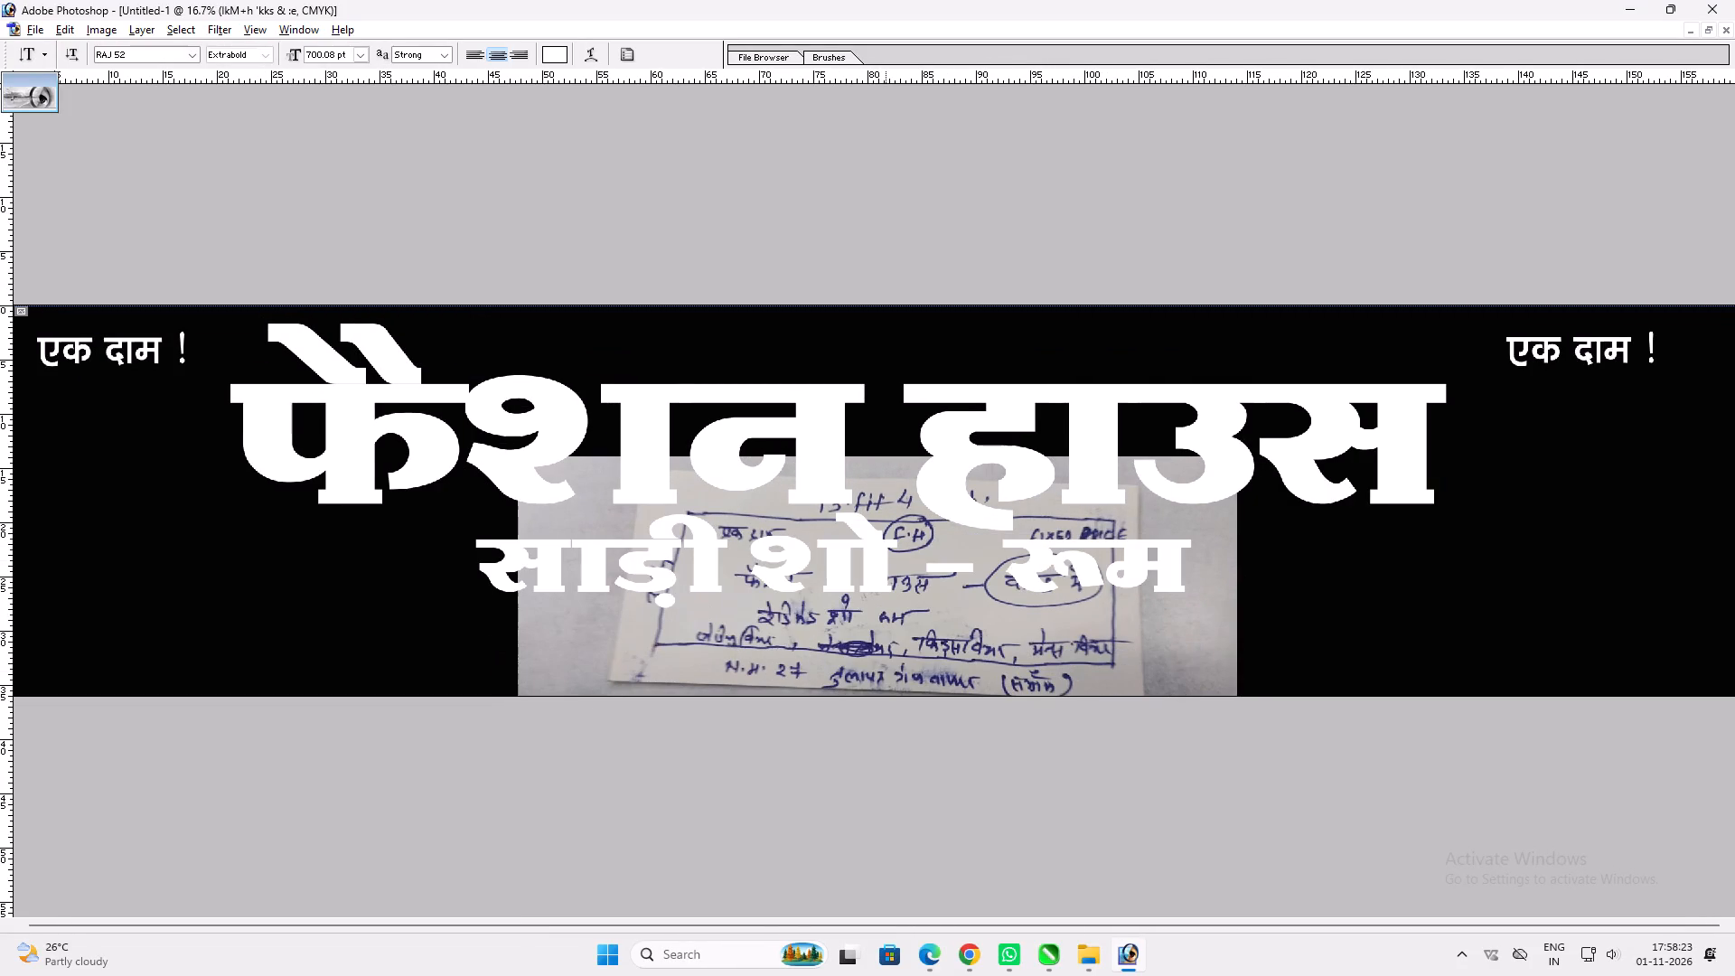
Duplicate the "साड़ी शो - रूम" subheading just below itself and replace the copy's text with "लेडिज वियर".
alt+drag(875, 572, 891, 650)
key(t)
click(890, 651)
key(ctrl+a)
text(ysfMtf)
key(BackSpace)
key(space)
text(f)
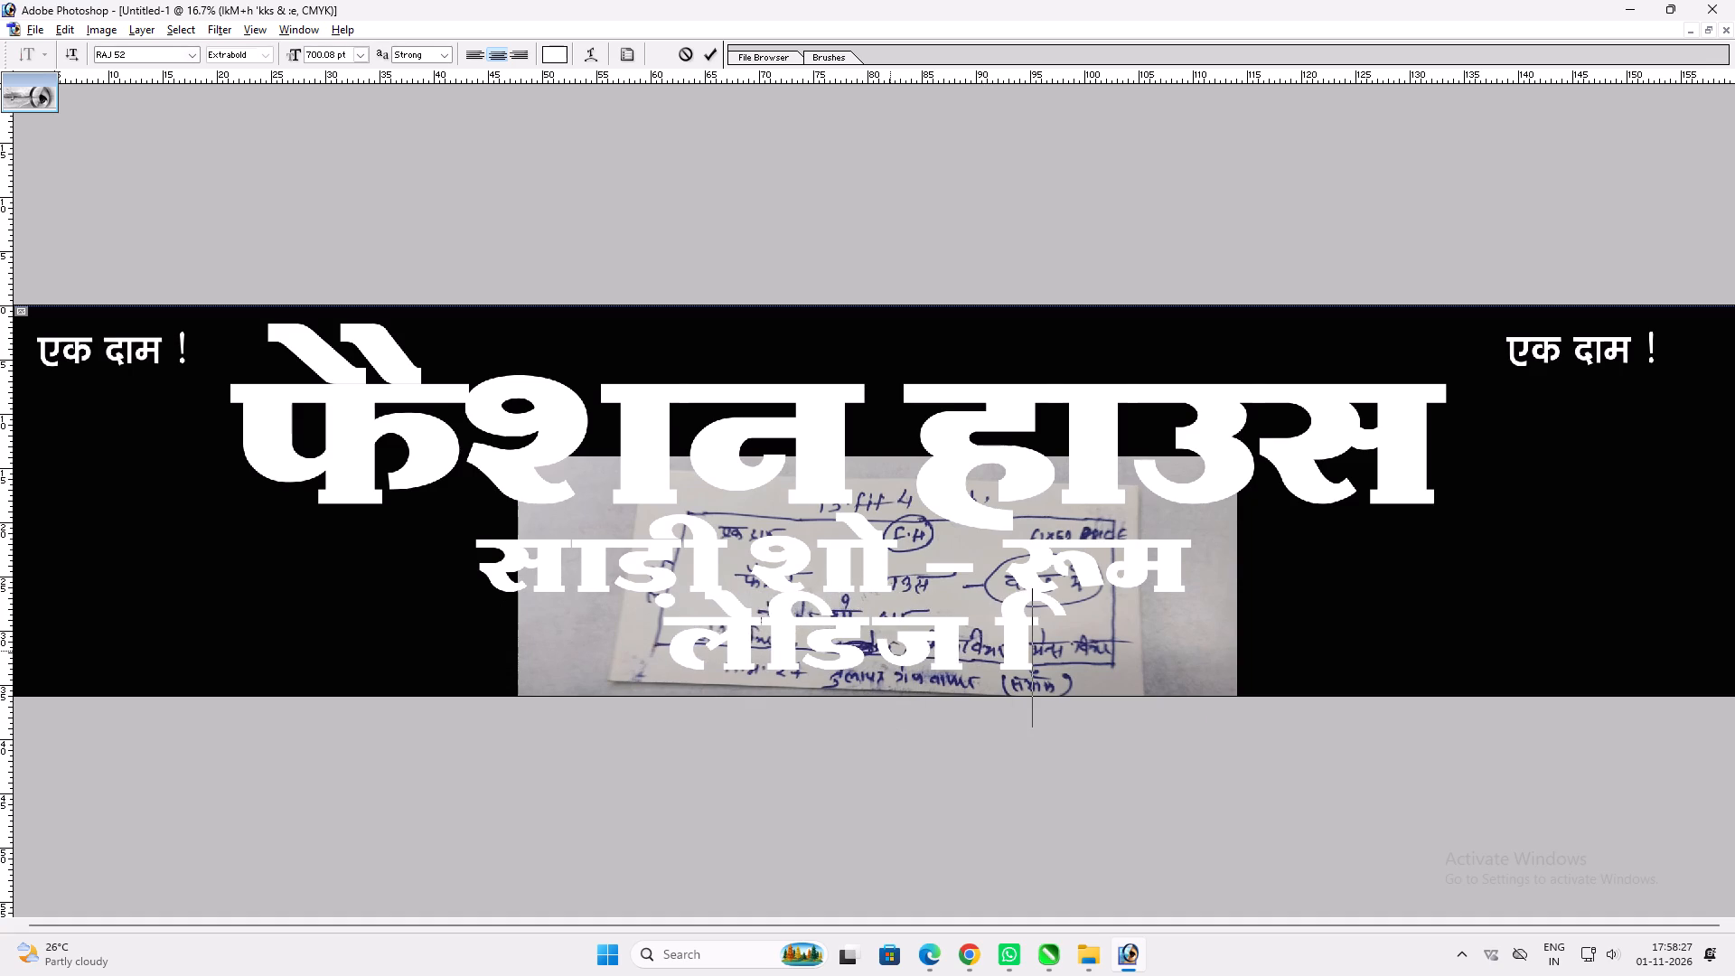
text(os';)
key(BackSpace)
key(BackSpace)
text(;j)
key(BackSpace)
key(BackSpace)
key(BackSpace)
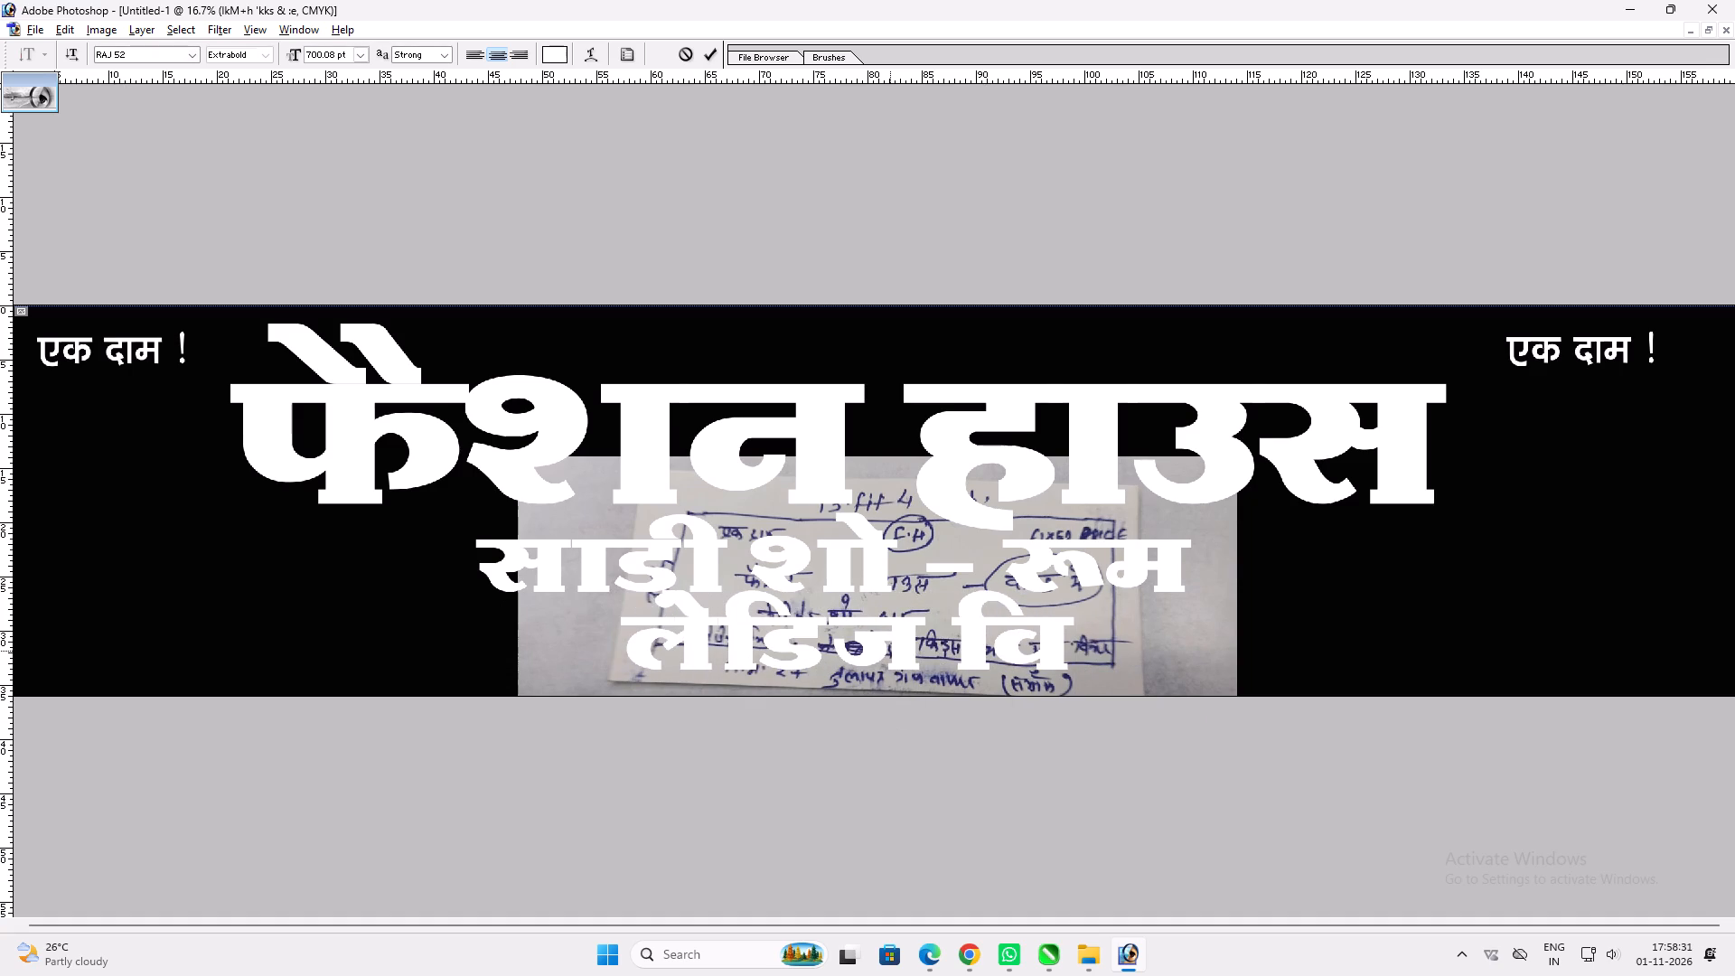
text(;j)
key(Return)
key(v)
Scale the "लेडिज वियर" line down proportionally to about 312 pt and move it left below the subheading.
key(ctrl+t)
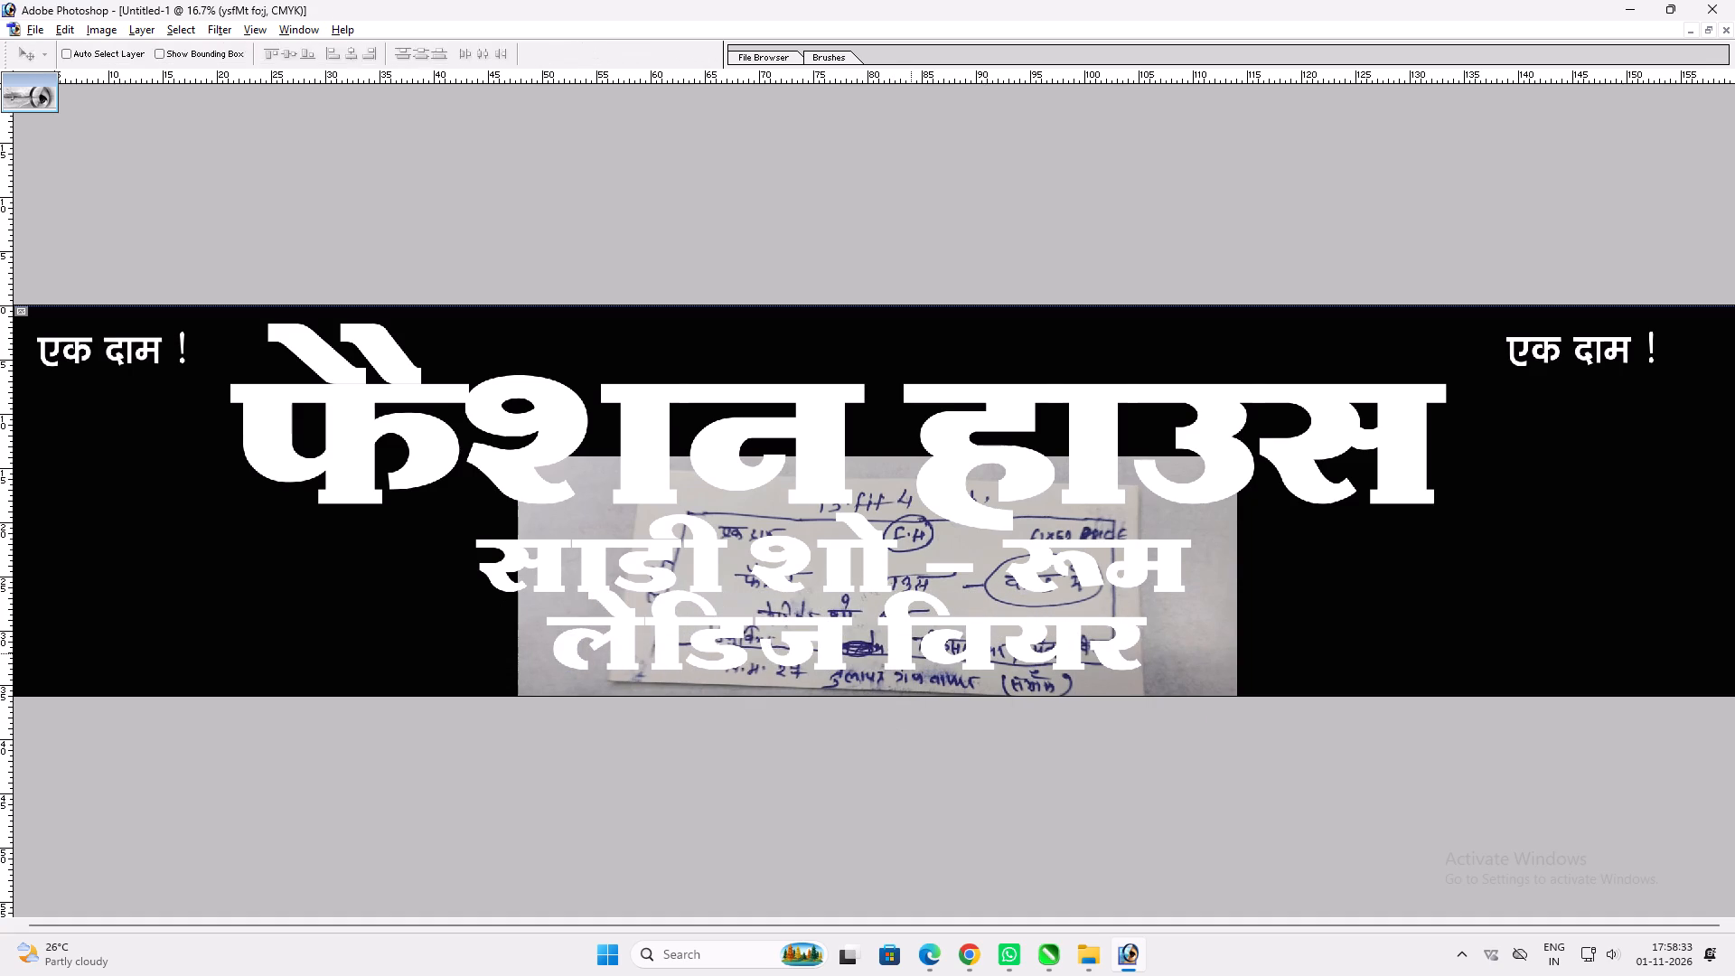
shift+drag(1151, 596, 814, 592)
key(shift+Return)
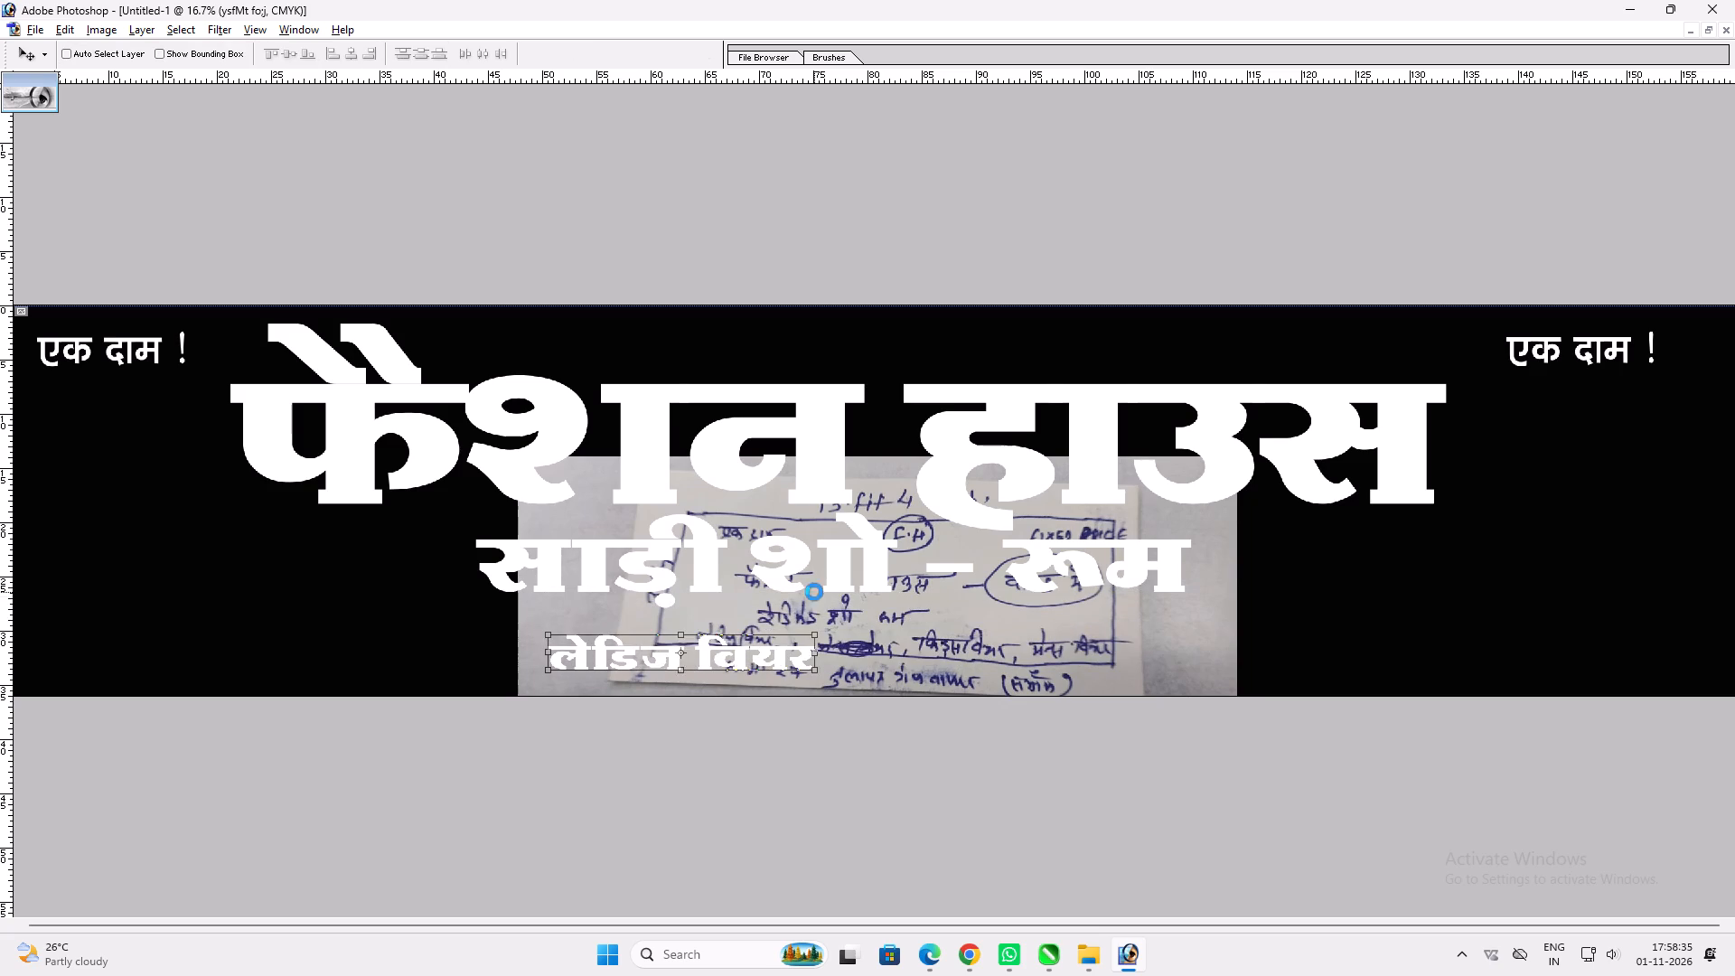
key(v)
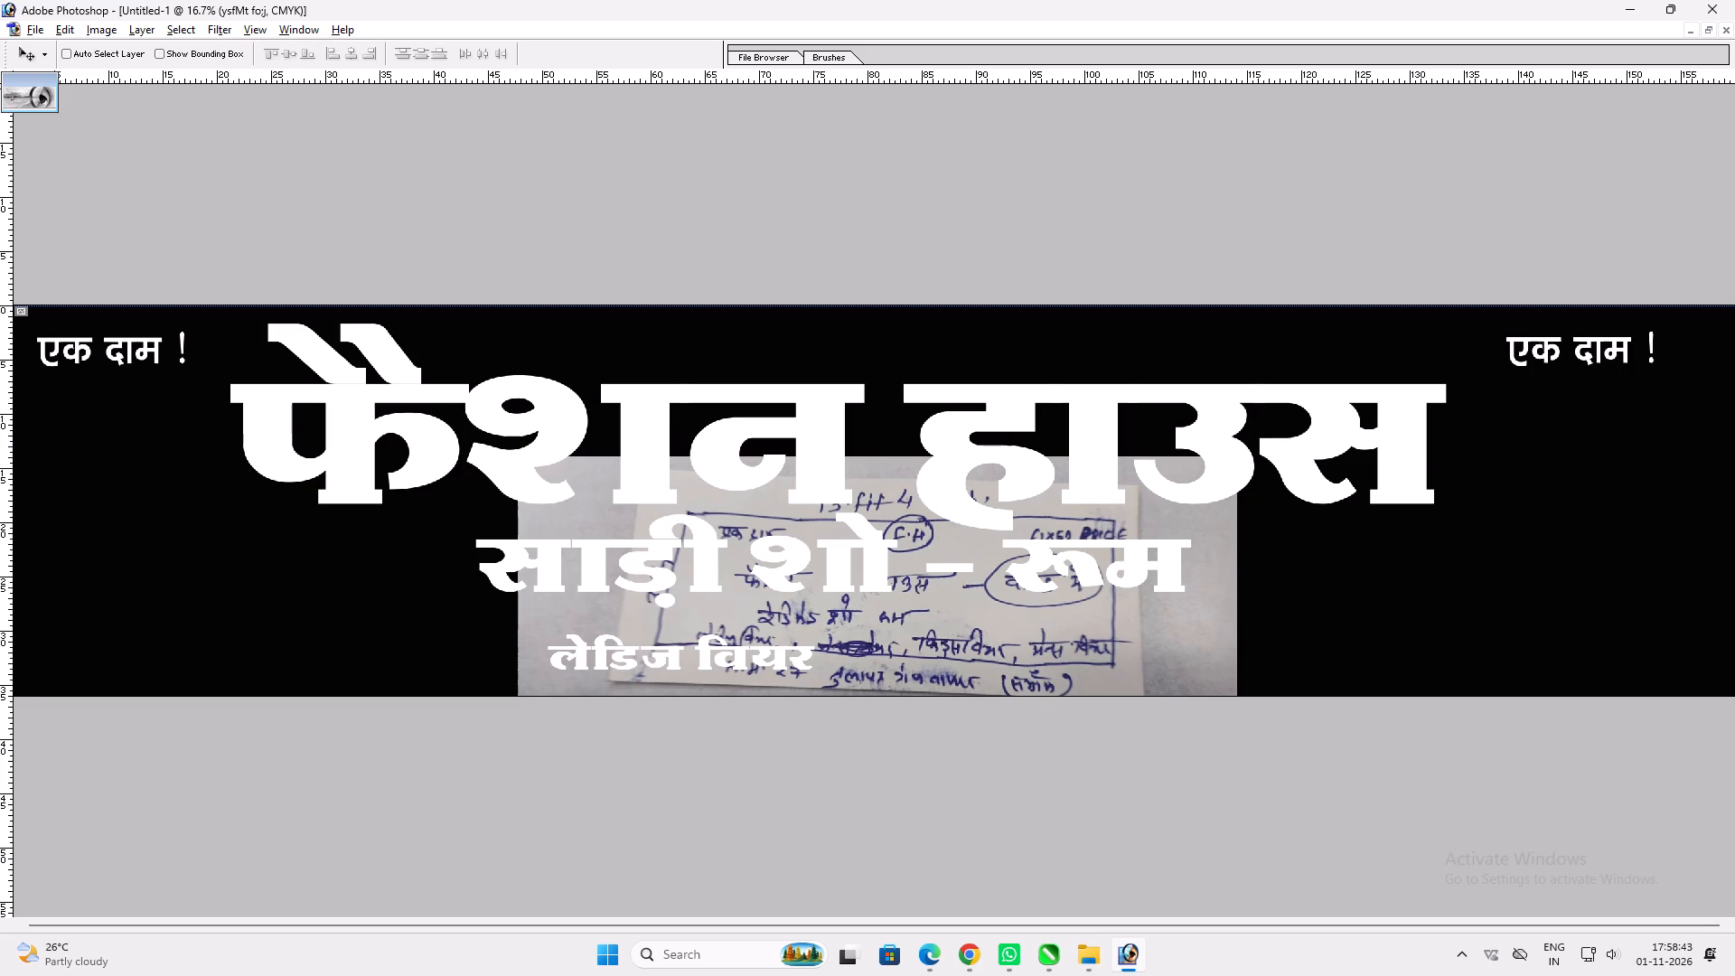
key(v)
drag(793, 662, 745, 658)
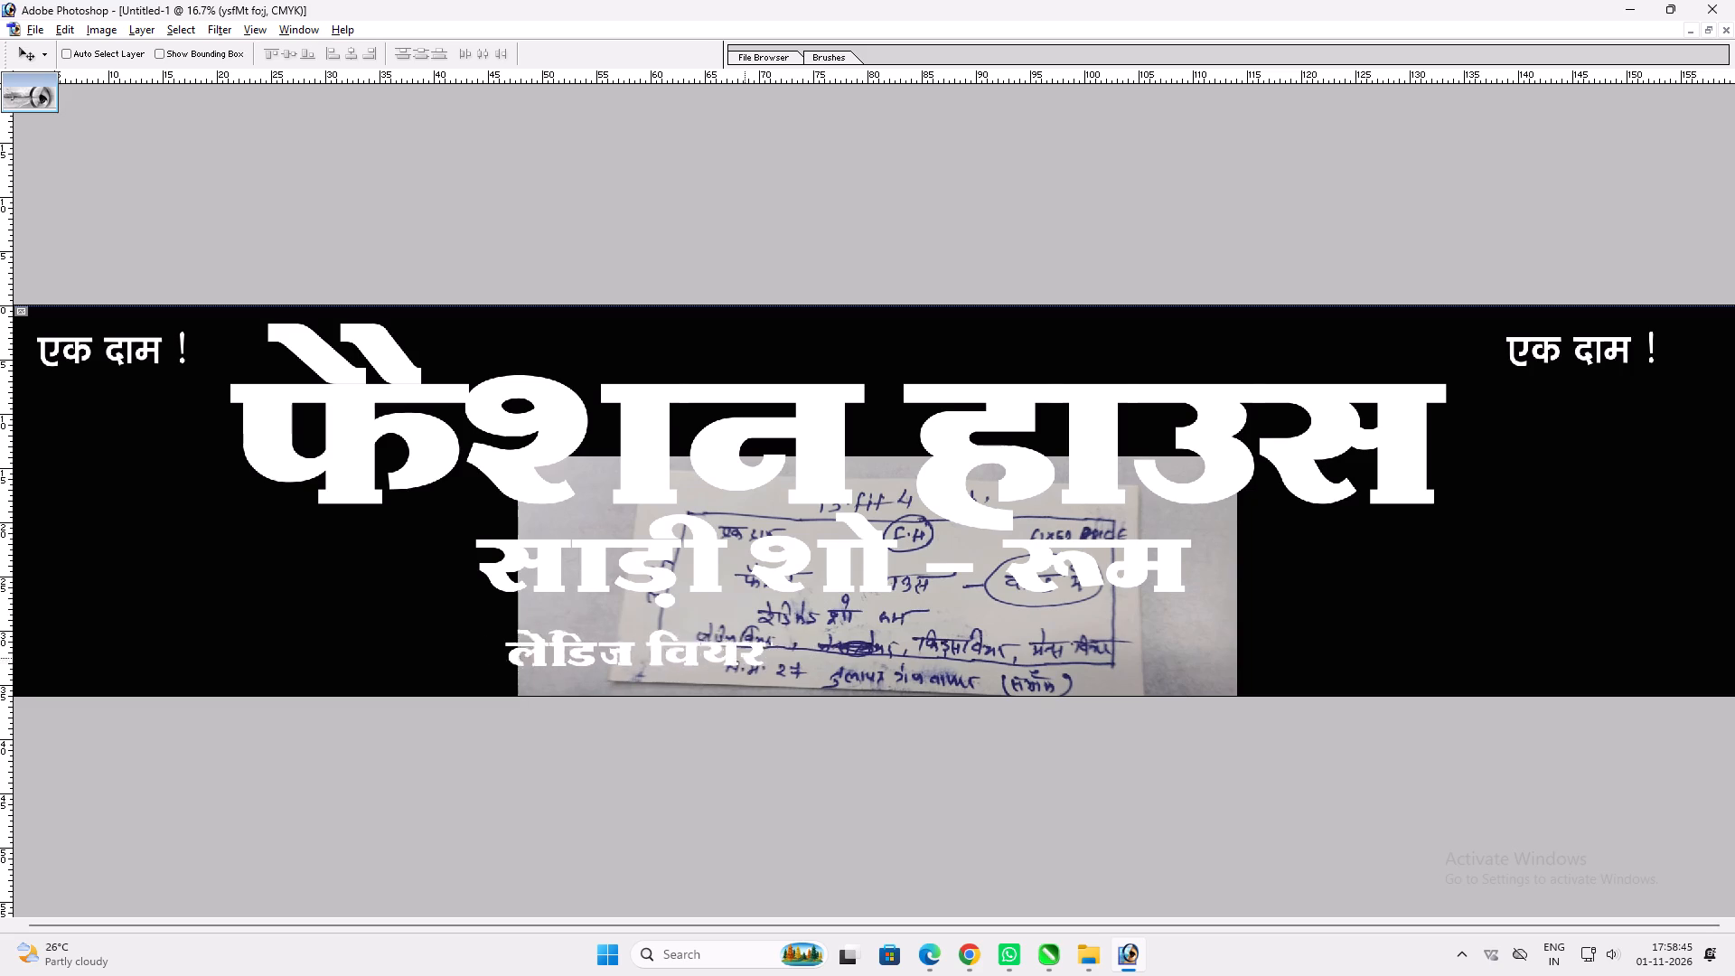
drag(745, 658, 684, 645)
Extend the small line to read "लेडिज वियर, किड्स वियर, मेन्स वियर" and shift it left and slightly up under the subheading.
key(t)
click(708, 642)
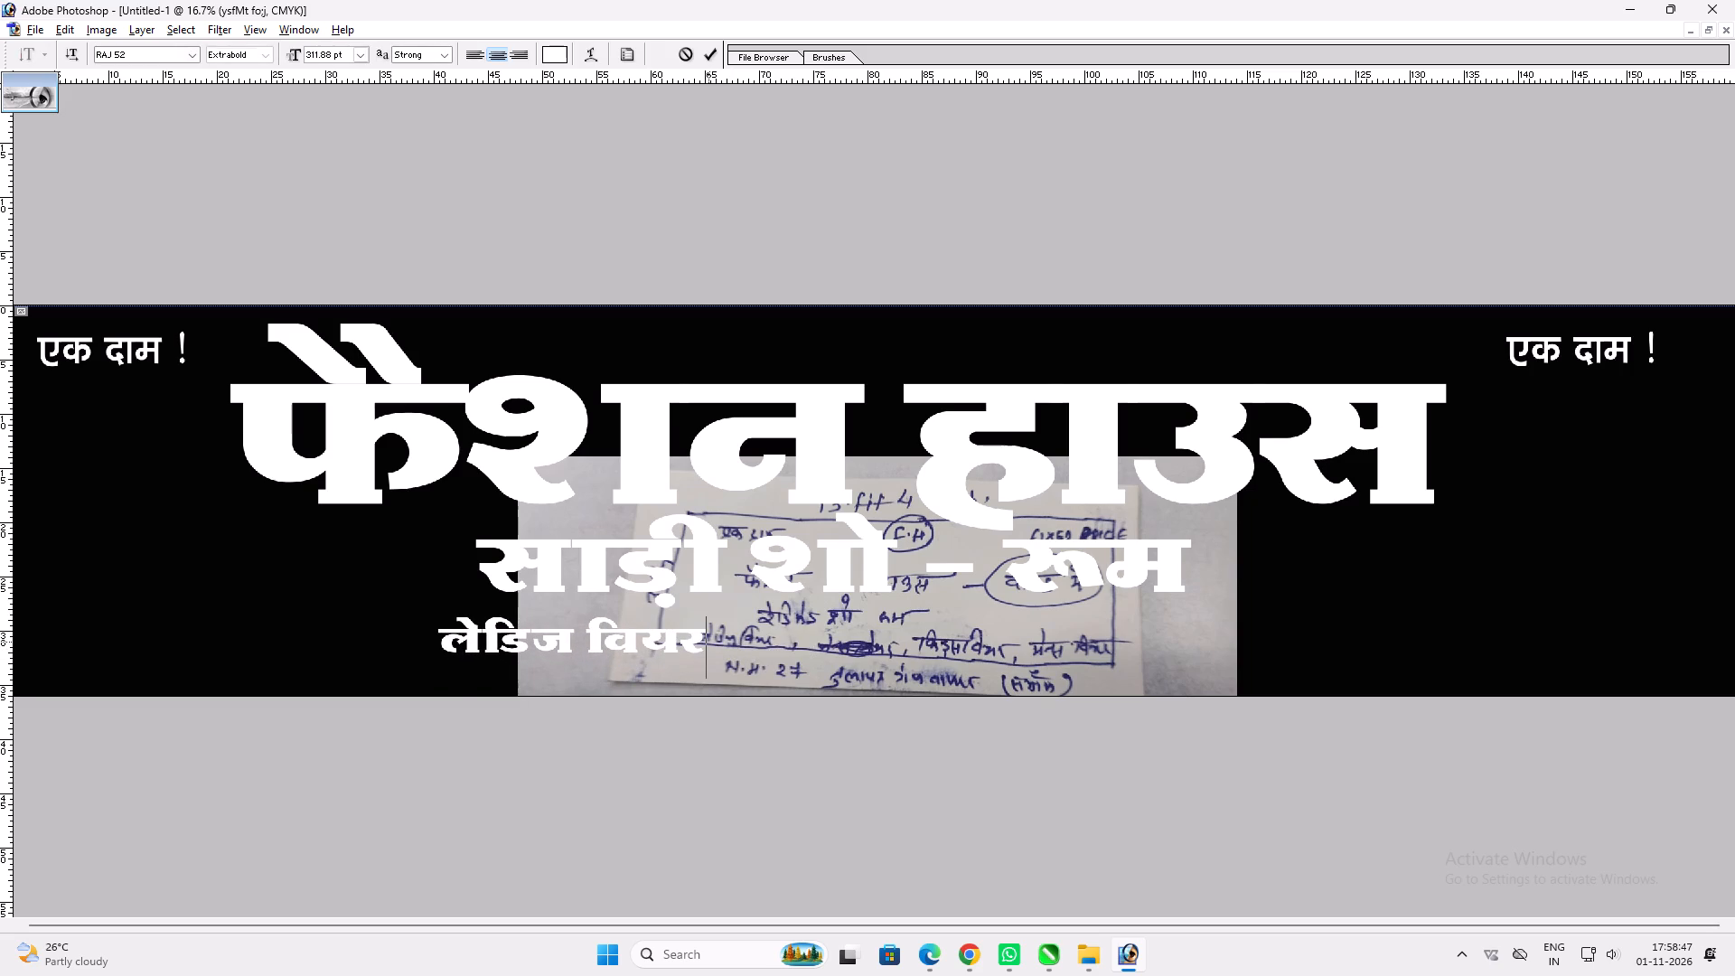
text(])
key(space)
text(fd)
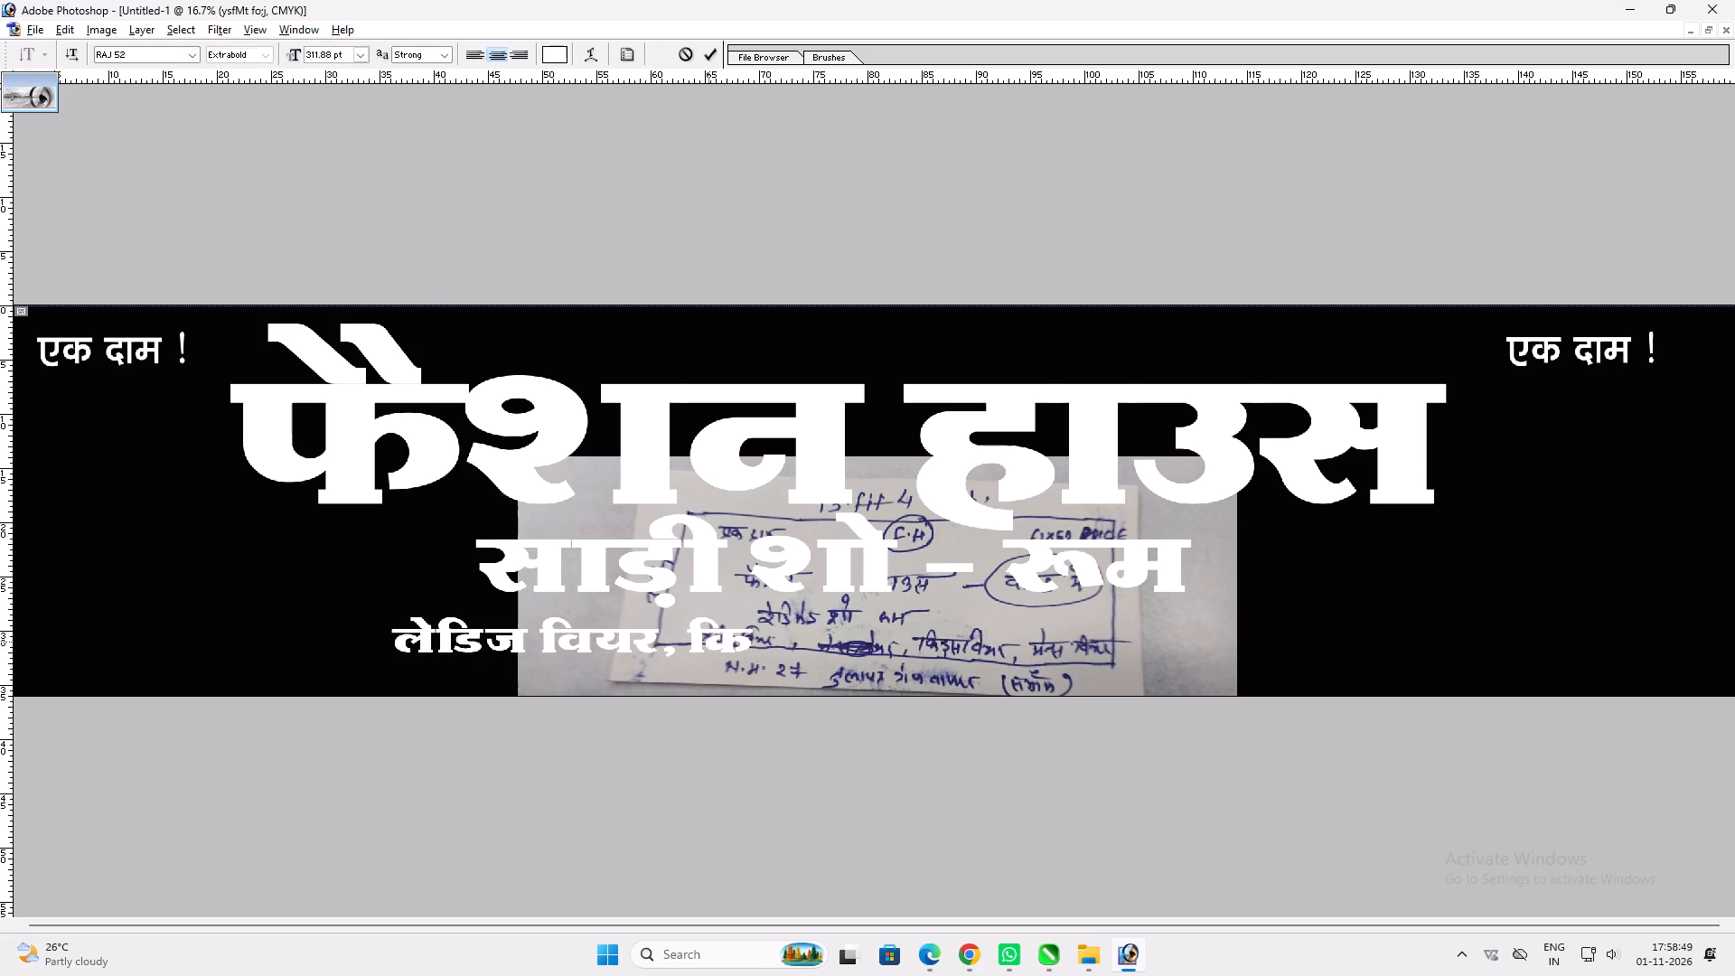
text(M~l fo;j)
text(] es)
text(Ul fo;j)
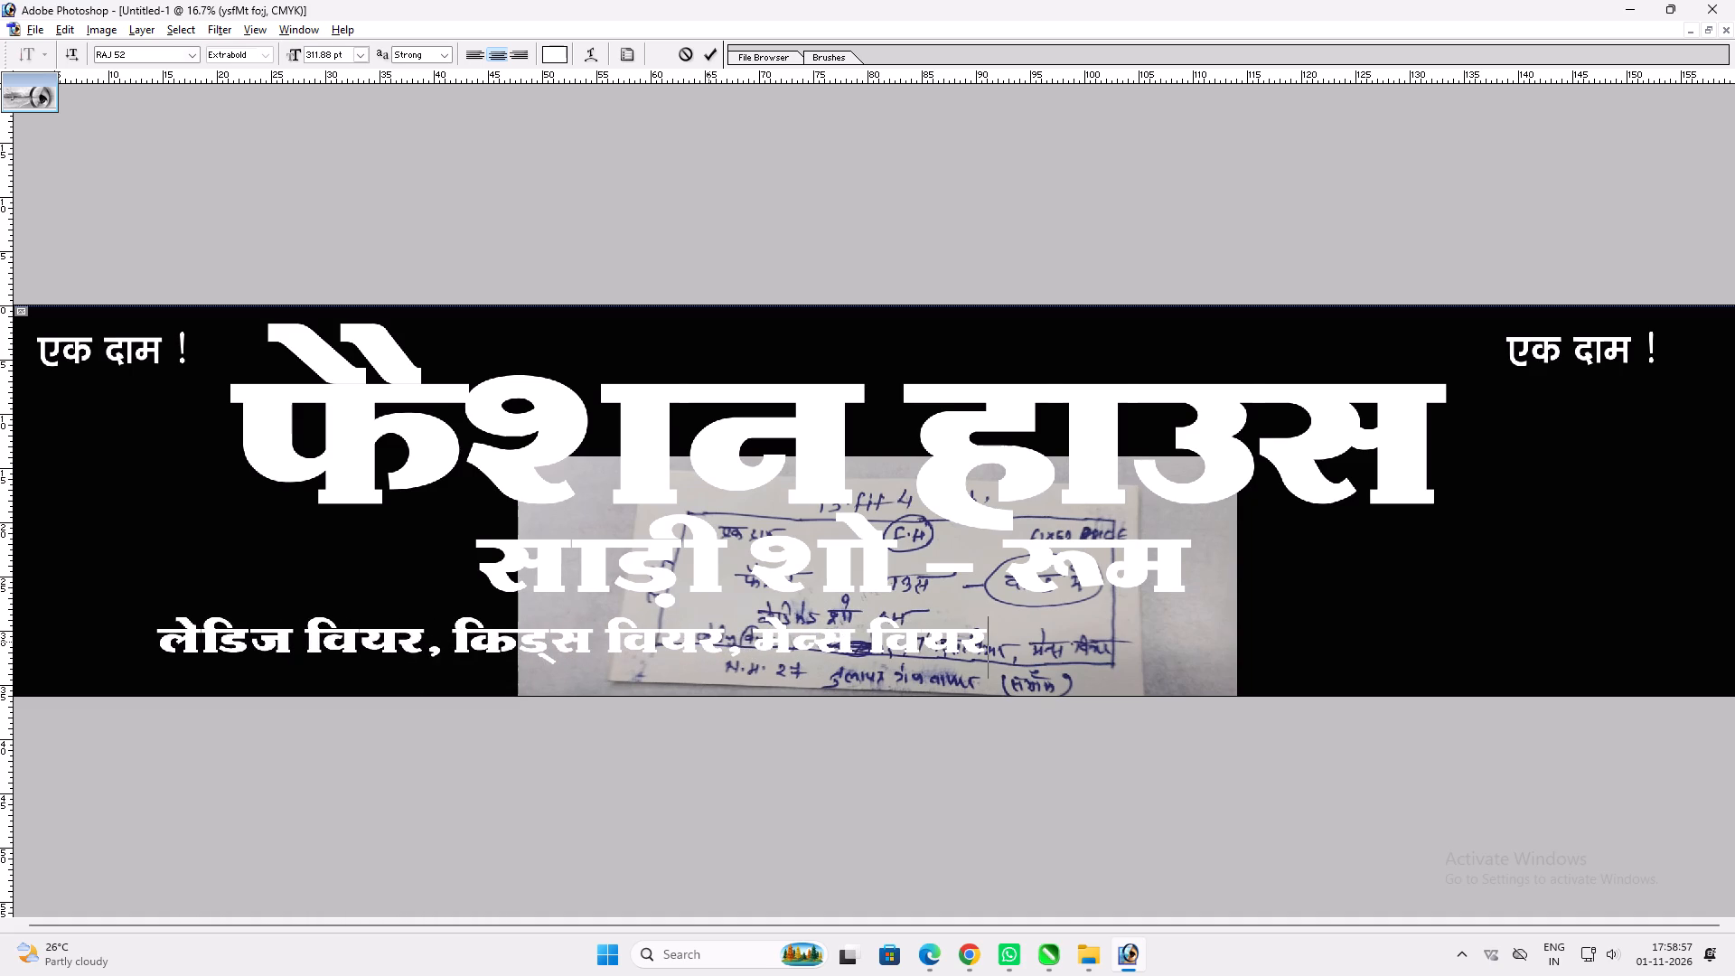
key(Return)
text(vvv)
drag(708, 642, 643, 624)
Duplicate the clothing-categories line just beneath itself and replace the copy's text with the highway number and market name from the note.
alt+drag(645, 622, 667, 662)
key(t)
click(671, 672)
key(ctrl+a)
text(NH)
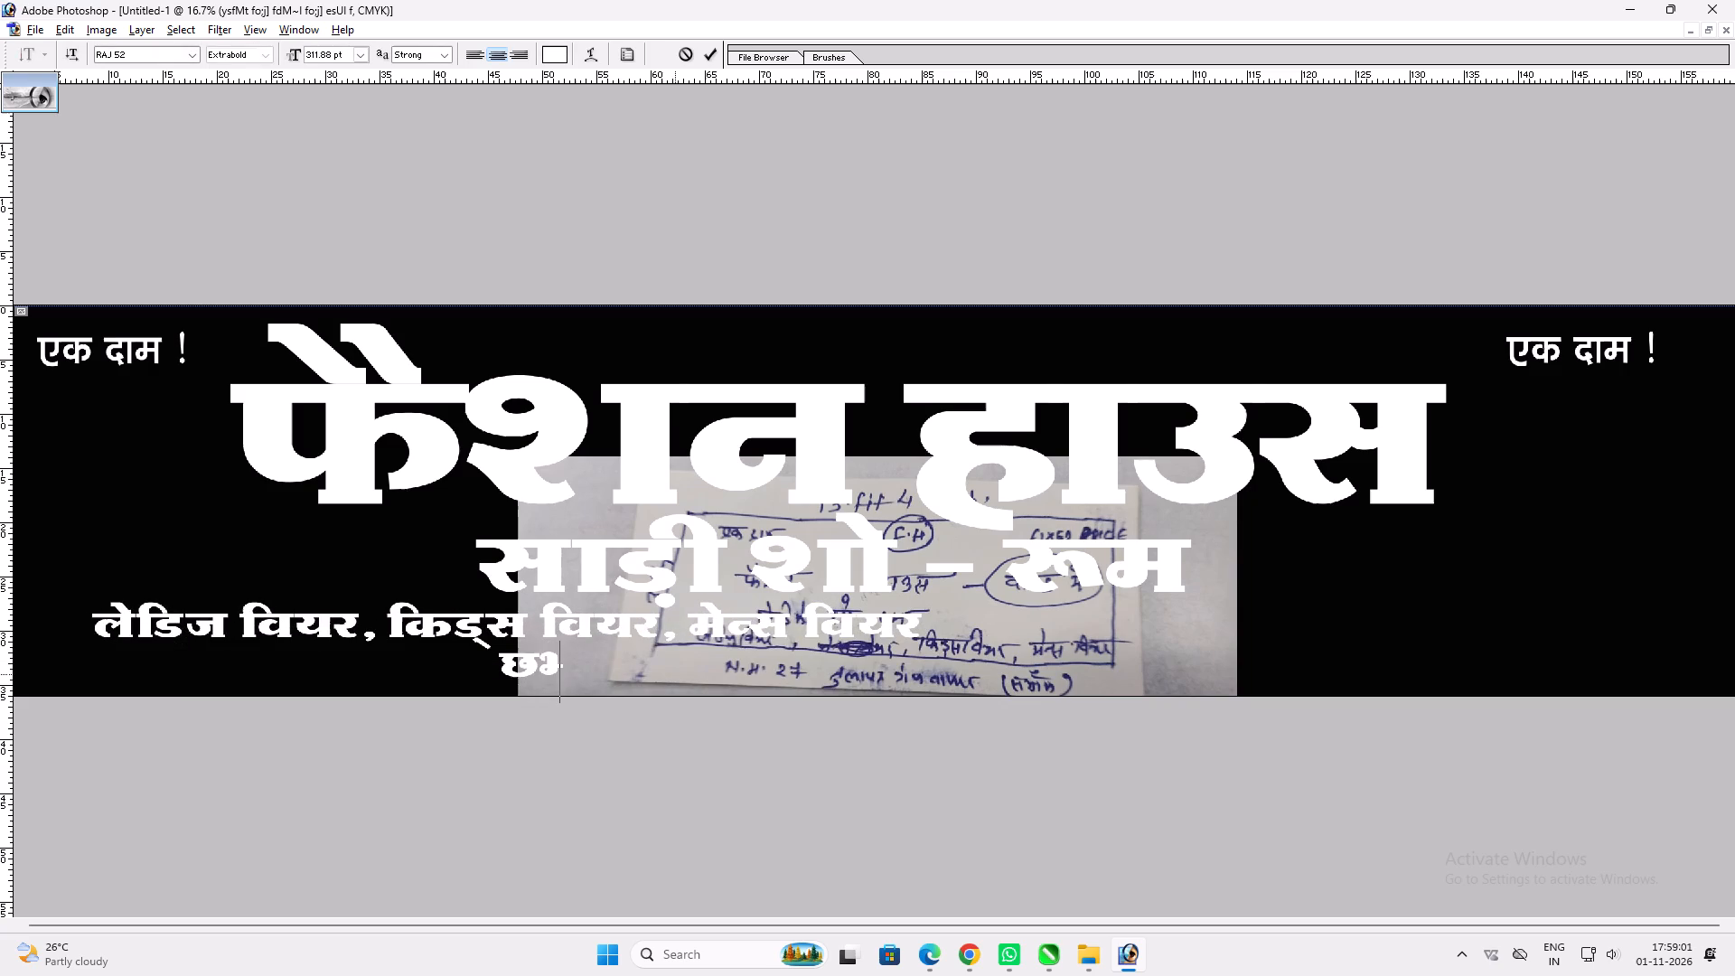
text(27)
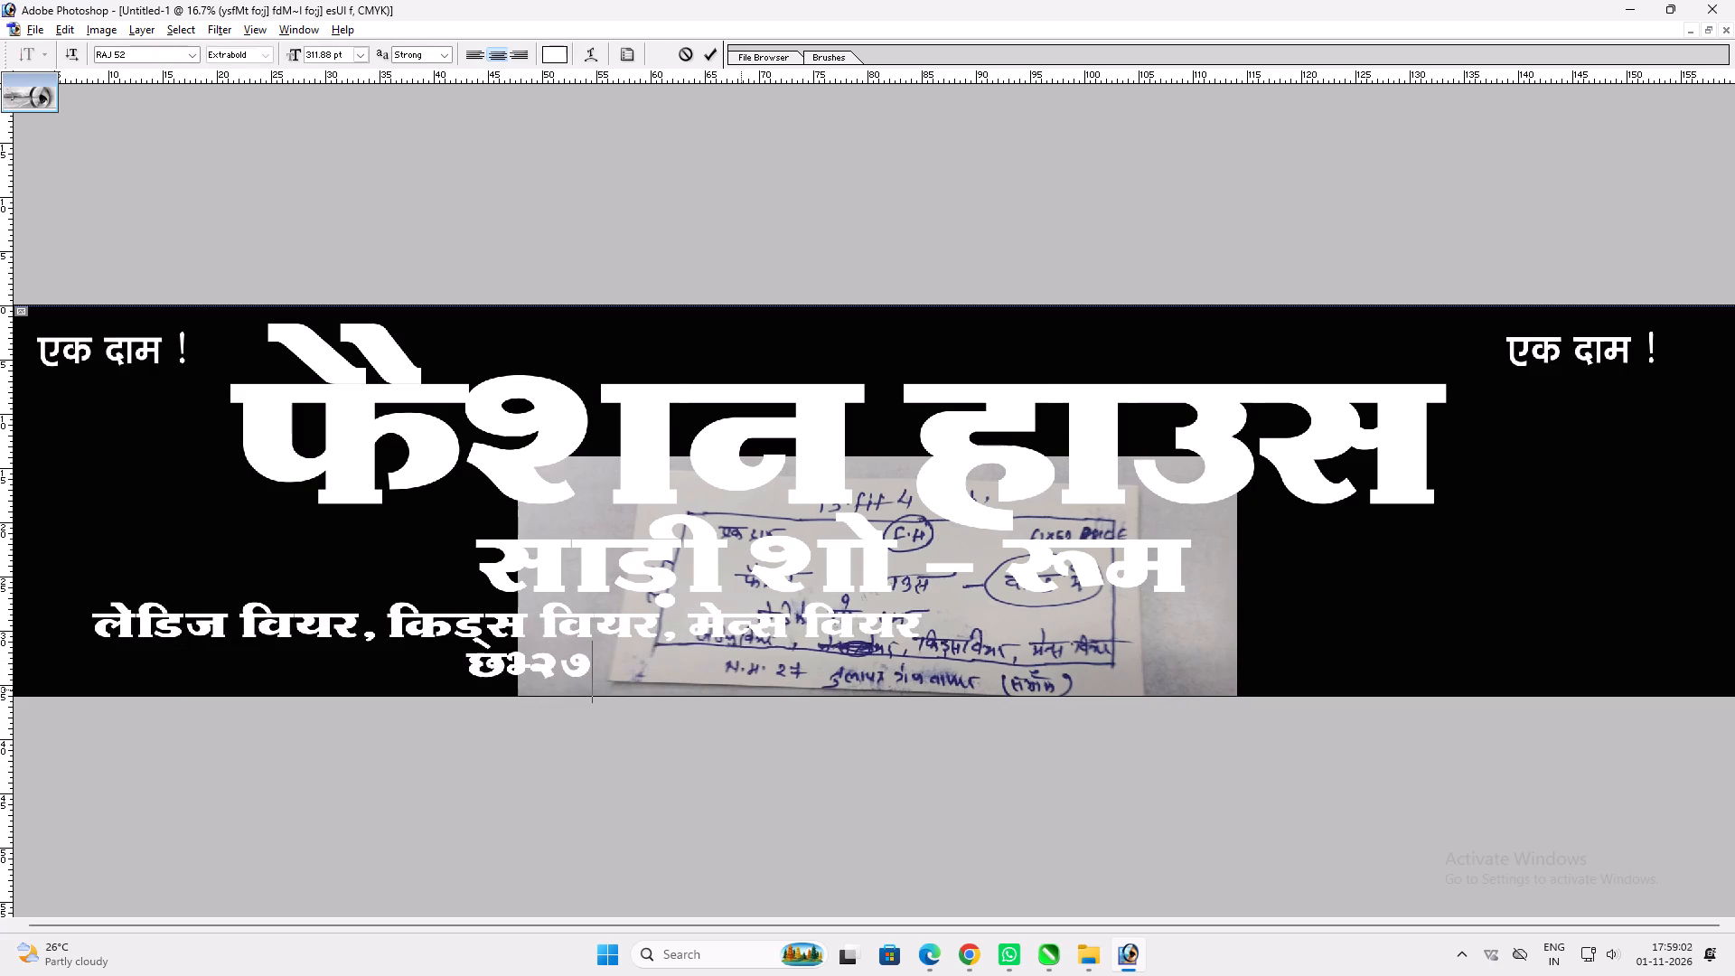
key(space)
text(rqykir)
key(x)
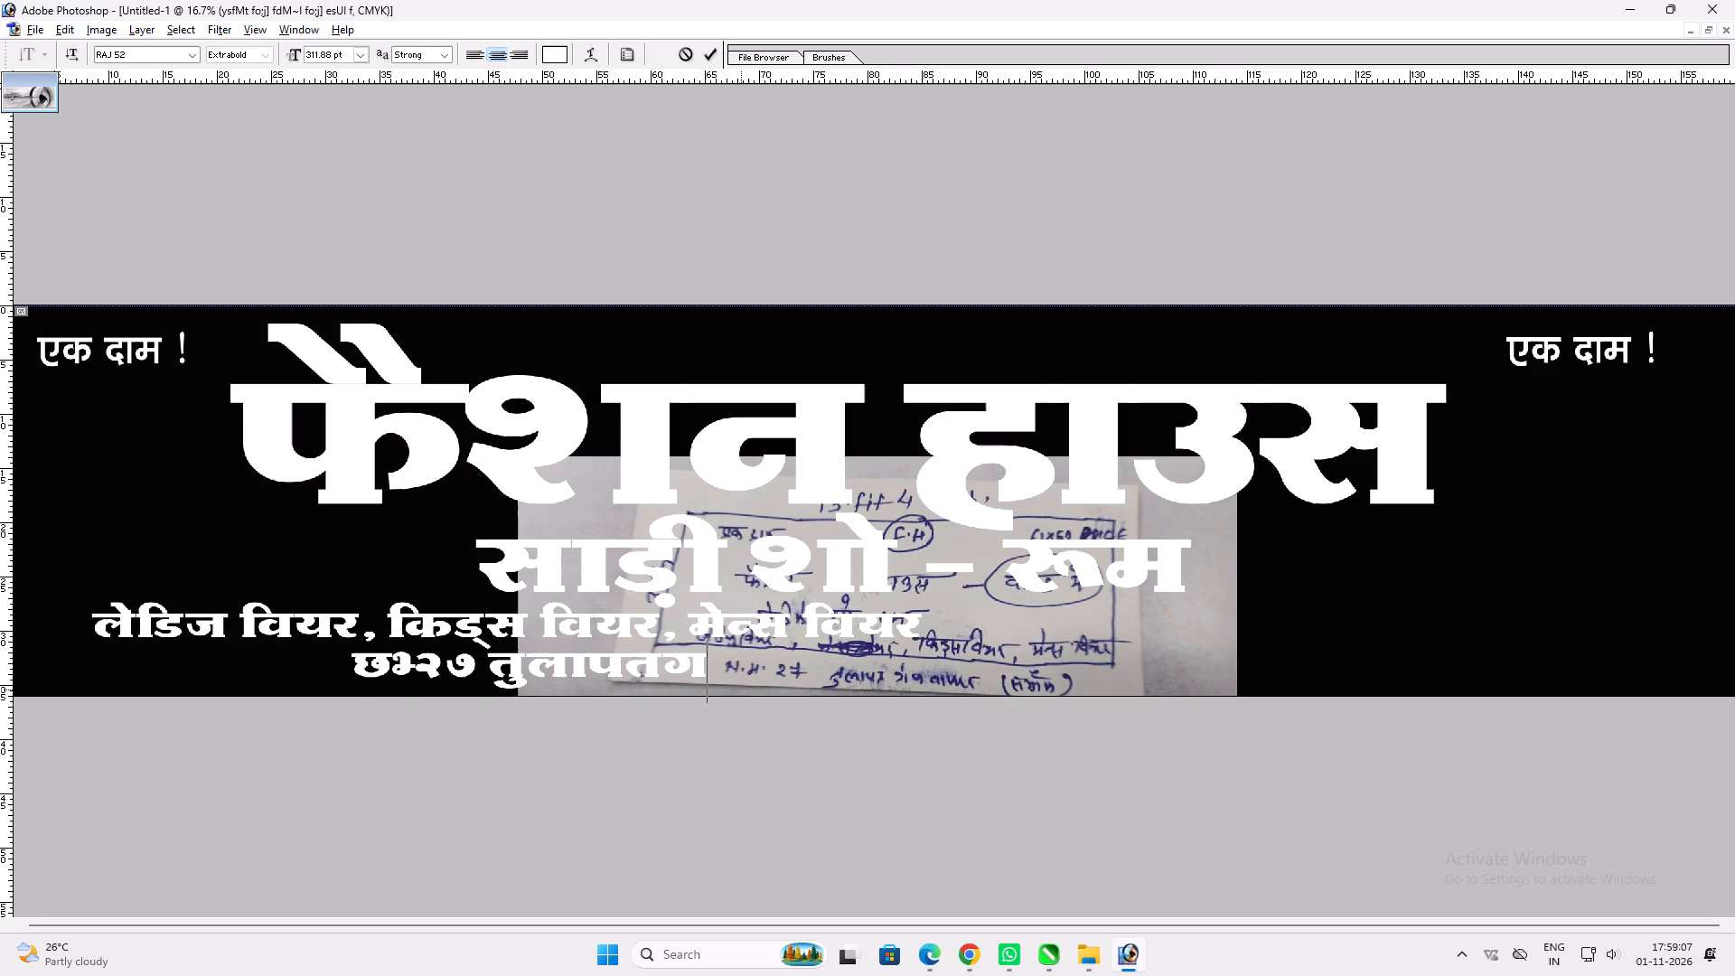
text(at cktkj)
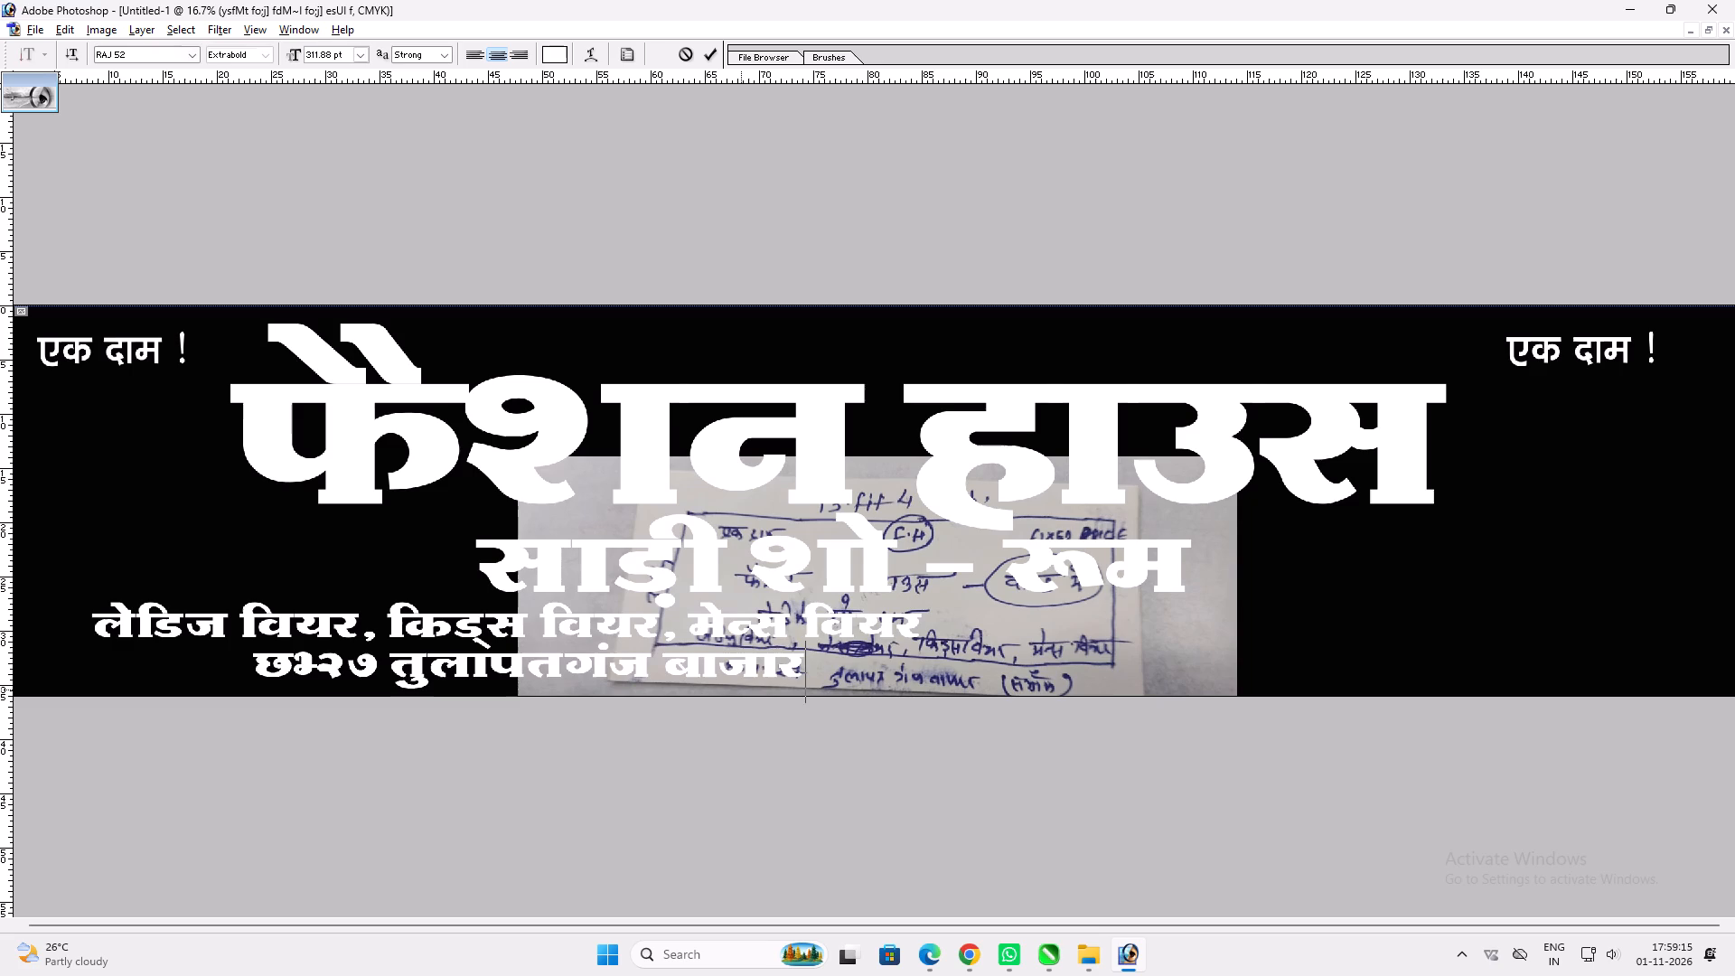
Append the town name in parentheses to the end of the address line.
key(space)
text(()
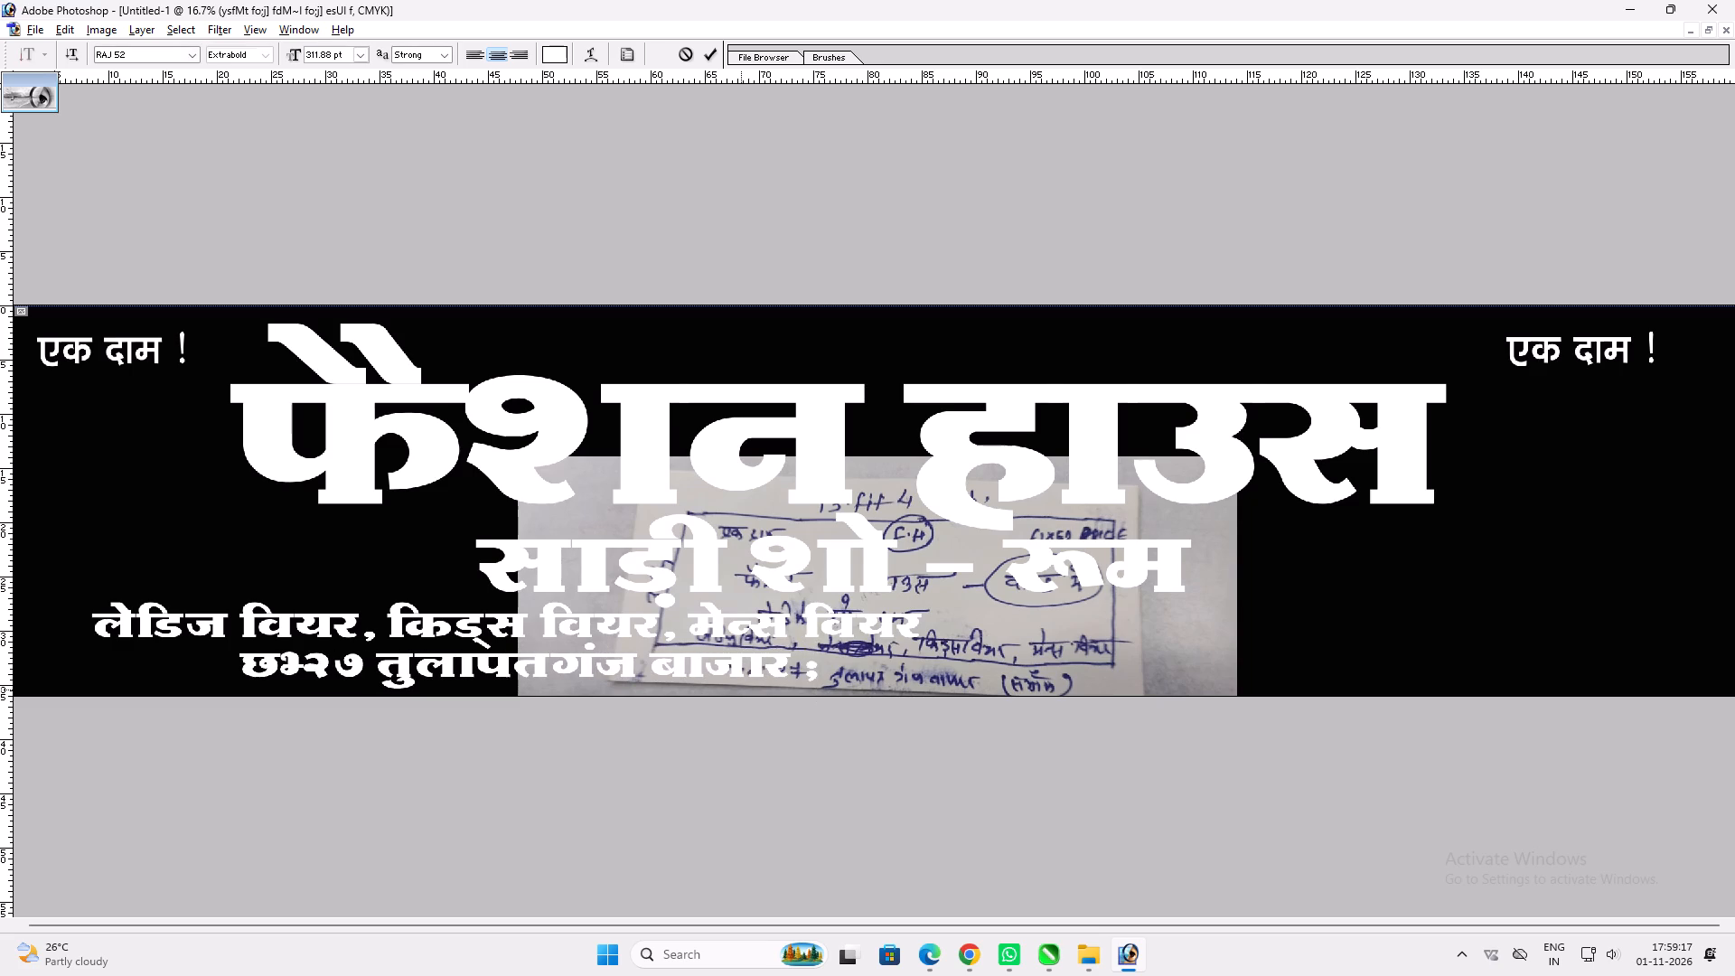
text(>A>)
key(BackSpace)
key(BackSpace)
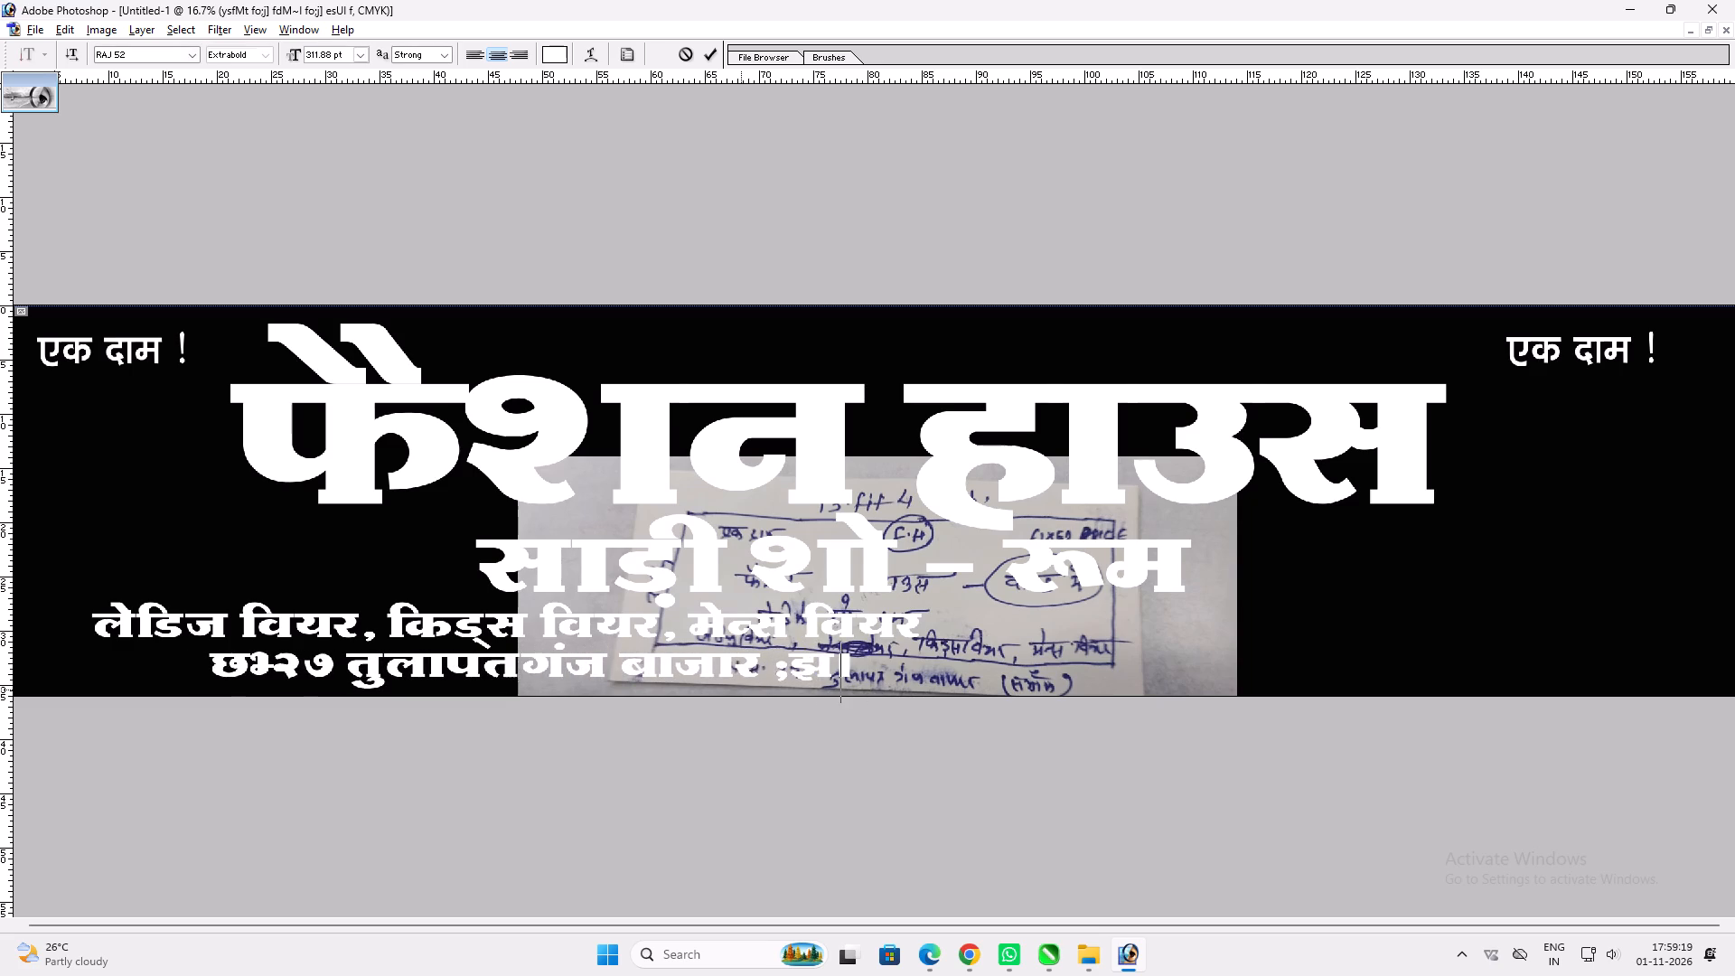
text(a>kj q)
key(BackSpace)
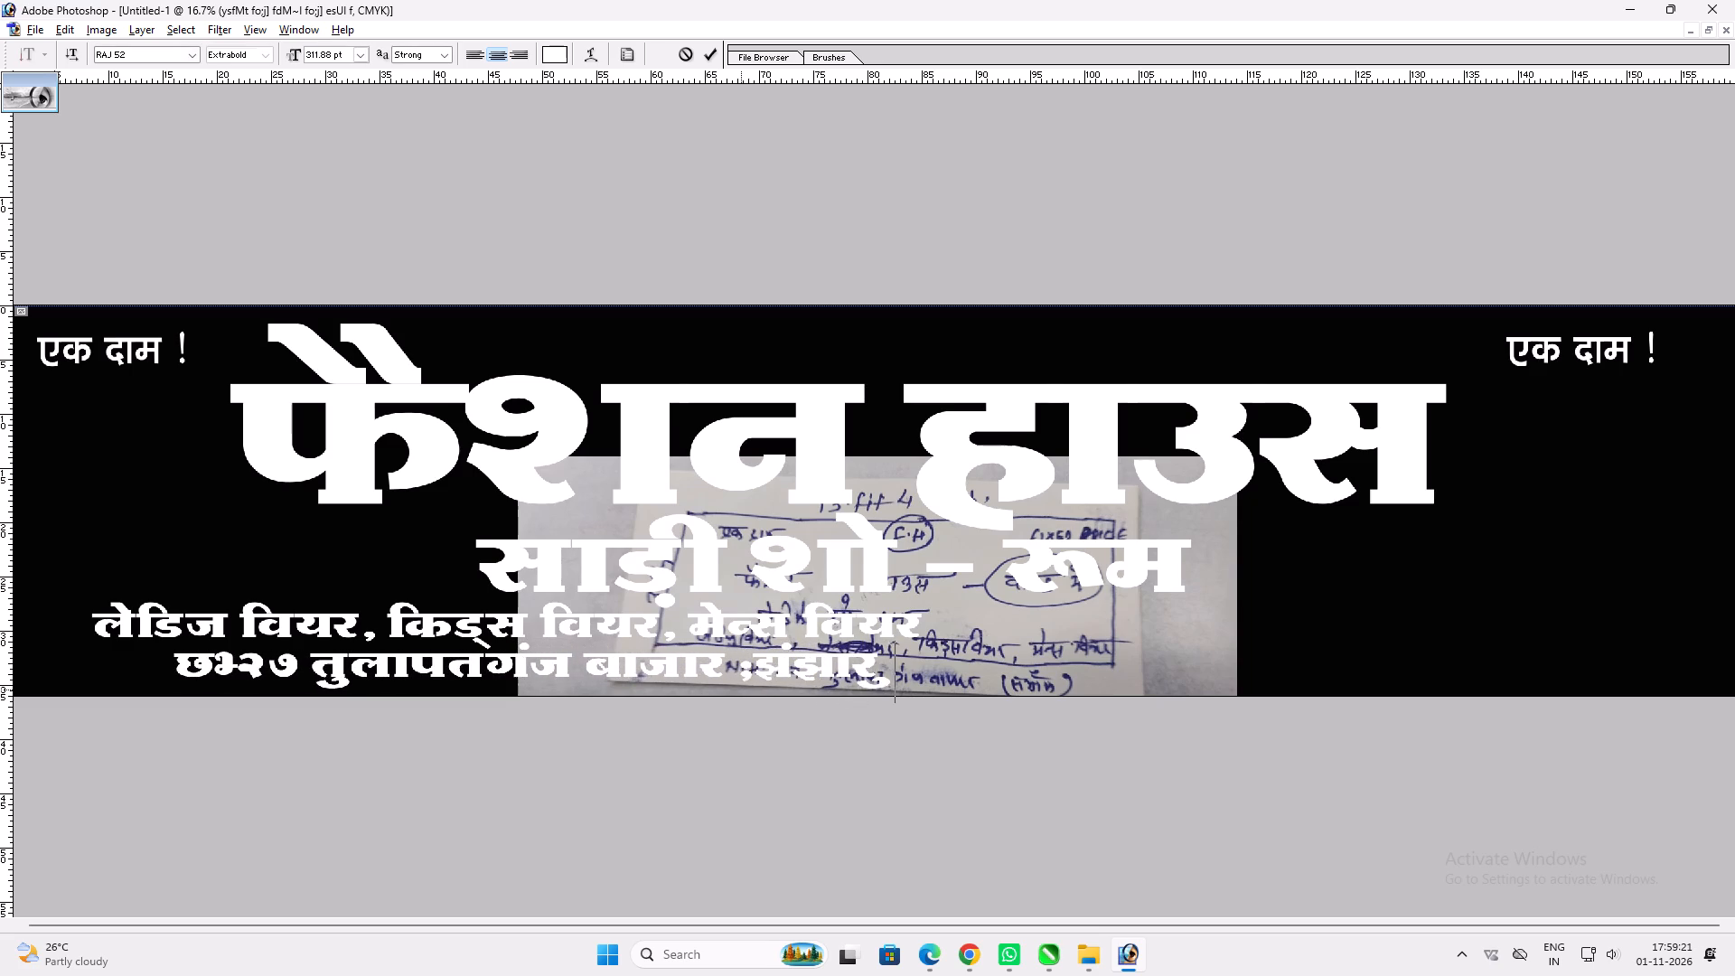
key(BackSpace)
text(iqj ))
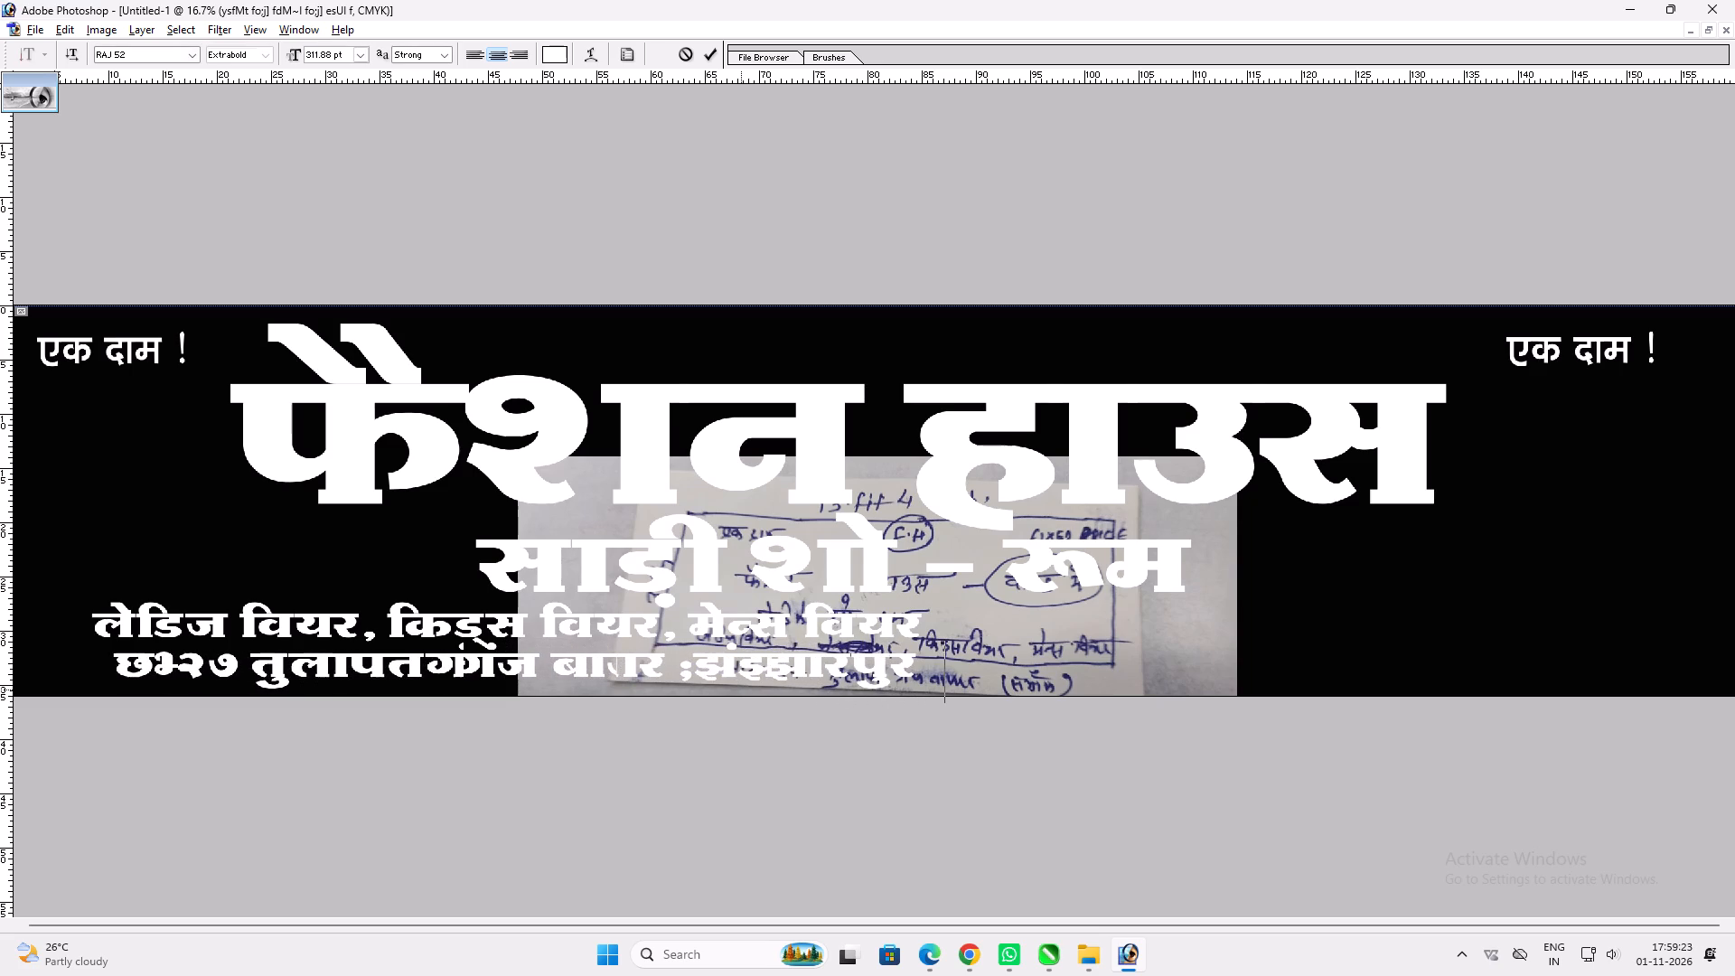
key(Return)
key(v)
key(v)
Move the handwritten note photo up and slightly left on the banner.
ctrl+click(1038, 607)
drag(1038, 607, 1022, 567)
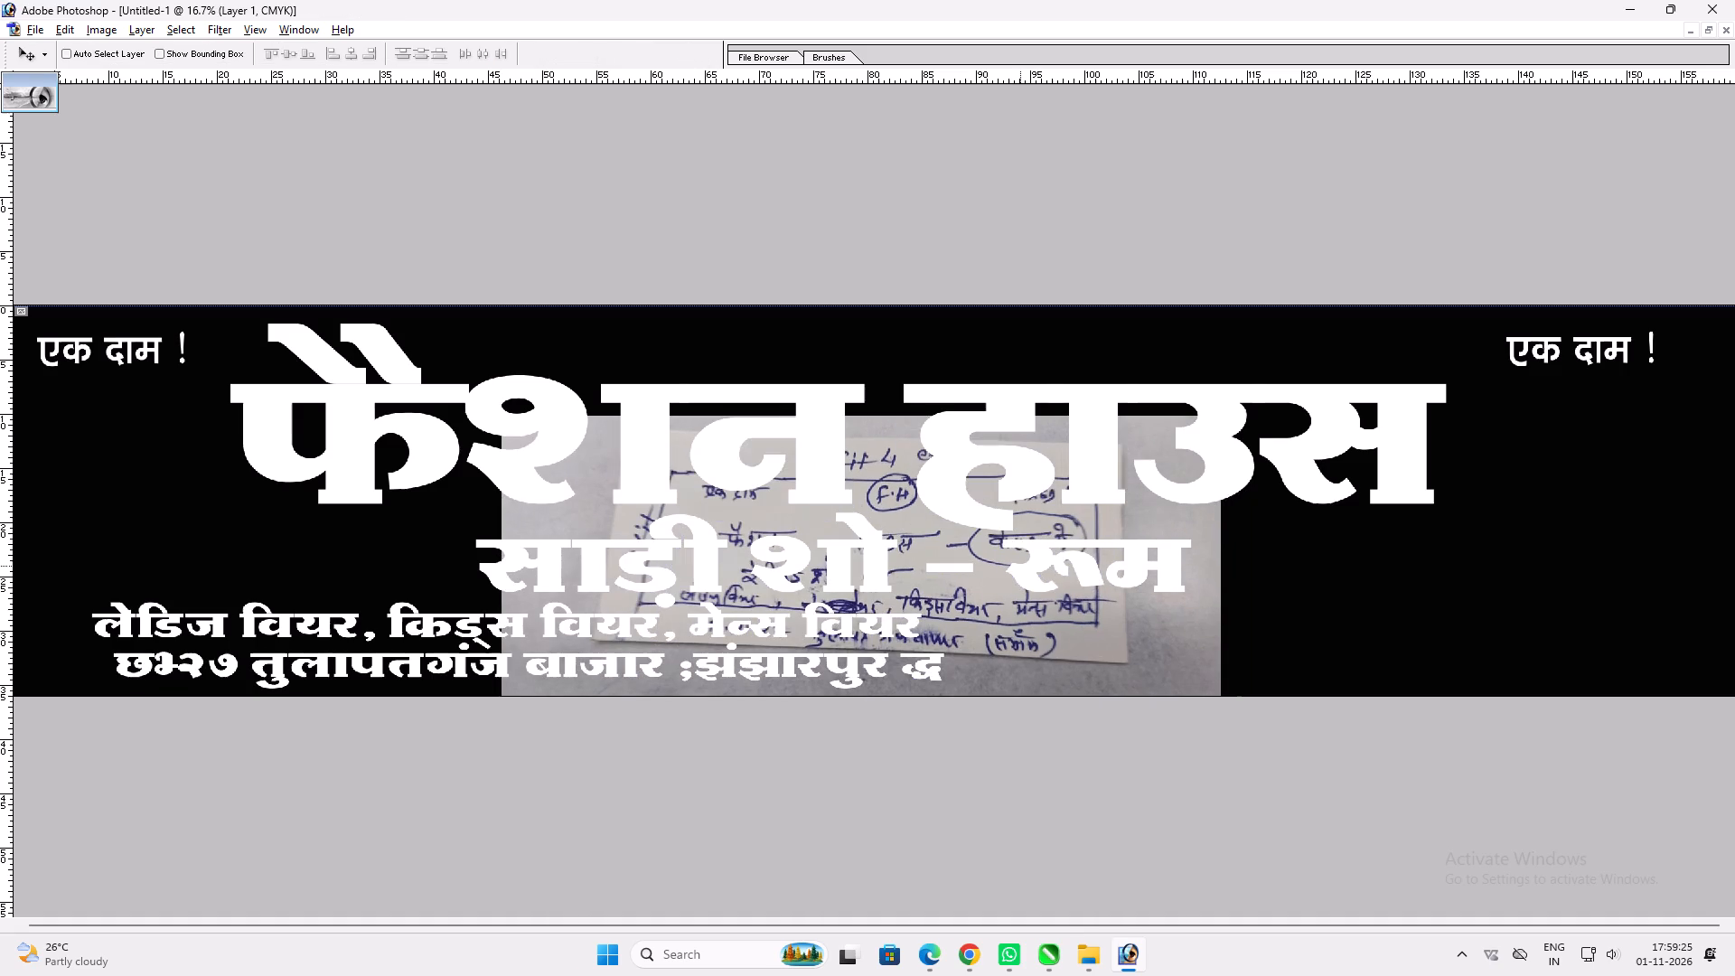
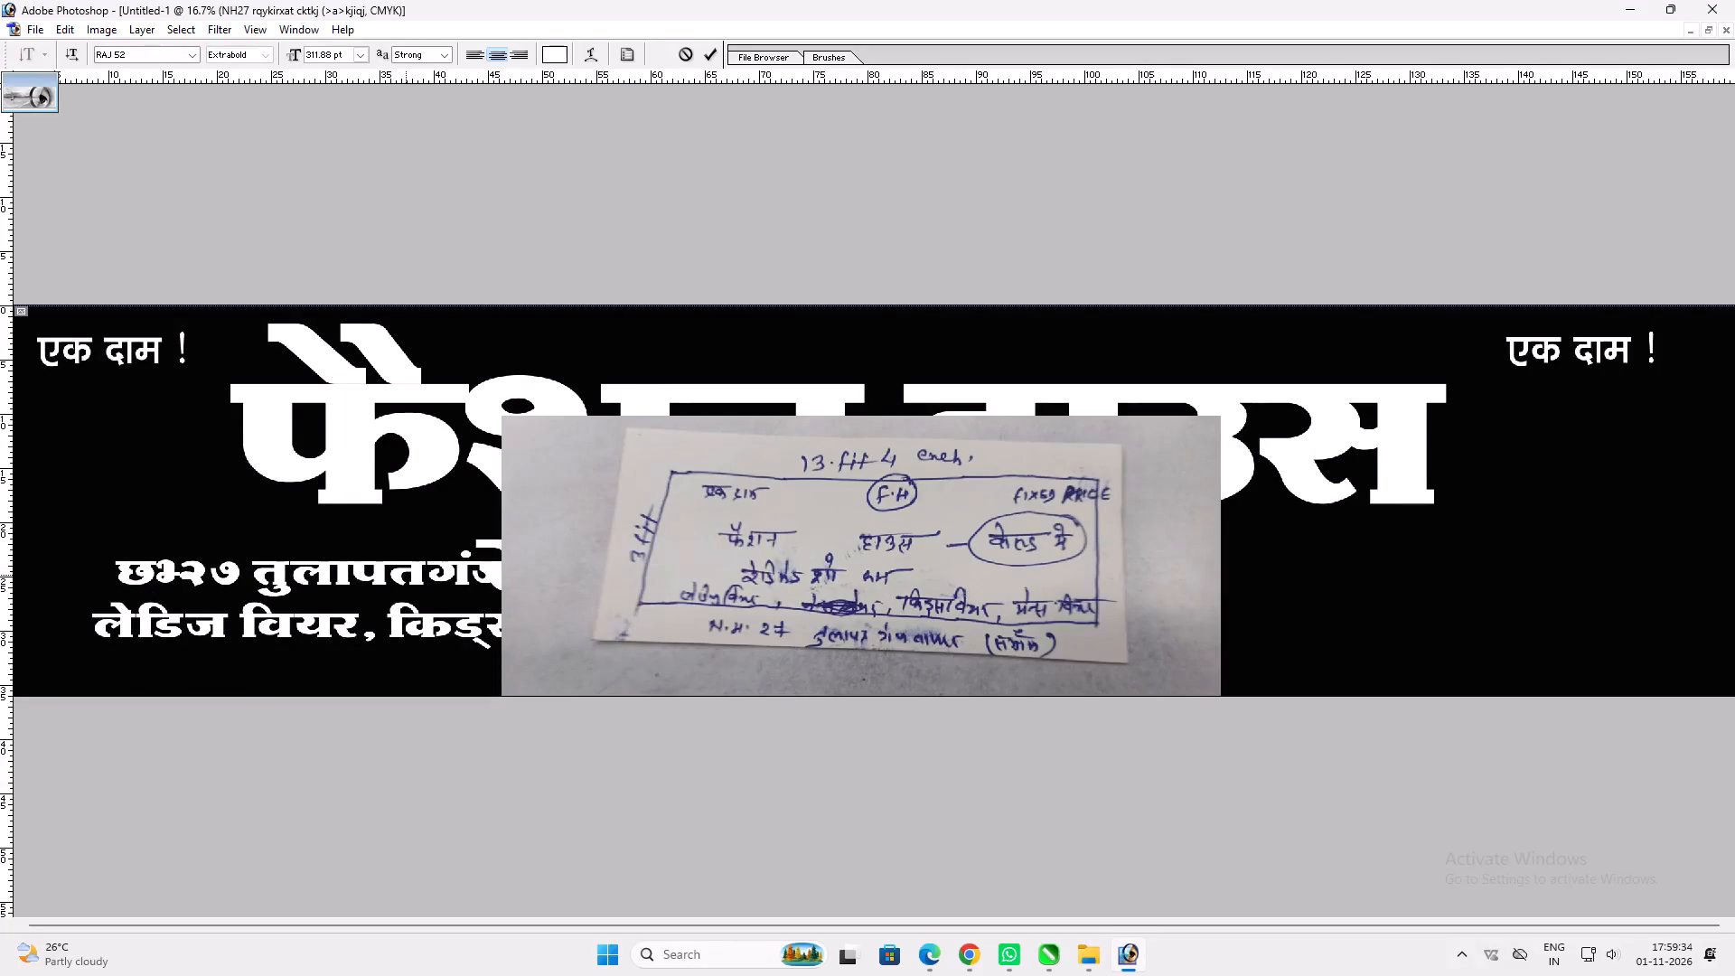
Duplicate the address line to above the heading and replace the copy's text with the copied GST number.
key(Return)
text(vvv)
alt+drag(394, 577, 646, 351)
key(t)
click(646, 351)
key(ctrl+a)
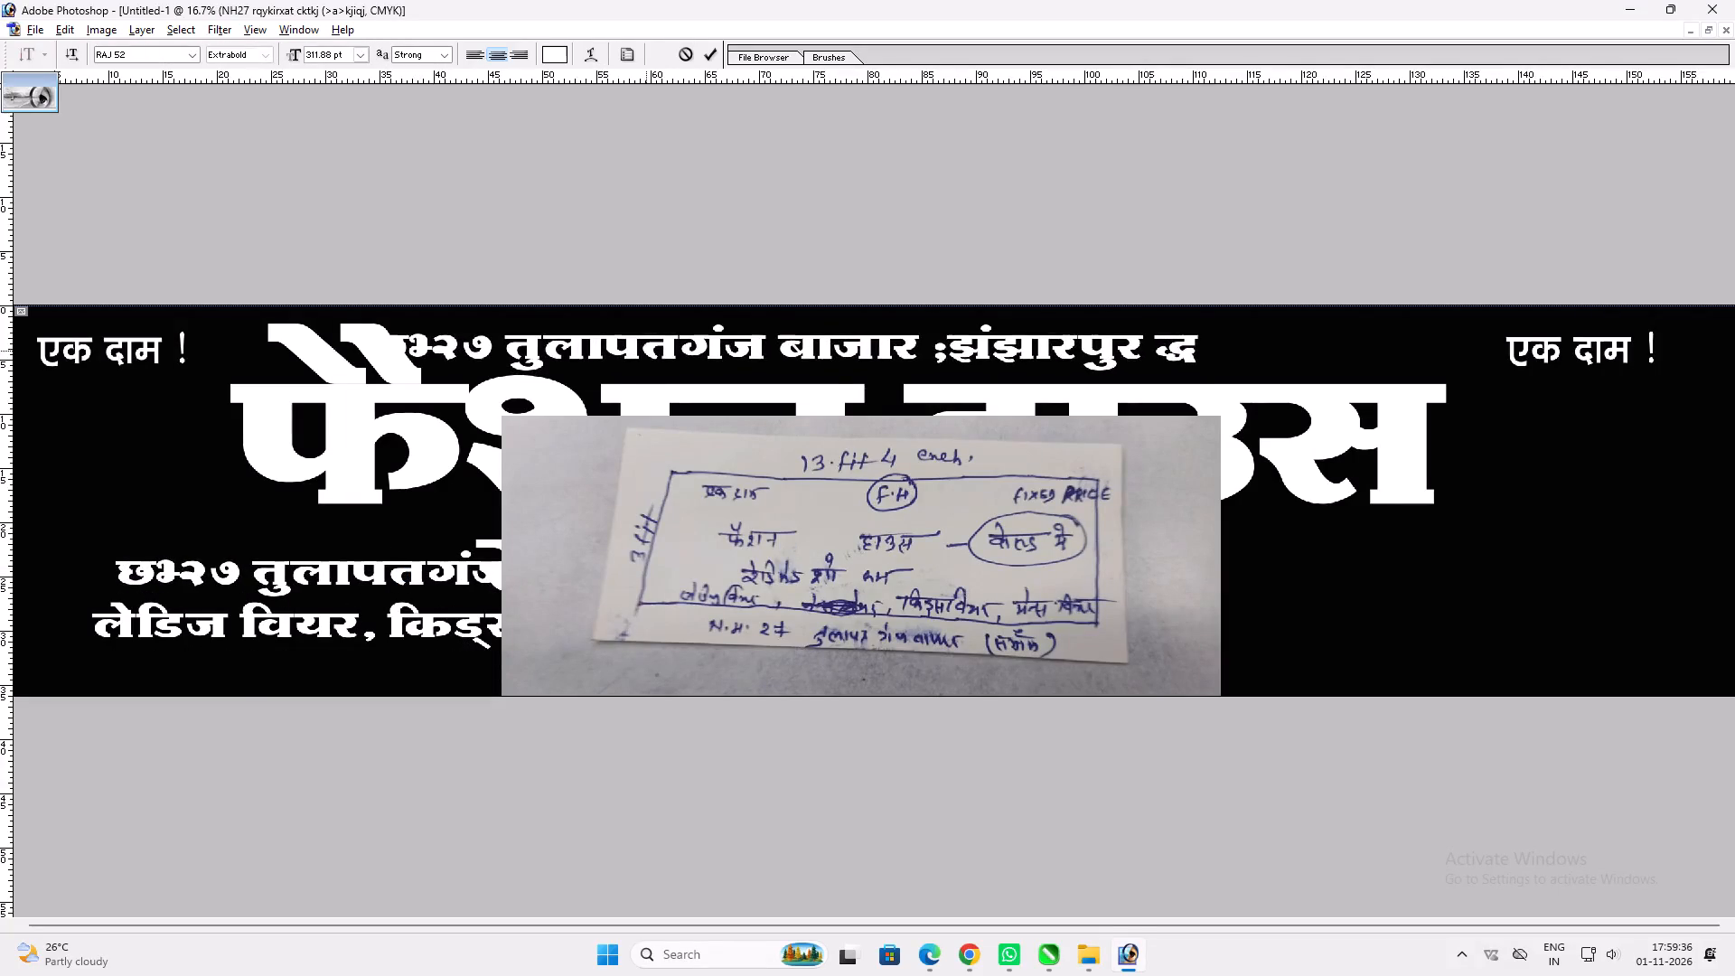
key(ctrl+v)
key(Return)
text(vvv)
key(v)
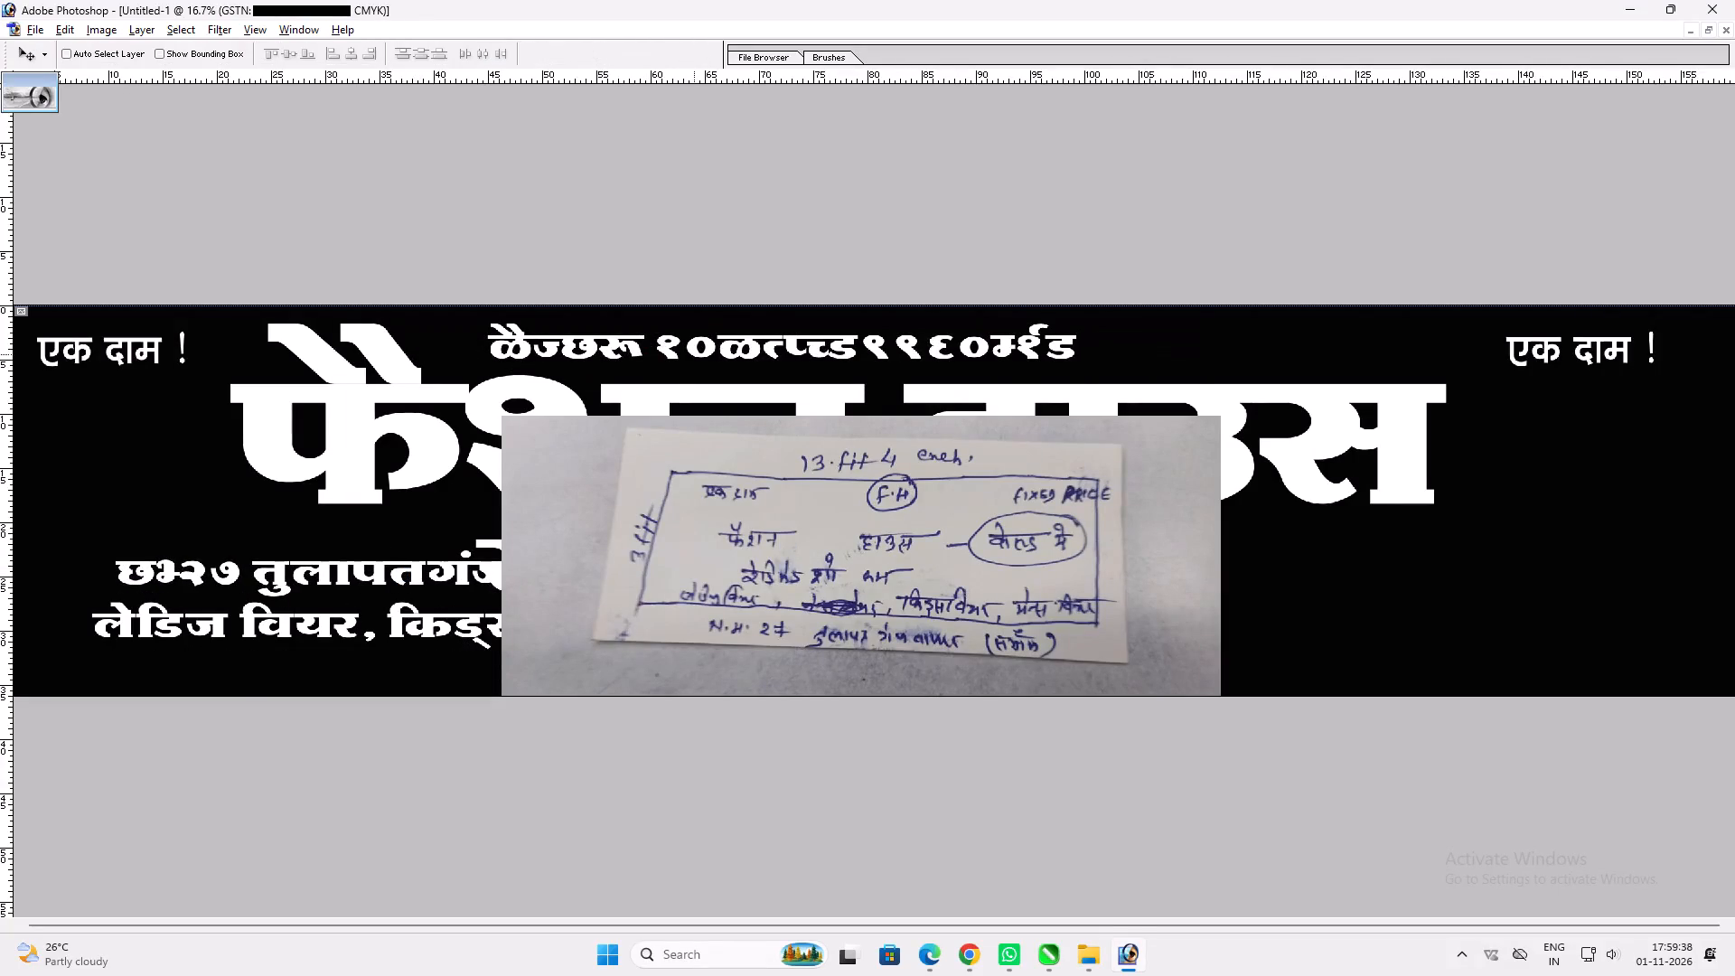
Scale the GST number line down slightly and shift it right so it sits centrally above the heading.
drag(919, 348, 965, 345)
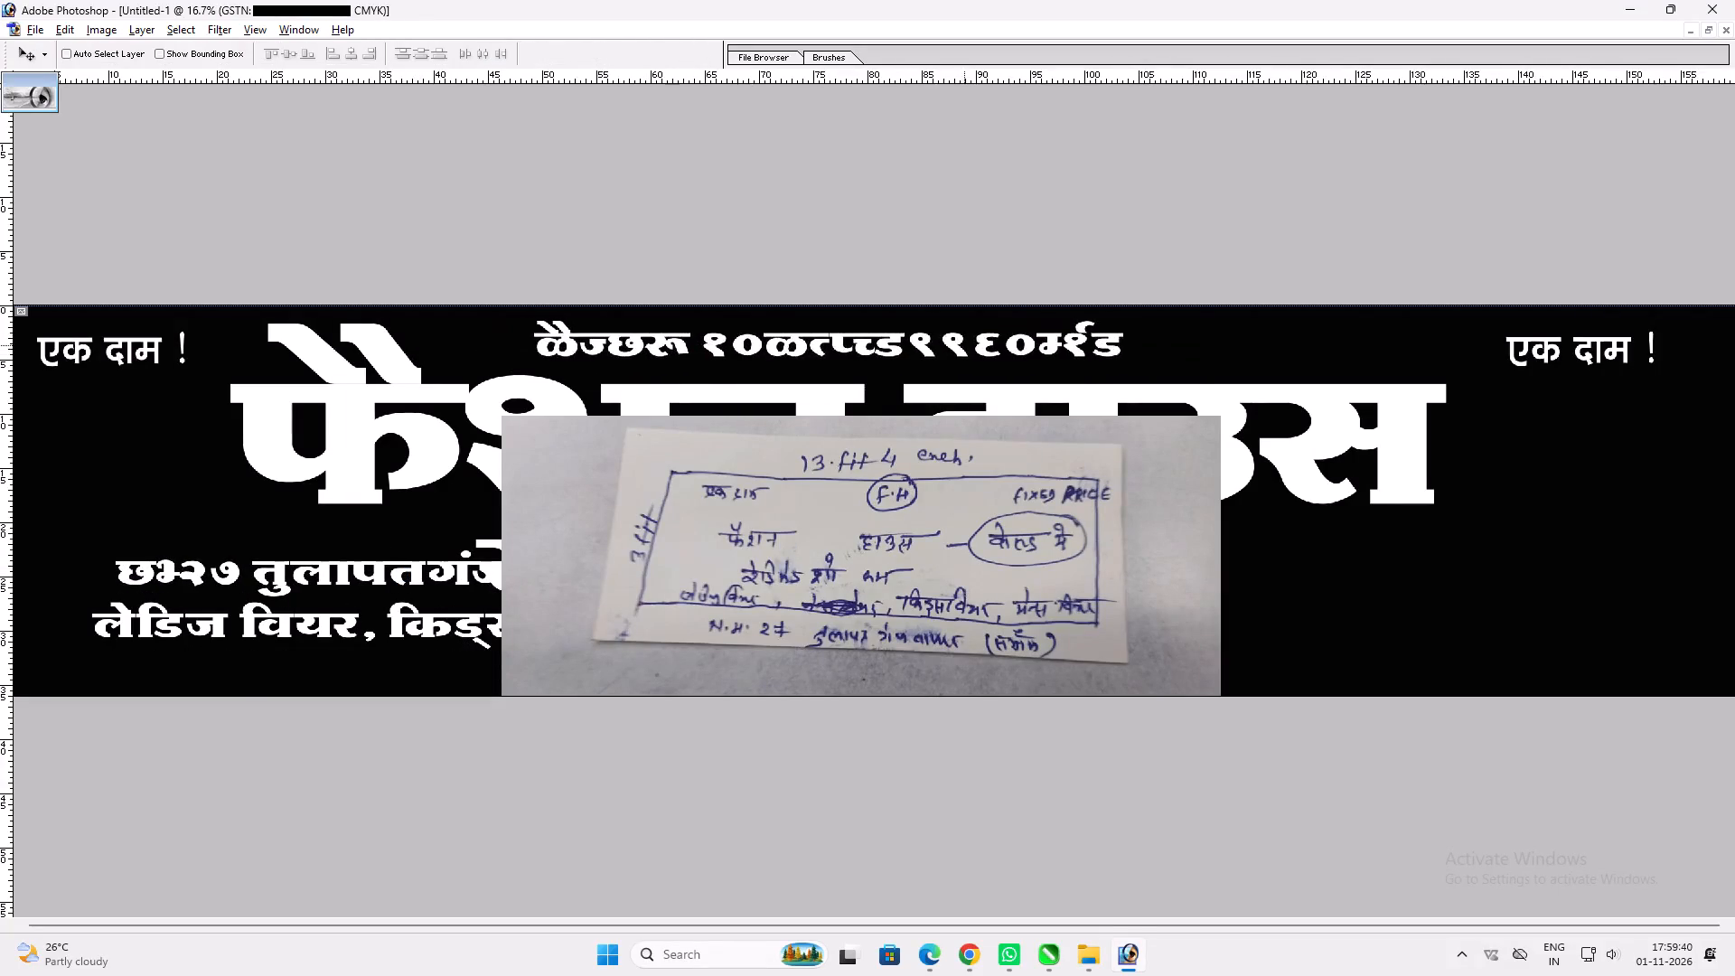
key(ctrl+t)
alt+shift+drag(1132, 338, 1099, 333)
key(shift+Return)
key(v)
key(ctrl+t)
shift+click(1086, 353)
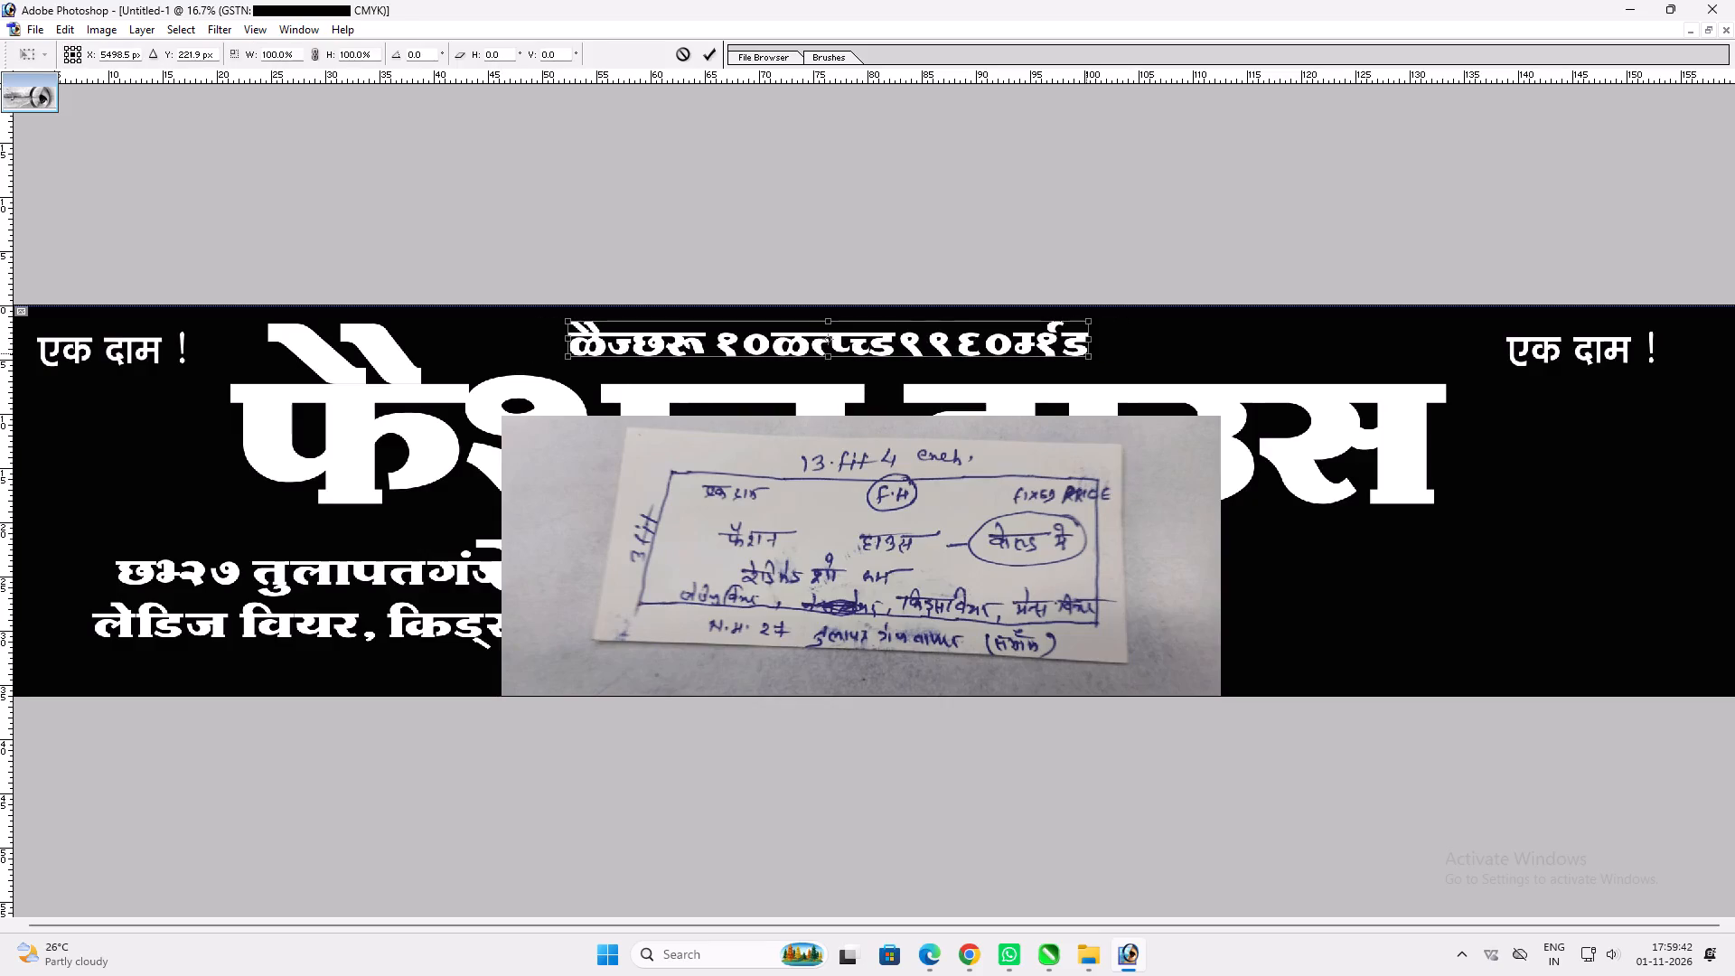
key(shift+Return)
key(v)
drag(1056, 353, 1106, 357)
Move the handwritten note photo up and slightly right, and send it to the back of the layer stack.
ctrl+click(1105, 467)
drag(1105, 467, 1123, 407)
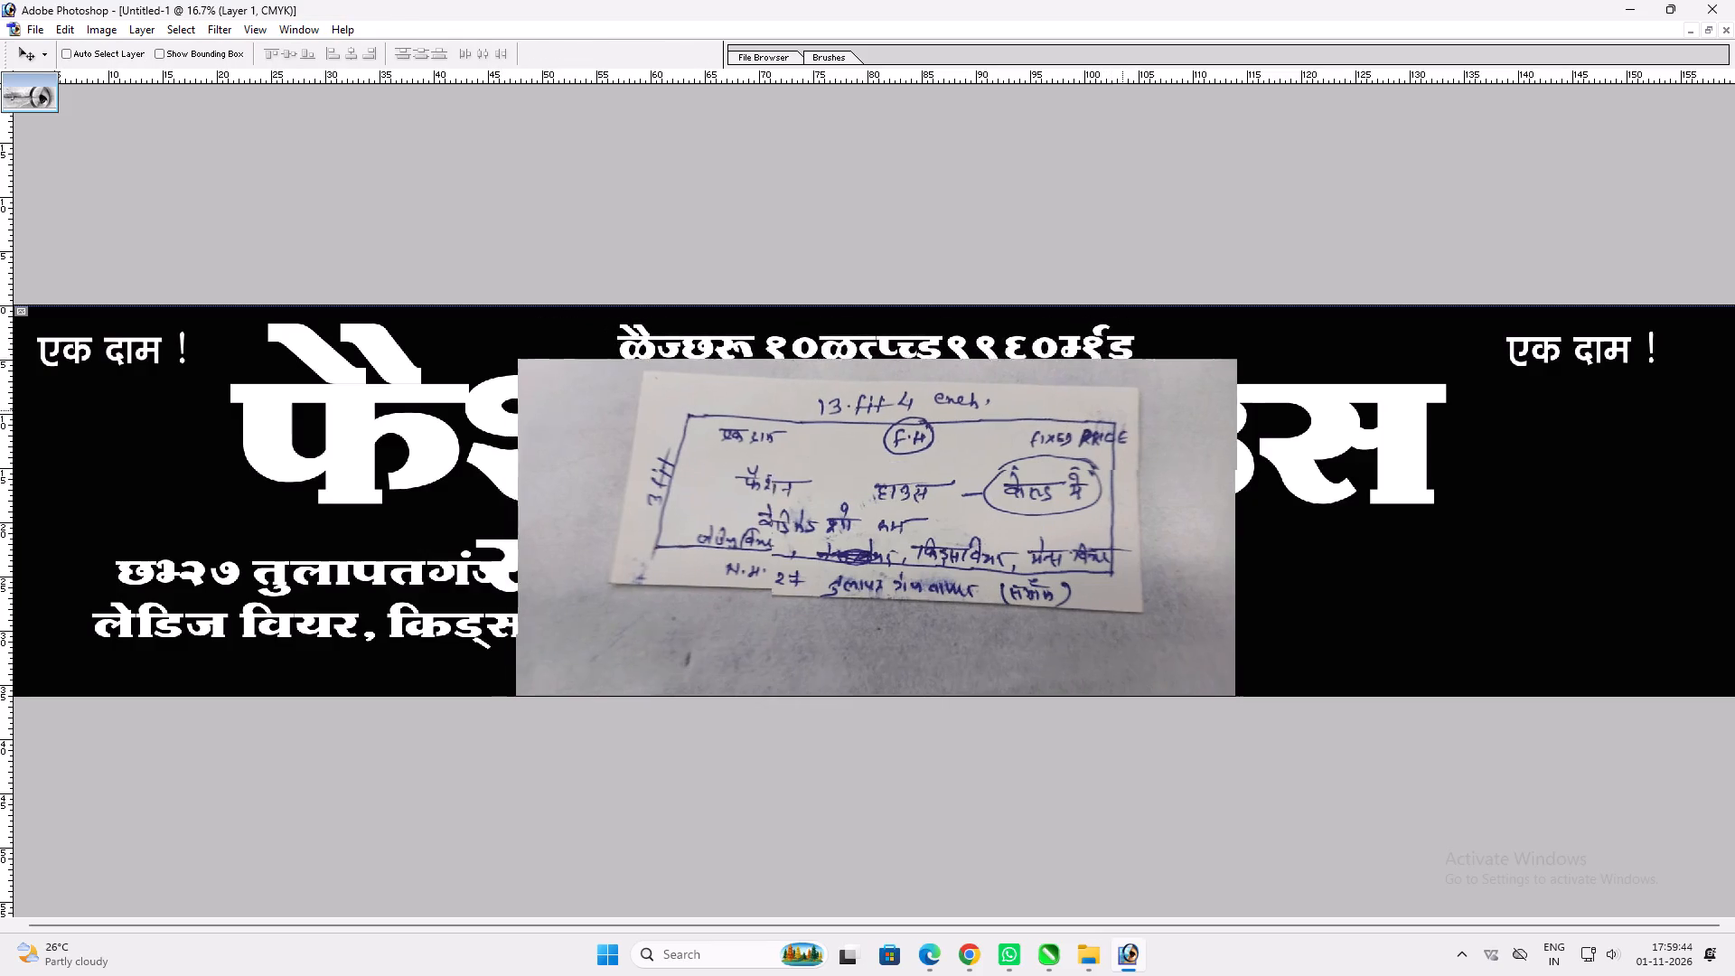
drag(1123, 407, 1126, 394)
key(ctrl+shift+bracketleft)
Examine the text lines in the middle of the banner up close at 33.3% zoom.
key(ctrl+plus)
key(ctrl+plus)
key(space)
key(space)
key(space)
key(space)
key(space)
key(space)
key(space)
key(space)
right_click(1074, 404)
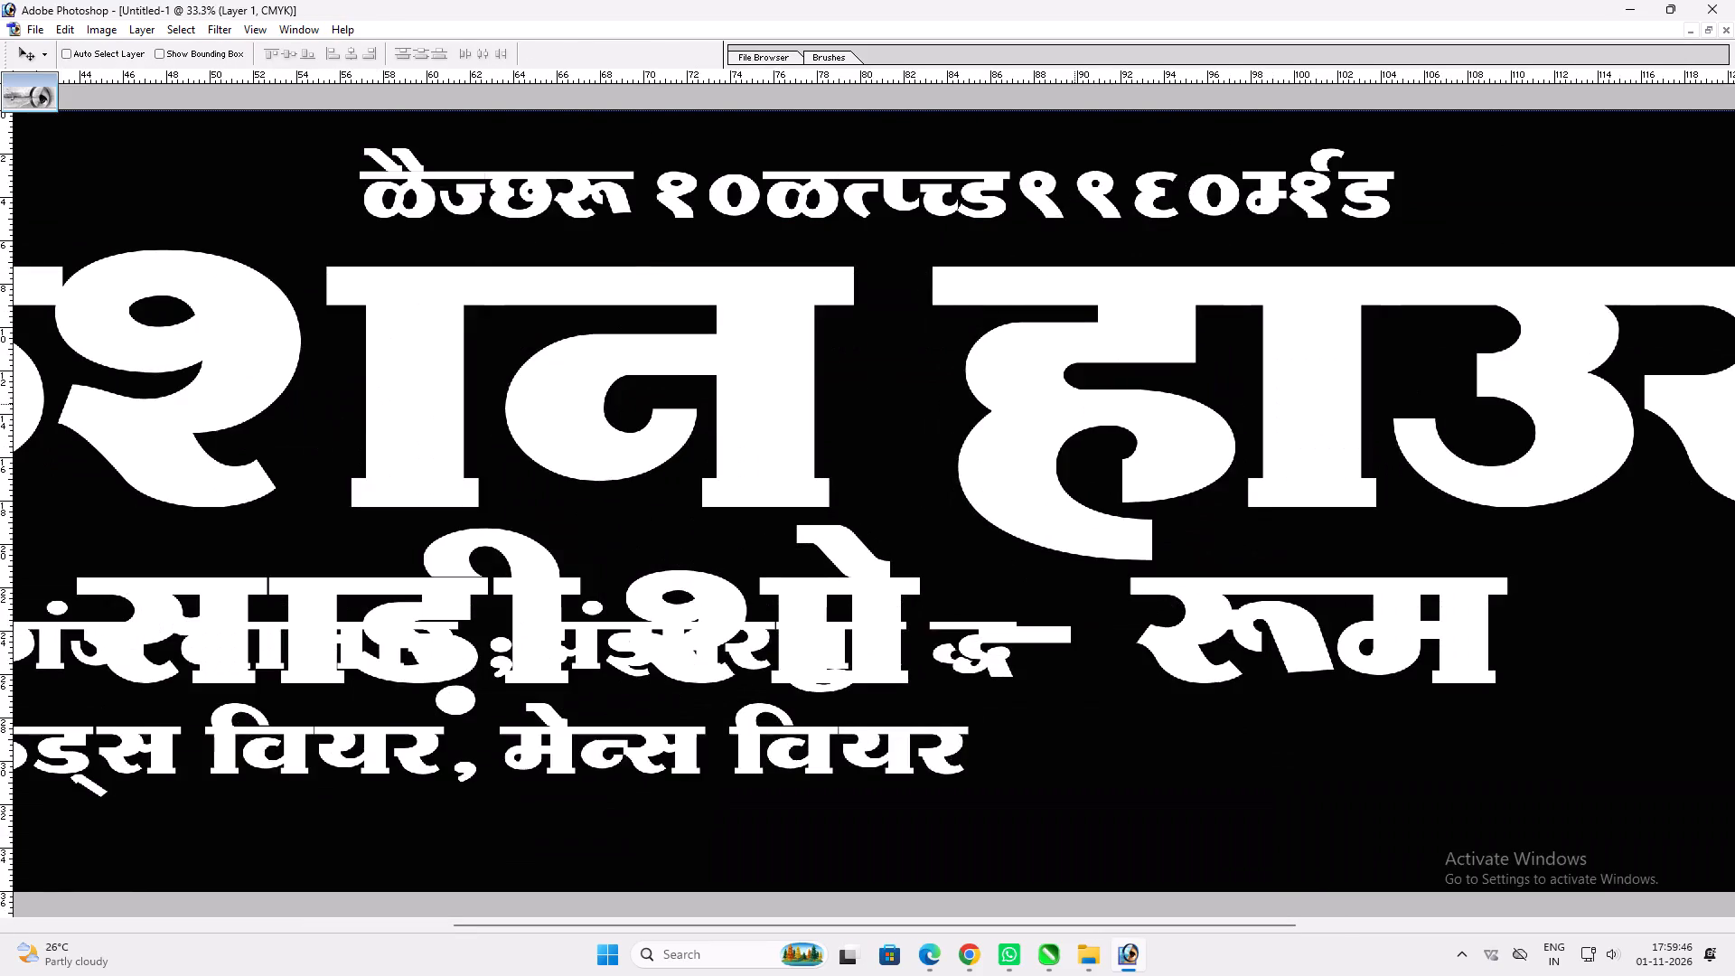
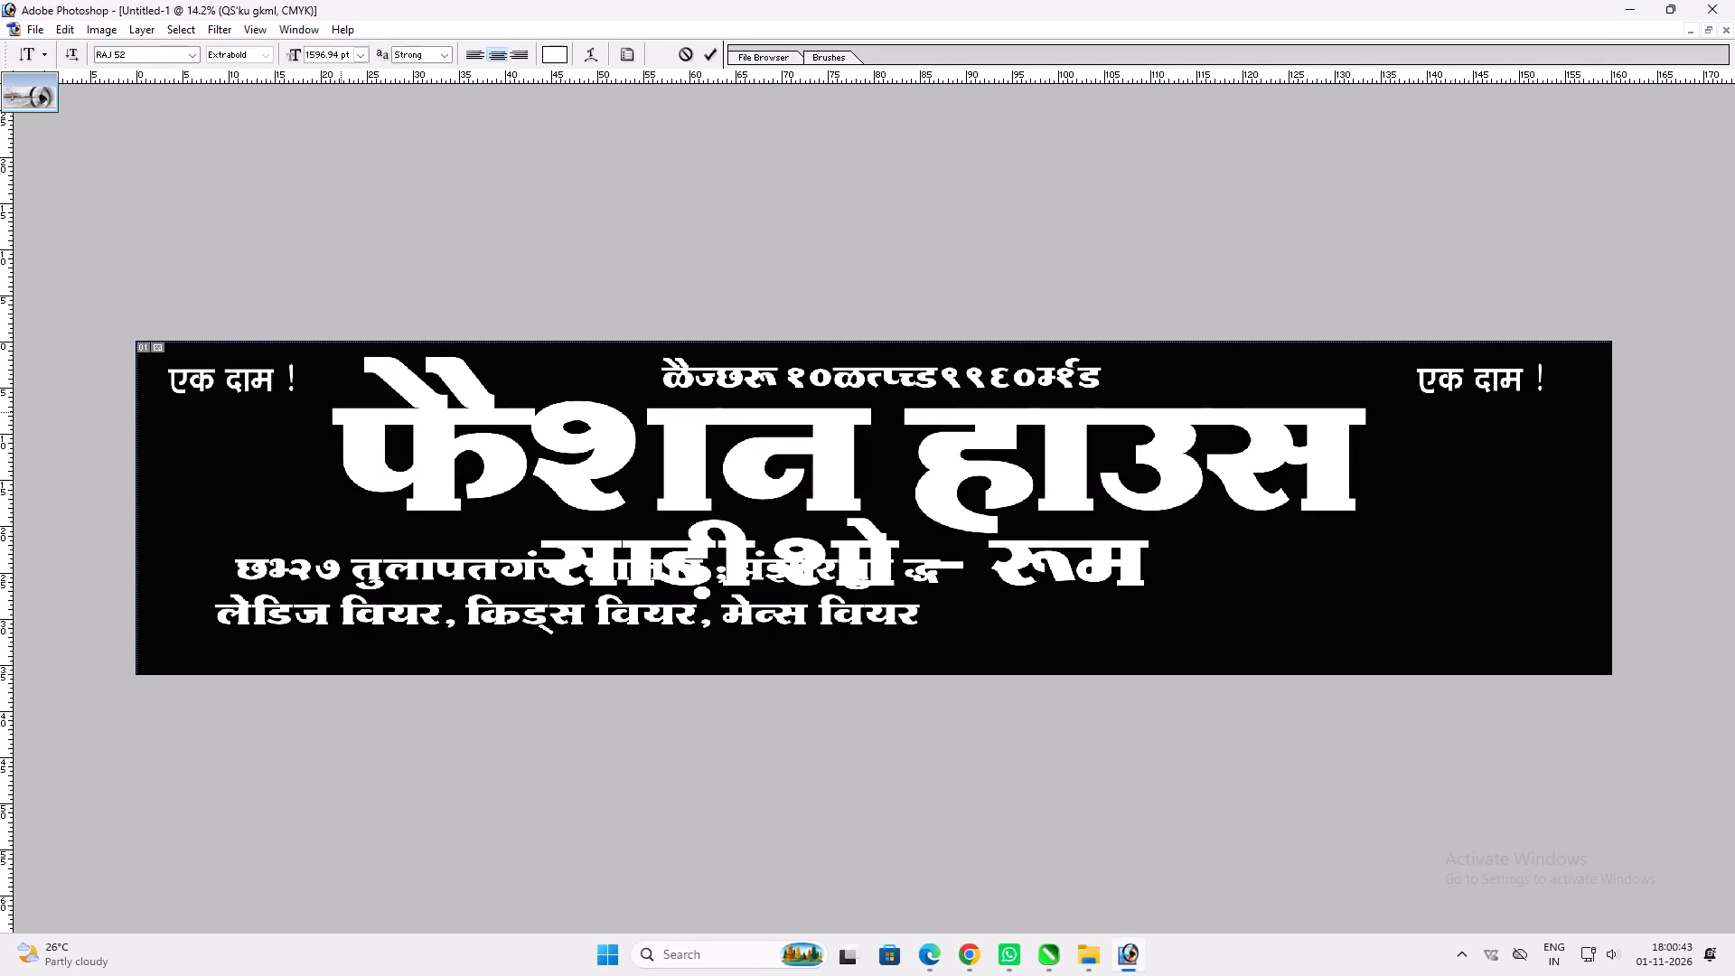
Stretch the फैशन हाउस heading slightly wider to the right.
key(v)
key(ctrl+t)
shift+drag(1374, 439, 1401, 428)
key(shift+Return)
key(v)
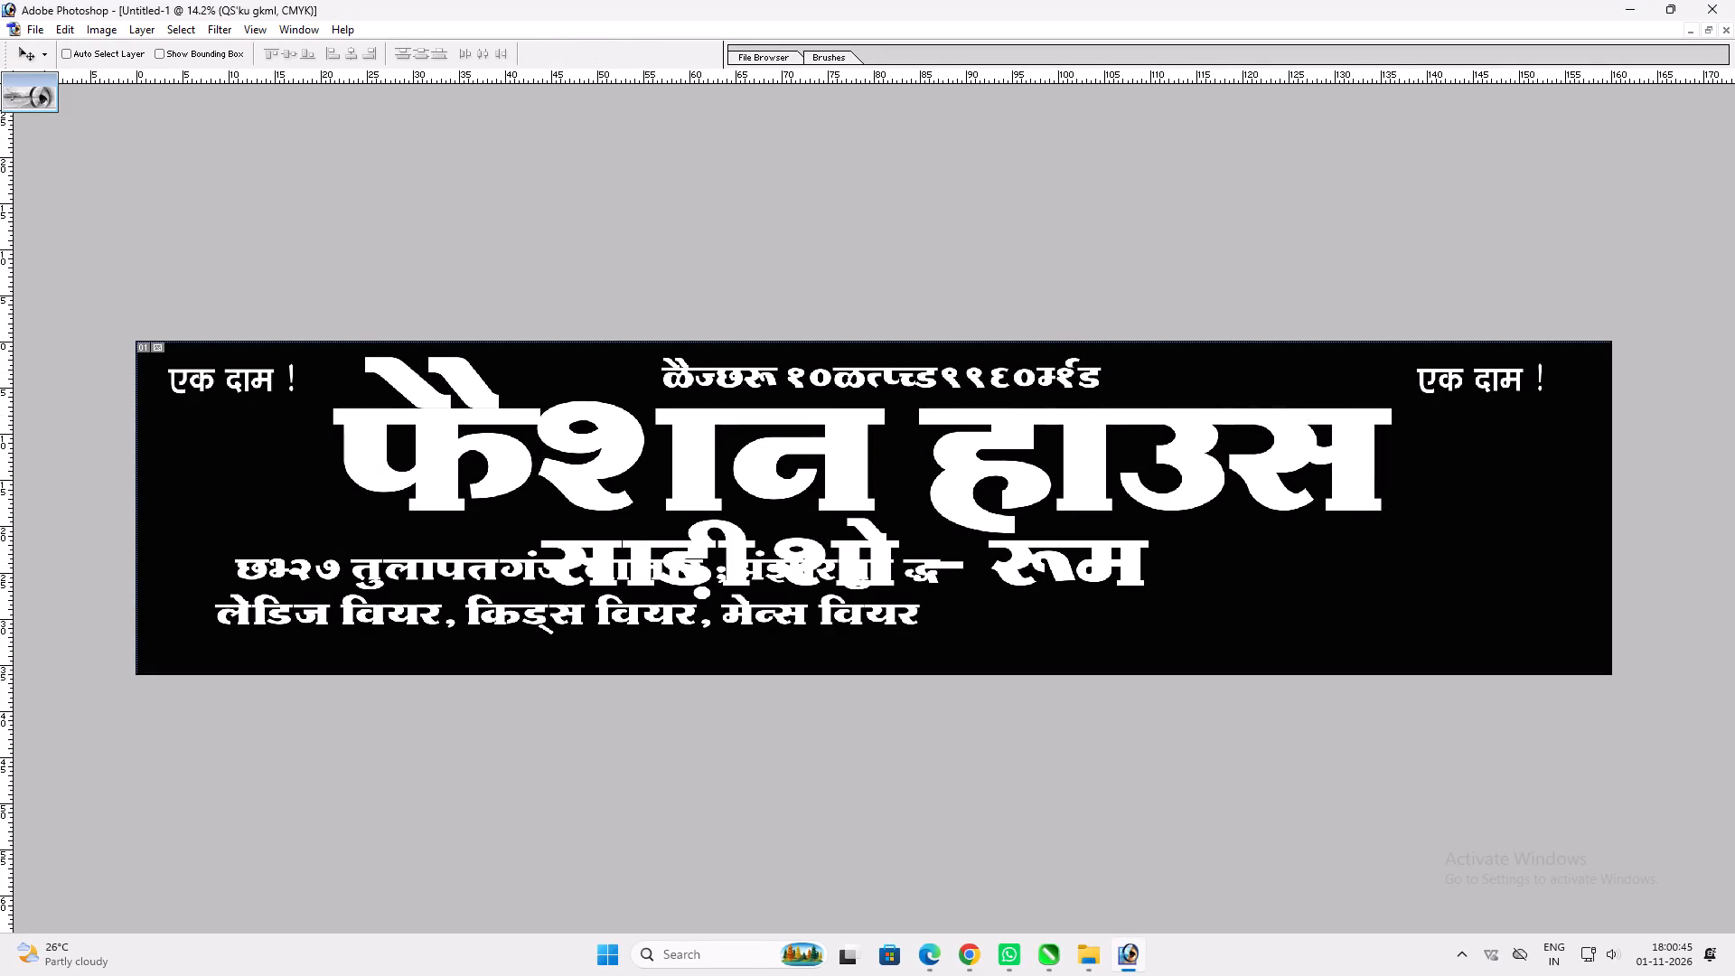
Give the फैशन हाउस heading a yellow Color Overlay with C 0, M 0, Y 100, K 0.
key(alt+l)
text(yg)
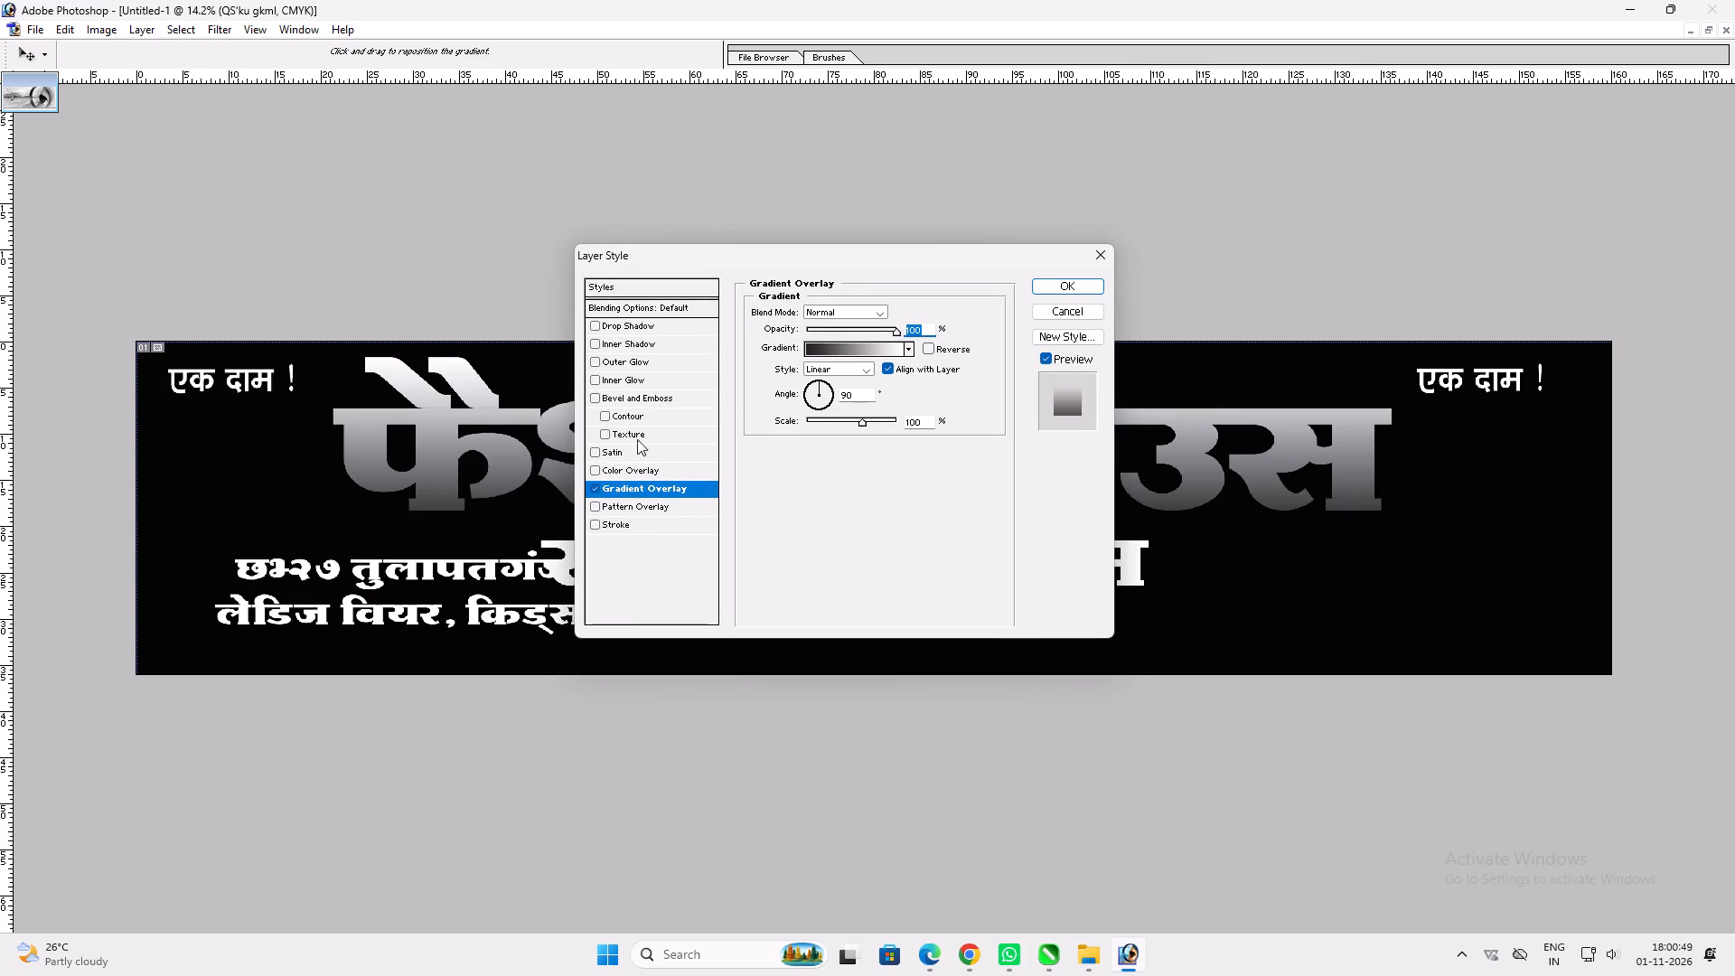
click(597, 493)
click(611, 471)
click(899, 310)
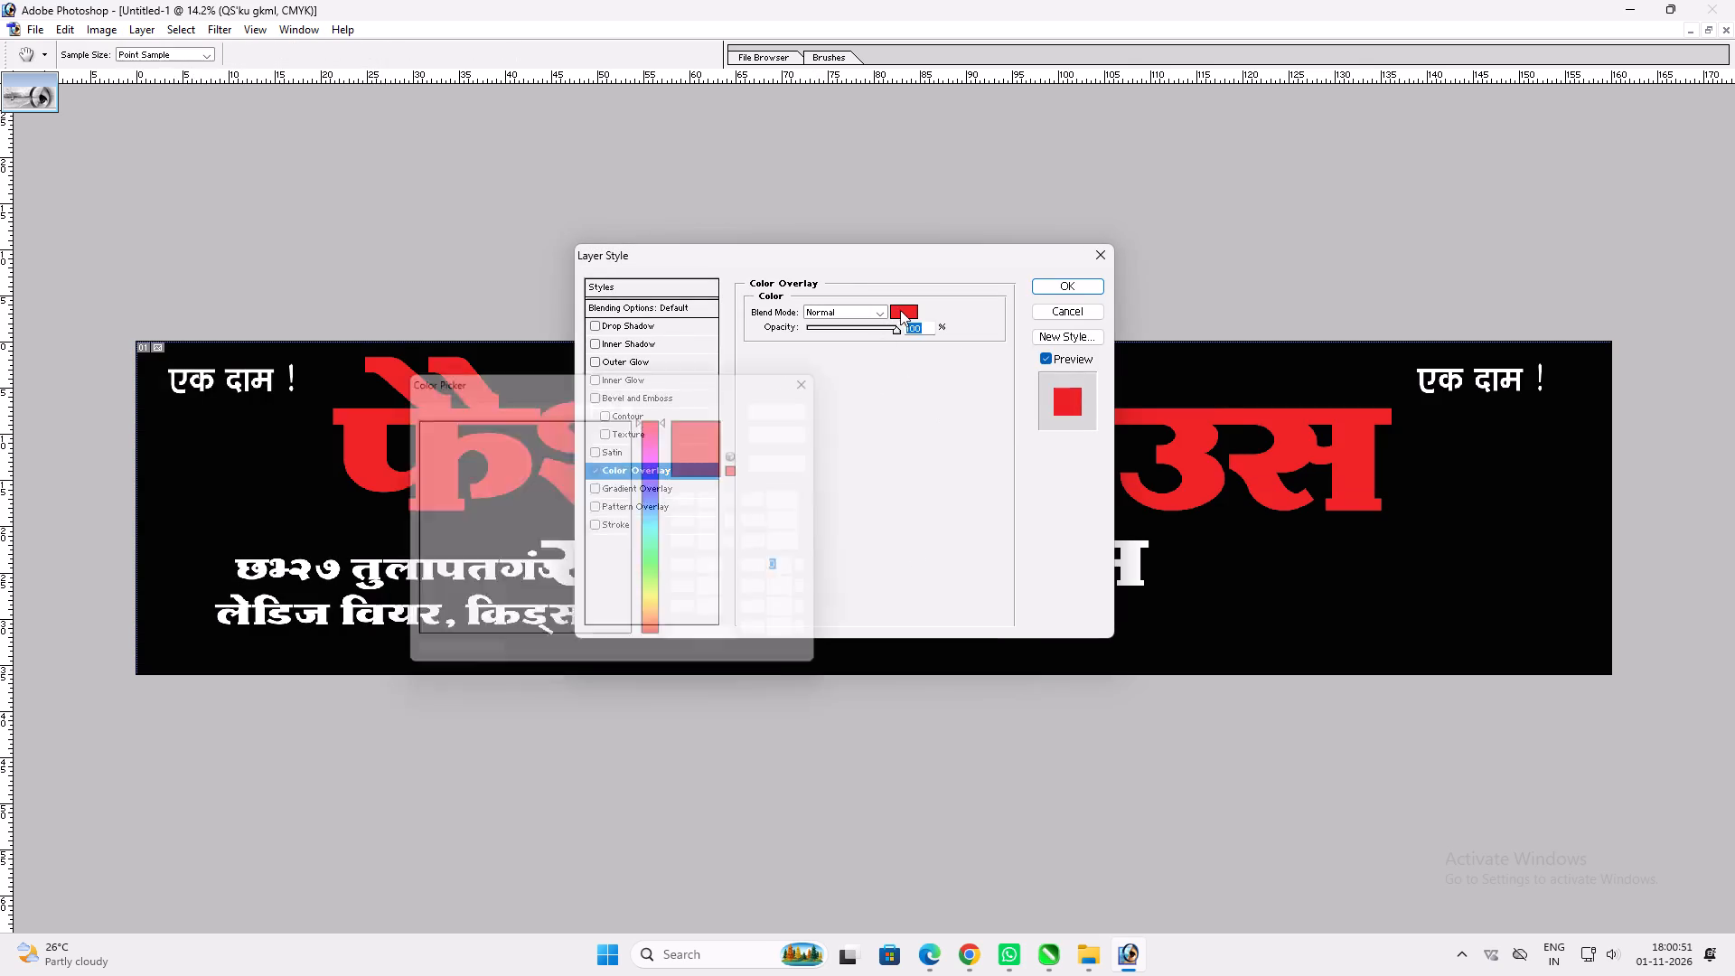
key(0)
key(Tab)
key(0)
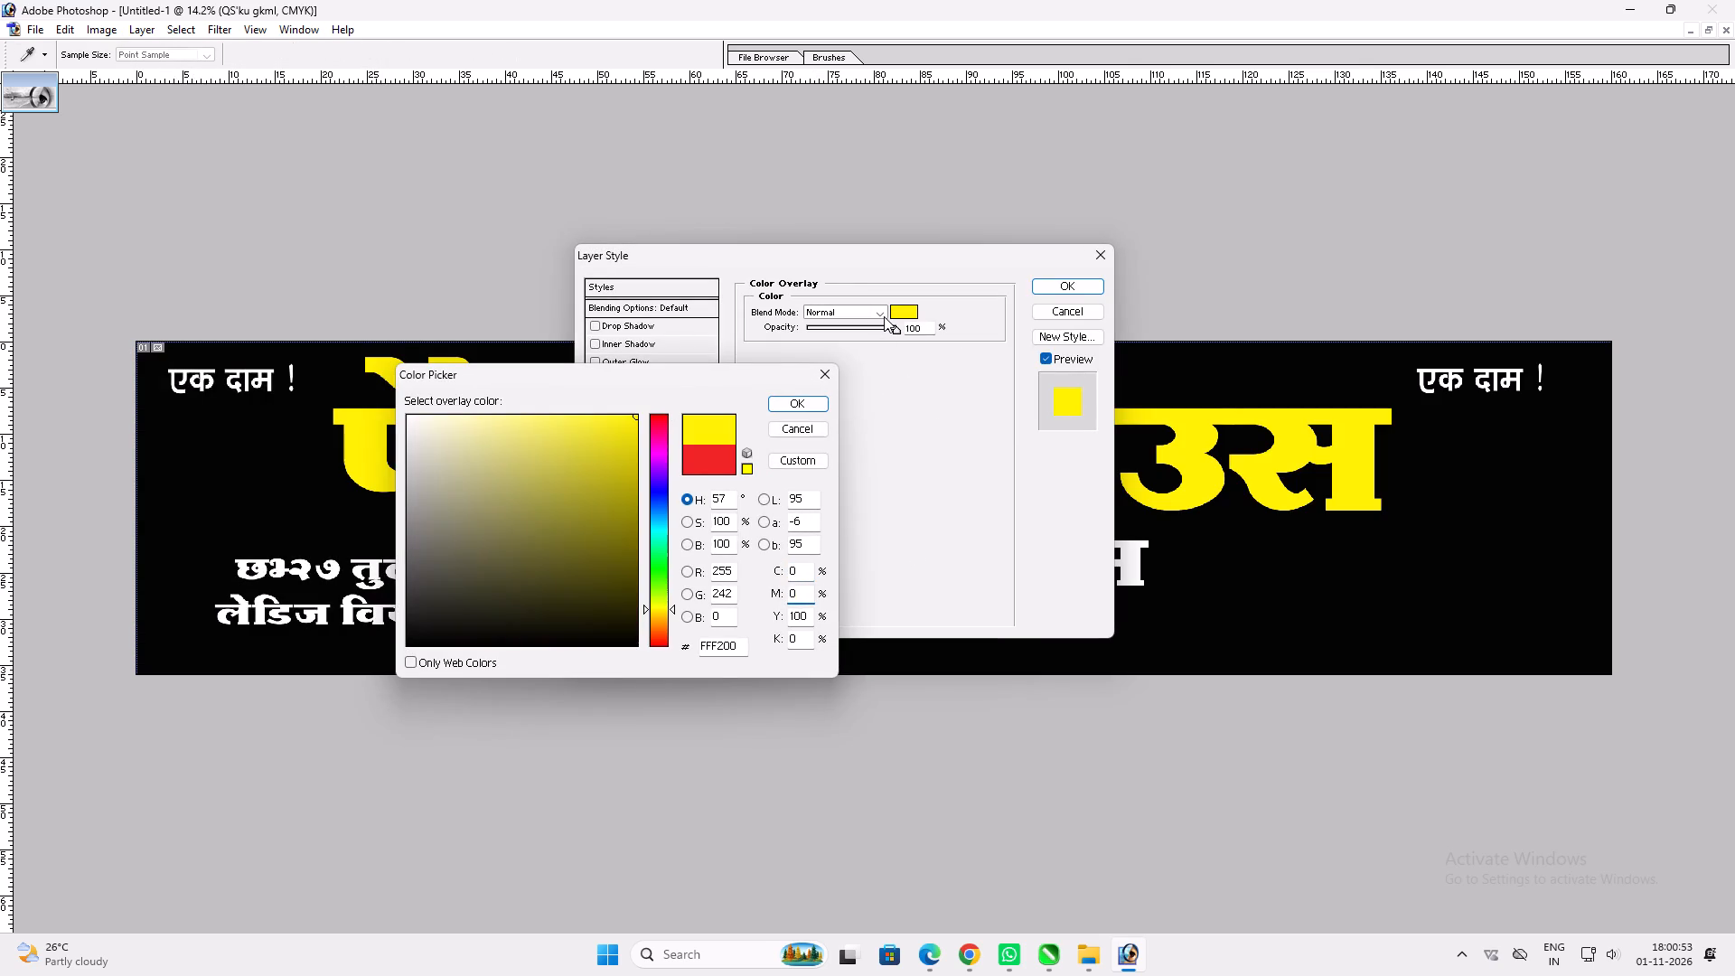
key(Return)
key(Return)
key(Return)
Widen the yellow heading a little further to the right and nudge it slightly up.
key(ctrl+t)
shift+drag(1396, 394, 1413, 393)
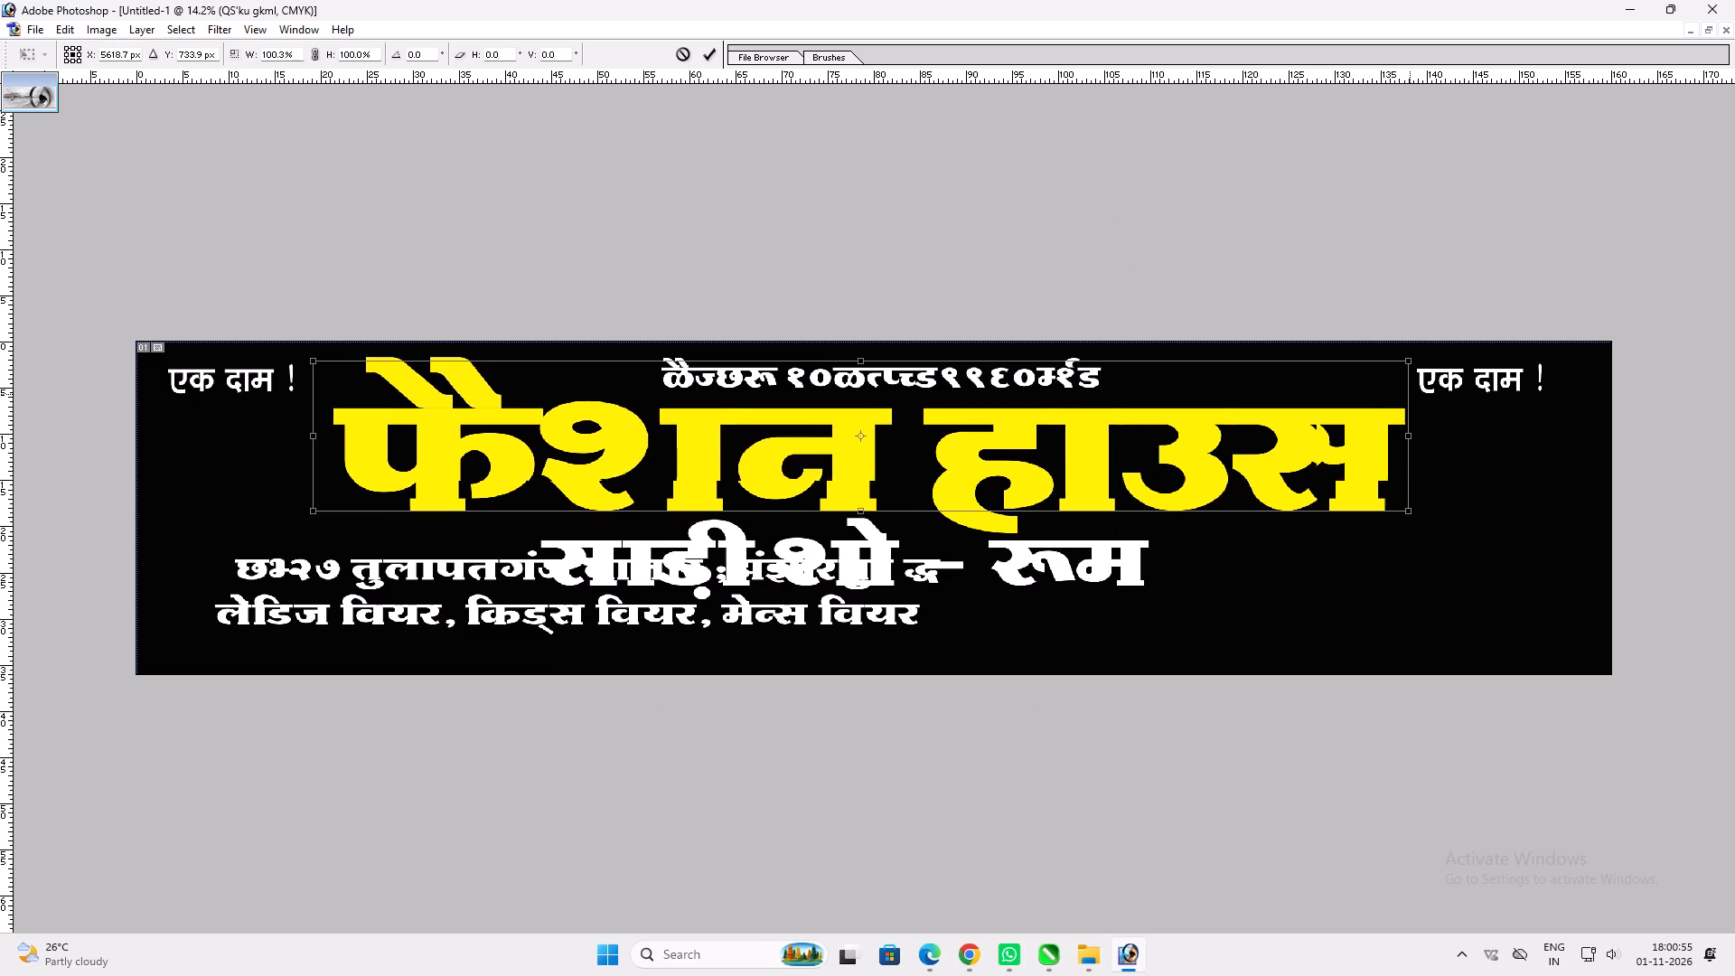
shift+drag(1413, 393, 1414, 391)
key(shift+Return)
key(v)
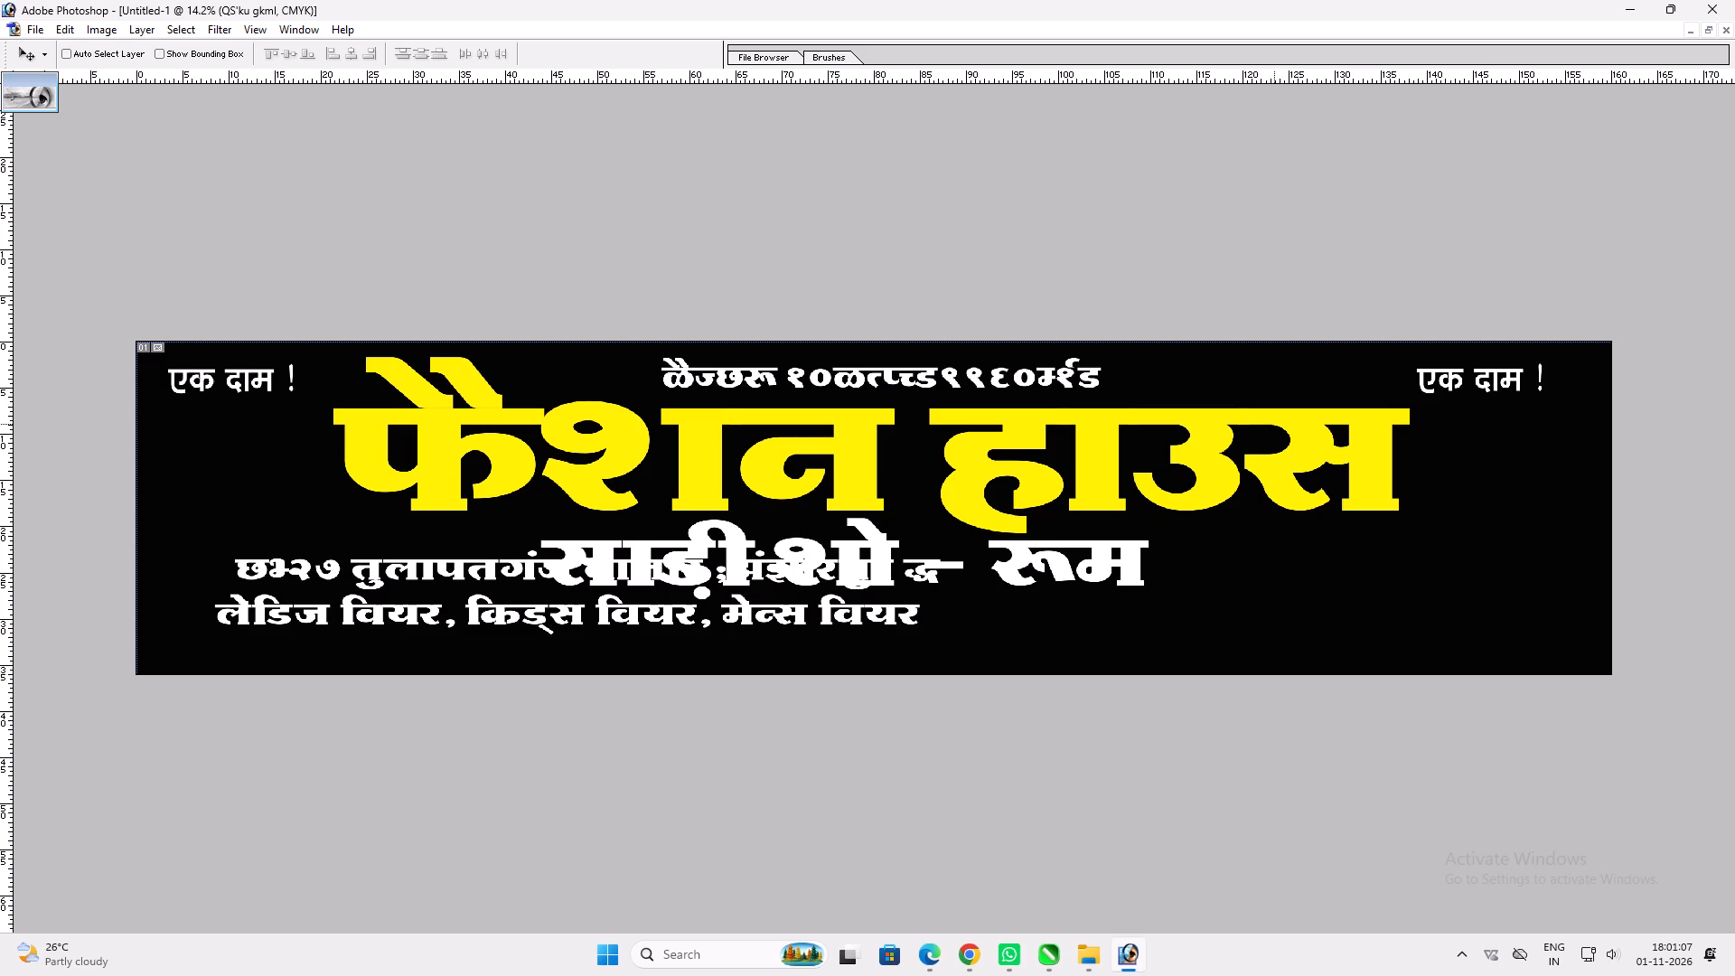
key(v)
key(ctrl+t)
shift+click(1374, 372)
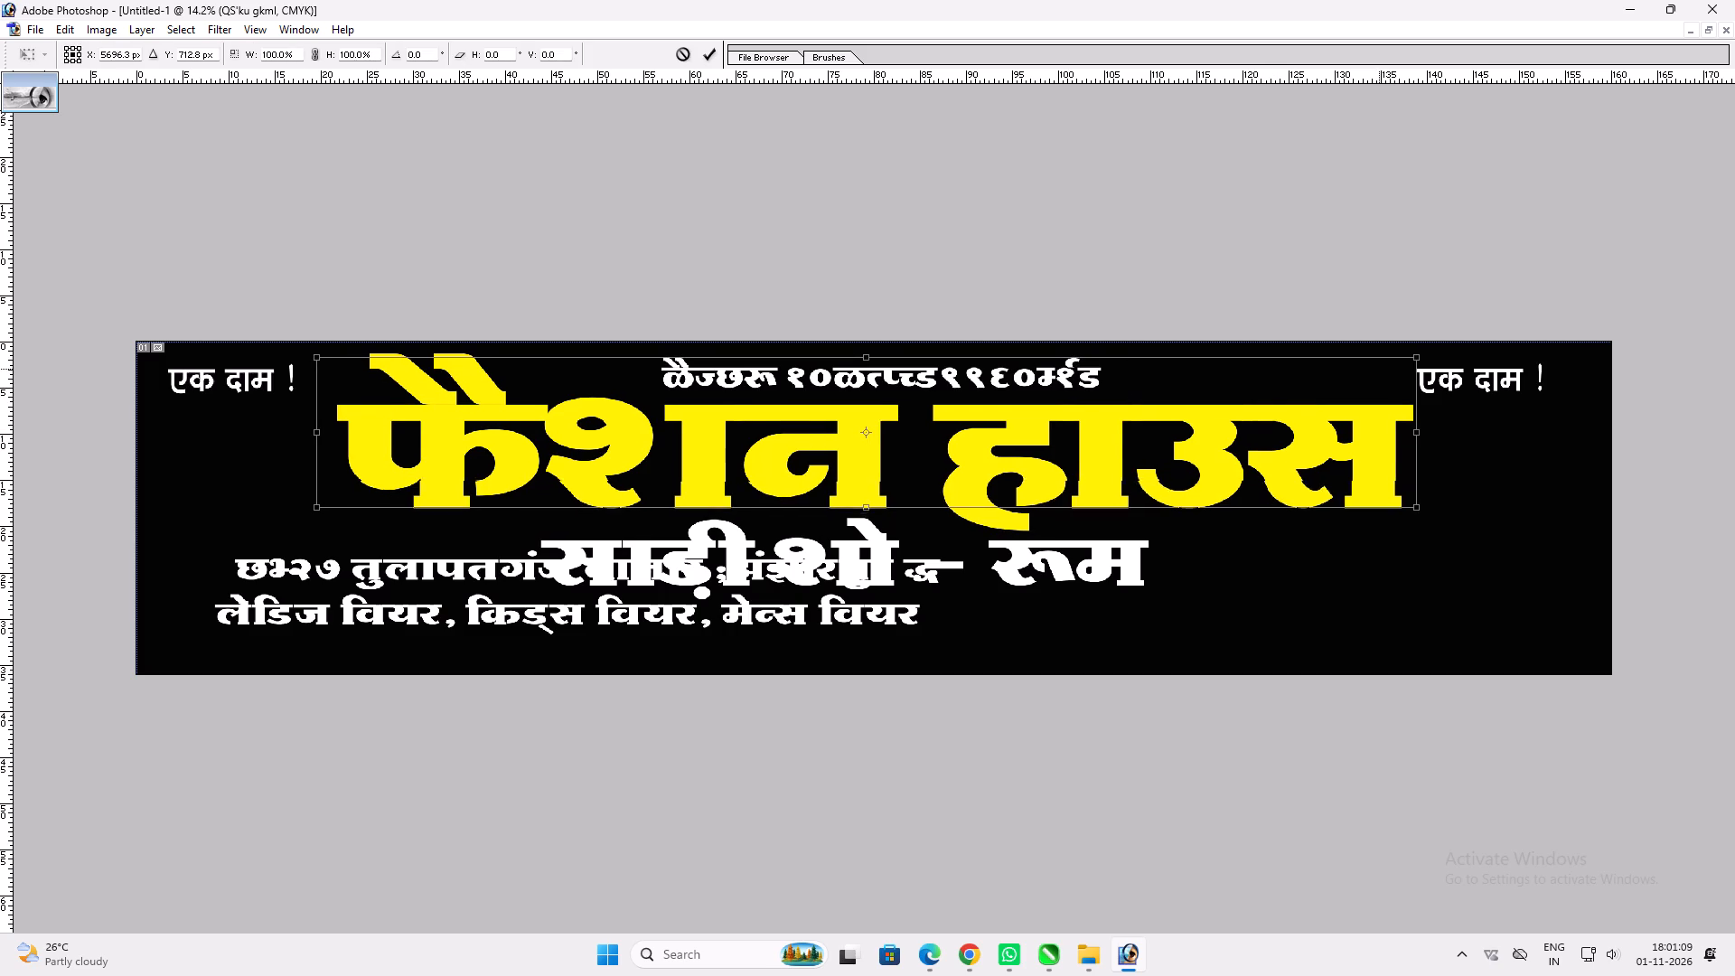
key(Return)
text(vv)
Copy a thin horizontal strip of the white Background above the GST number onto a new layer and bring it to the front.
key(ctrl+plus)
key(space)
key(space)
drag(1157, 405, 1200, 624)
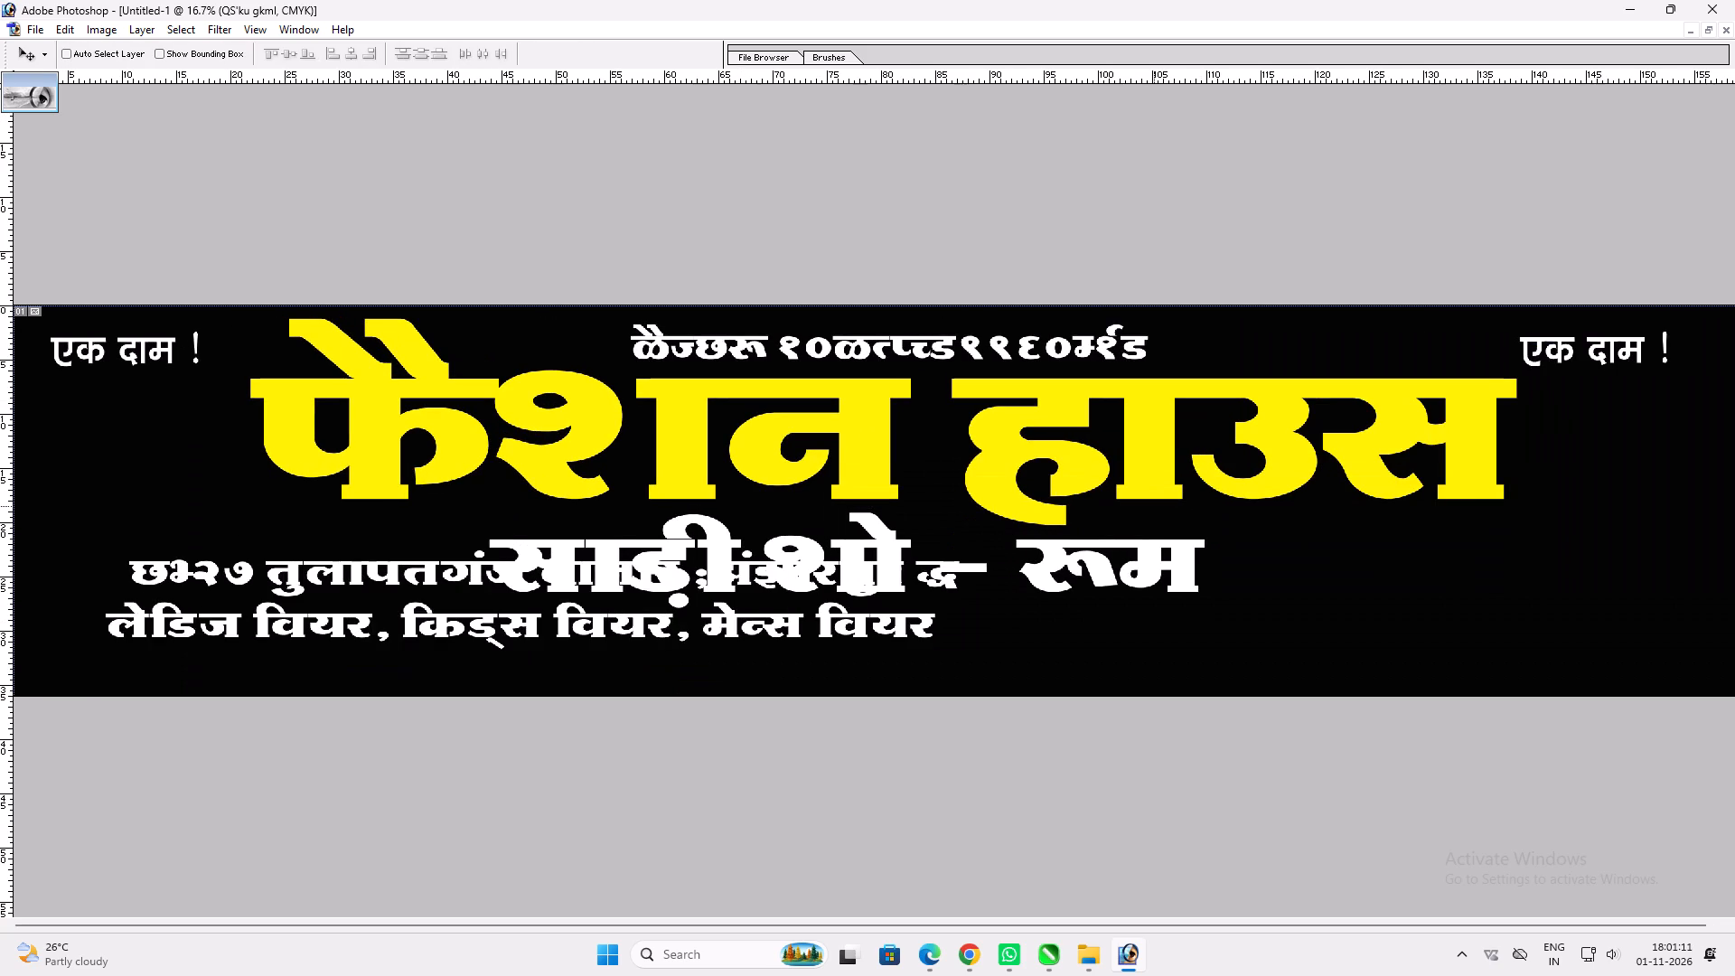
key(m)
drag(589, 311, 1216, 313)
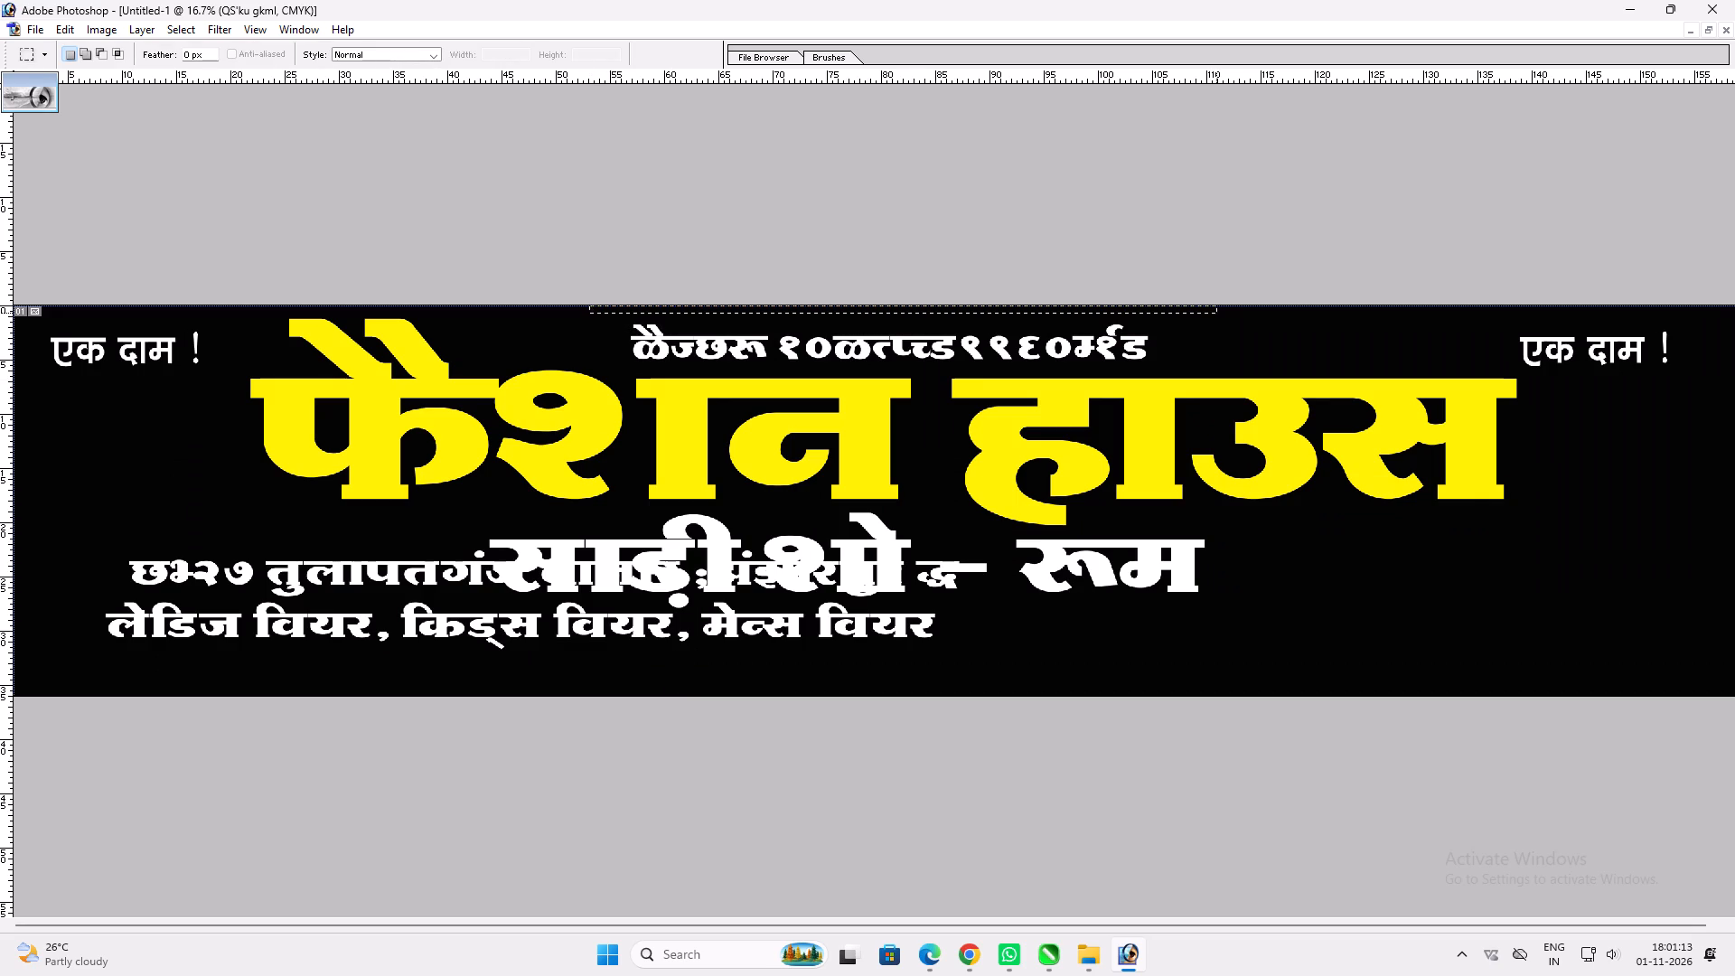
drag(1216, 313, 1215, 312)
key(v)
right_click(1224, 333)
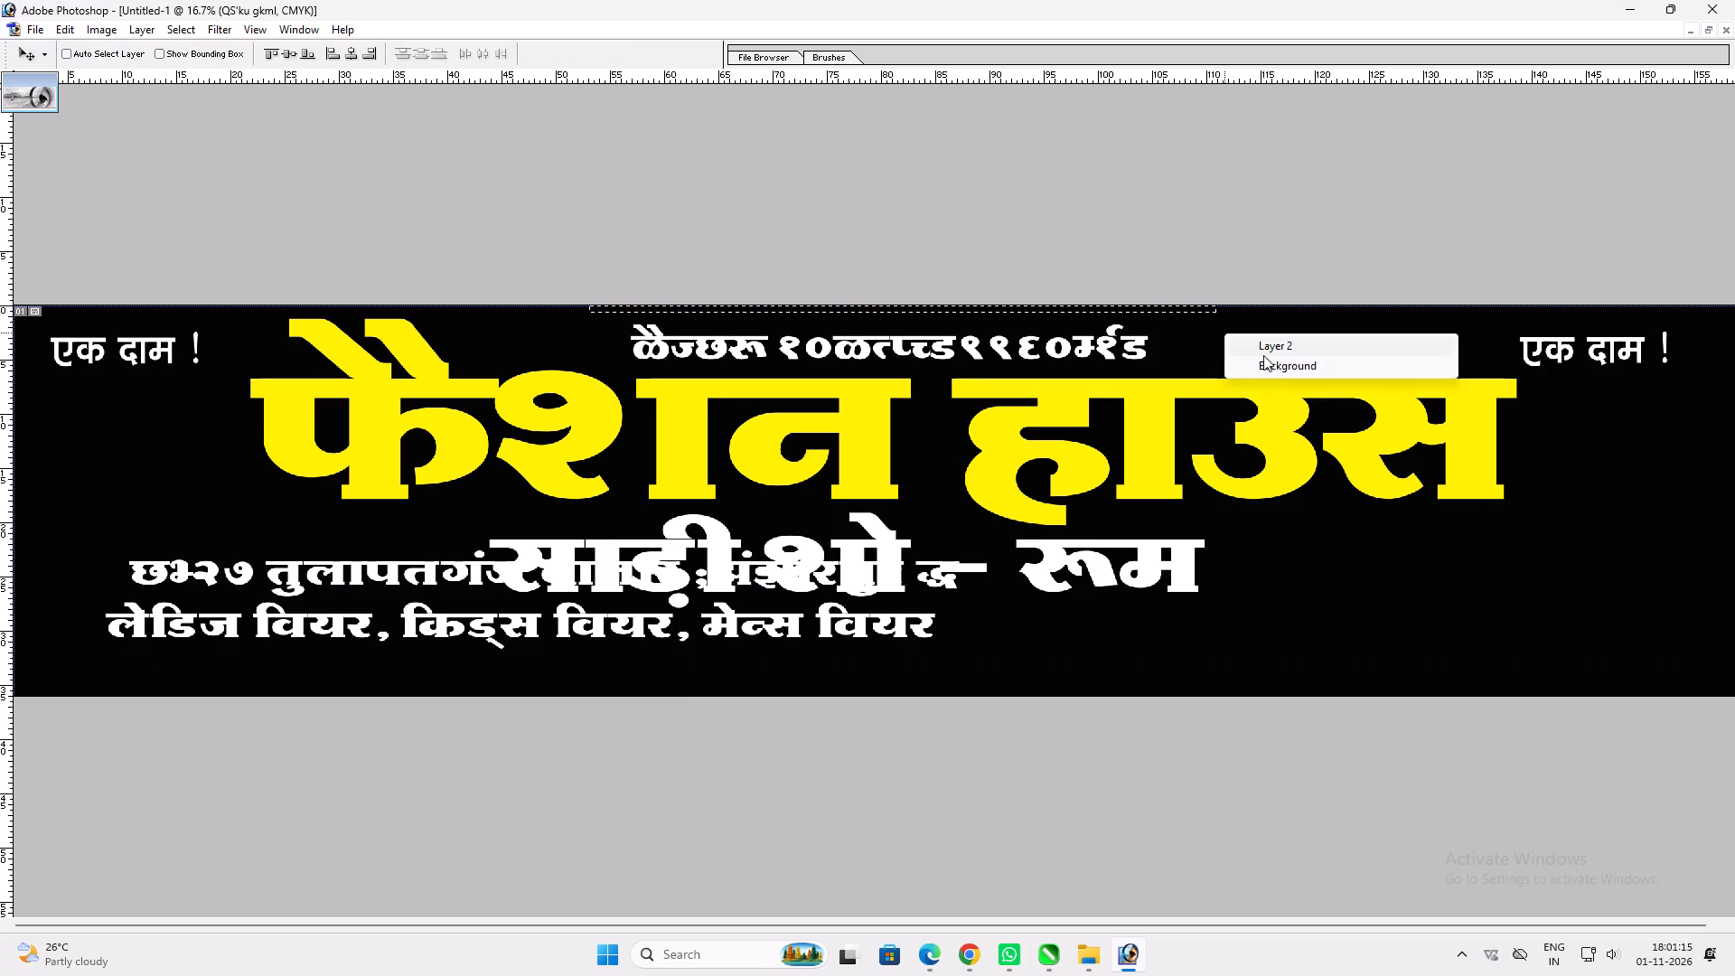
click(1274, 361)
key(ctrl+c)
key(ctrl+v)
key(ctrl+shift+bracketright)
Move the white strip just above the GST number and make it thinner.
key(v)
drag(1170, 321, 1168, 324)
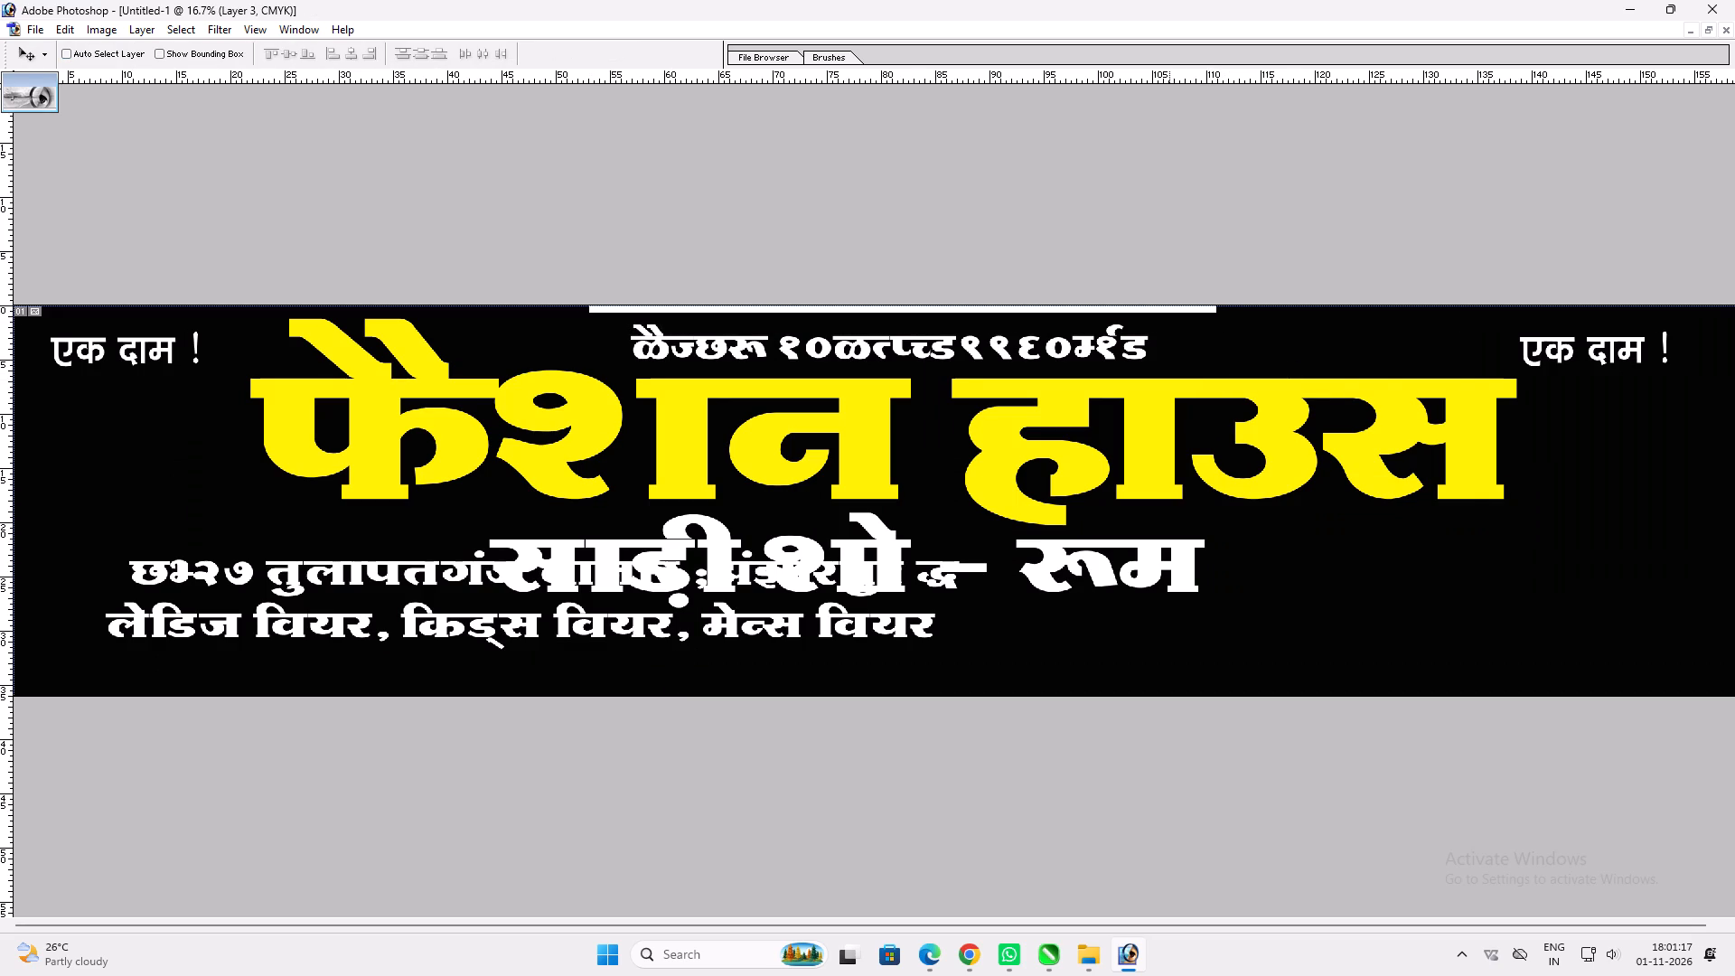
drag(1168, 324, 1168, 331)
key(ctrl+t)
ctrl+shift+drag(1149, 323, 1158, 318)
key(Return)
key(v)
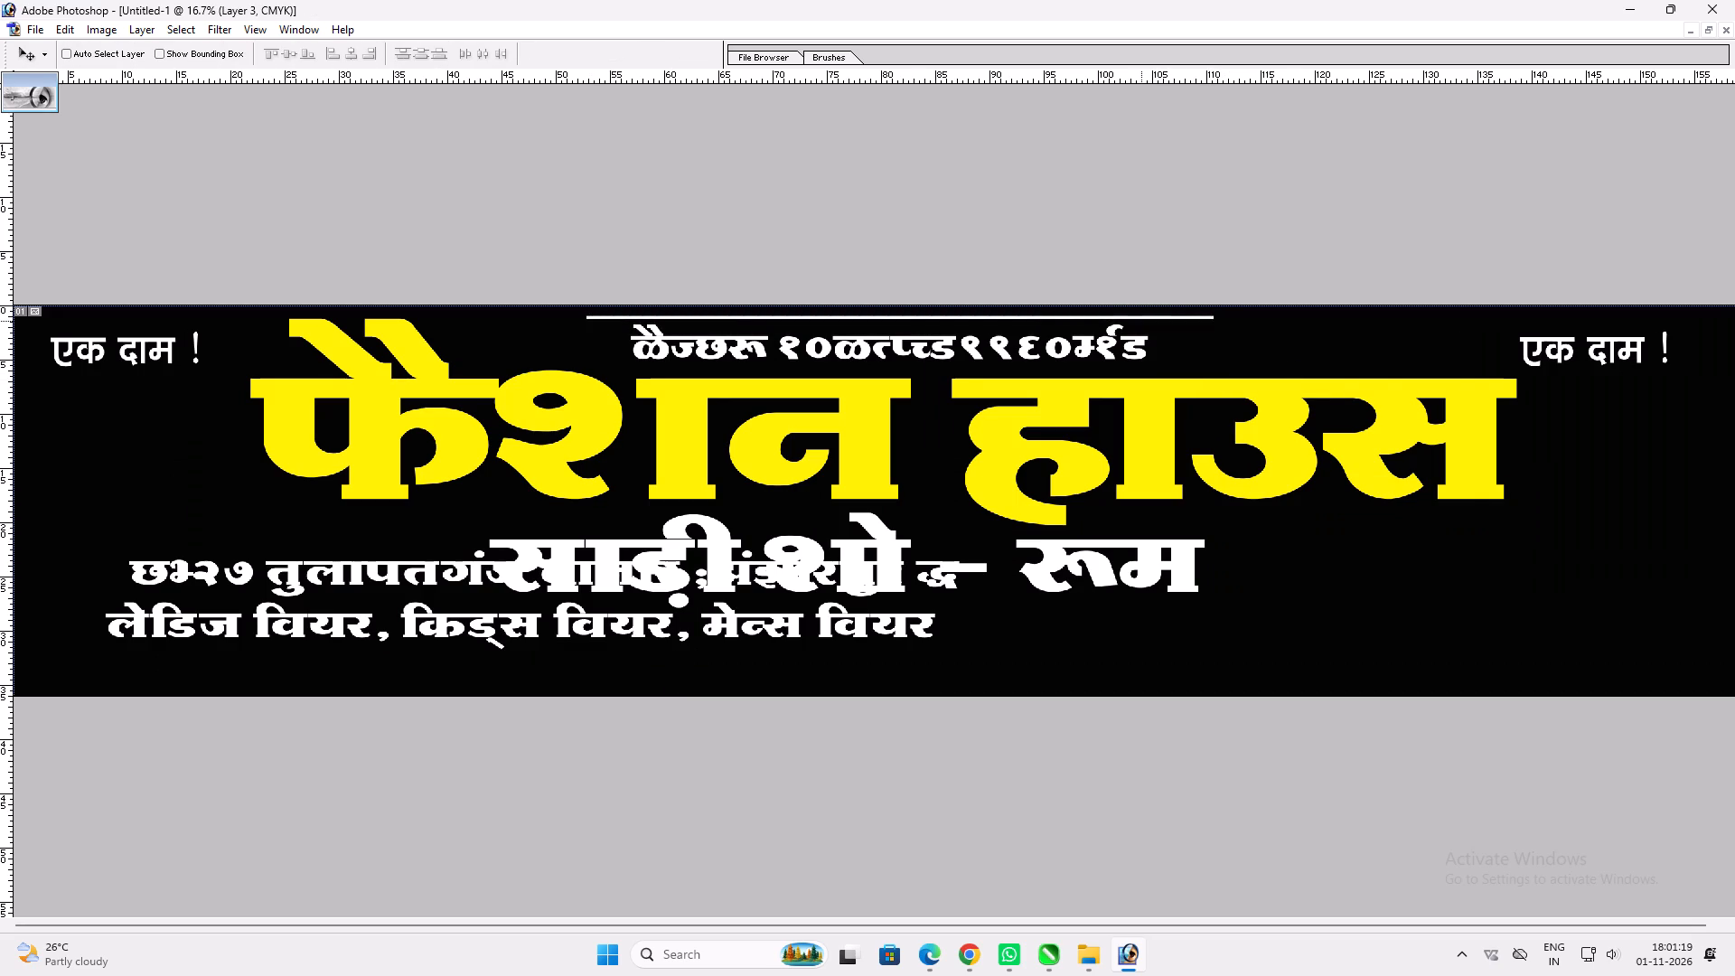
Extend both ends of the white line slightly outward into tapered points.
click(1129, 321)
key(ctrl+t)
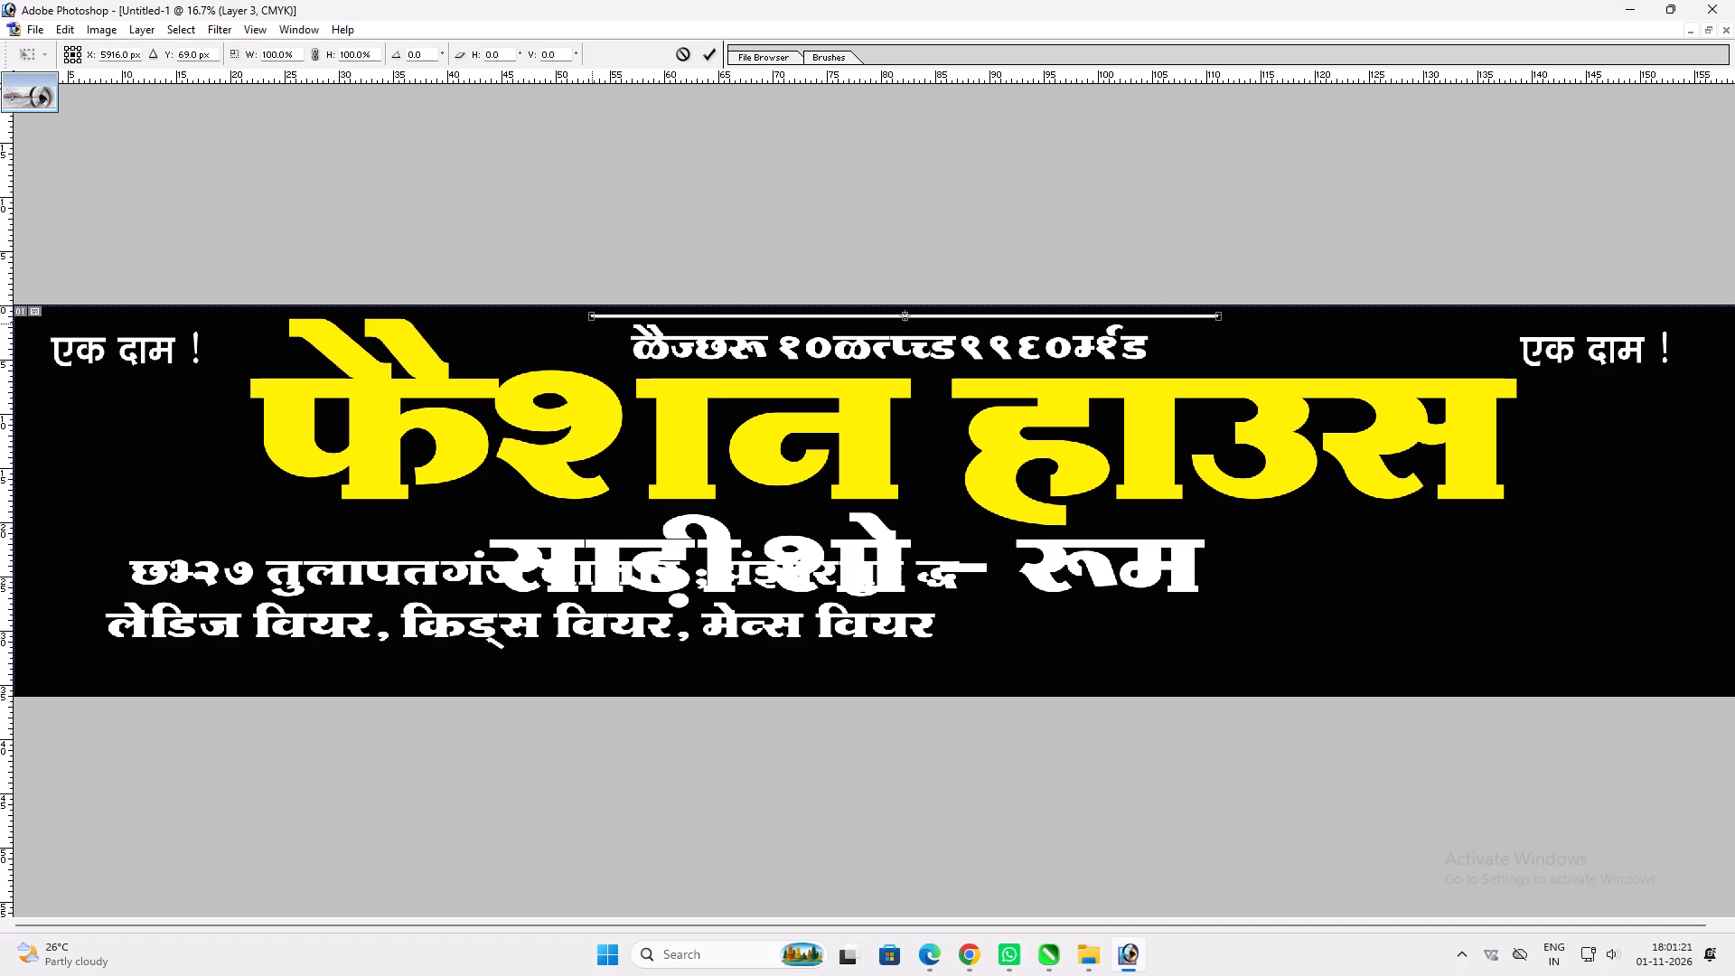
ctrl+shift+drag(592, 323, 578, 324)
key(Return)
key(v)
key(ctrl+t)
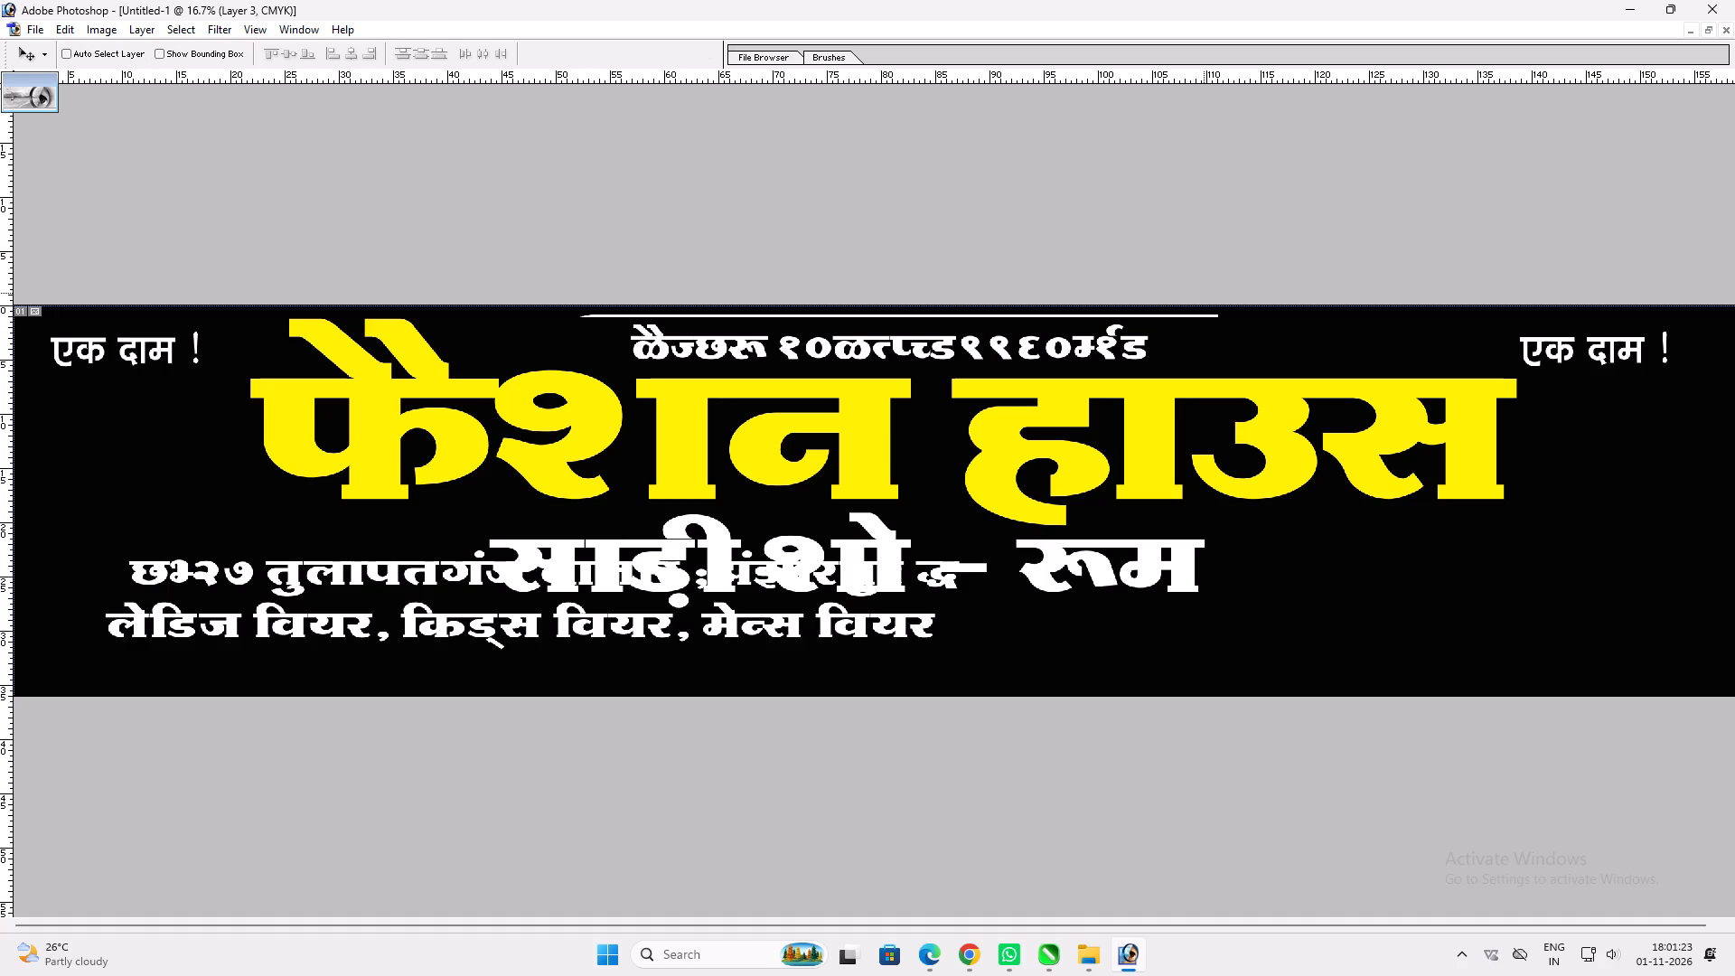
ctrl+shift+drag(1221, 320, 1229, 316)
key(Return)
Duplicate the tapered white line to directly below the GST number.
key(v)
alt+shift+drag(1102, 330, 1101, 371)
key(ctrl+z)
alt+shift+drag(1196, 315, 1198, 323)
alt+shift+drag(1198, 323, 1197, 362)
Make another copy of the white line, rotate it 90° to vertical and shift it to the gap before हाउस.
alt+drag(1197, 362, 1200, 344)
key(ctrl+t)
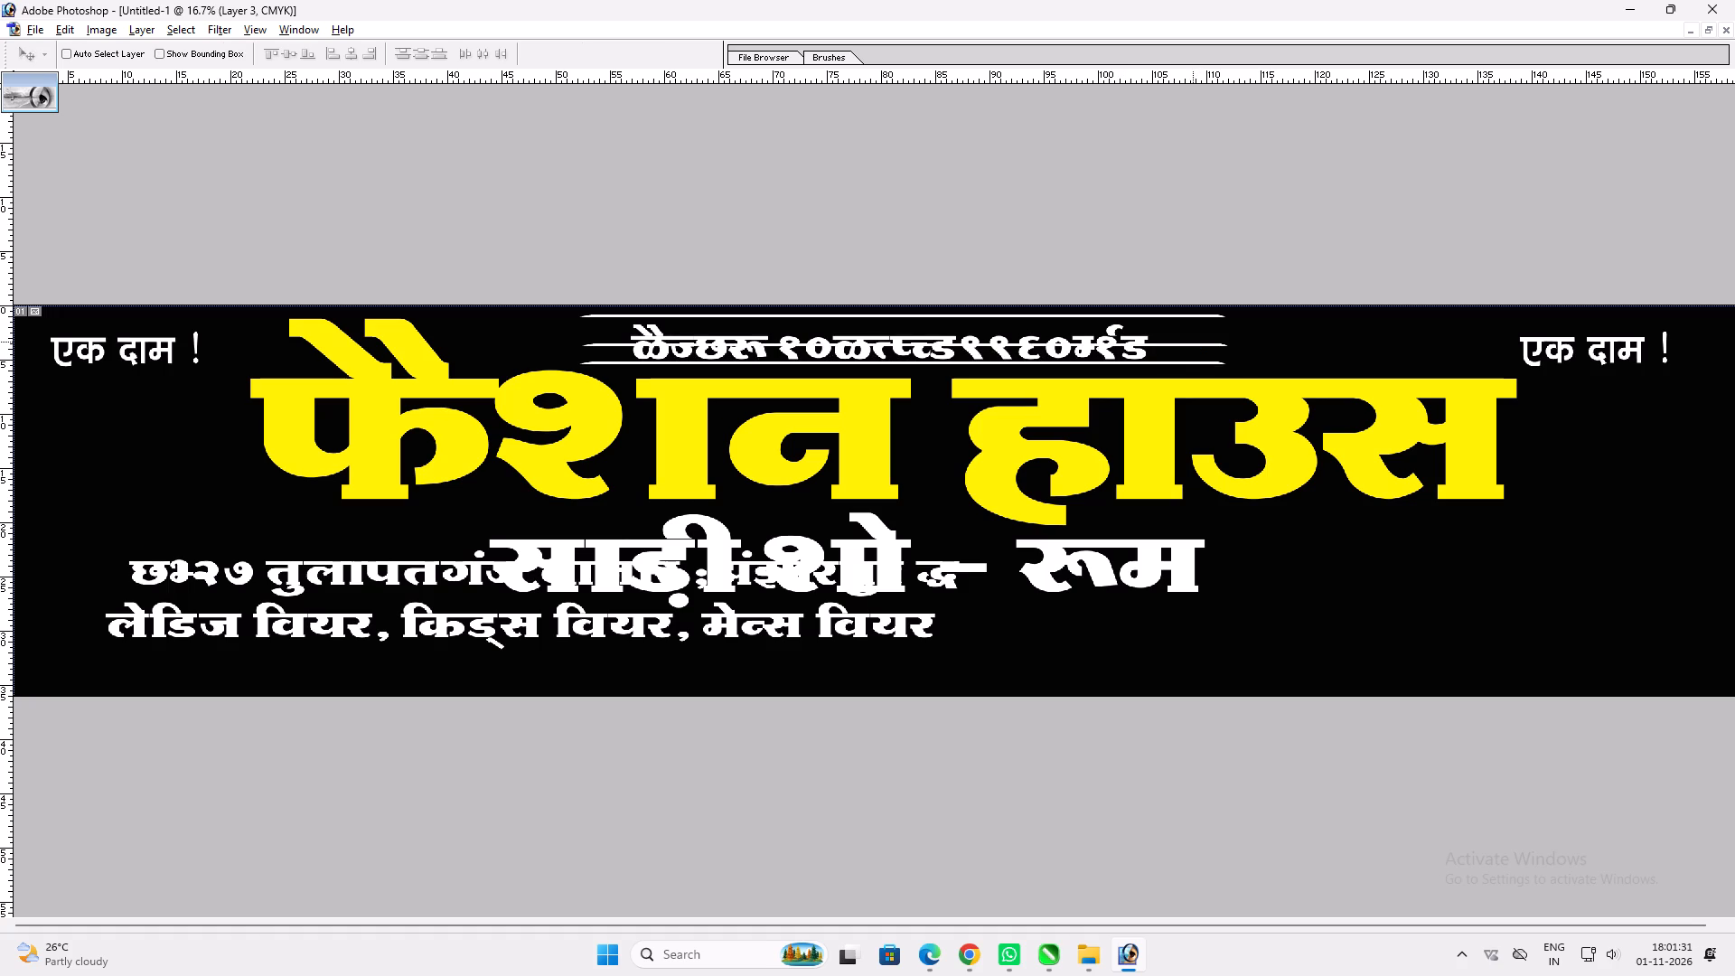
ctrl+right_click(1193, 342)
click(1236, 523)
key(Return)
key(v)
drag(1055, 454, 1090, 547)
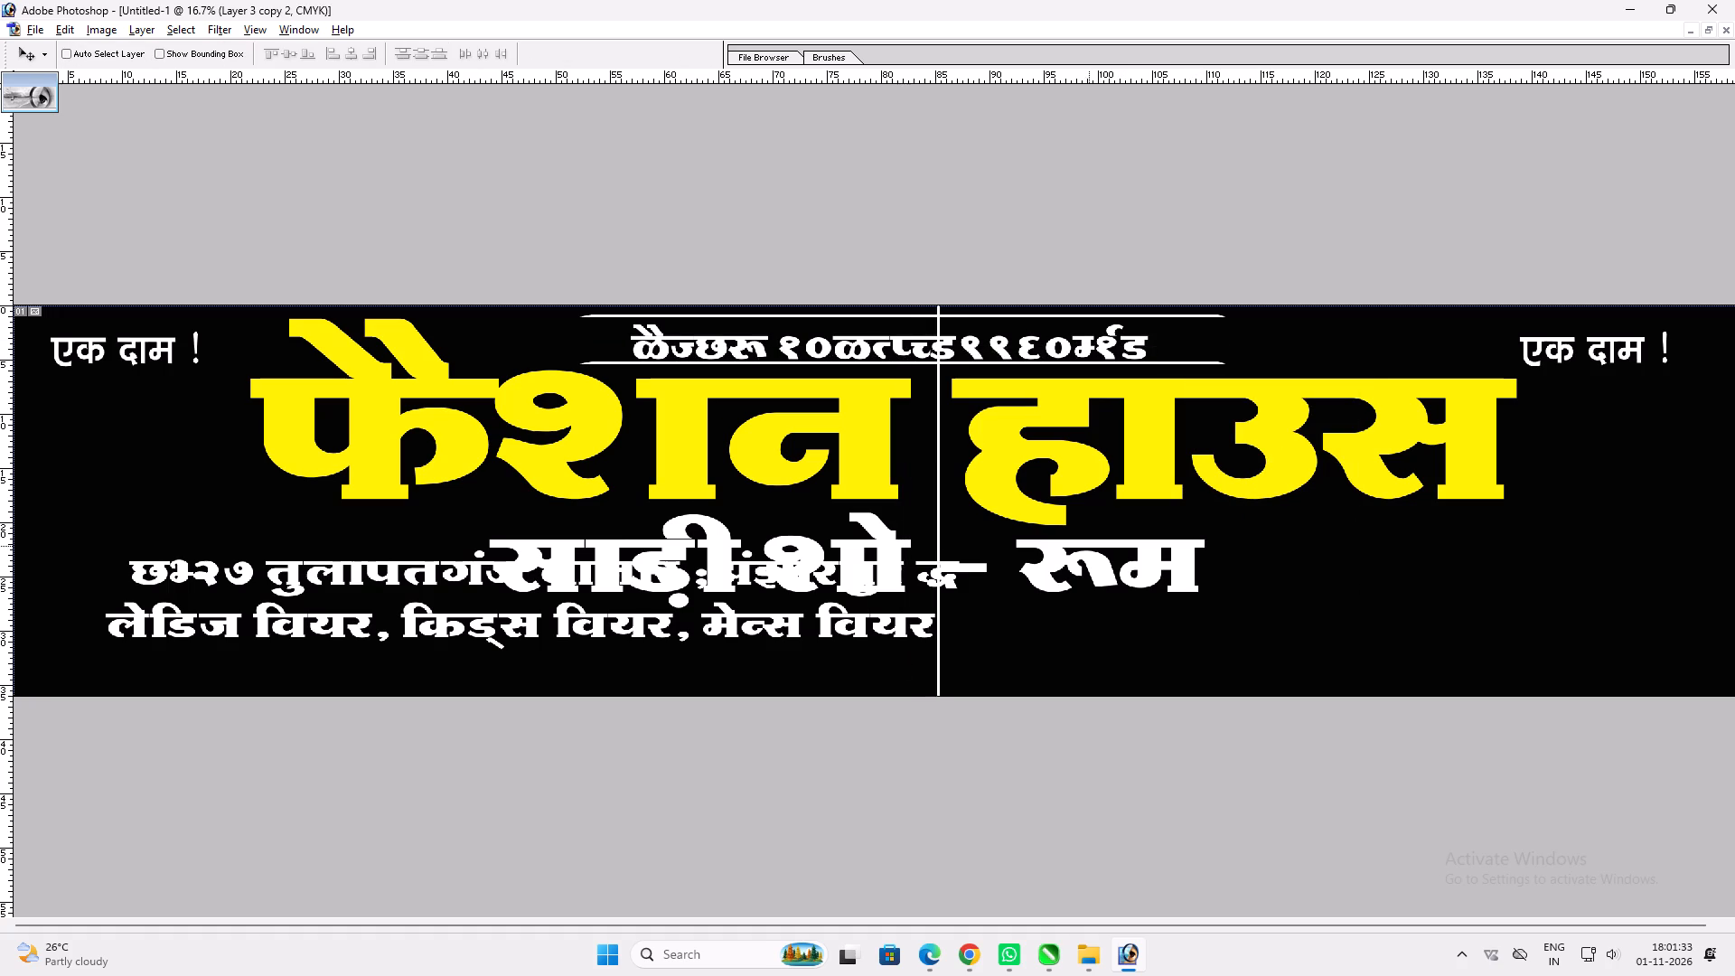
drag(1090, 547, 1108, 637)
key(ctrl+t)
key(Return)
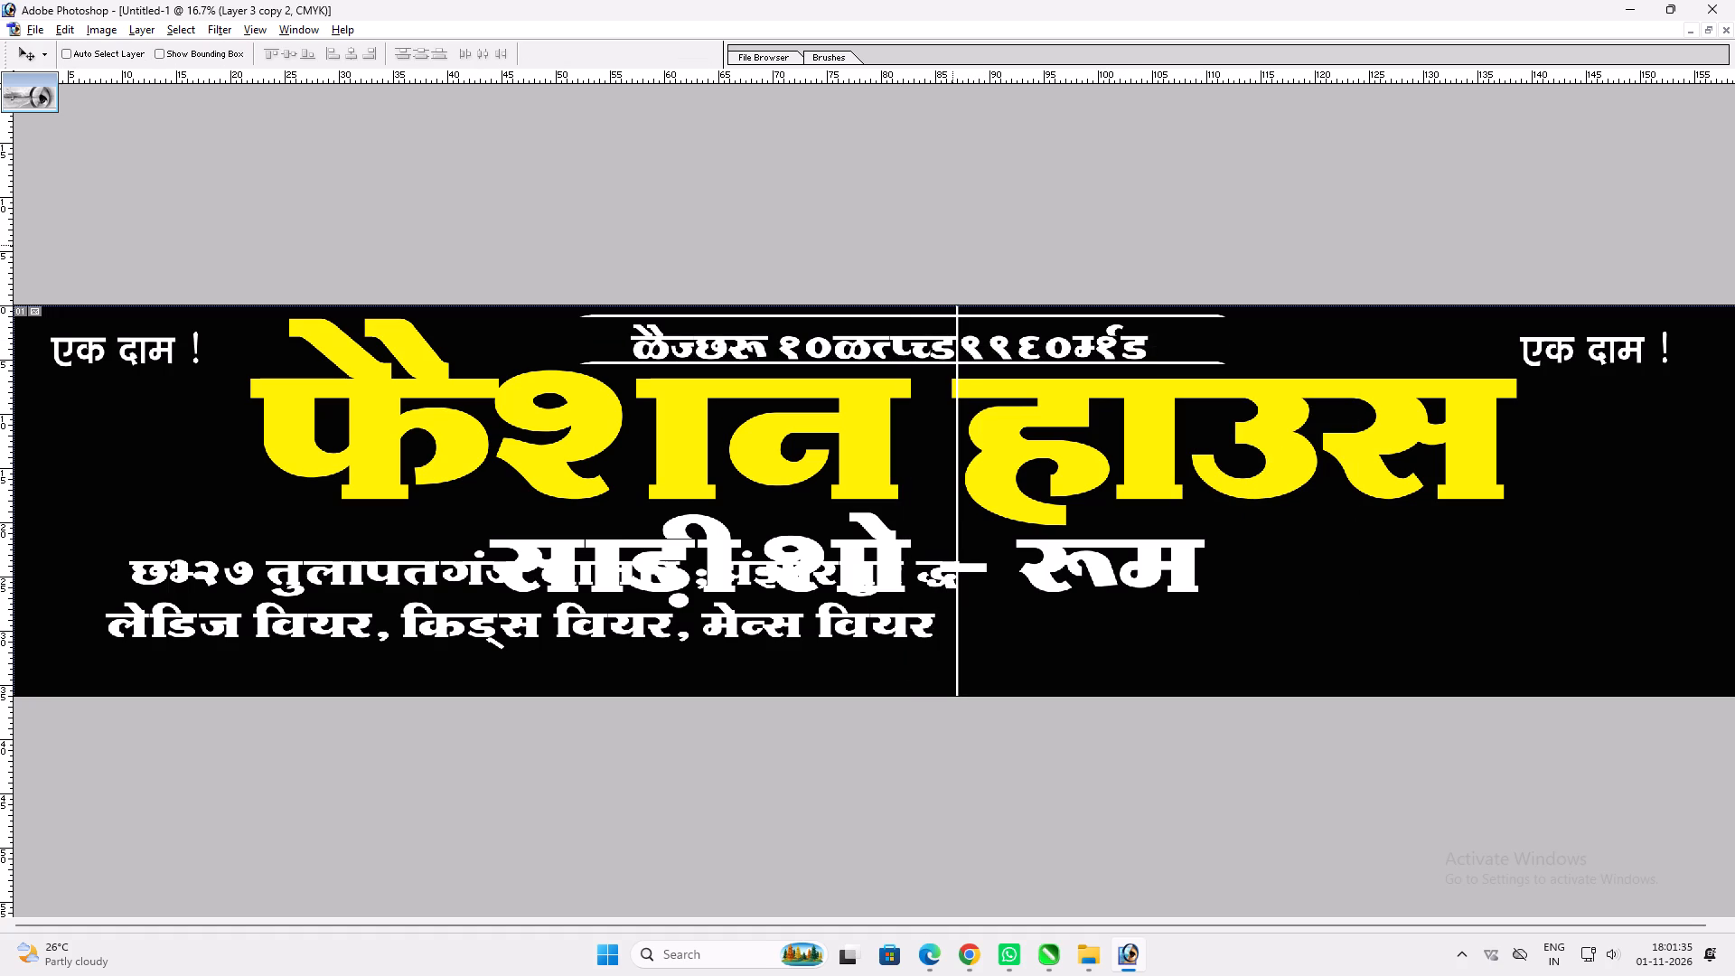
Shorten the vertical line by deleting its upper portions and place it at the right end of the two GST lines.
key(m)
drag(914, 218, 1084, 648)
key(Delete)
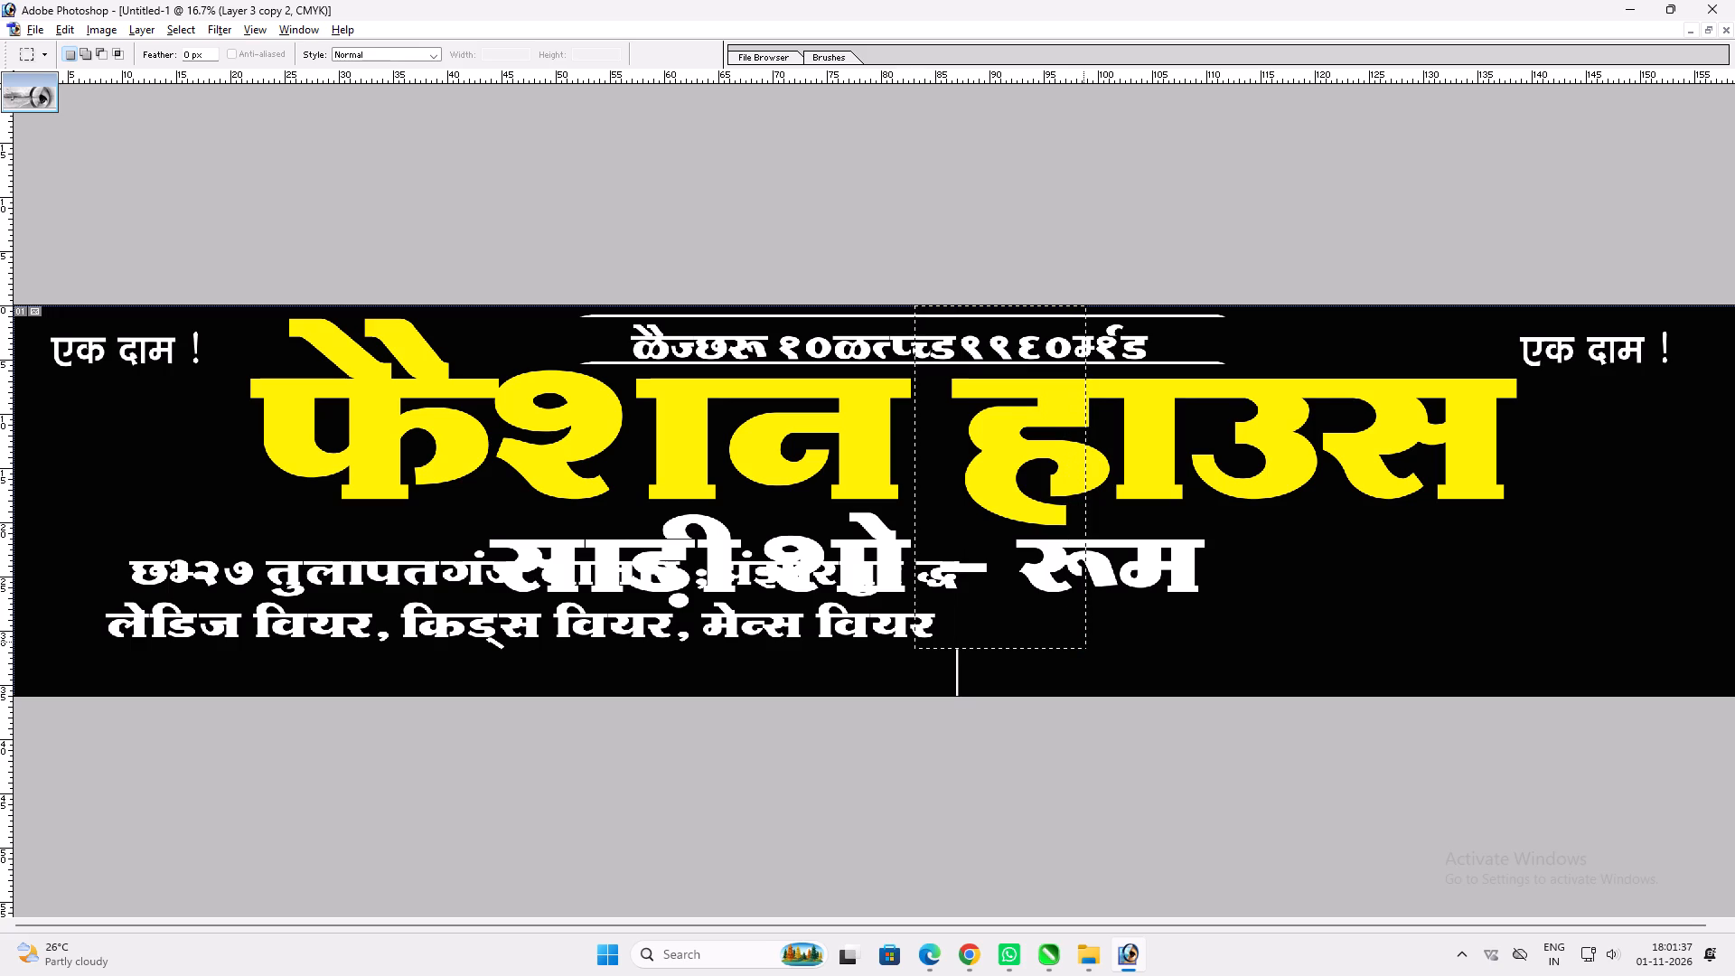
key(ctrl+d)
key(v)
key(v)
drag(981, 639, 1206, 313)
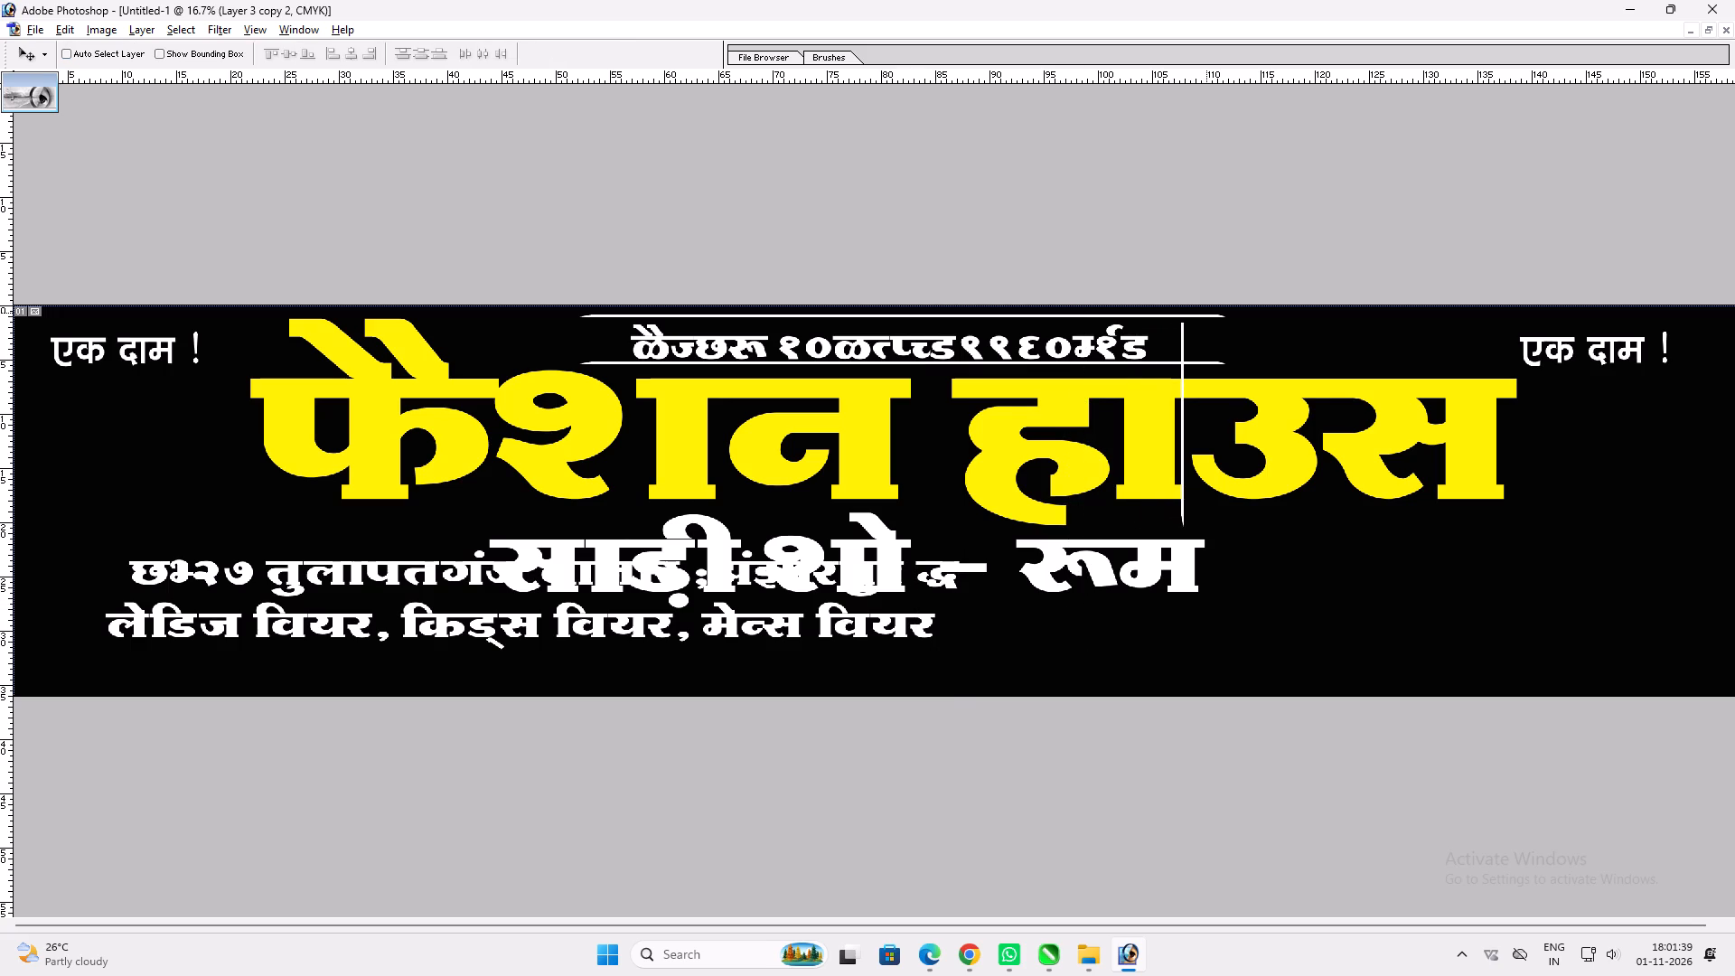
drag(1206, 313, 1207, 313)
key(m)
drag(1121, 278, 1247, 394)
key(Delete)
key(ctrl+d)
key(v)
drag(1179, 403, 1200, 328)
Tilt the short vertical line slightly so that it slants to the right at the top.
key(ctrl+t)
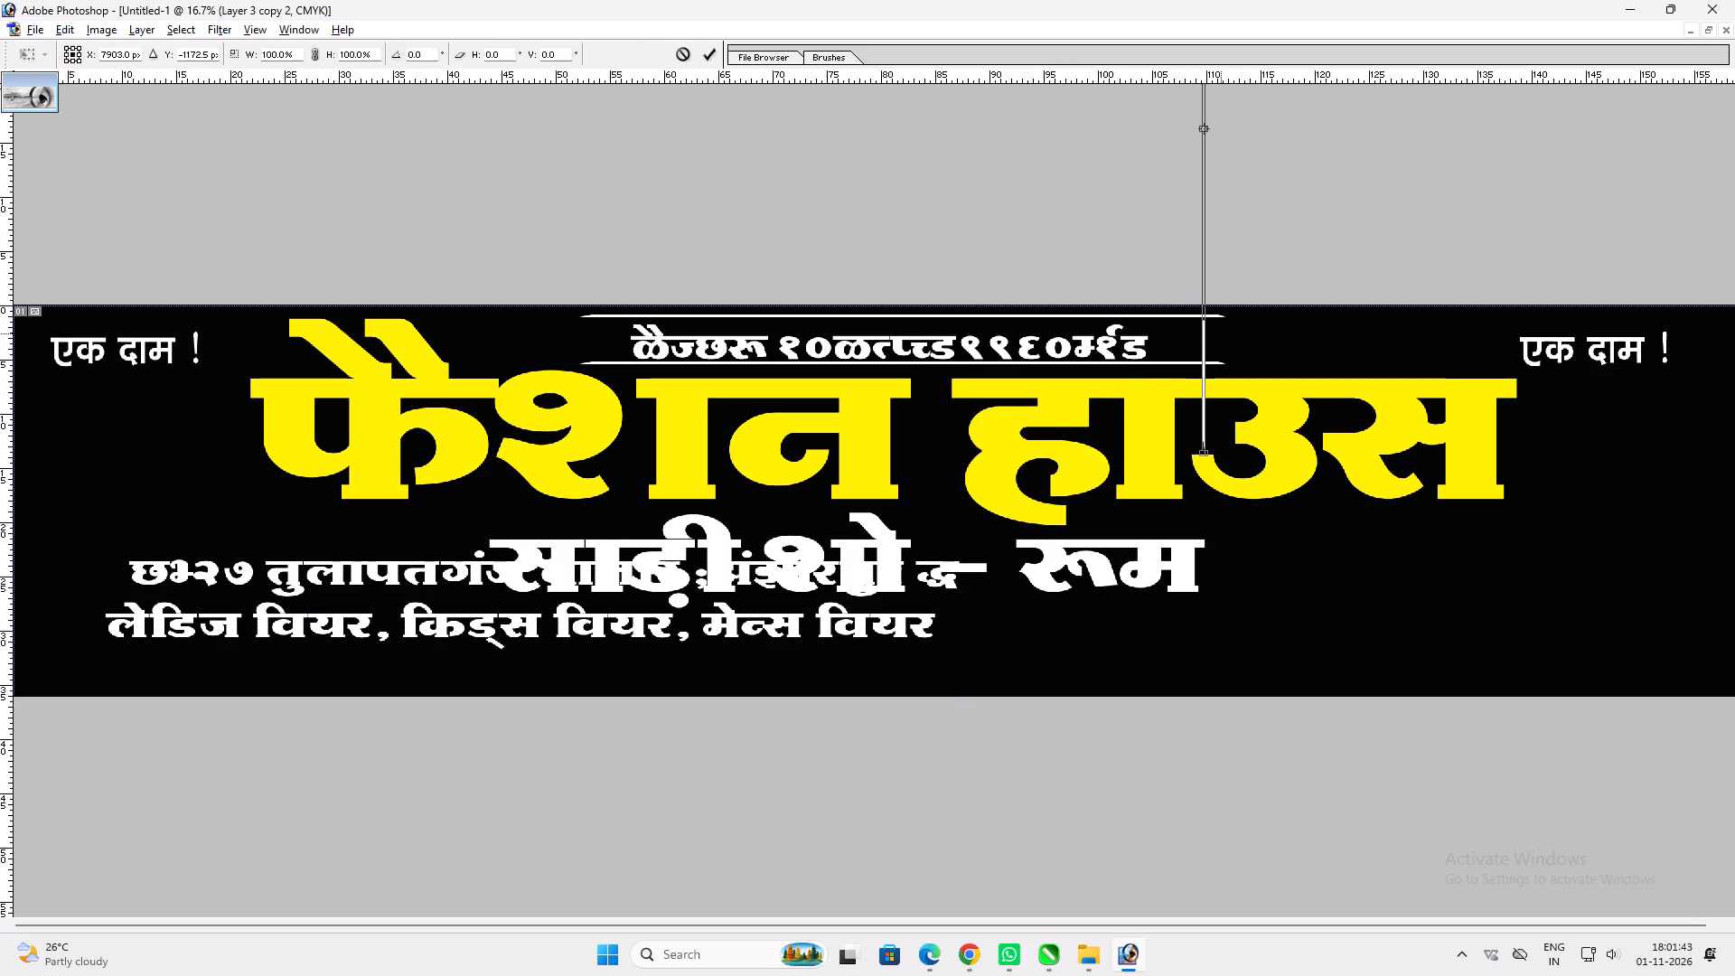
drag(1233, 337, 1185, 403)
key(Return)
key(v)
Bring the slanted line's off-canvas remainder into the banner, delete it, and return the short line to the right end of the GST lines.
drag(1171, 368, 1020, 525)
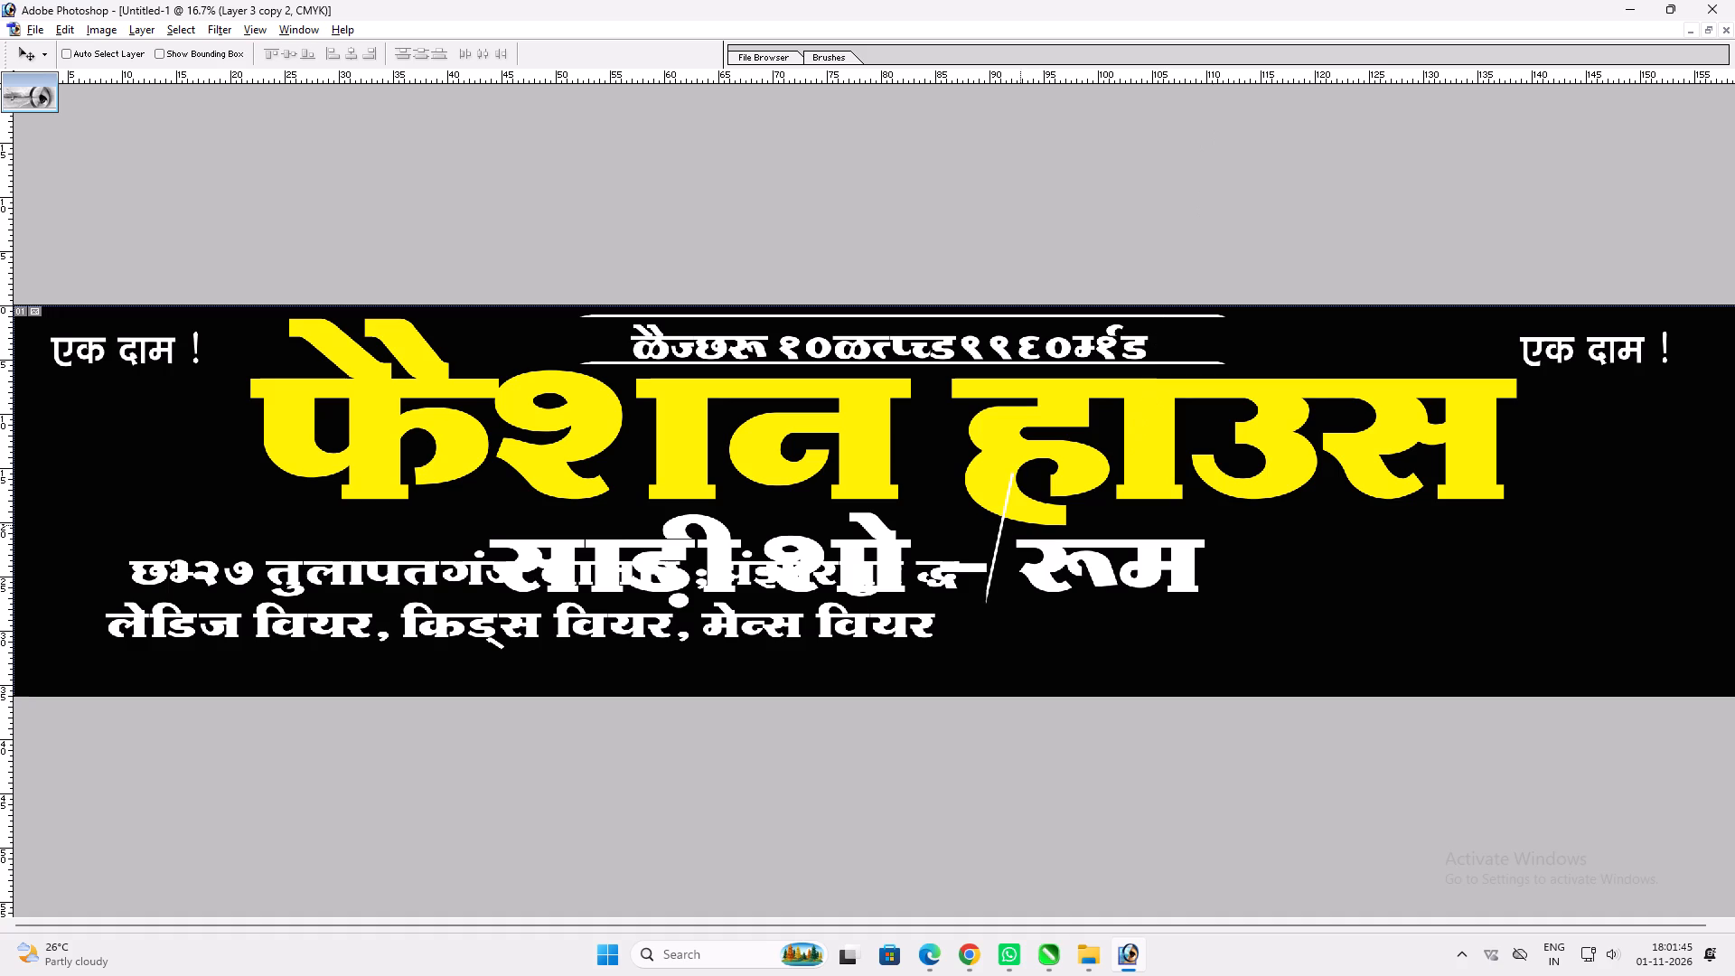
drag(1020, 525, 1019, 527)
drag(1053, 465, 1017, 598)
drag(1106, 355, 1050, 623)
key(m)
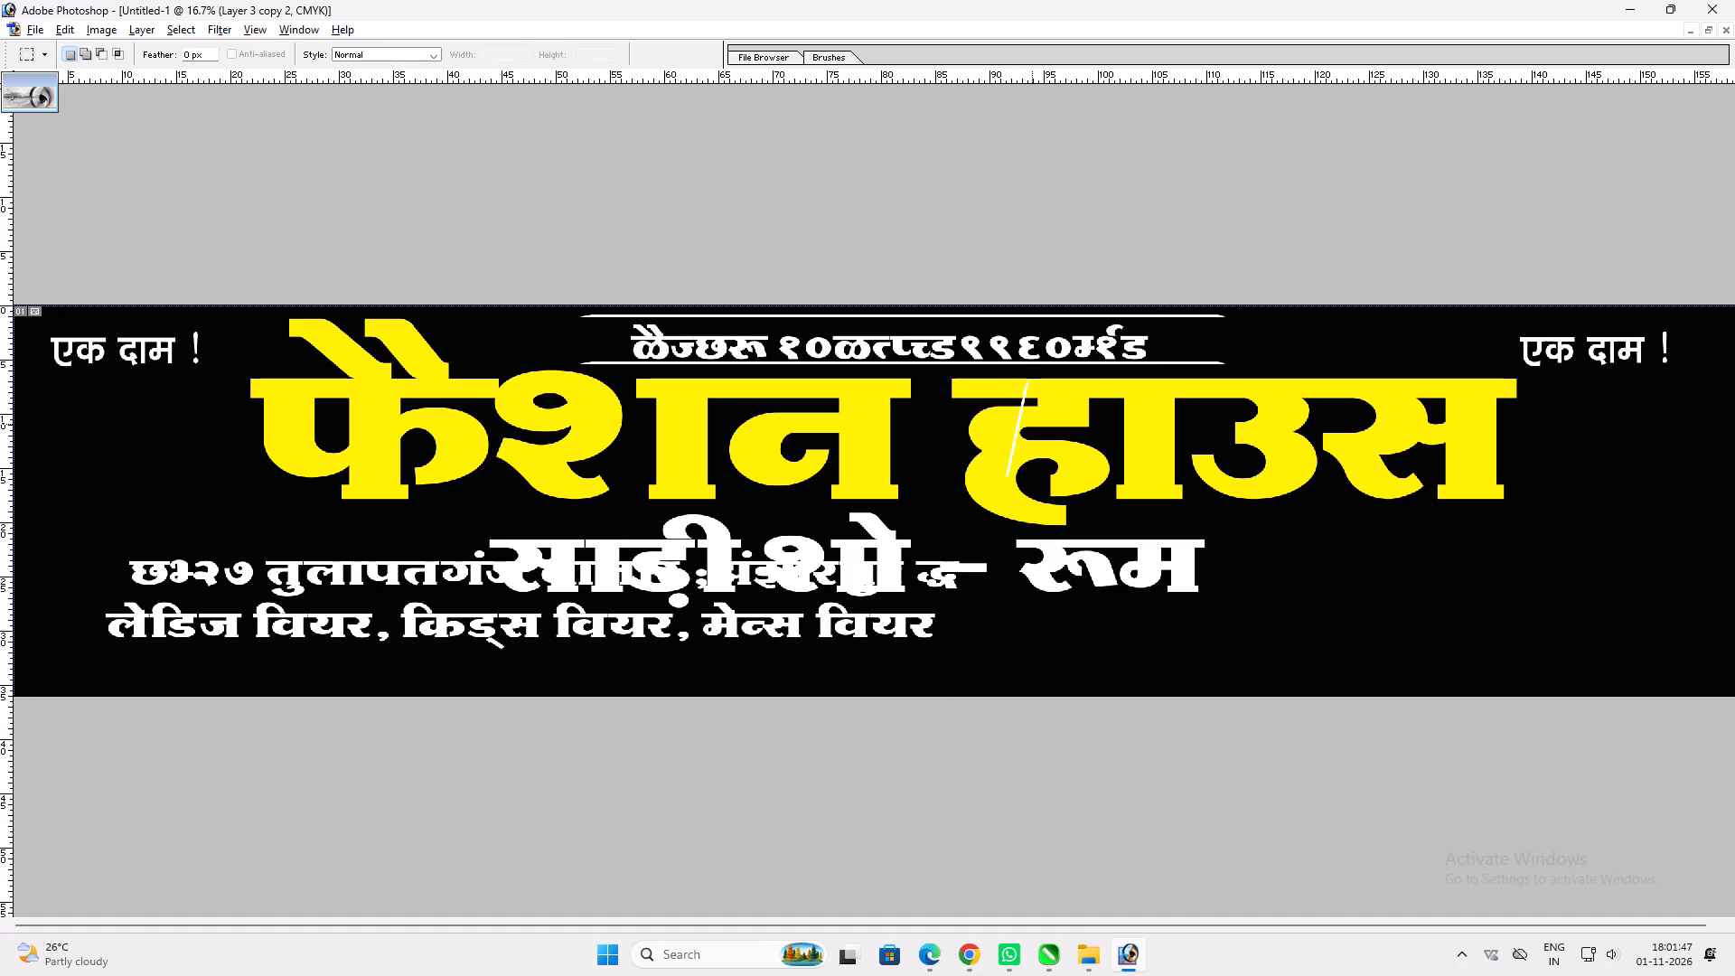
drag(1000, 346, 1074, 553)
key(Delete)
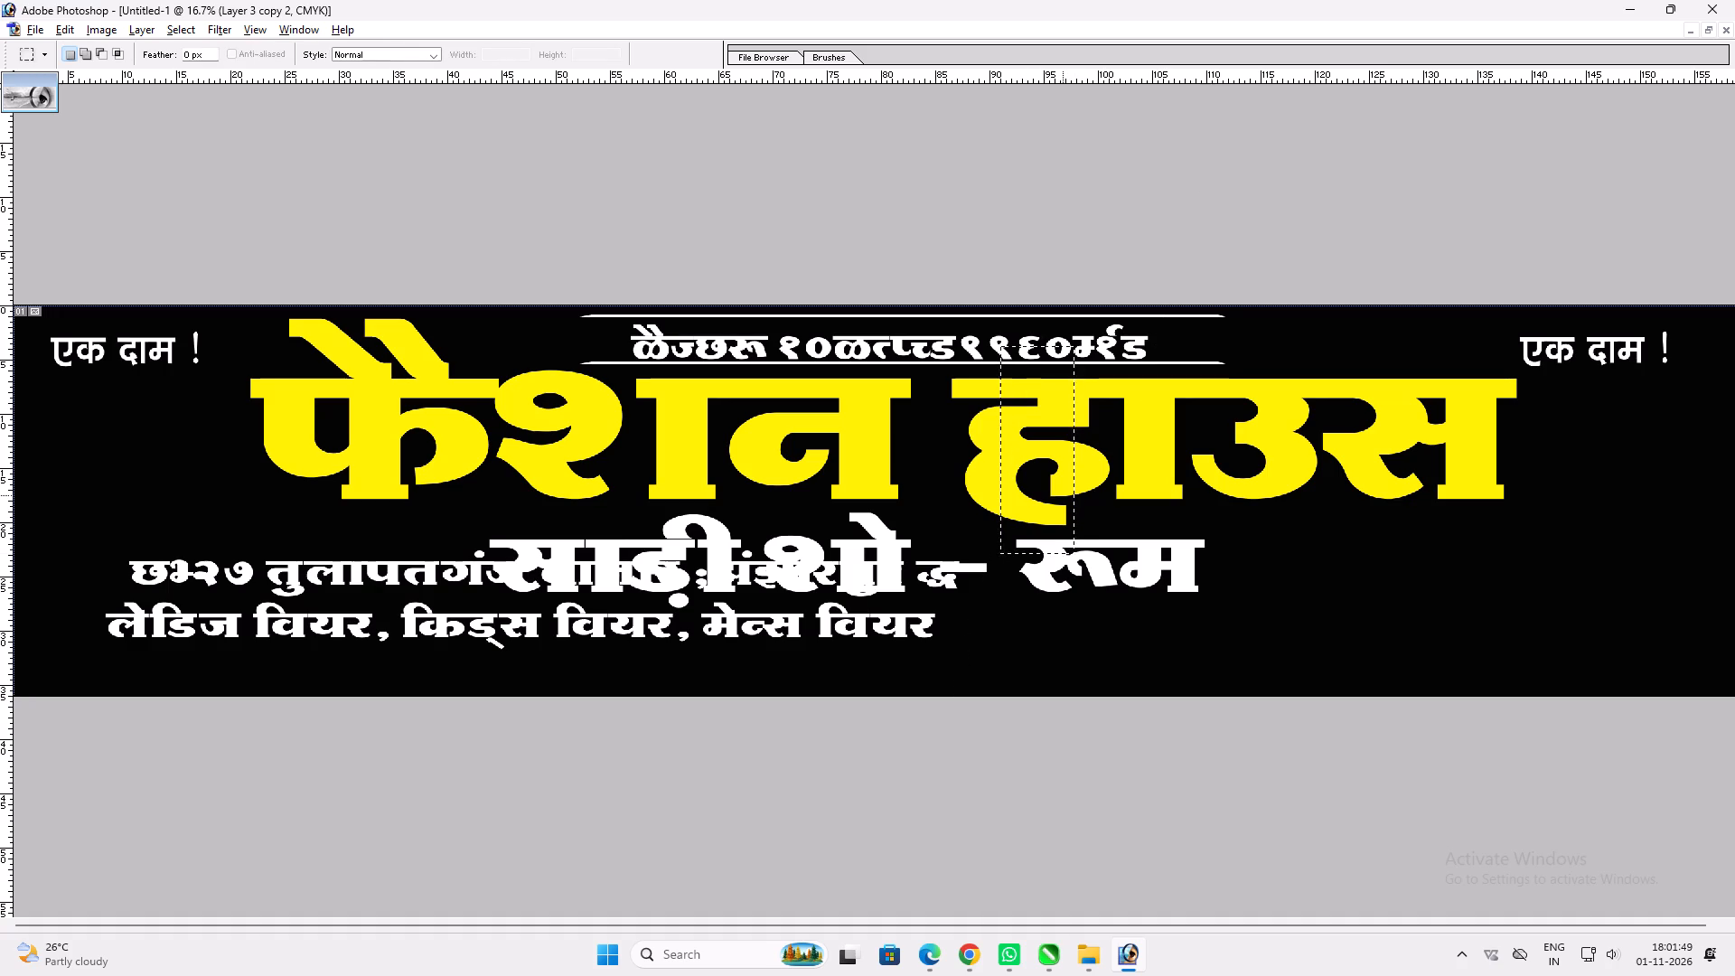
key(ctrl+d)
key(v)
key(v)
drag(1014, 572, 1157, 289)
drag(1049, 551, 1168, 278)
drag(1172, 418, 1205, 406)
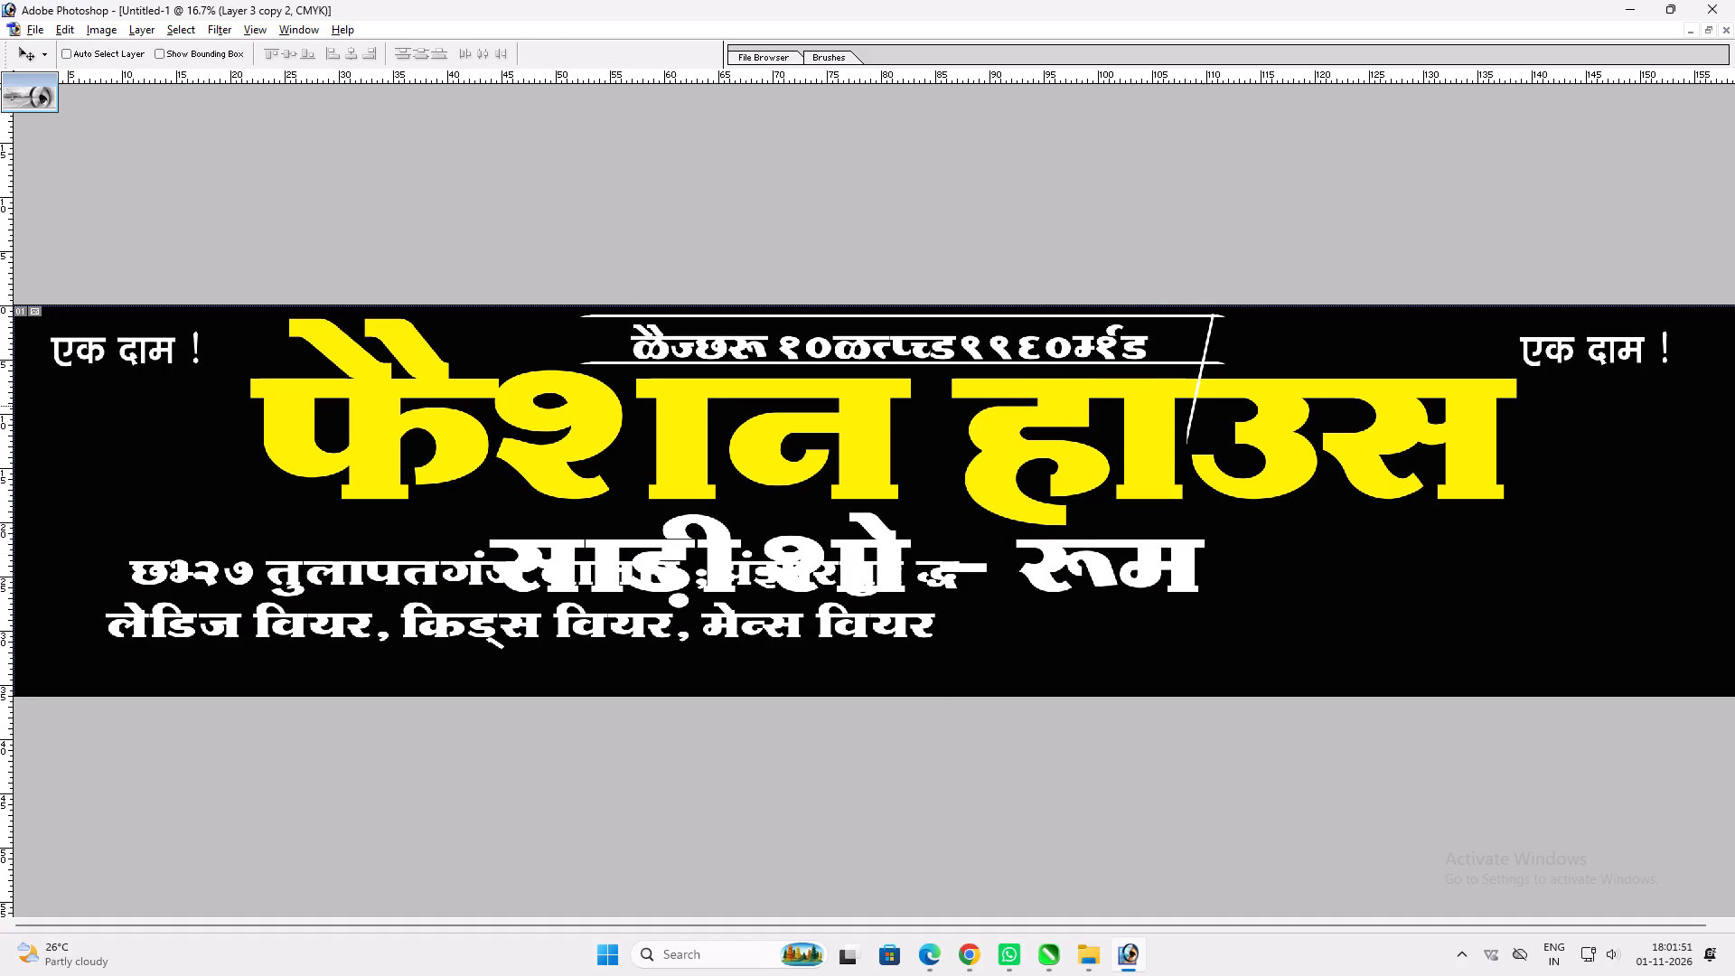
drag(1205, 406, 1215, 407)
Tilt the short line further and align its top with the right end of the upper GST line.
key(ctrl+t)
drag(1272, 394, 1267, 406)
key(Return)
key(v)
drag(1228, 399, 1218, 399)
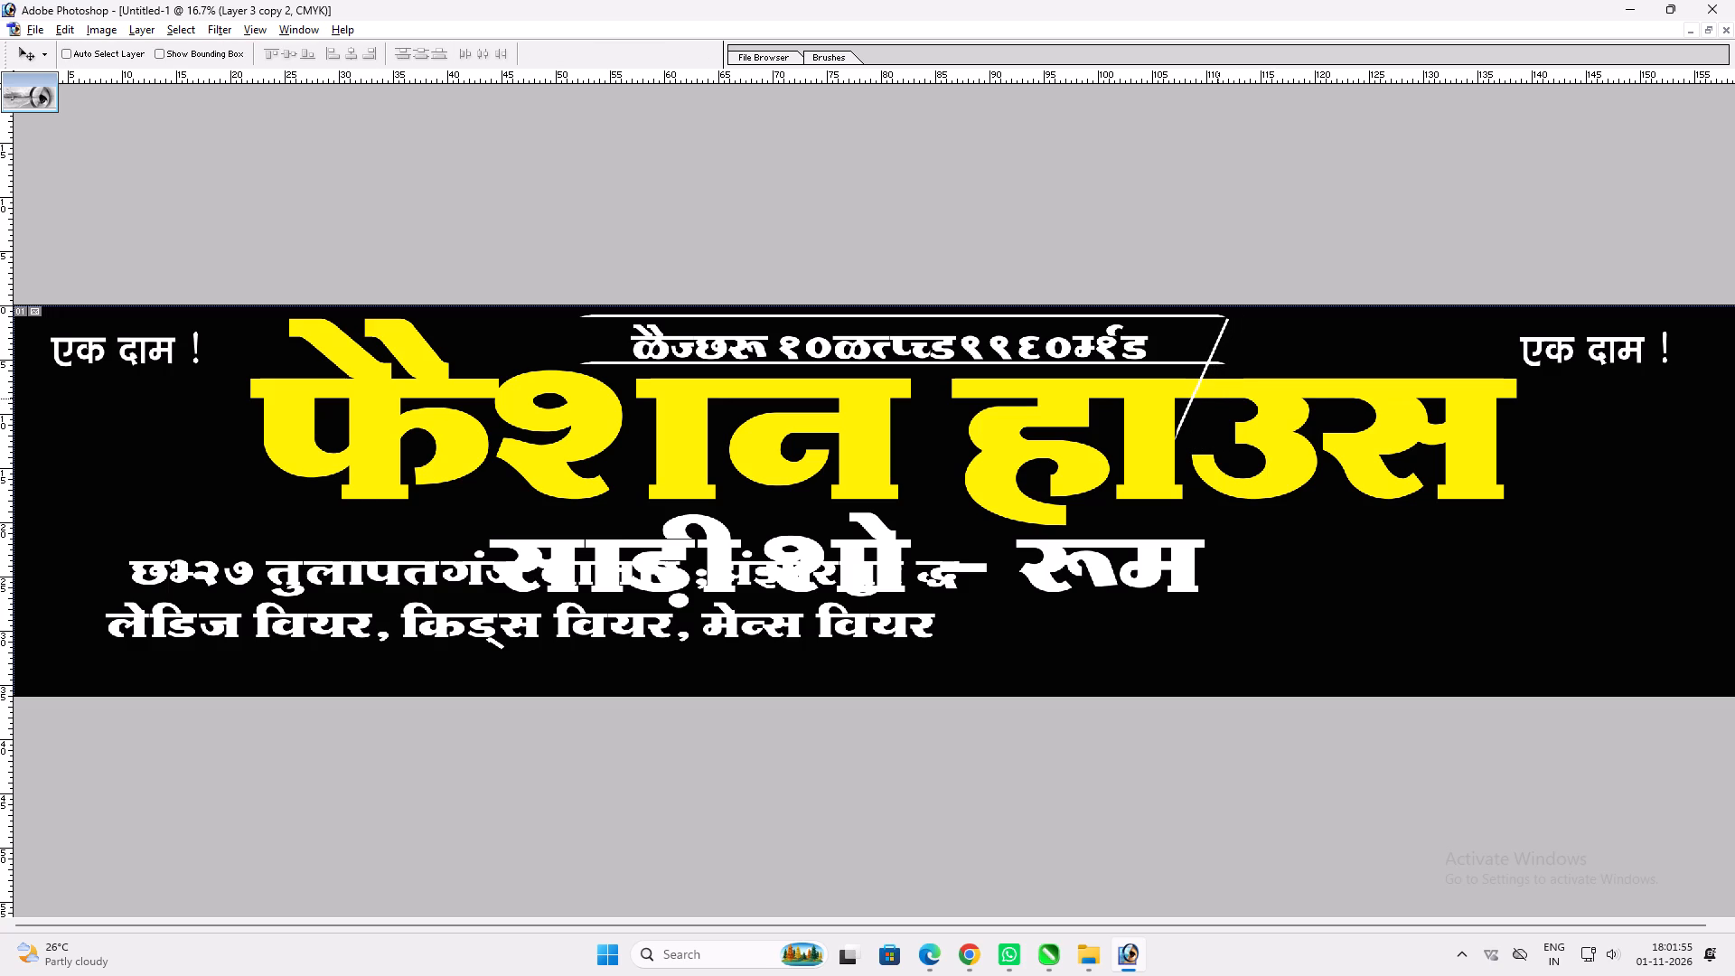
drag(1218, 399, 1213, 397)
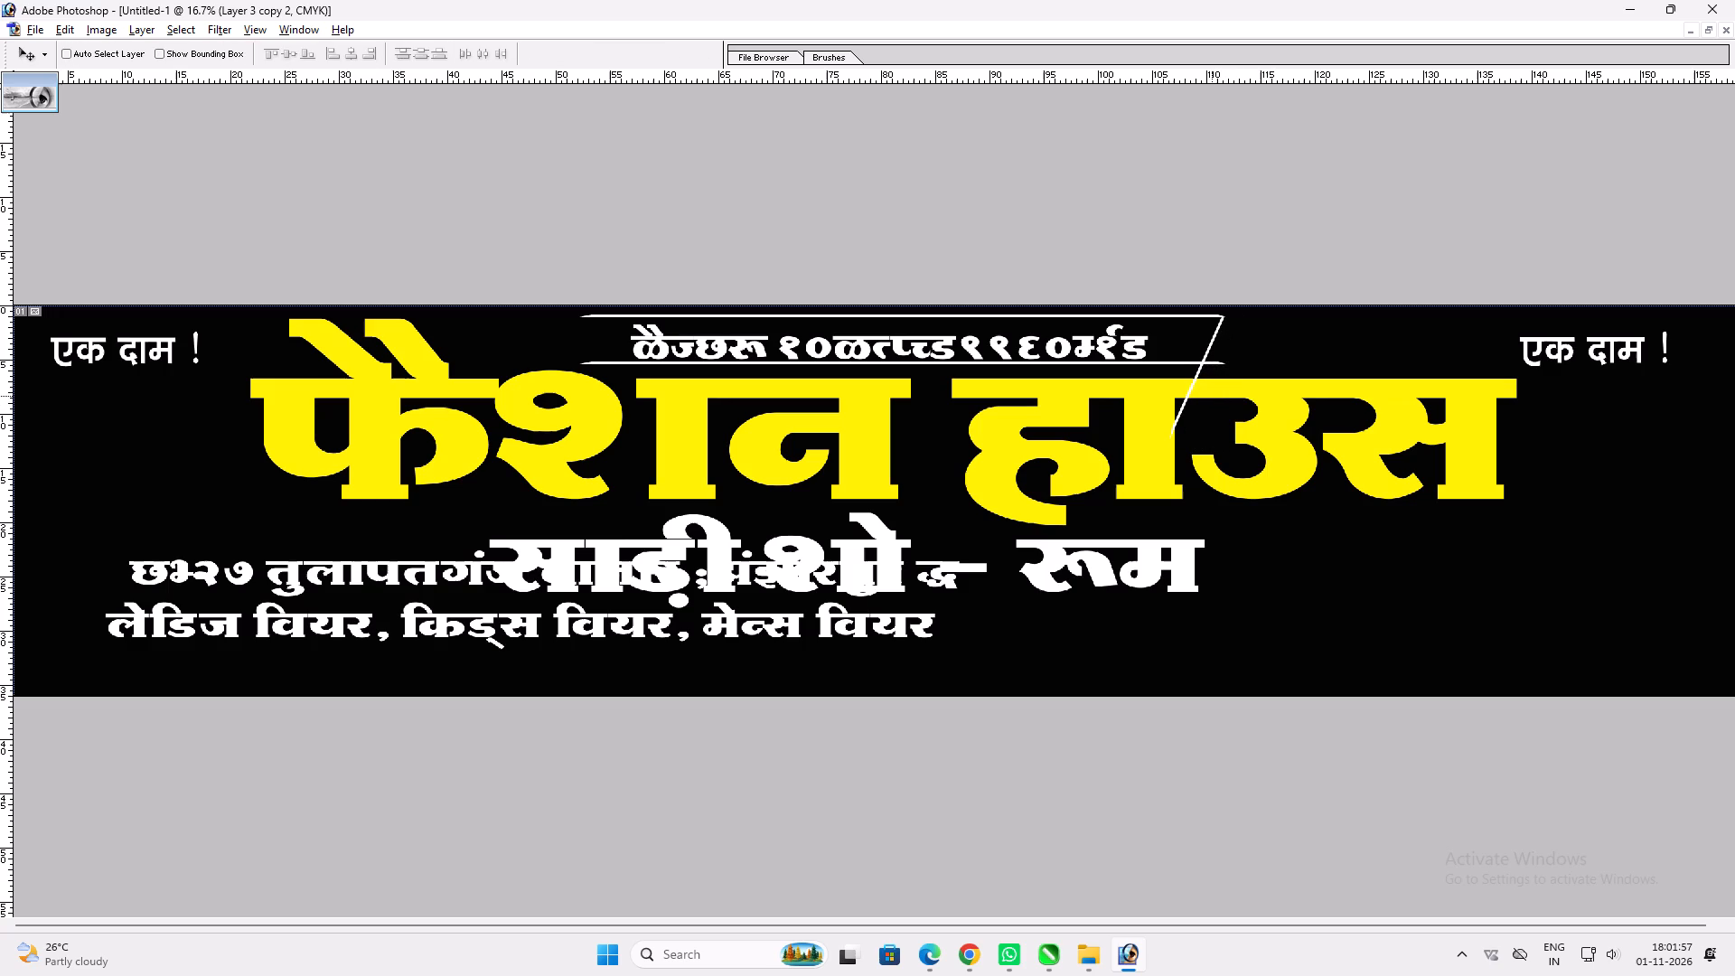
Delete the part of the slanted line that extends below the lower GST line.
key(m)
drag(1234, 491, 1135, 364)
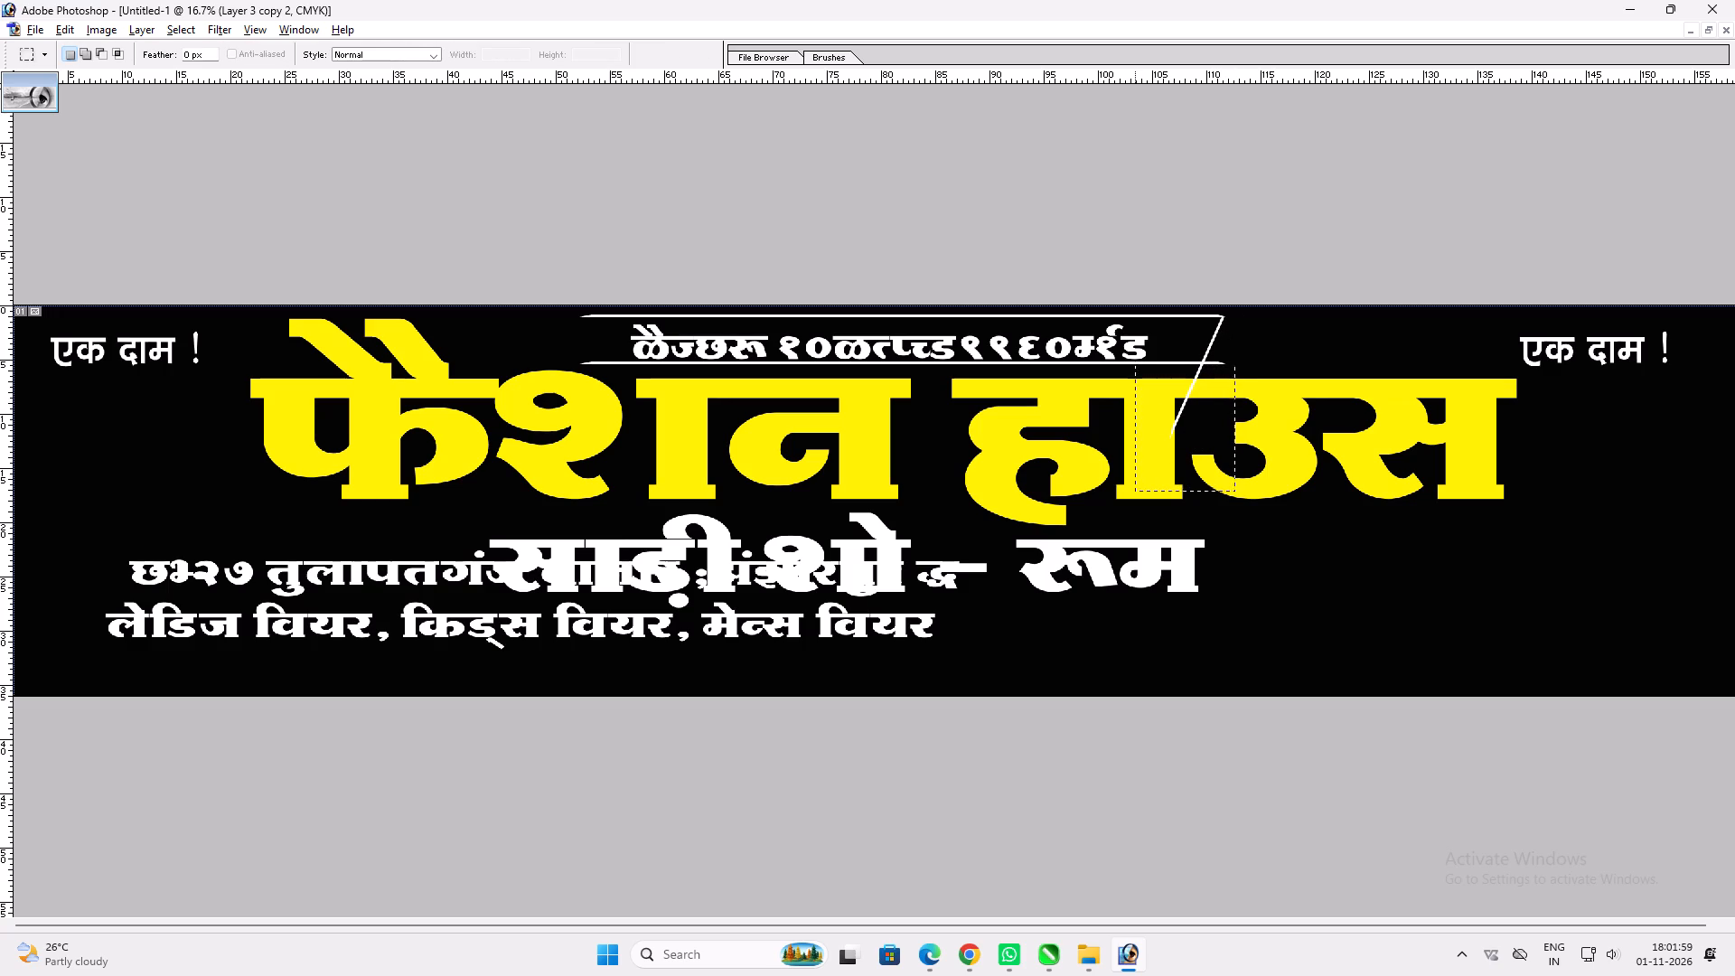
drag(1135, 364, 1133, 362)
key(Delete)
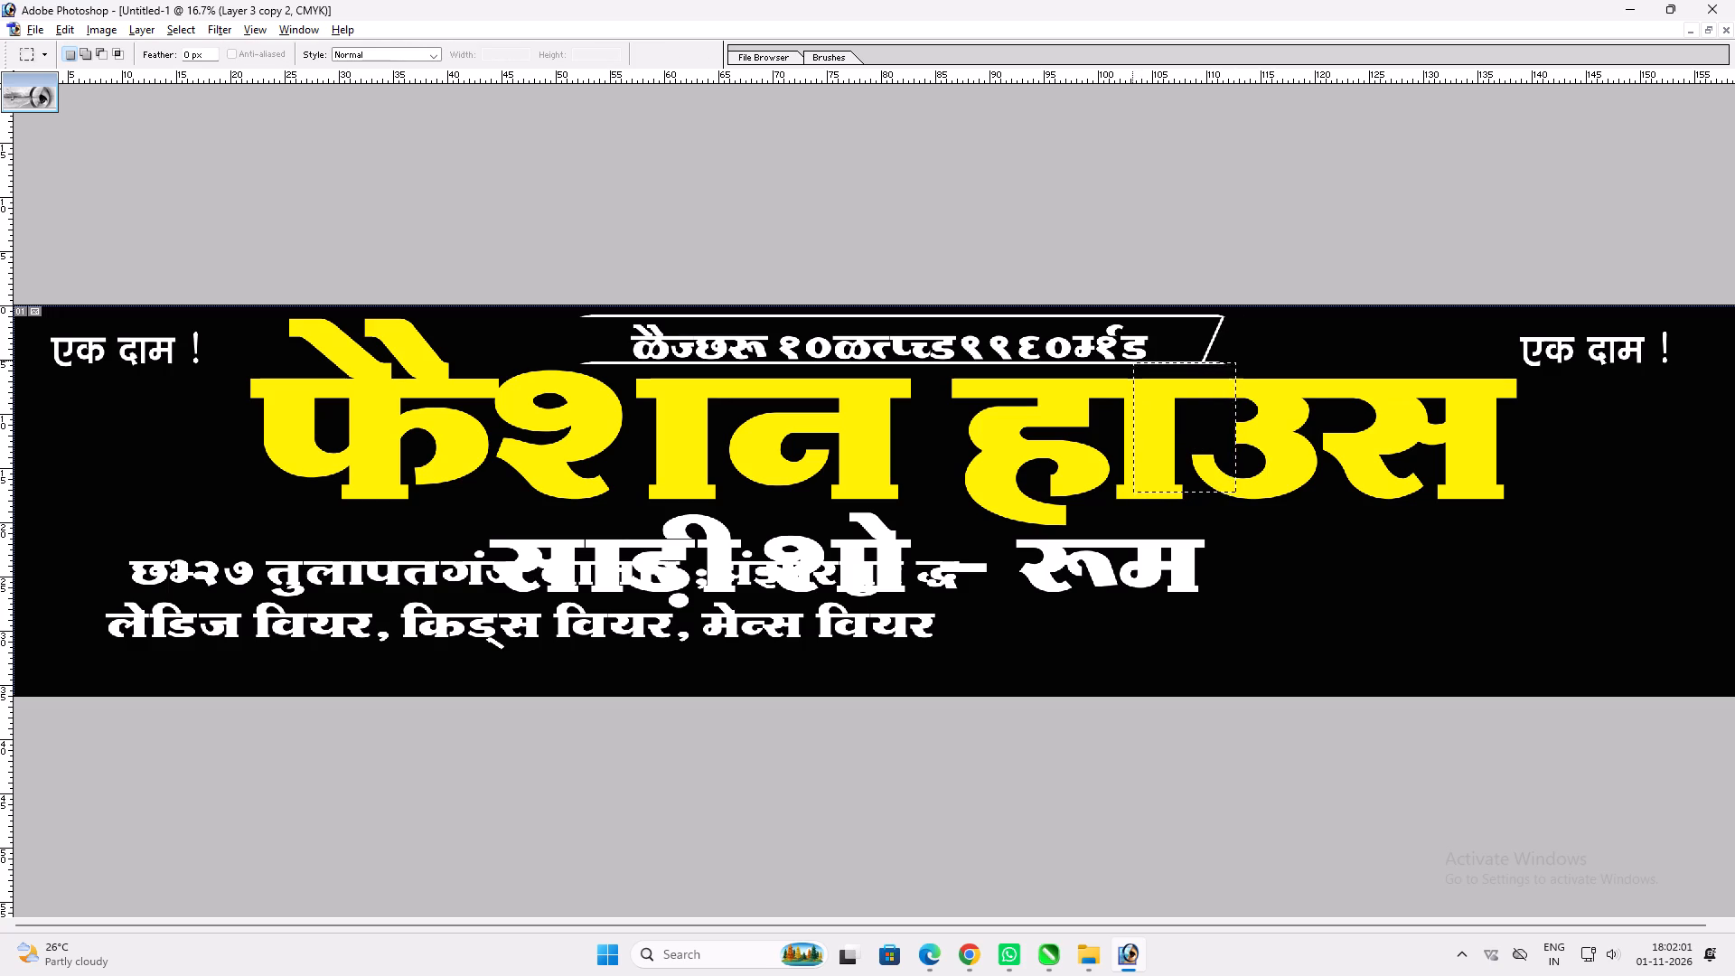
key(ctrl+d)
Position the slanted line between the two horizontal GST lines, just inside their right ends.
key(v)
key(ctrl+plus)
key(space)
key(ctrl+plus)
key(space)
key(space)
key(space)
key(space)
drag(1253, 375, 1173, 643)
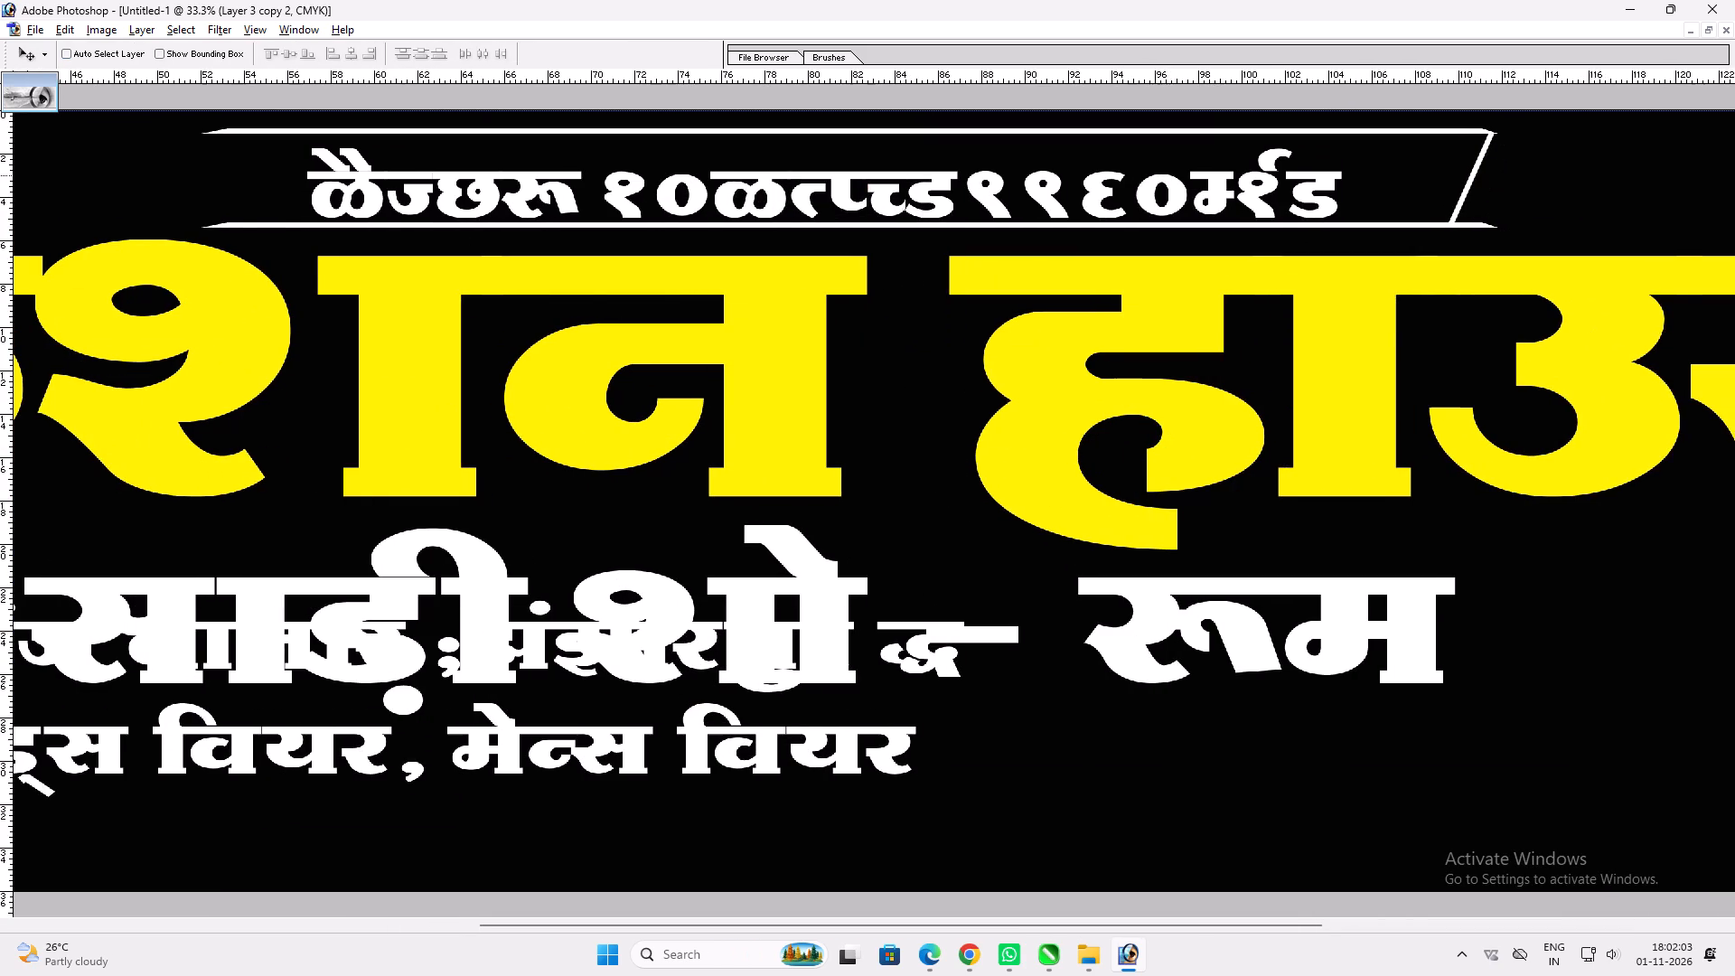
key(ctrl+t)
key(Return)
key(v)
shift+drag(1486, 186, 1483, 182)
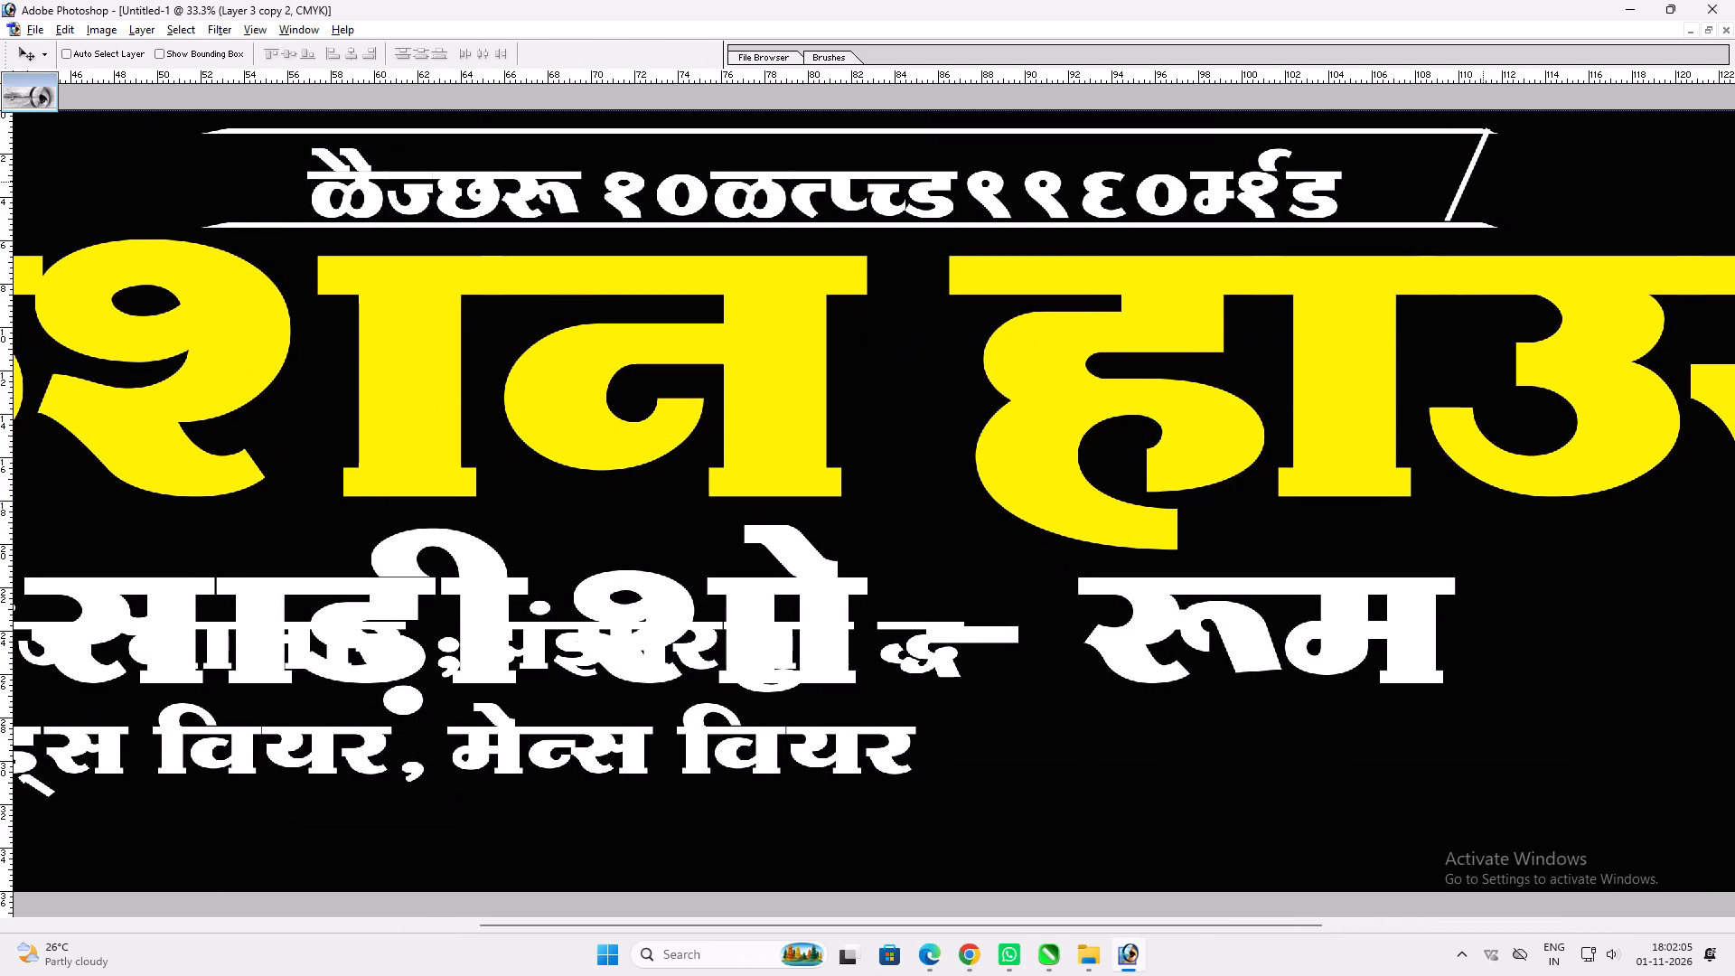
shift+drag(1483, 182, 1483, 184)
shift+drag(1483, 184, 1524, 188)
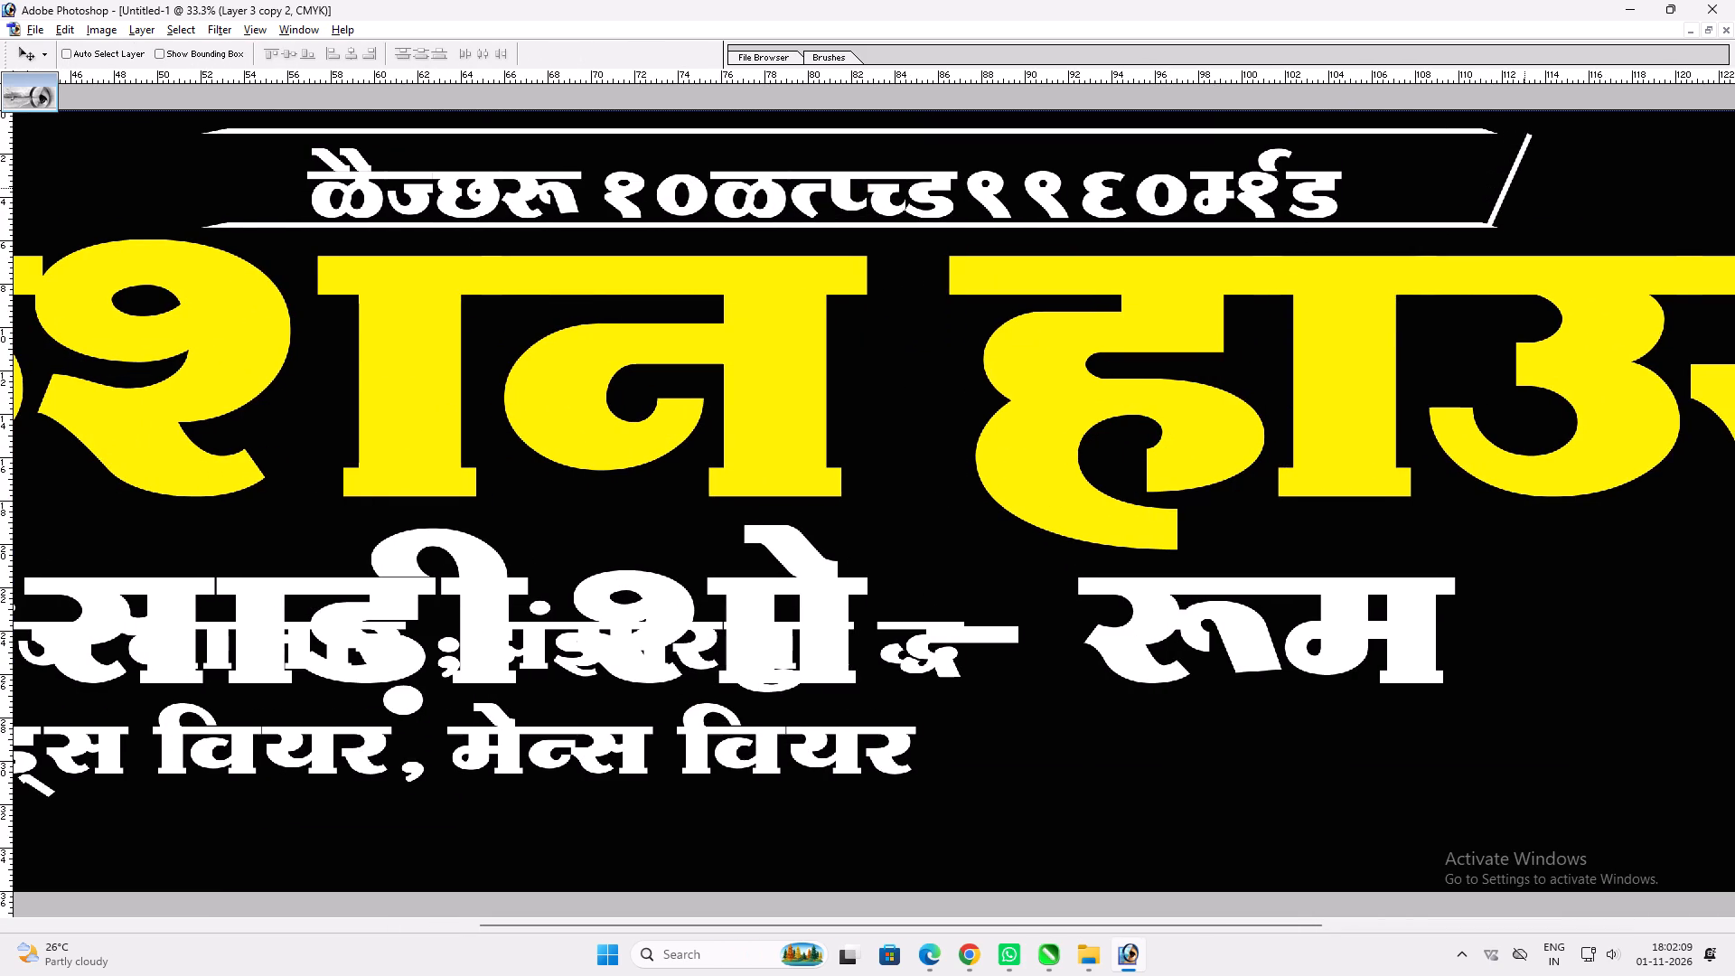
shift+drag(1524, 188, 1475, 182)
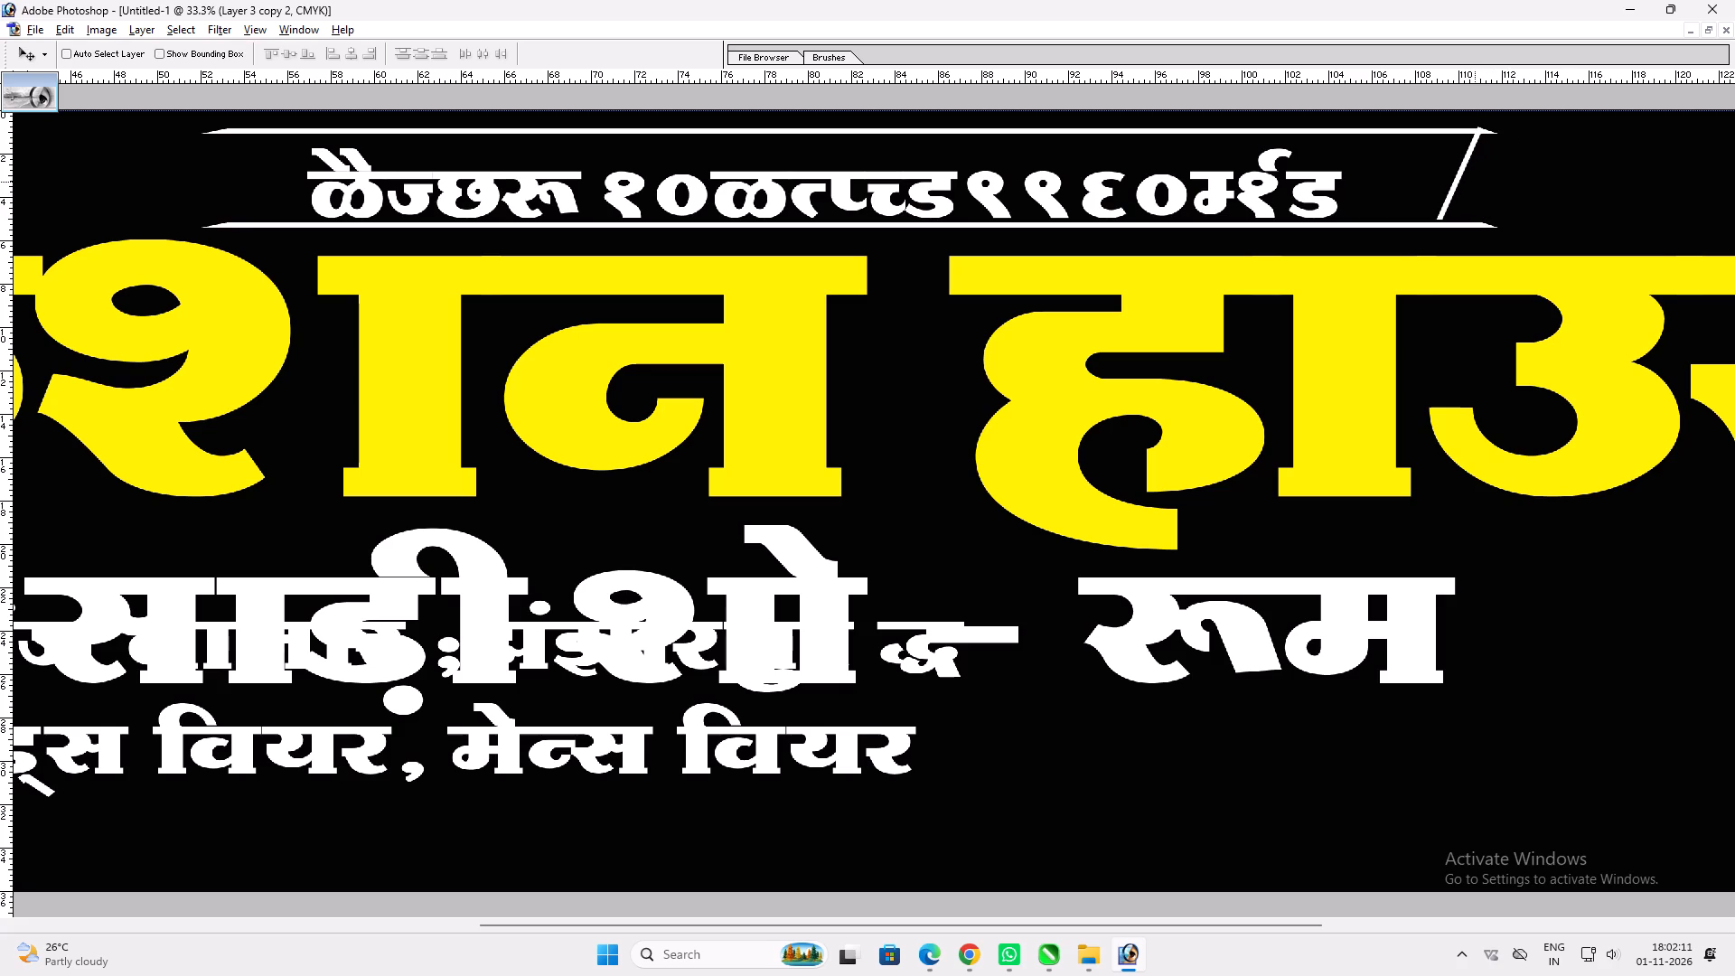
shift+drag(1475, 182, 1471, 183)
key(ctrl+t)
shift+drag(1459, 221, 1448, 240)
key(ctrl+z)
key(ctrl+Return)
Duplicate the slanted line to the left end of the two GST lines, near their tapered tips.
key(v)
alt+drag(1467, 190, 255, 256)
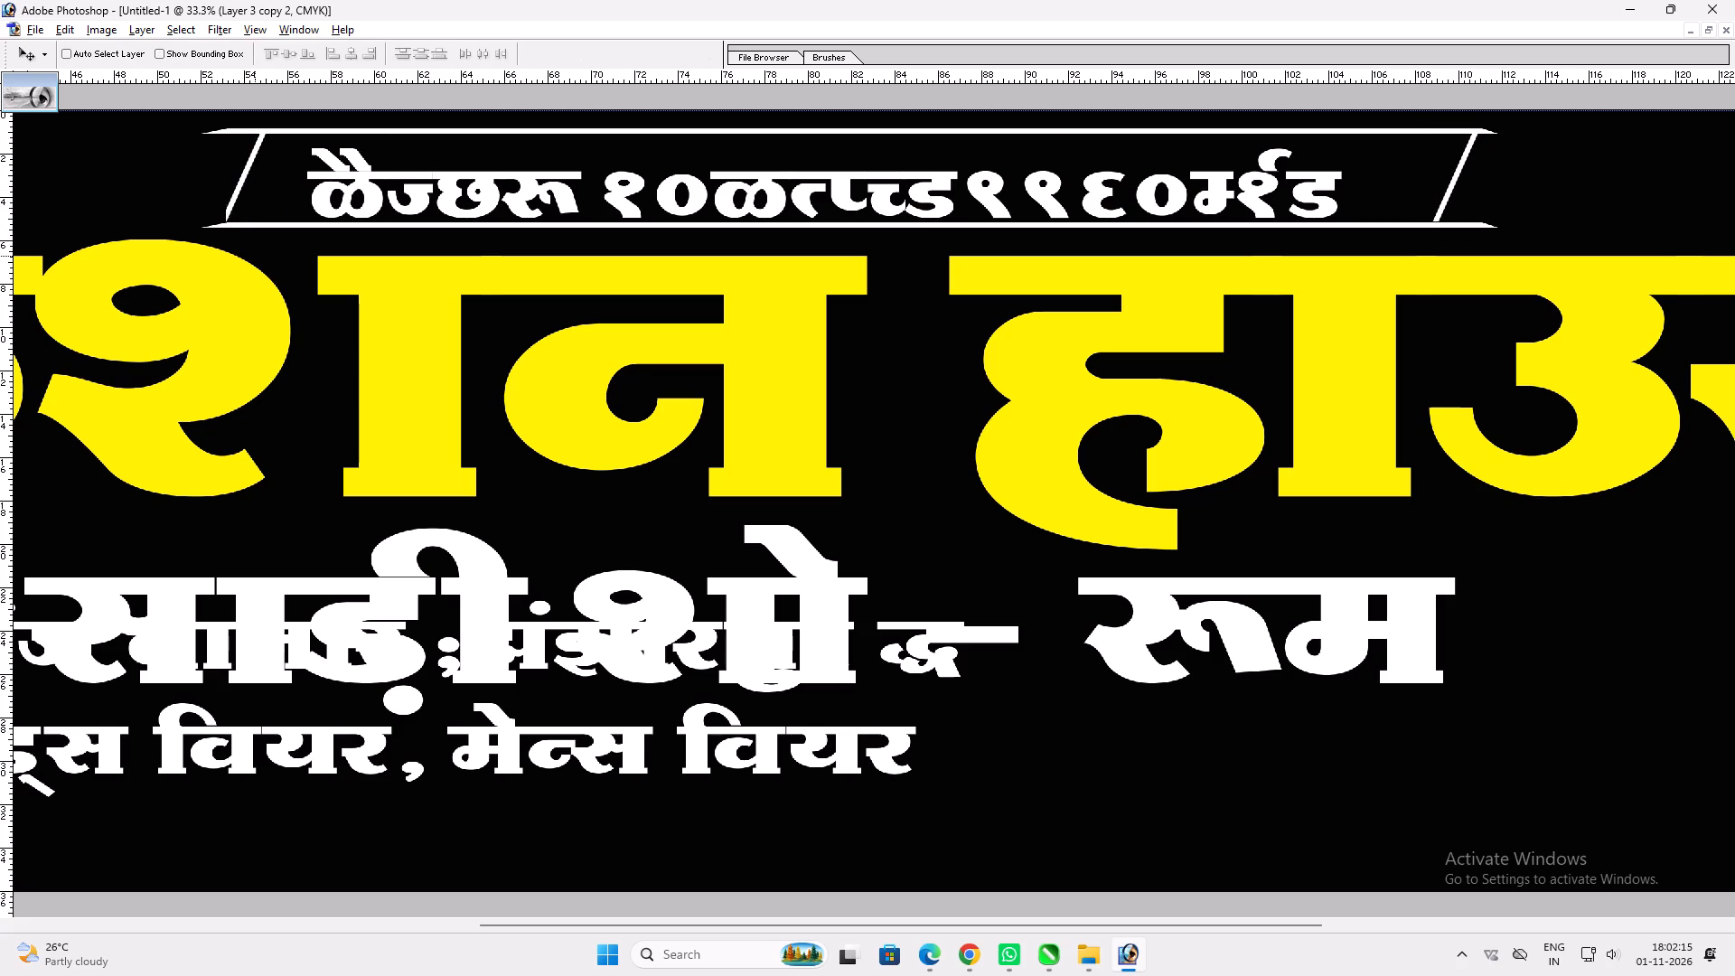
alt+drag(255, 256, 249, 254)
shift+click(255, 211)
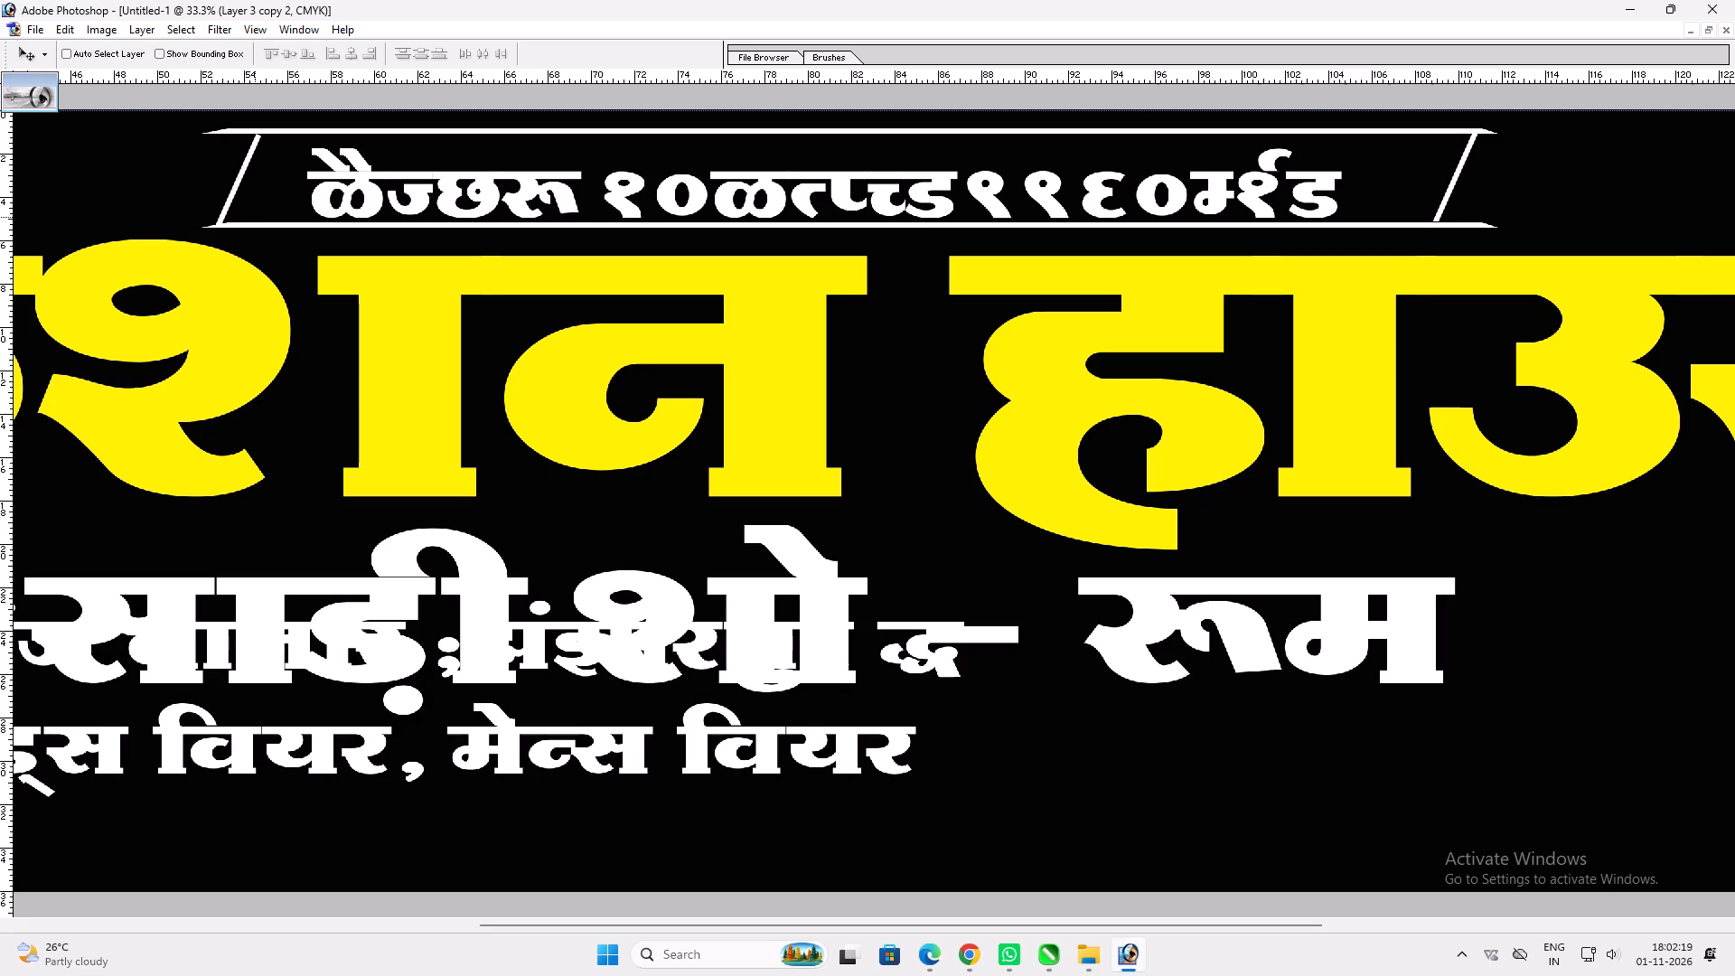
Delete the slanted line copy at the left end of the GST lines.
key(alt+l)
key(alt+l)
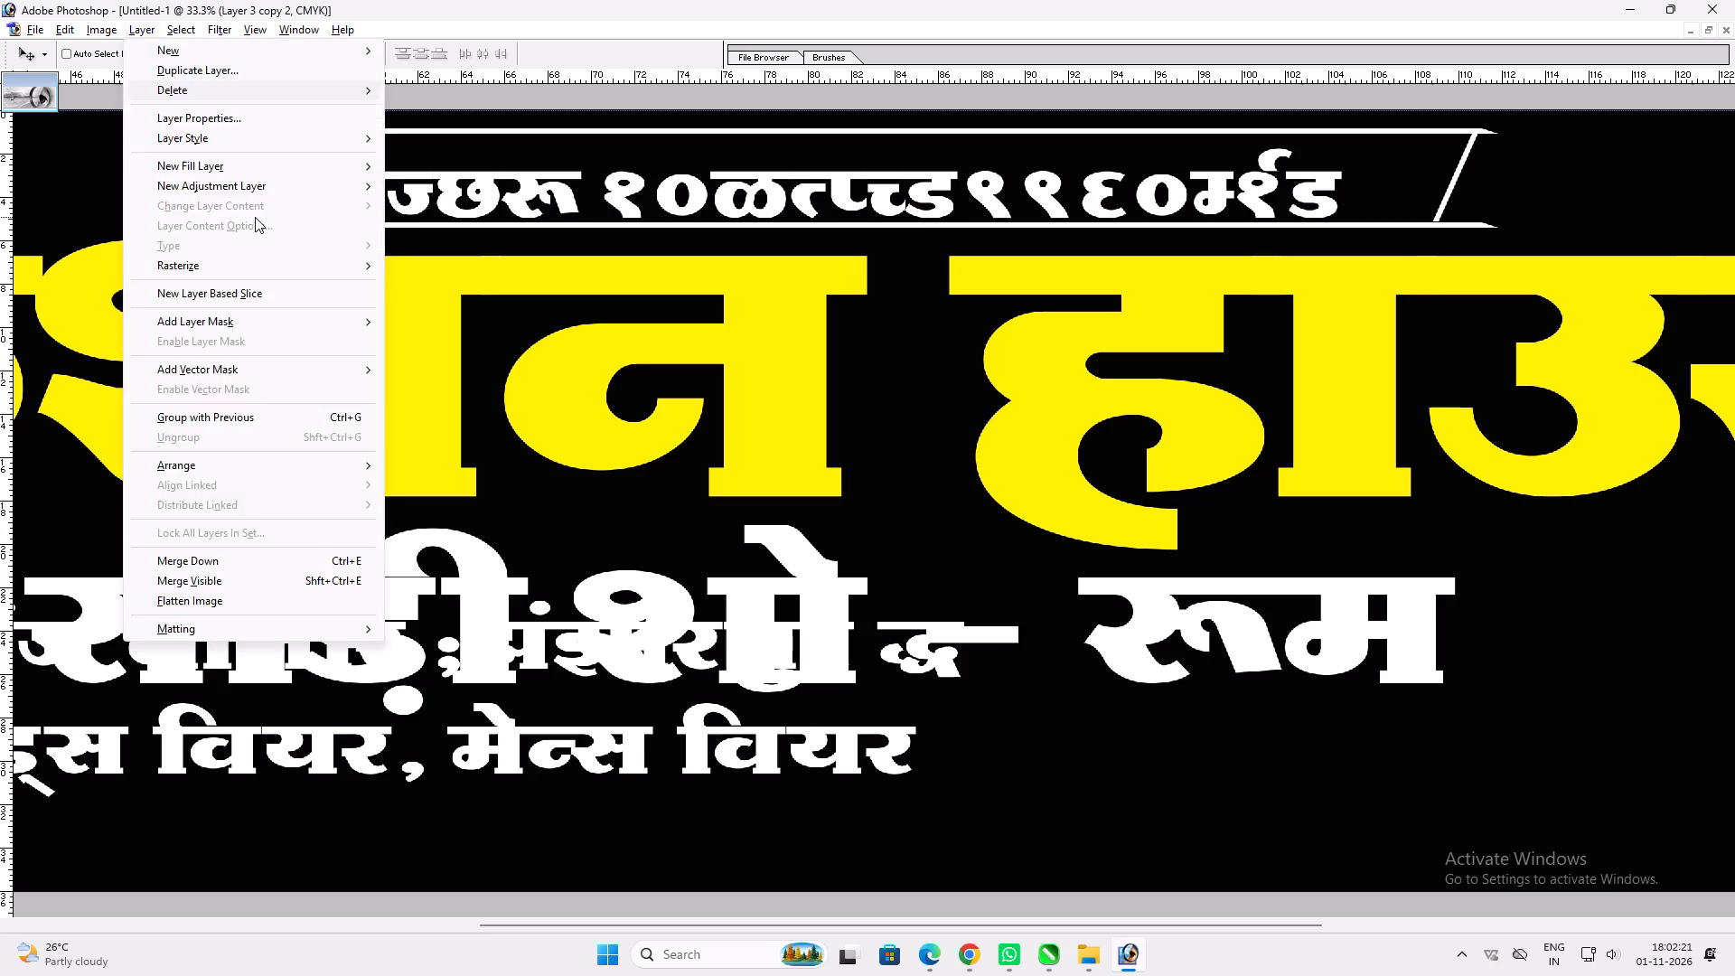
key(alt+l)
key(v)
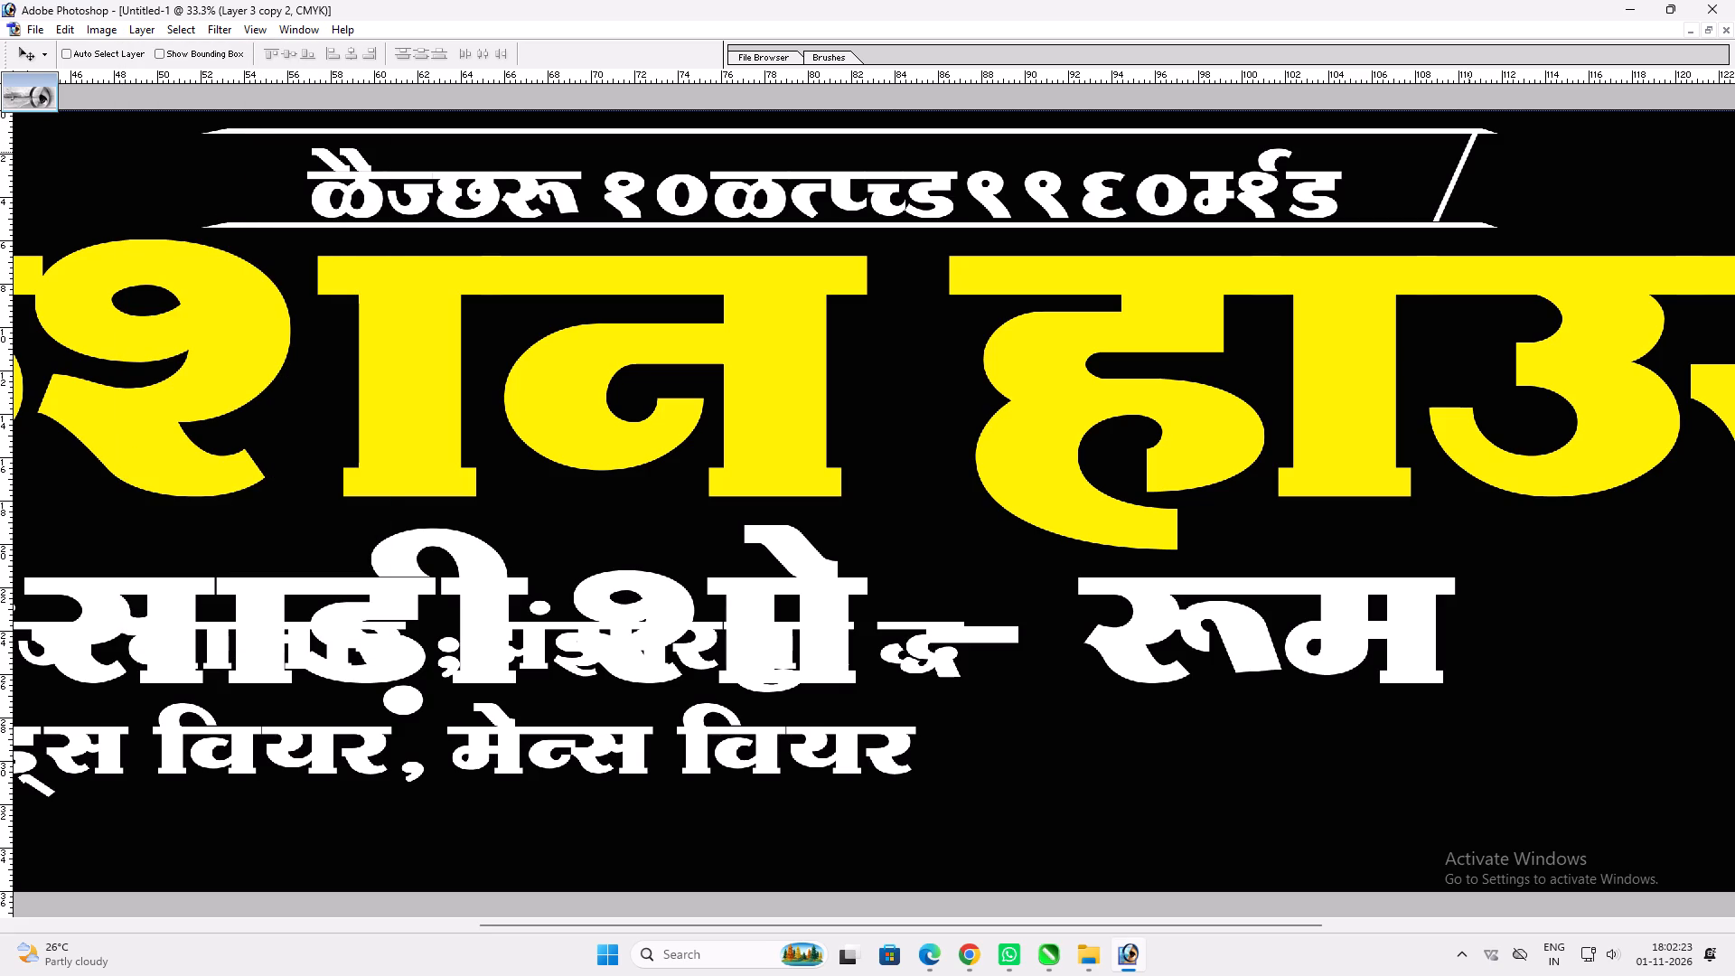
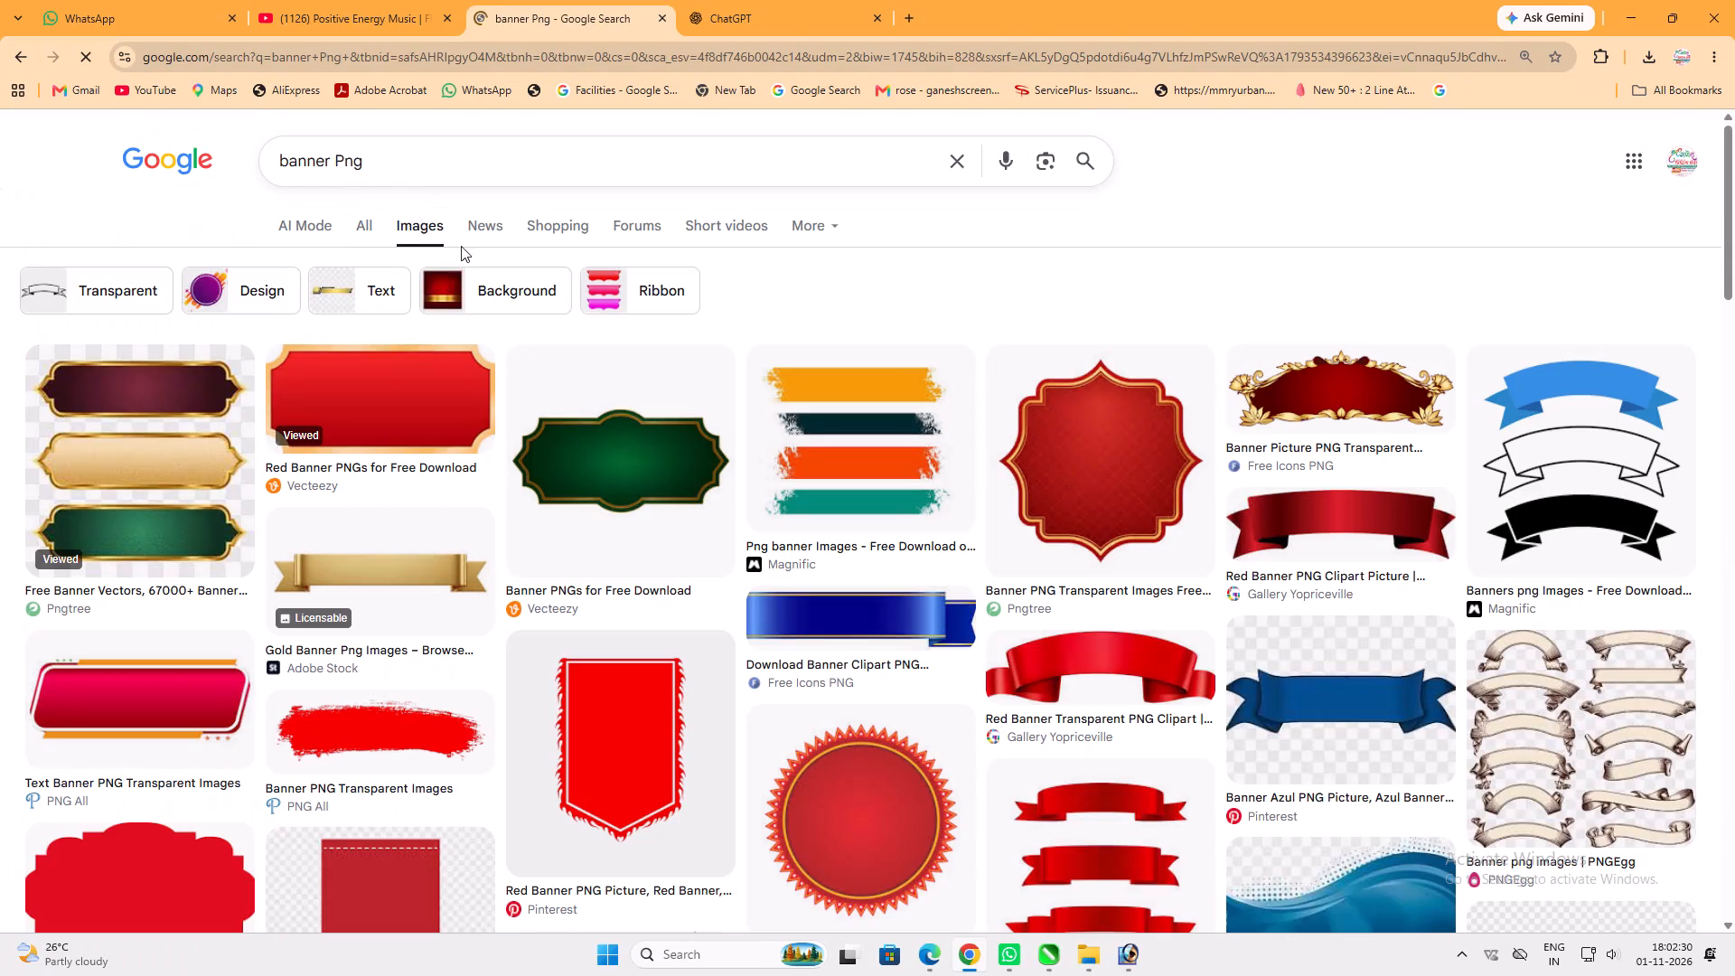
Change the image search to "line banner Png".
click(282, 162)
text(line)
key(space)
key(Return)
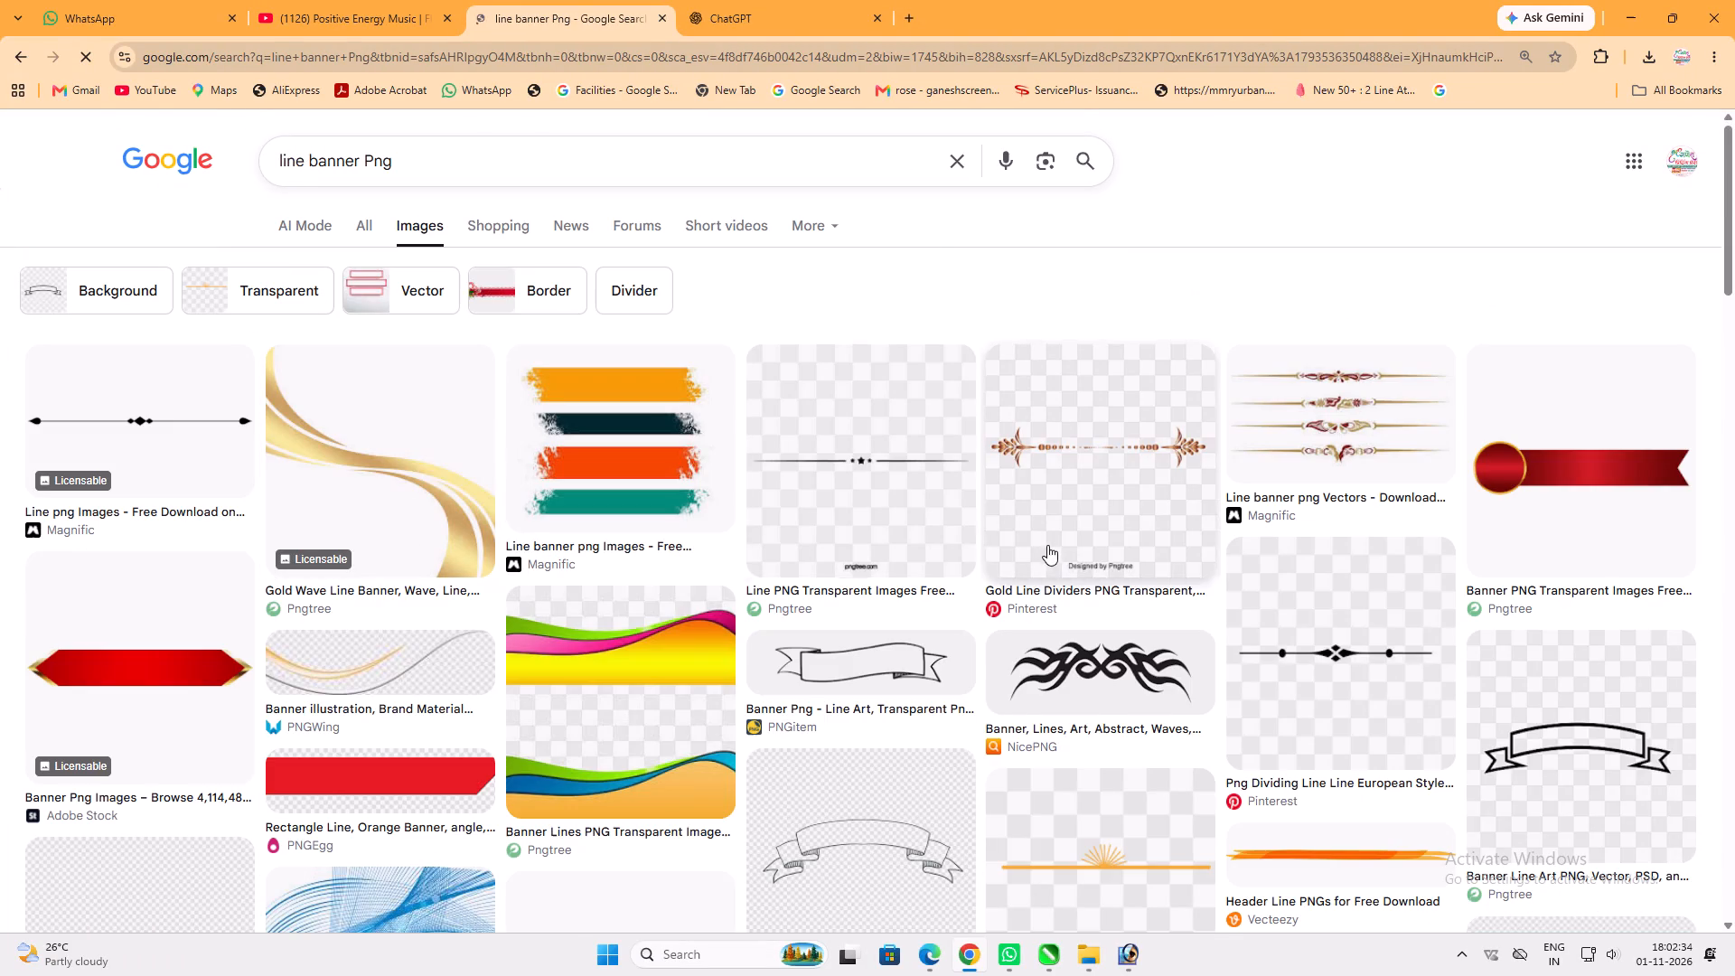
Copy the image of four red-and-gold ornamental dividers from the results and paste it into the Photoshop banner.
click(1356, 389)
right_click(1346, 341)
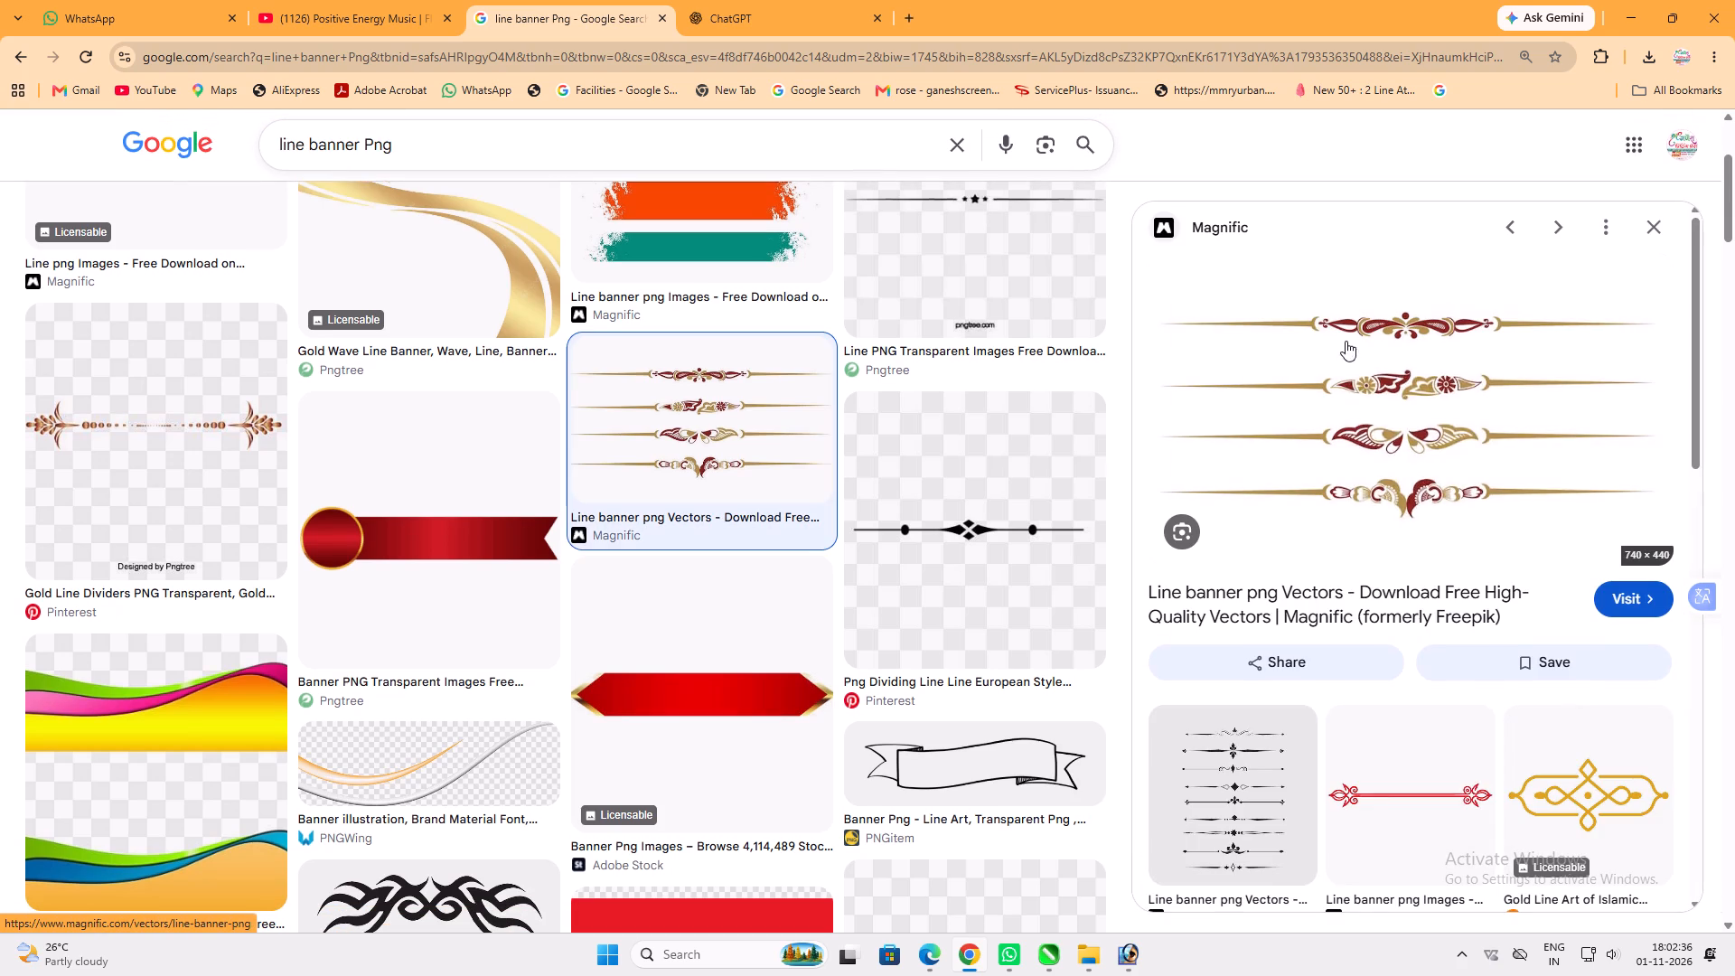
scroll(1218, 380, down, 3)
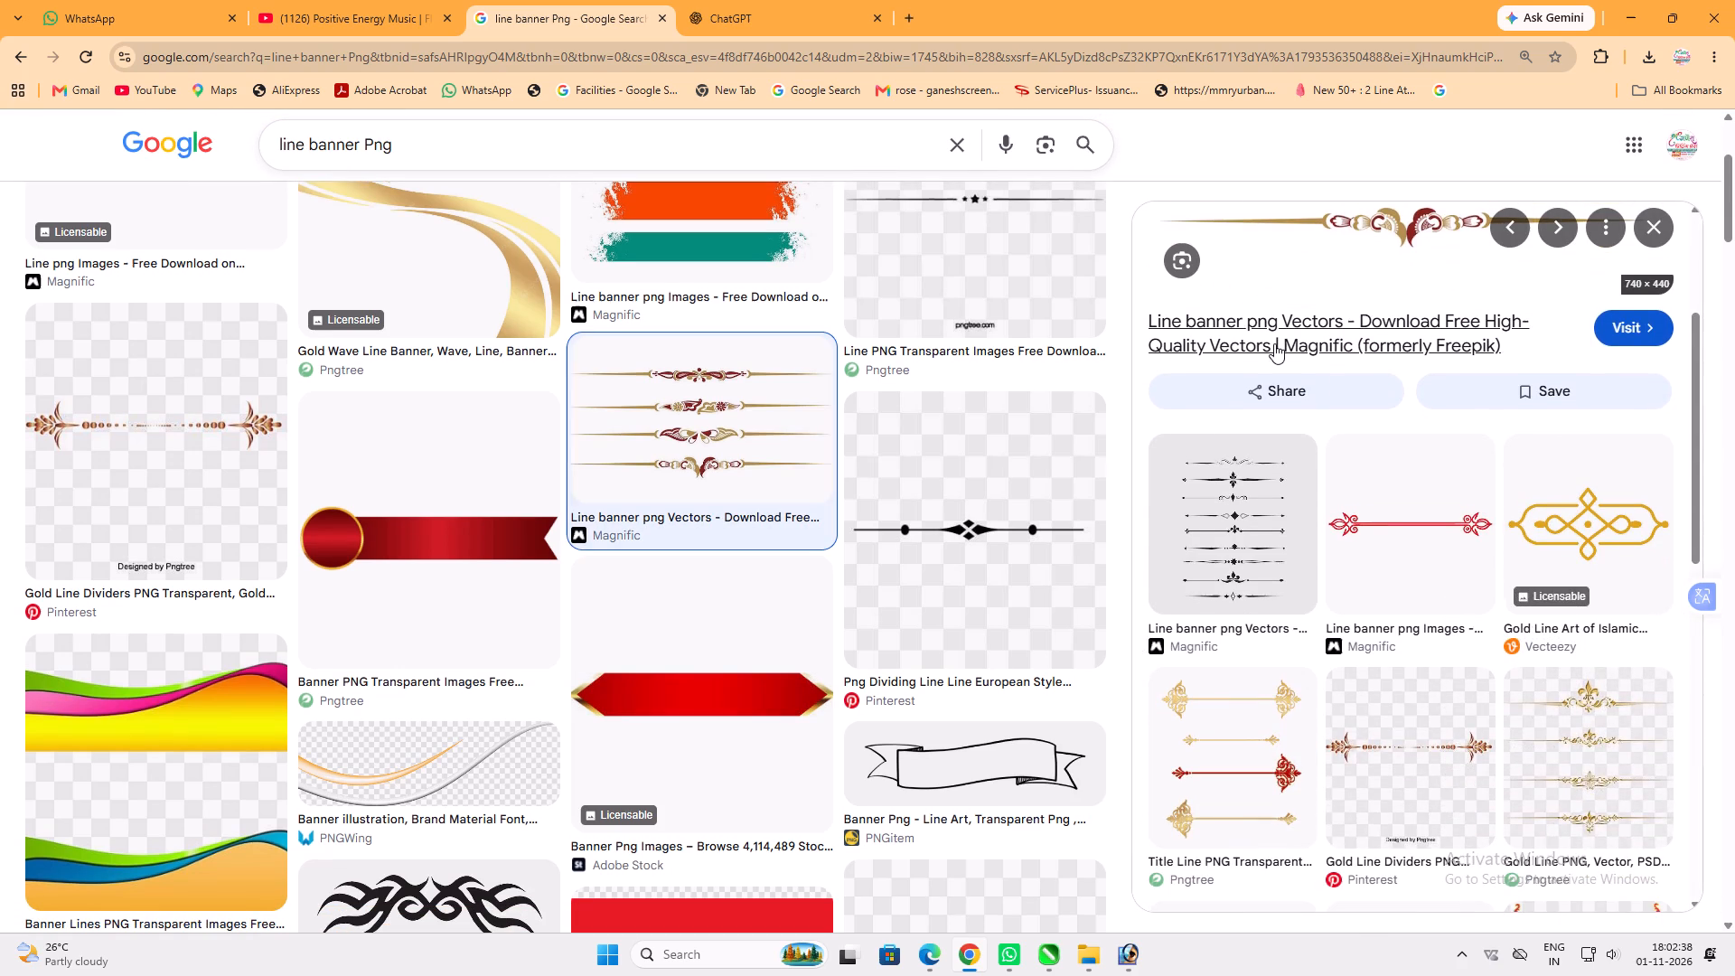
scroll(1285, 345, up, 5)
right_click(1294, 343)
click(1411, 622)
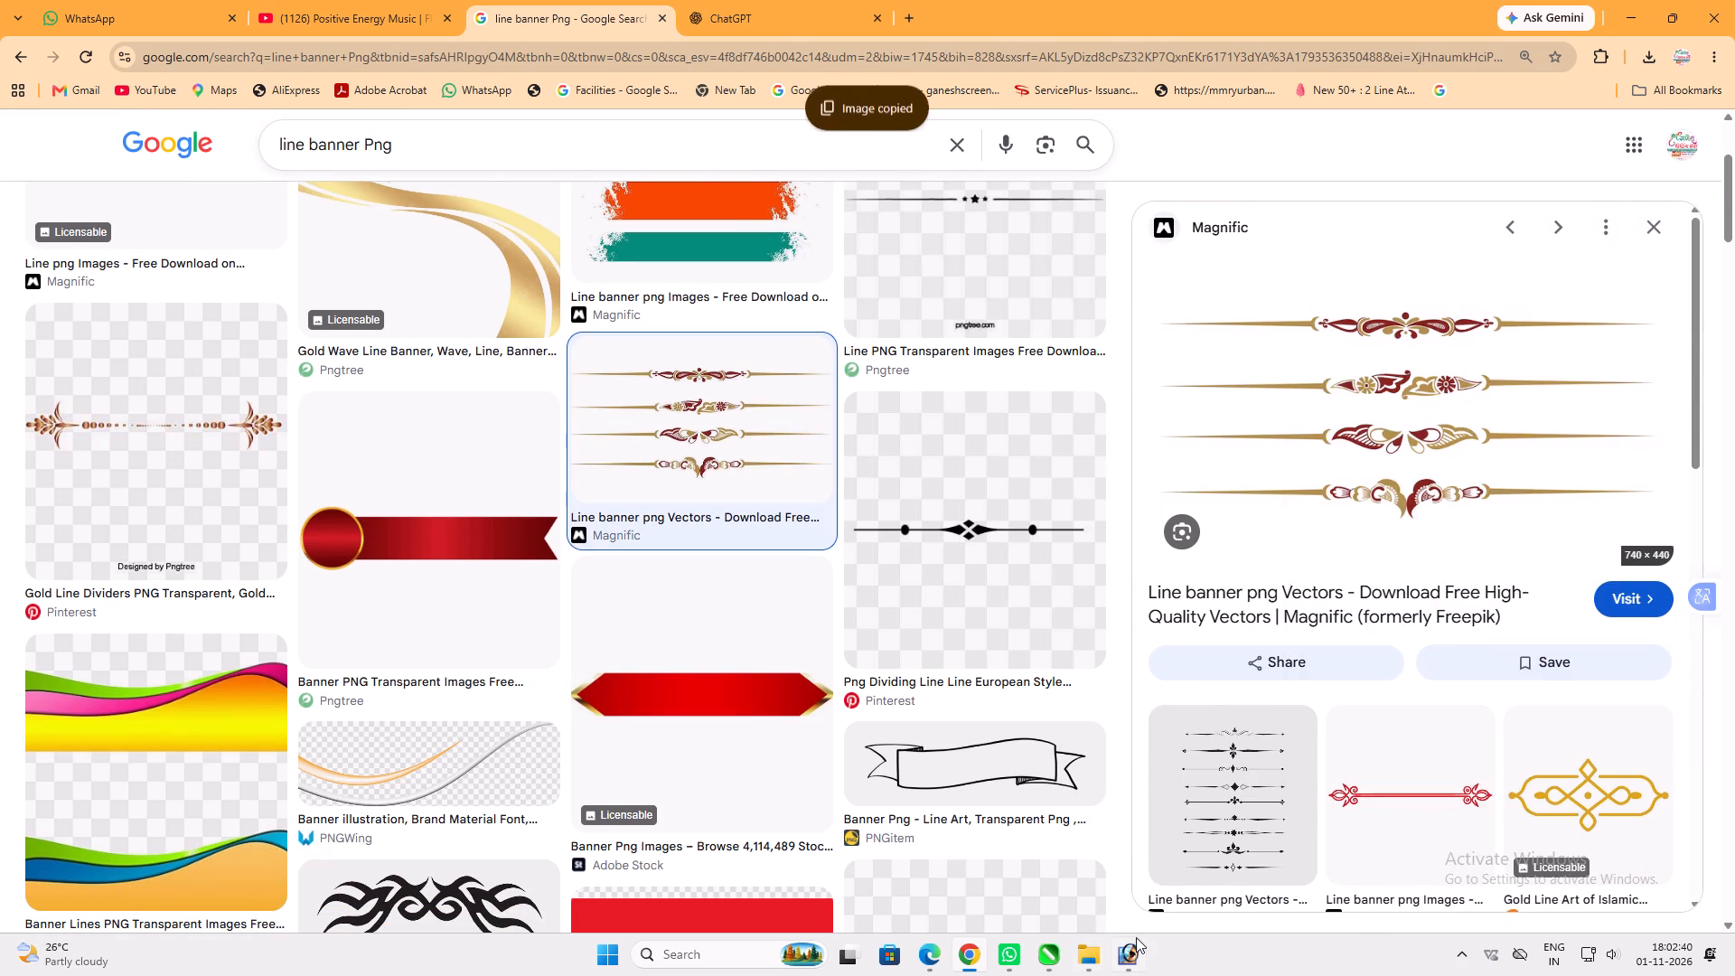
click(1133, 943)
key(ctrl+v)
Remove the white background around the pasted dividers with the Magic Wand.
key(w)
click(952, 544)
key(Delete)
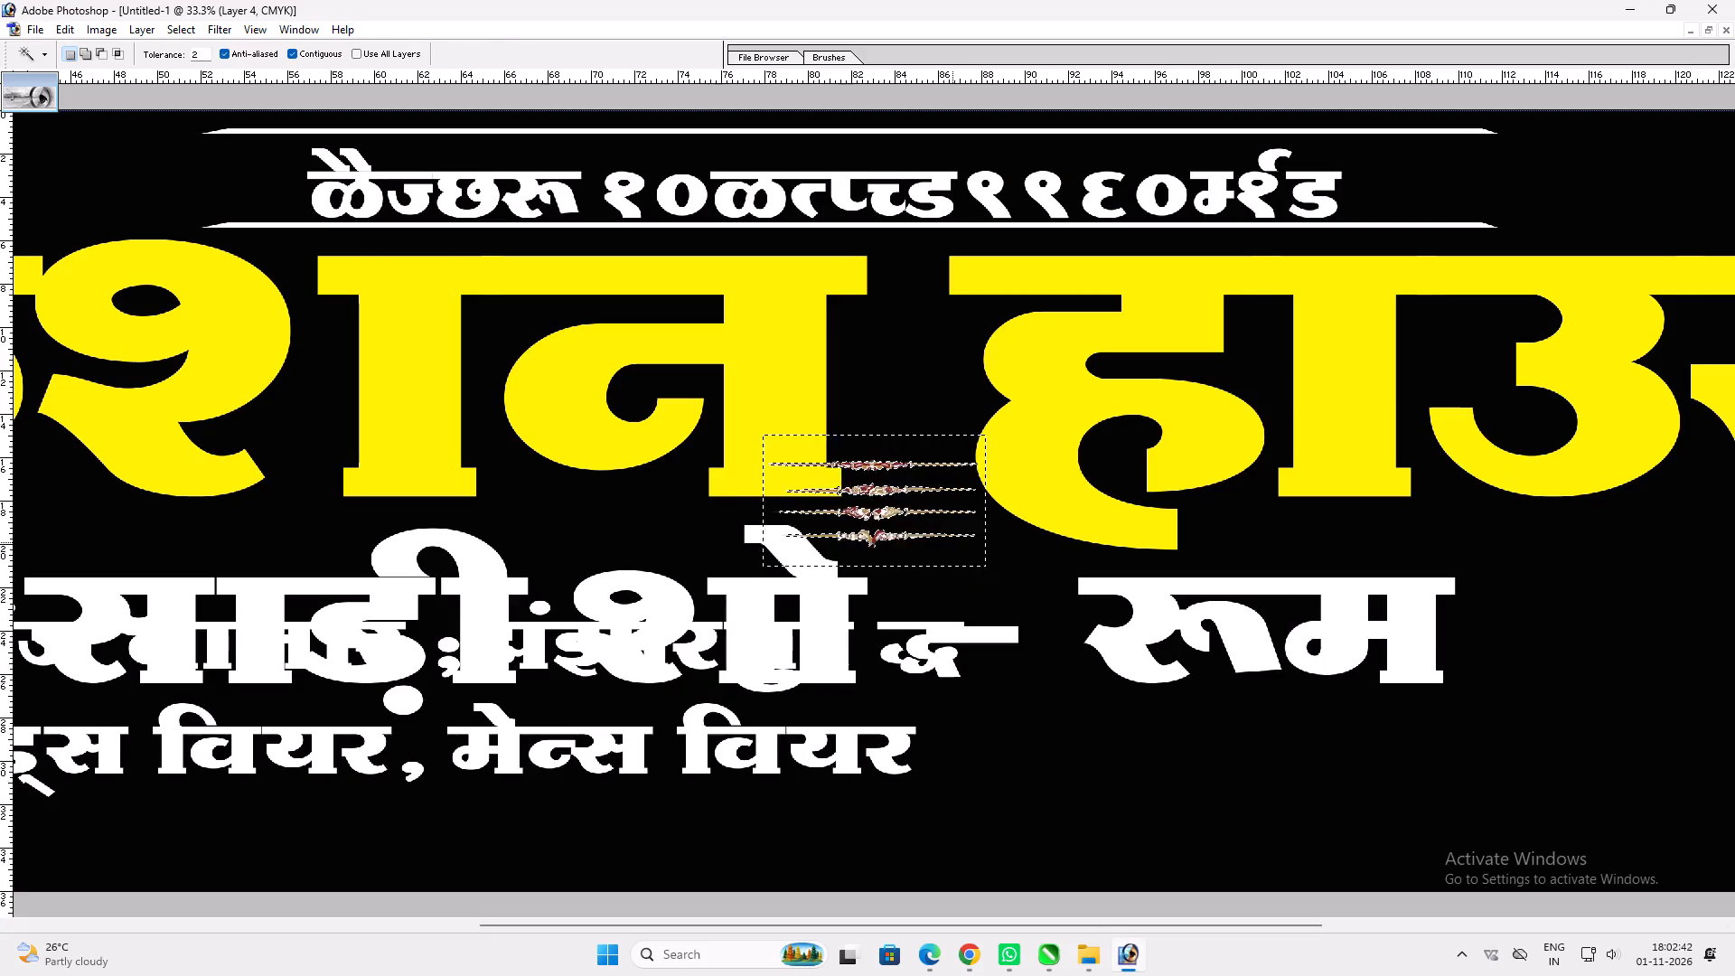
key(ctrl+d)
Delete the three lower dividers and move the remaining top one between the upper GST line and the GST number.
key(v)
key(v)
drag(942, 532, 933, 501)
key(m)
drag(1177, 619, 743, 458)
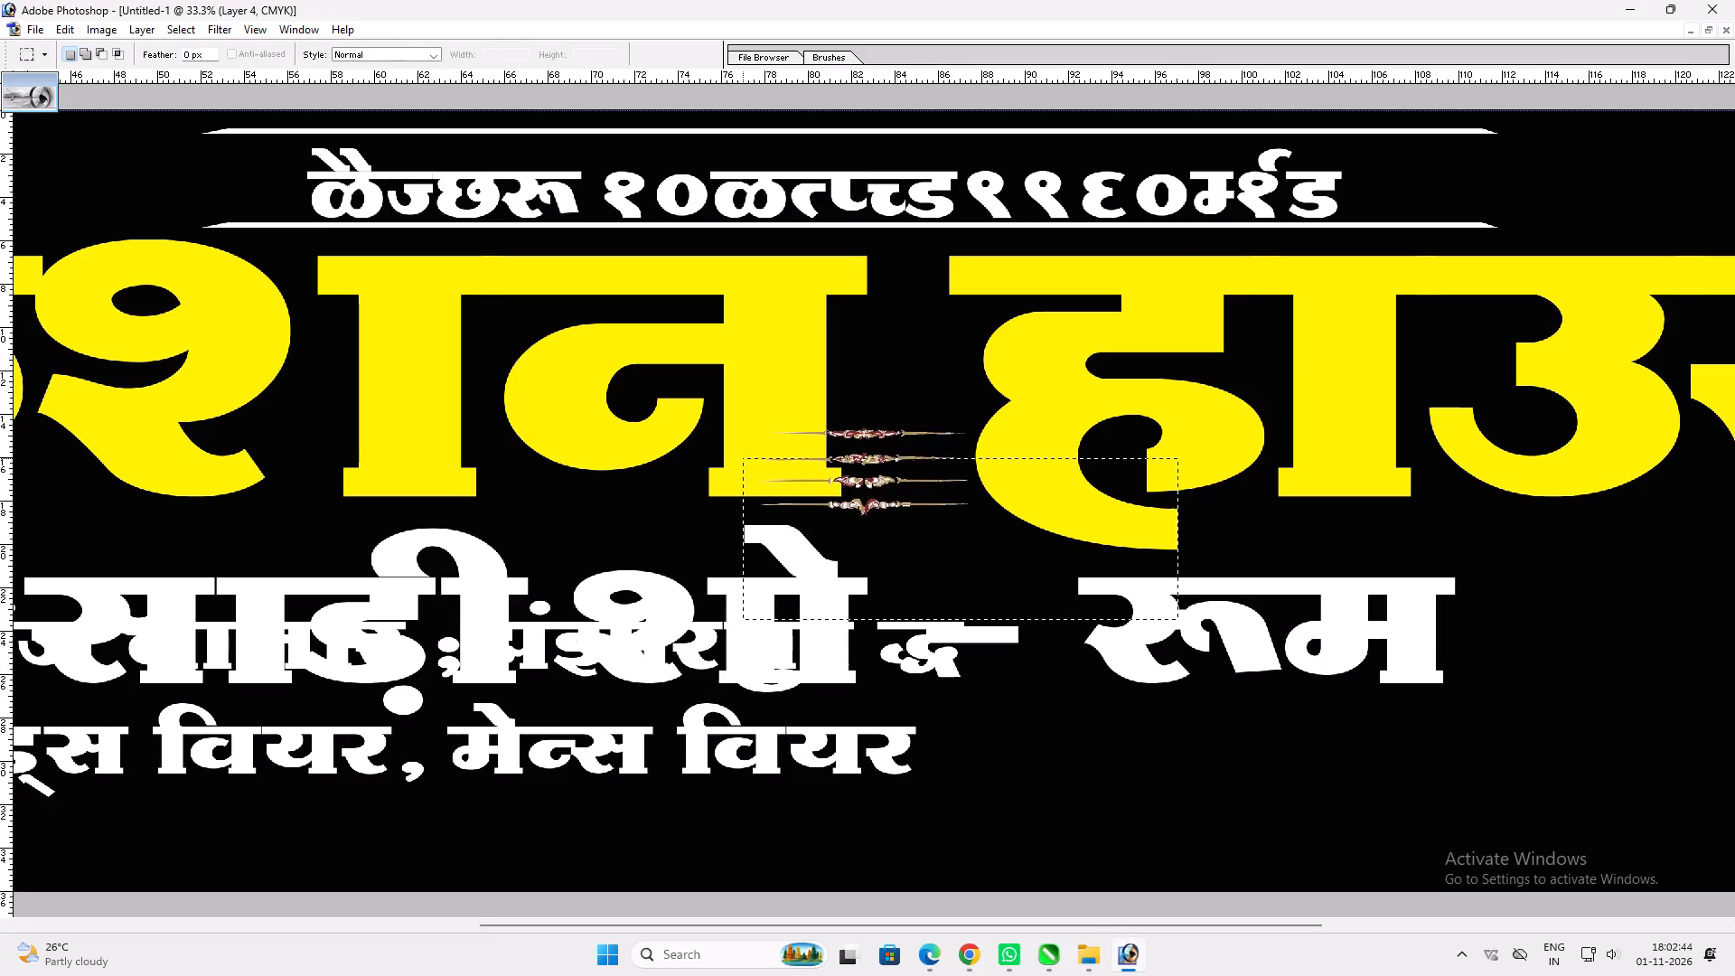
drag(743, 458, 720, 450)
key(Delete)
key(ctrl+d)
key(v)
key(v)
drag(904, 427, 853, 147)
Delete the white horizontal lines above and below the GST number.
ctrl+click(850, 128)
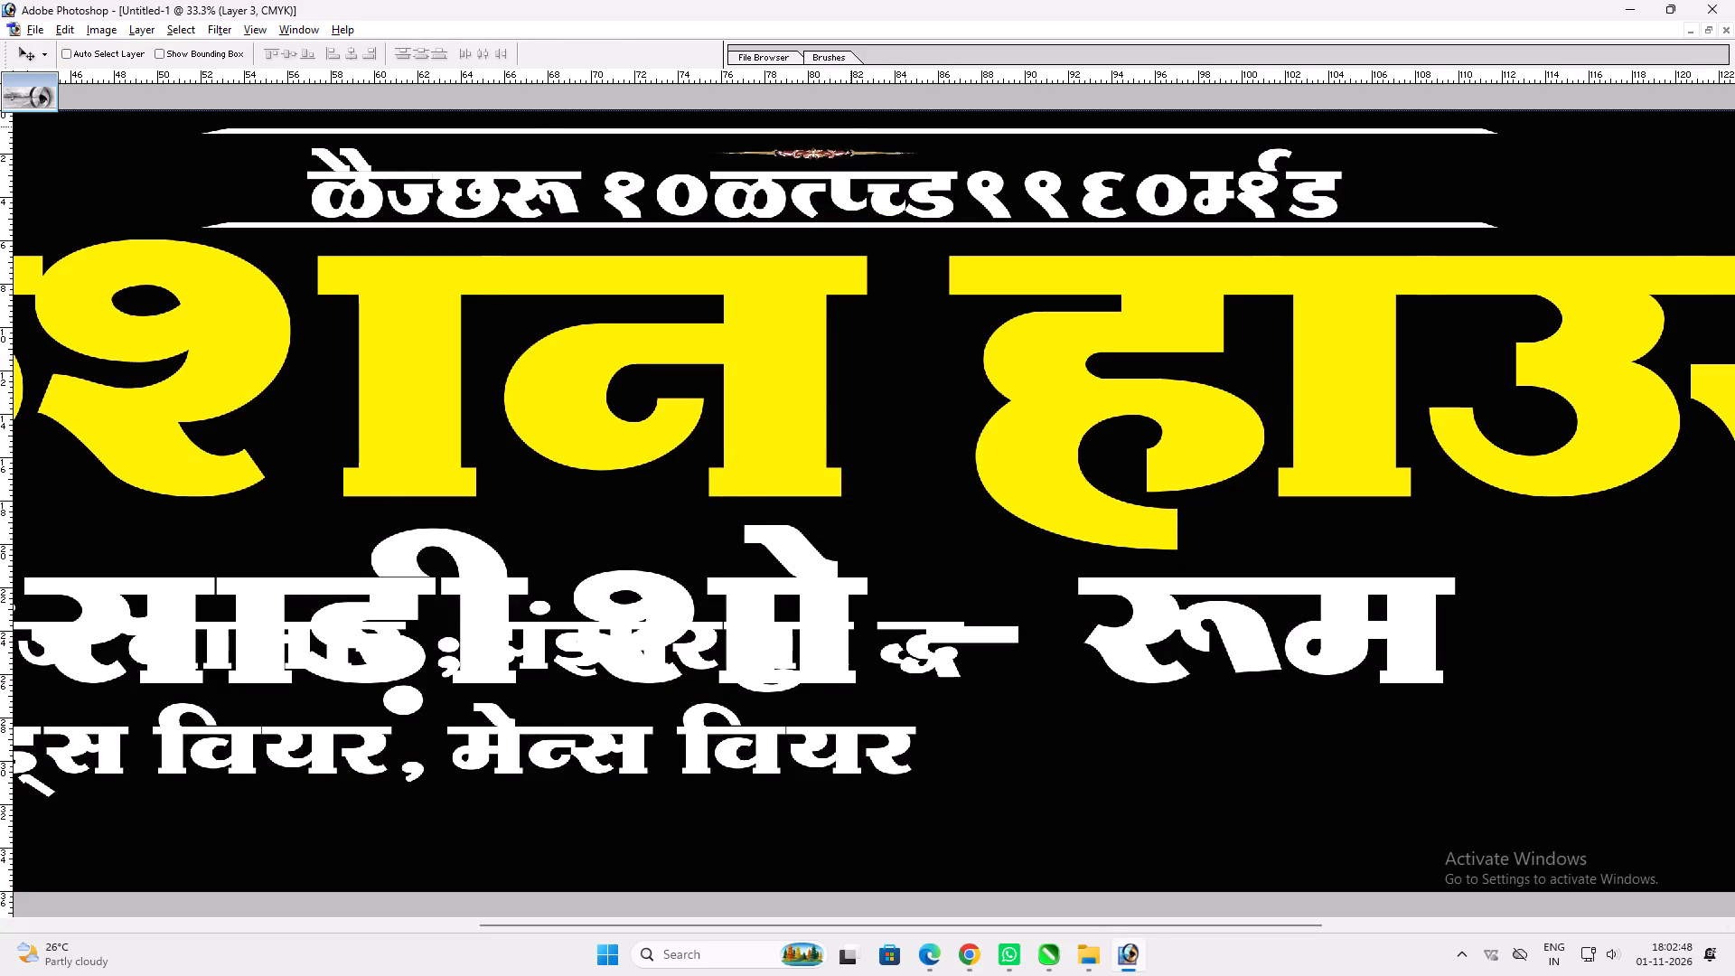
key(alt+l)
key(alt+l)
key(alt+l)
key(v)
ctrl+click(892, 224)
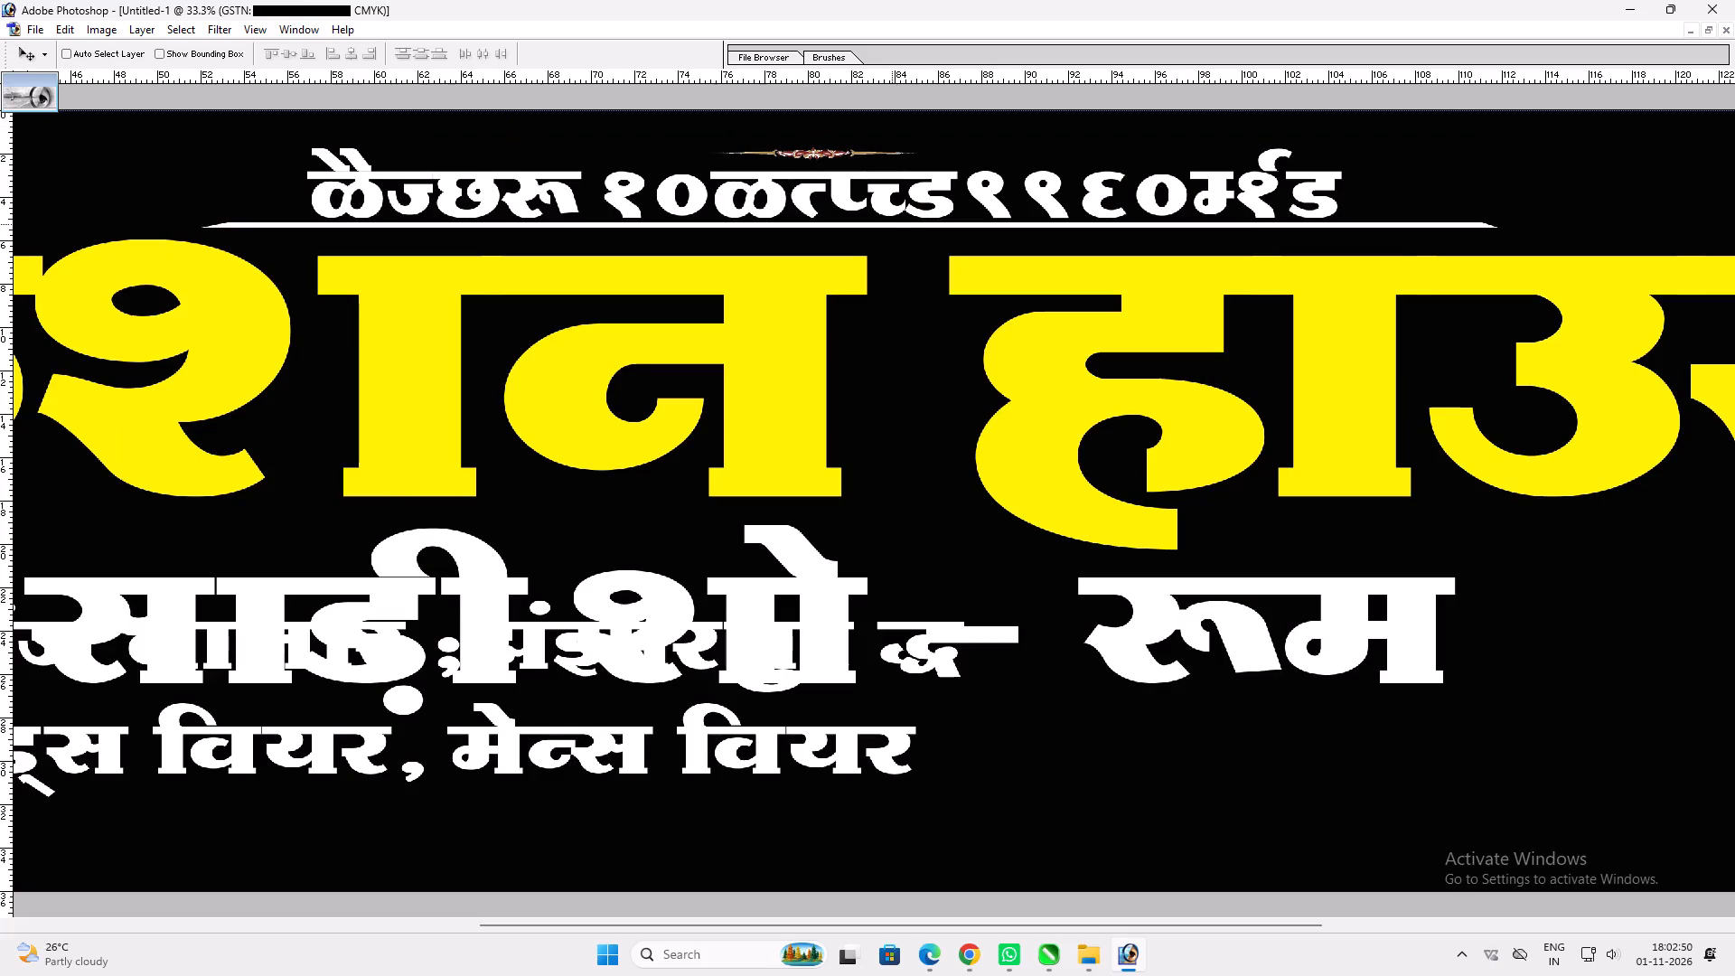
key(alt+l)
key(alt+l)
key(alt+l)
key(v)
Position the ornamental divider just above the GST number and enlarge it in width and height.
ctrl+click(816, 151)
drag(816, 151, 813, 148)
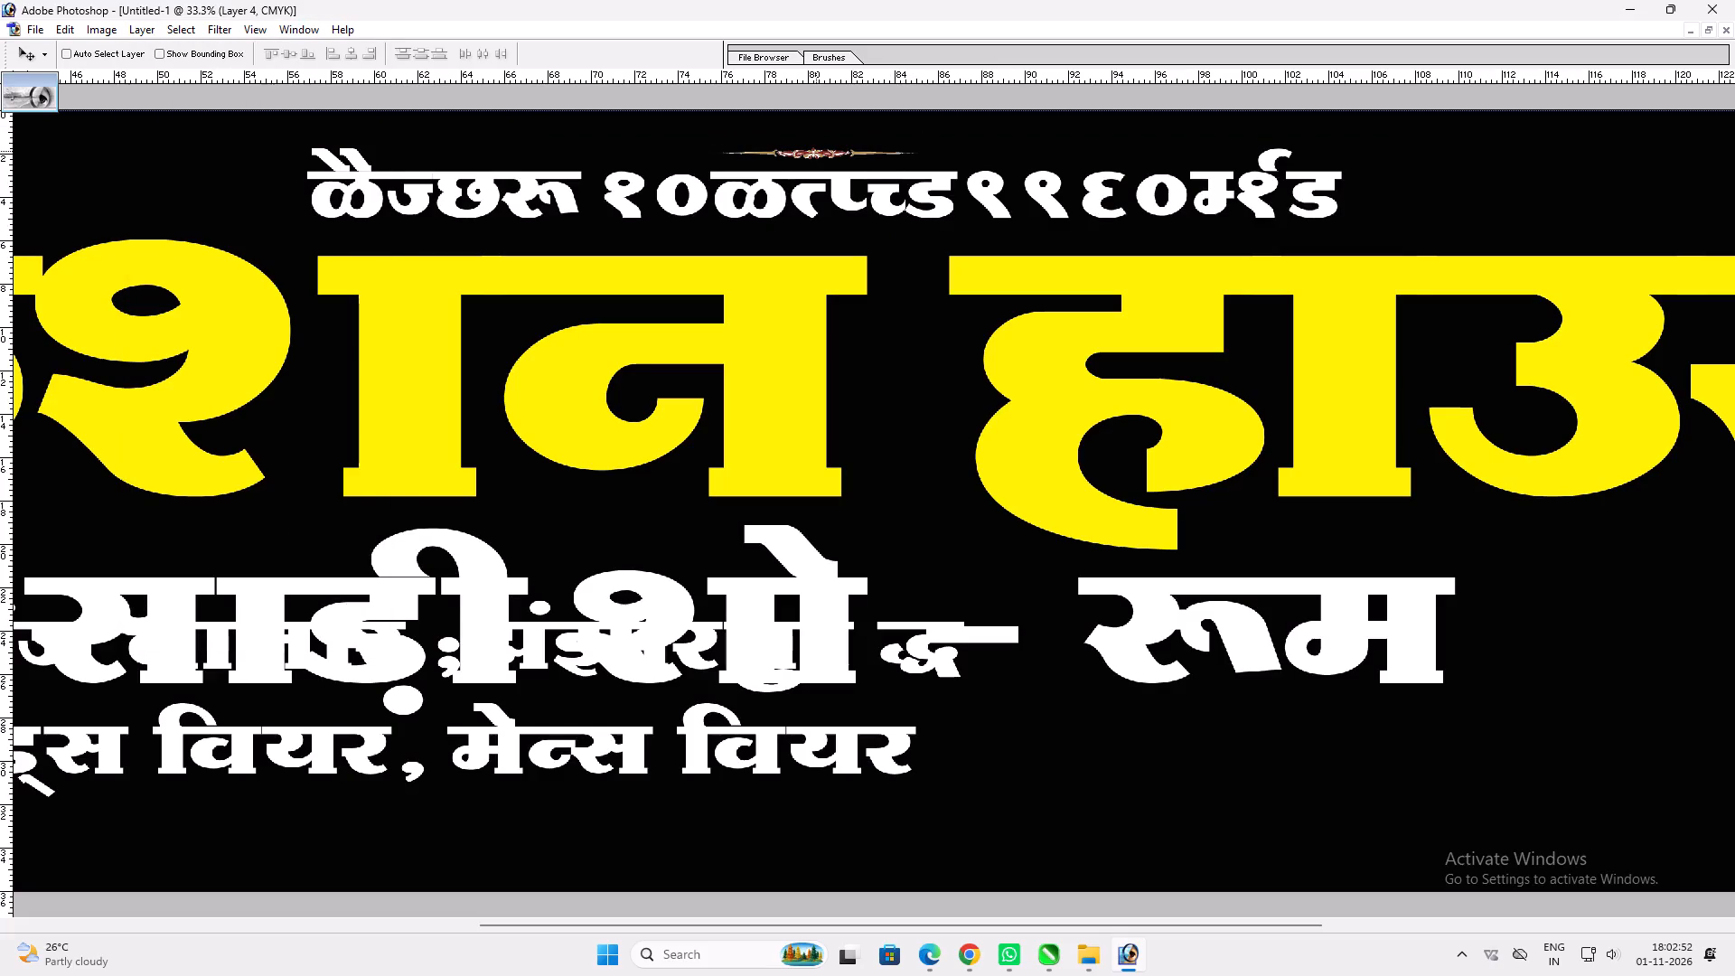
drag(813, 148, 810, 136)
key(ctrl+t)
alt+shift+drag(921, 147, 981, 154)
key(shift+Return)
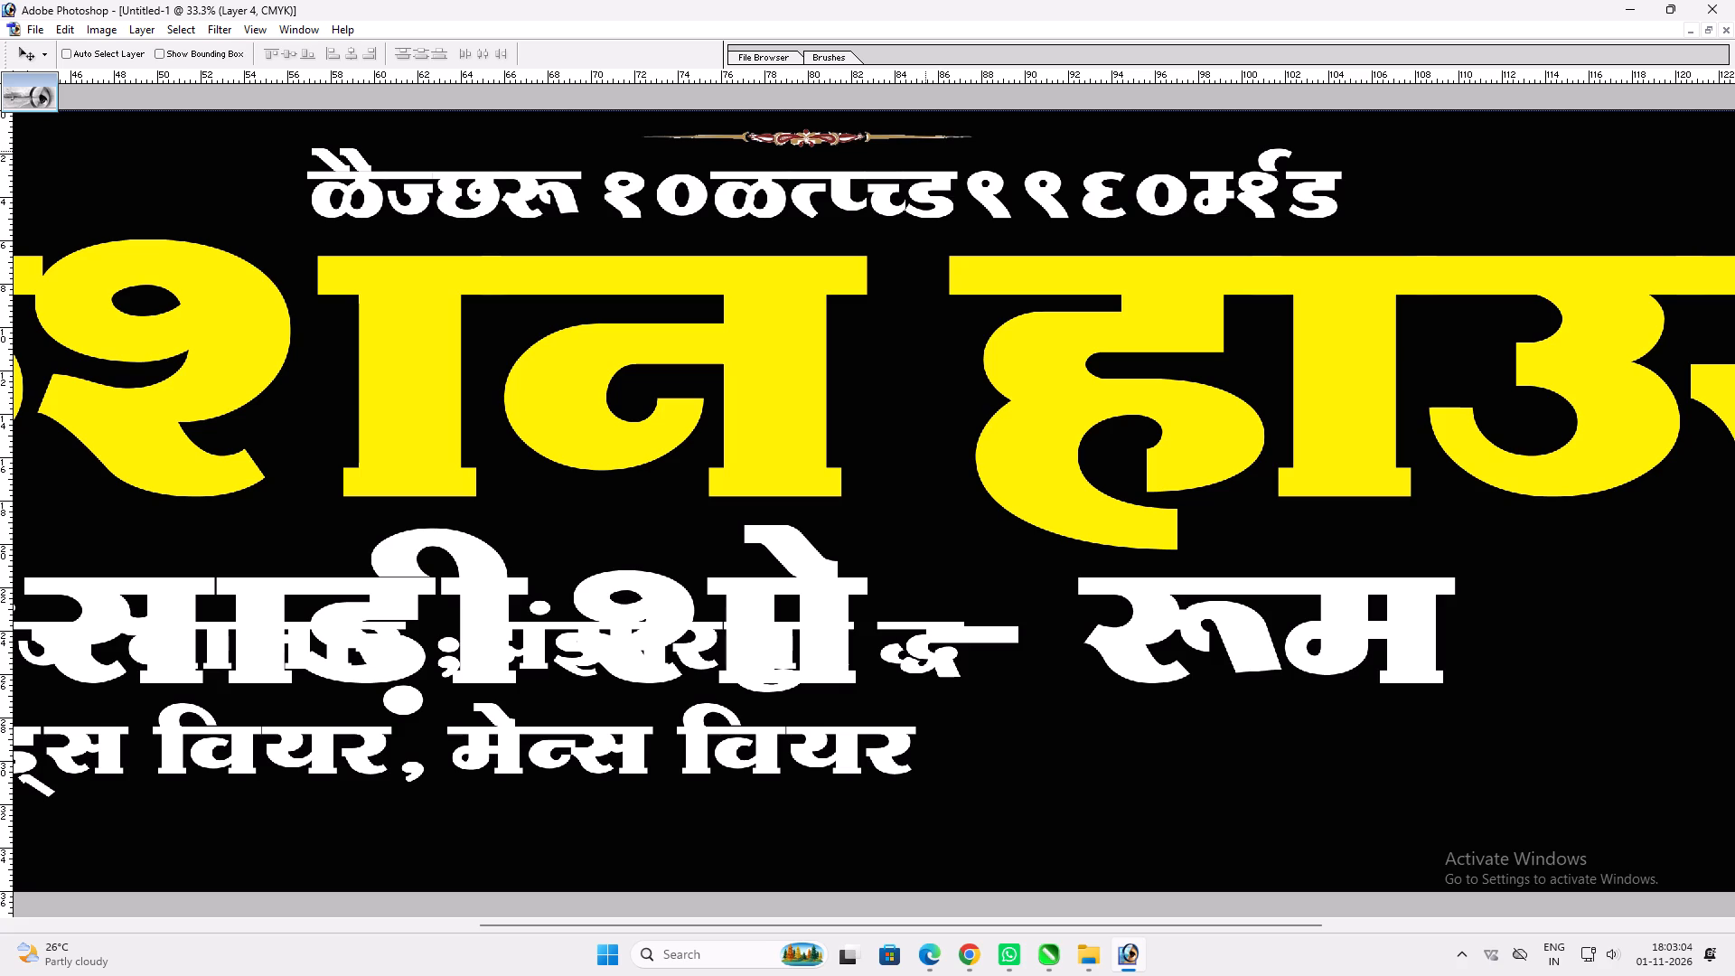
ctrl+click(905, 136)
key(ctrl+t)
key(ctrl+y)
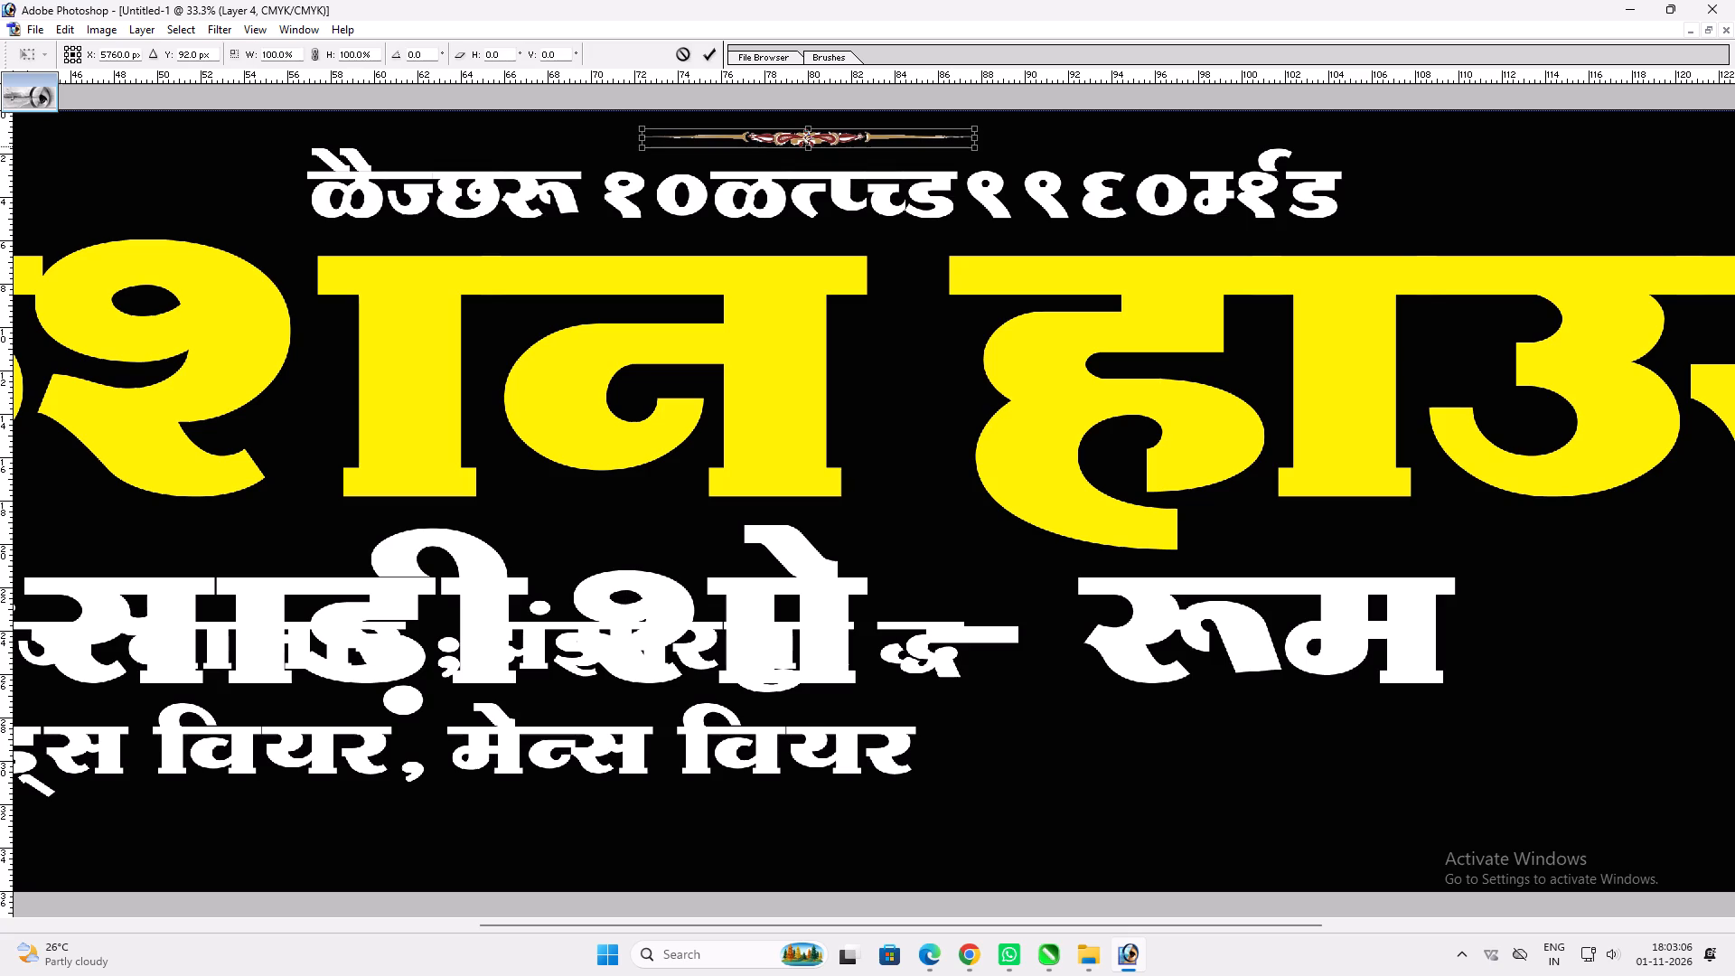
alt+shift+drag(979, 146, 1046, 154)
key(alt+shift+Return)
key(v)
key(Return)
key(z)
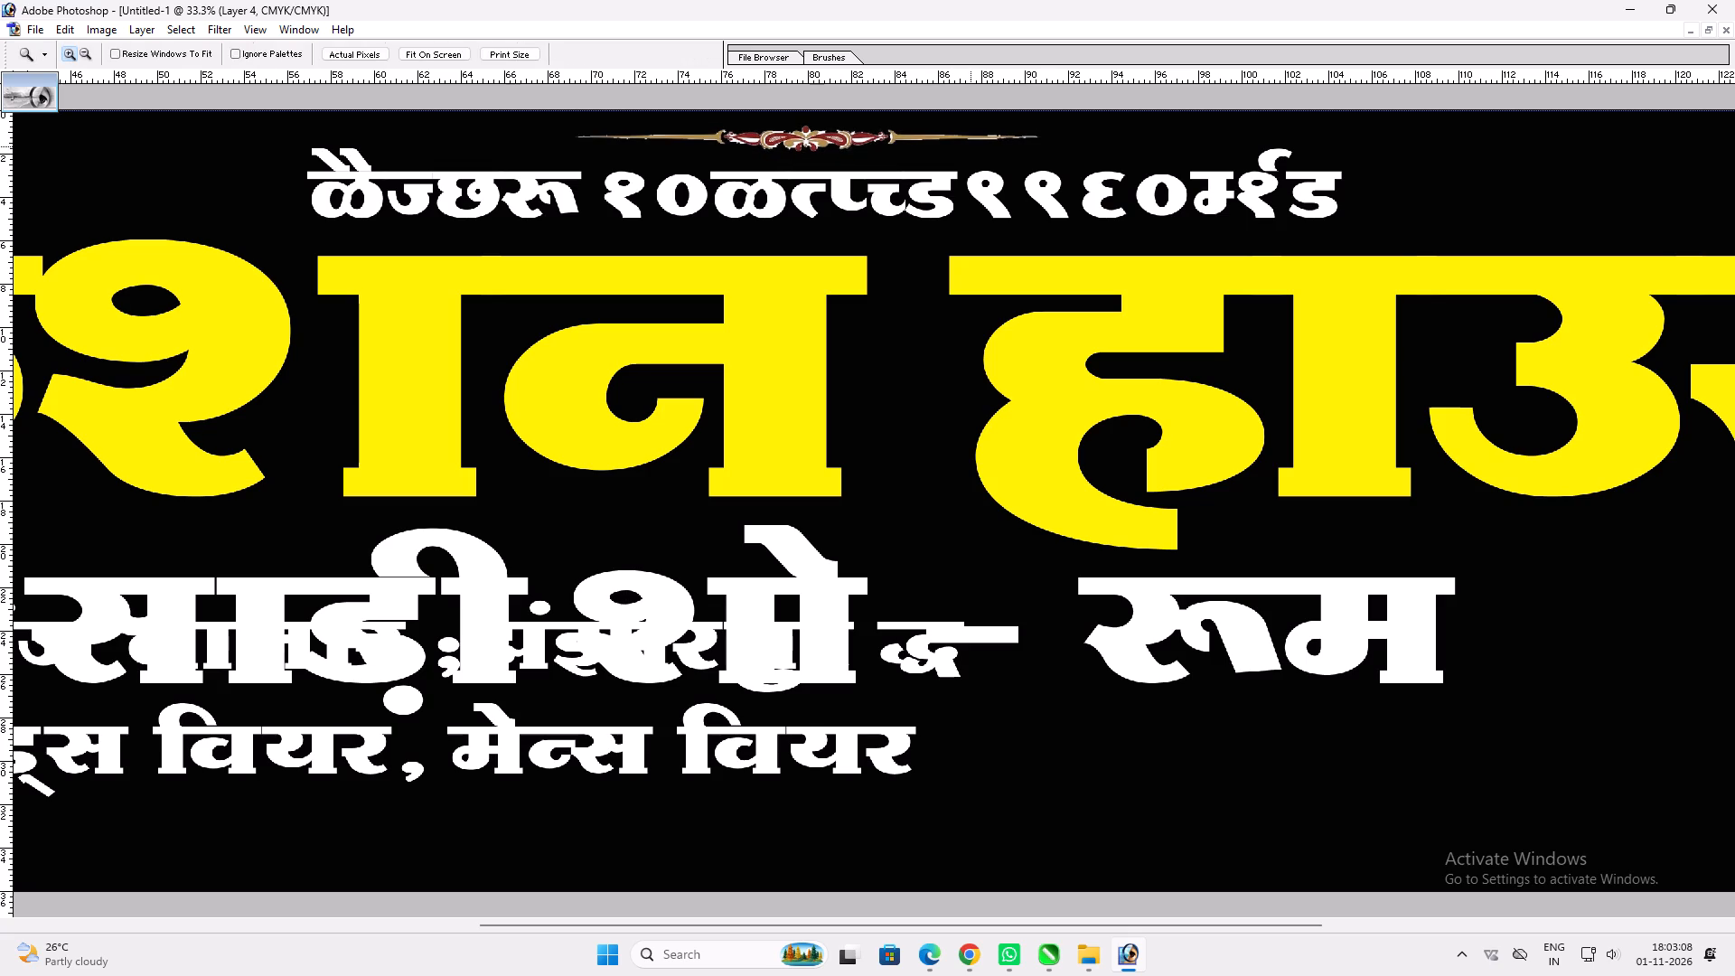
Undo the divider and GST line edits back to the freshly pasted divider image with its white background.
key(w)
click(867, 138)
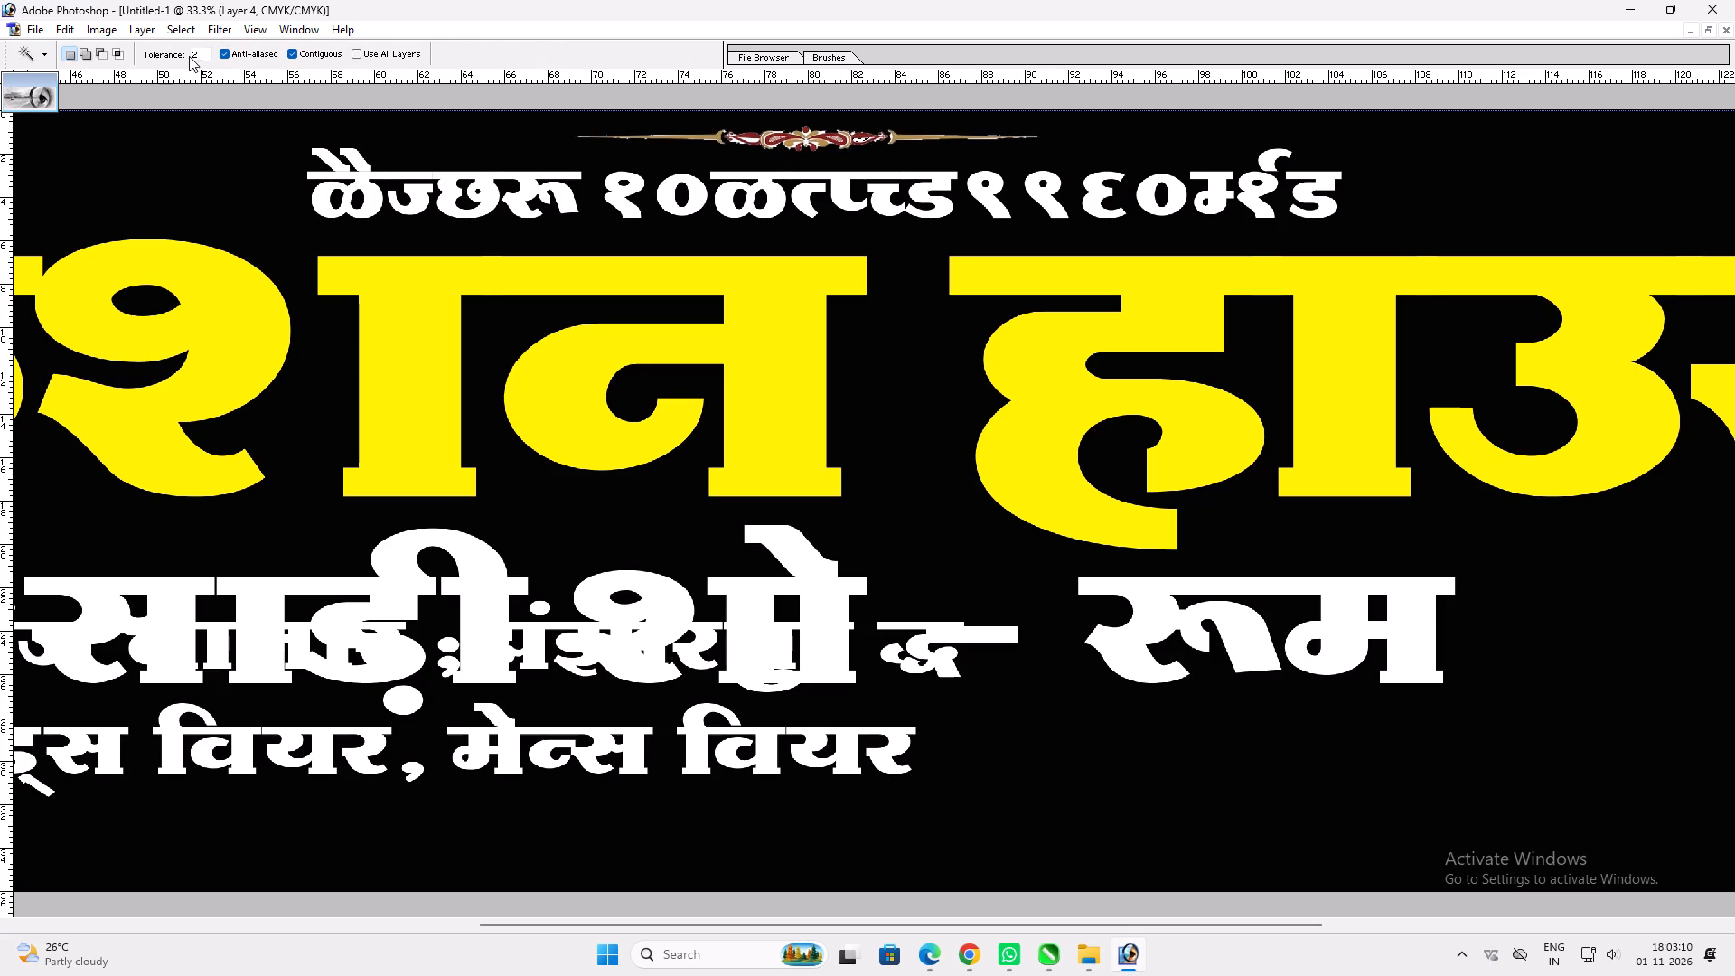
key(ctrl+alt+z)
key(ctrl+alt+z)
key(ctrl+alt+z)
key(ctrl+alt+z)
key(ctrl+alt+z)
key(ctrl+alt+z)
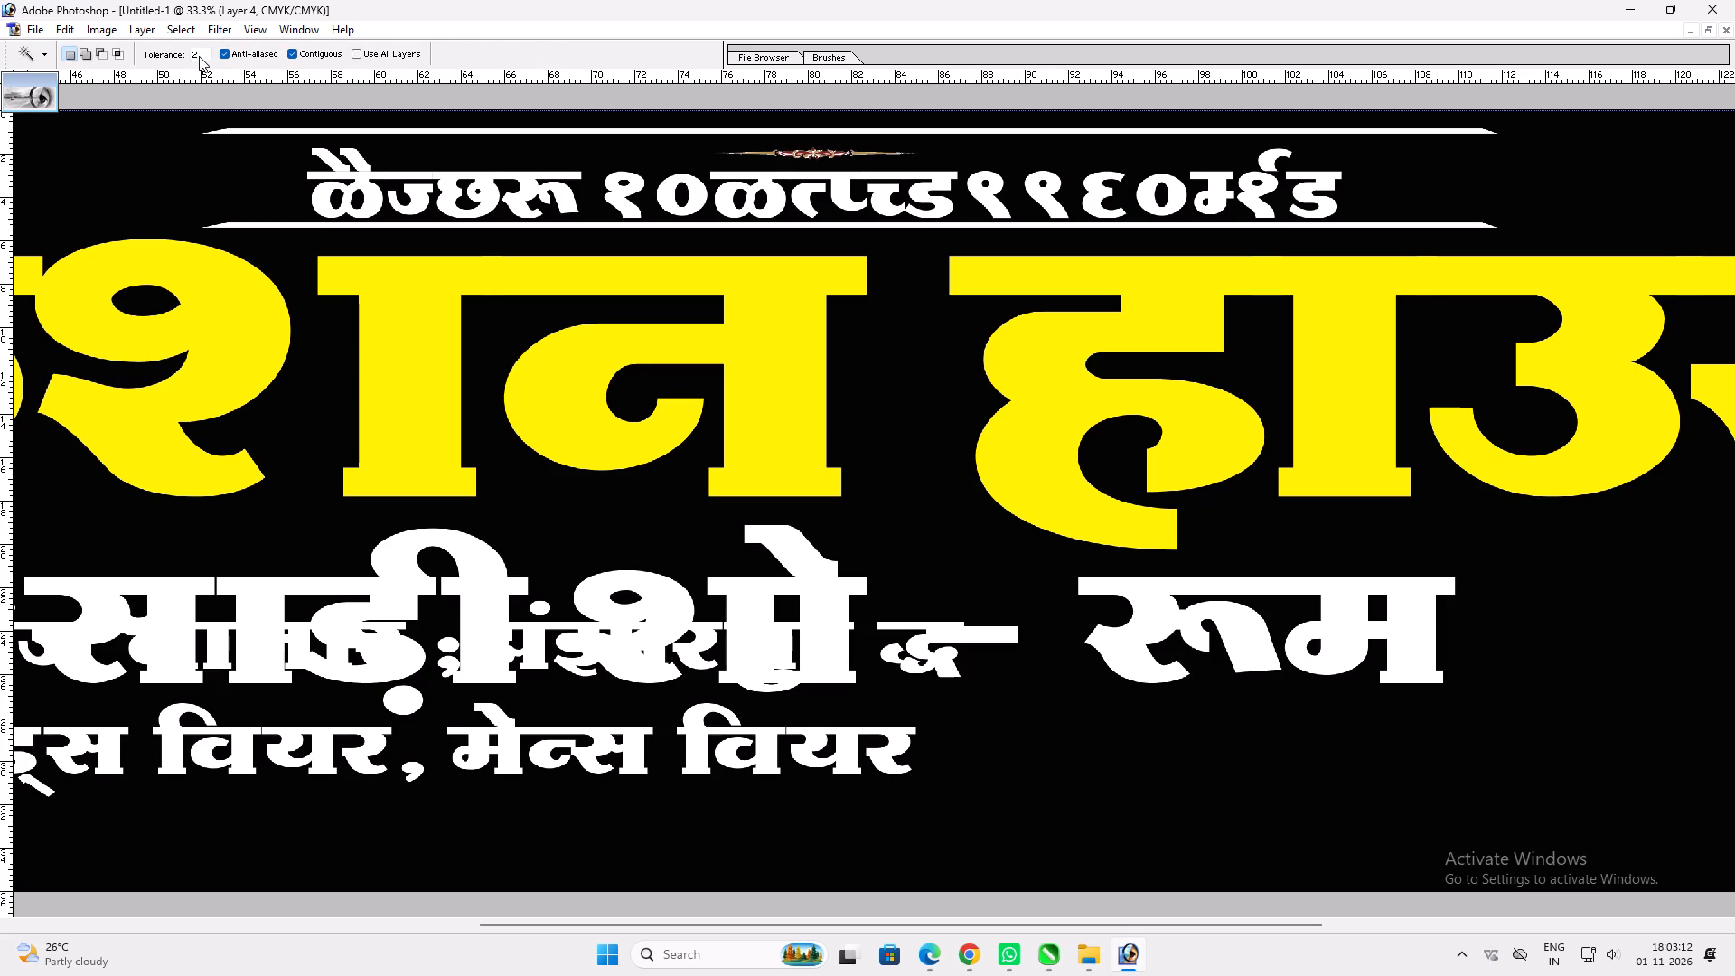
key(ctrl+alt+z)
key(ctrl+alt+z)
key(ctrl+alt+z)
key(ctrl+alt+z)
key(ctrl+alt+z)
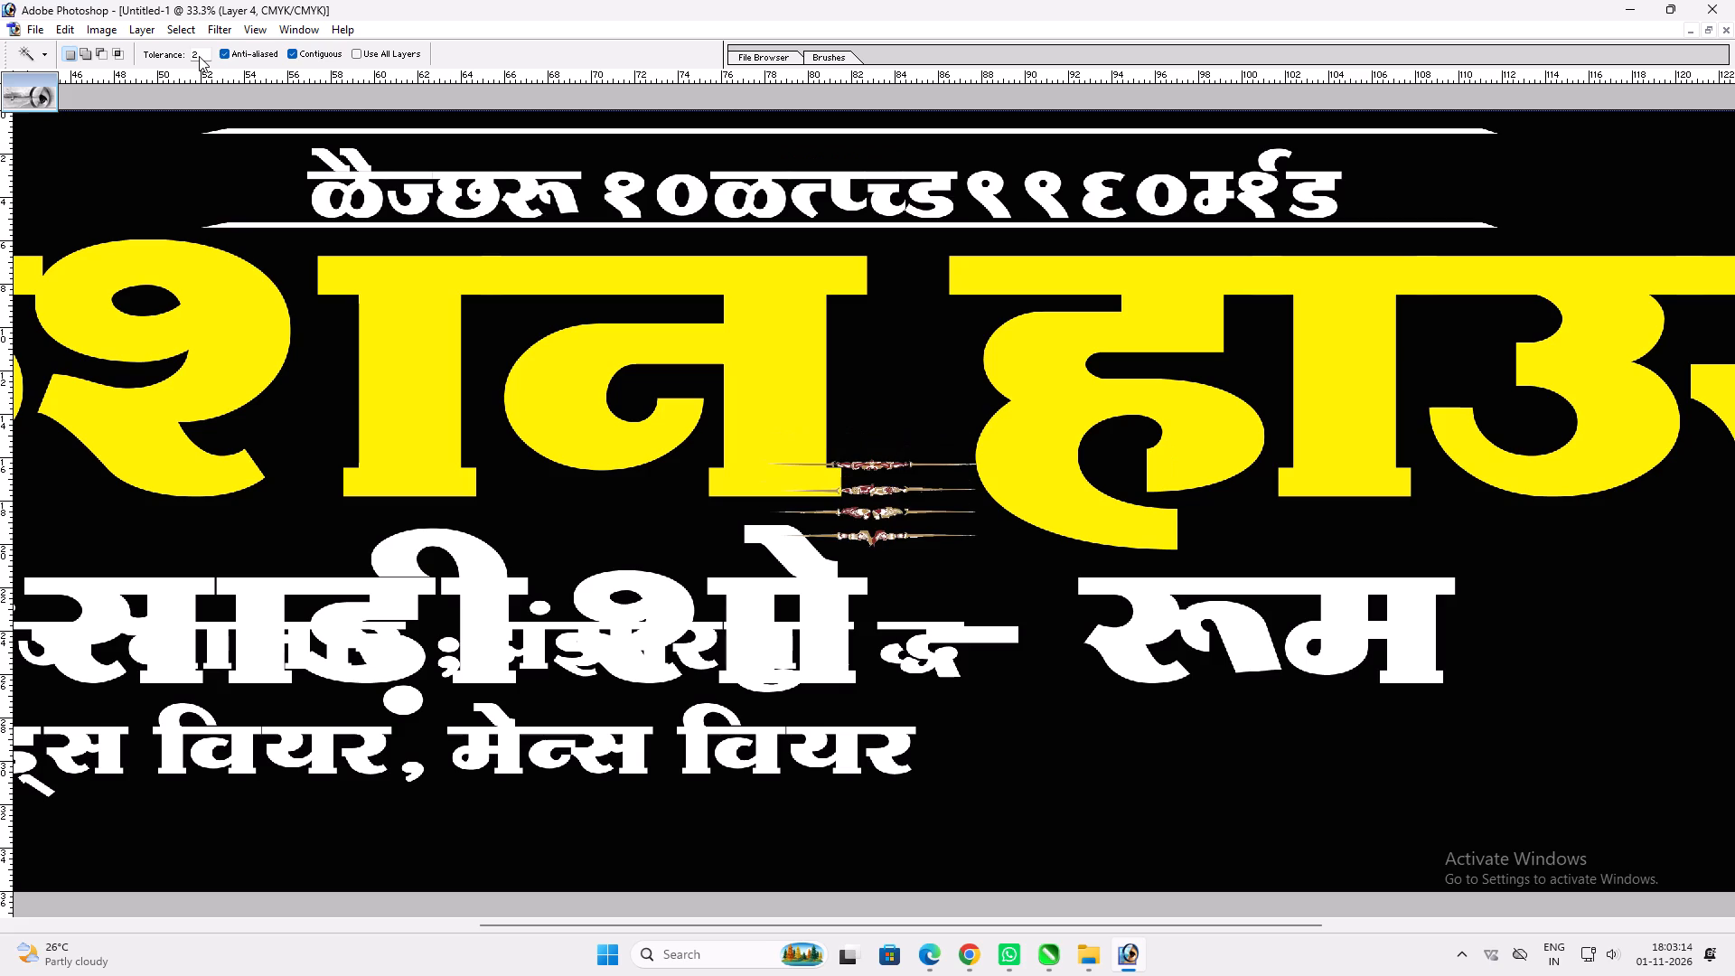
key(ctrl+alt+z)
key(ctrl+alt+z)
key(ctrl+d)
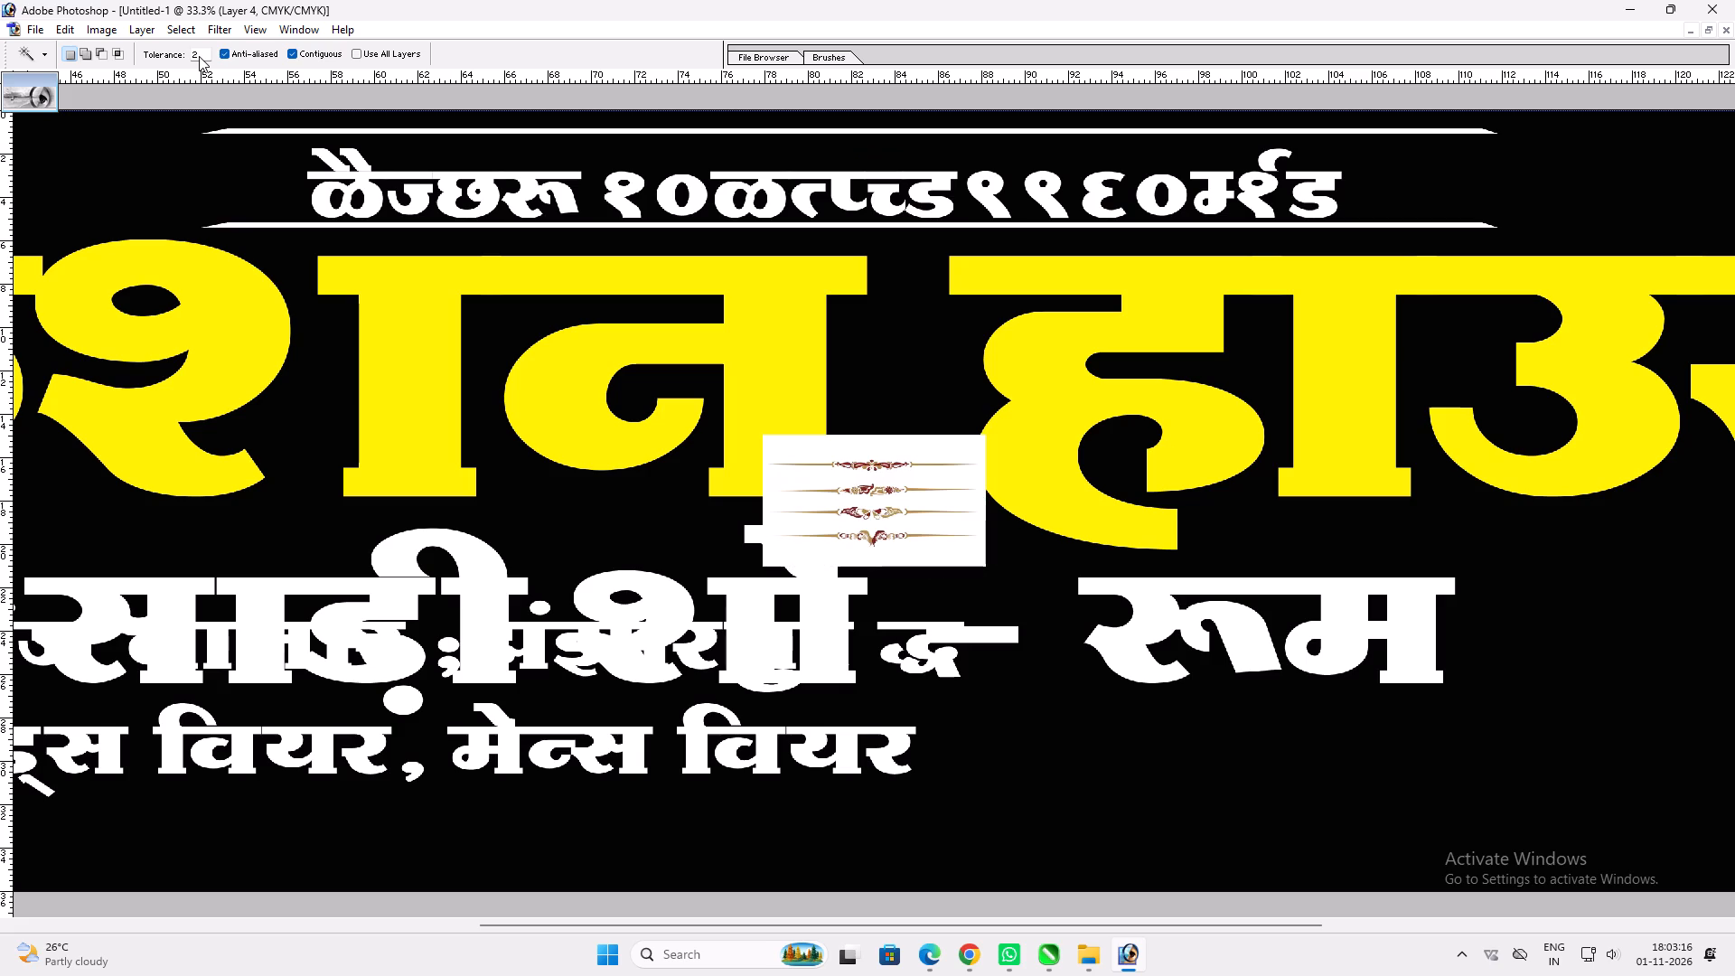
Set the Magic Wand tolerance to 30 and delete the white background around the four pasted dividers.
drag(199, 54, 89, 47)
text(30)
key(z)
drag(733, 344, 1362, 799)
key(ctrl+z)
drag(744, 406, 1125, 684)
key(ctrl+z)
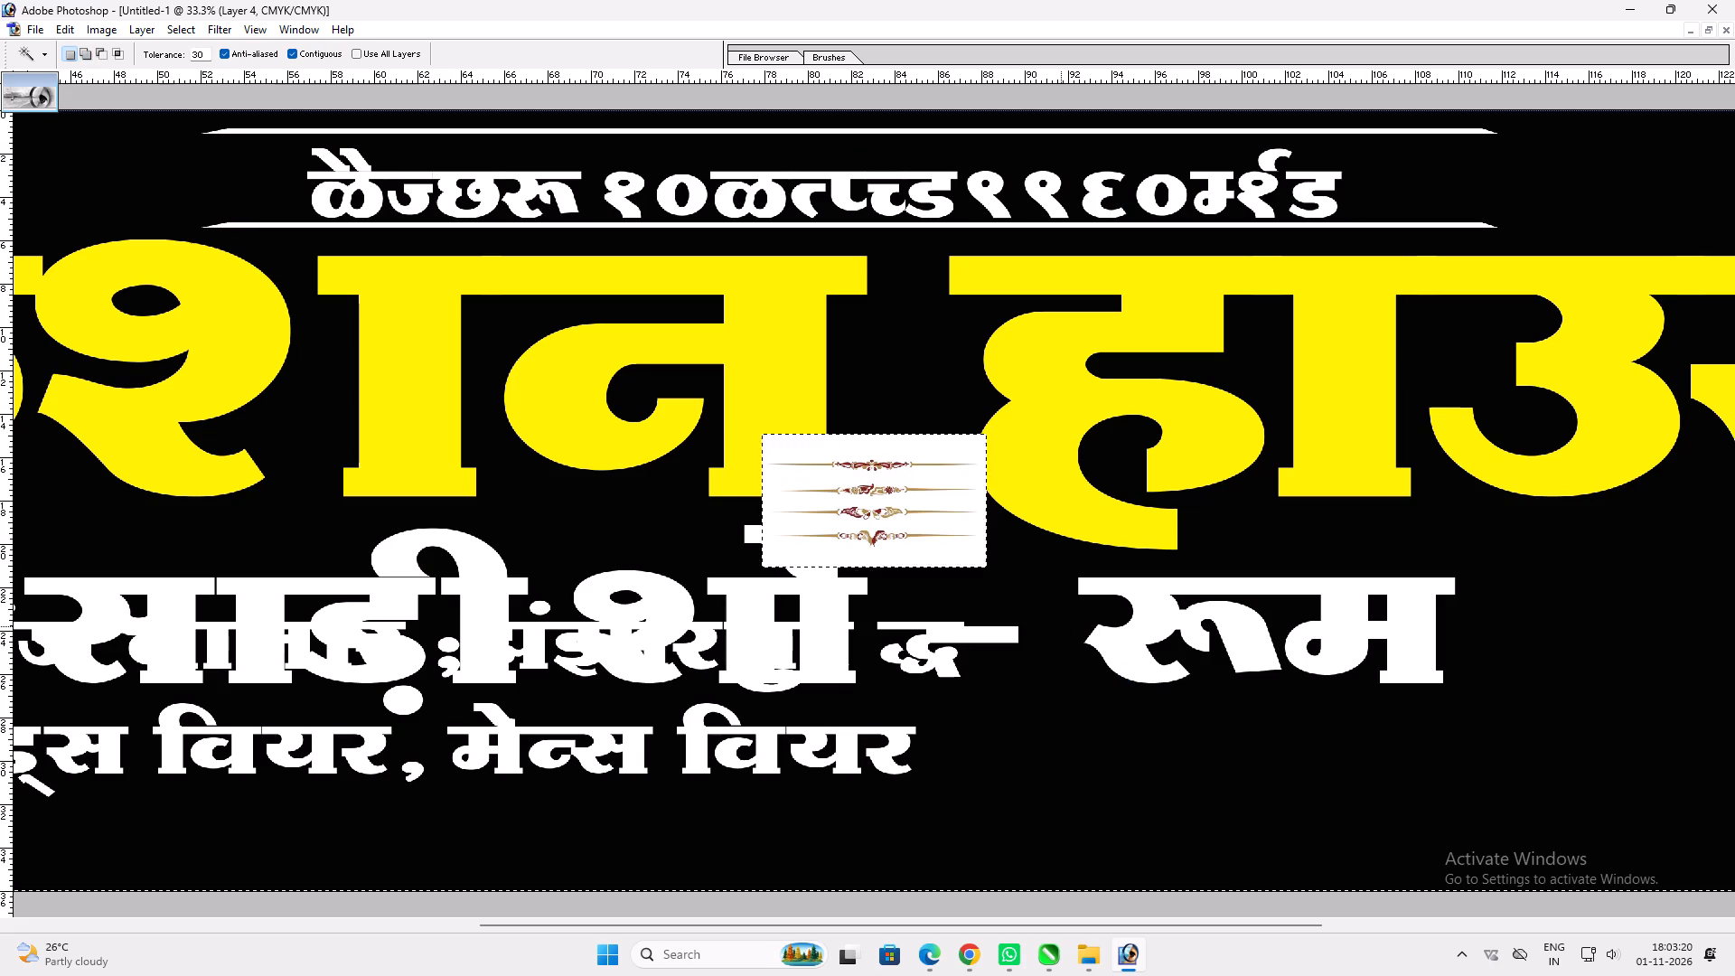
key(z)
drag(737, 392, 1037, 634)
text(vv)
key(w)
click(910, 391)
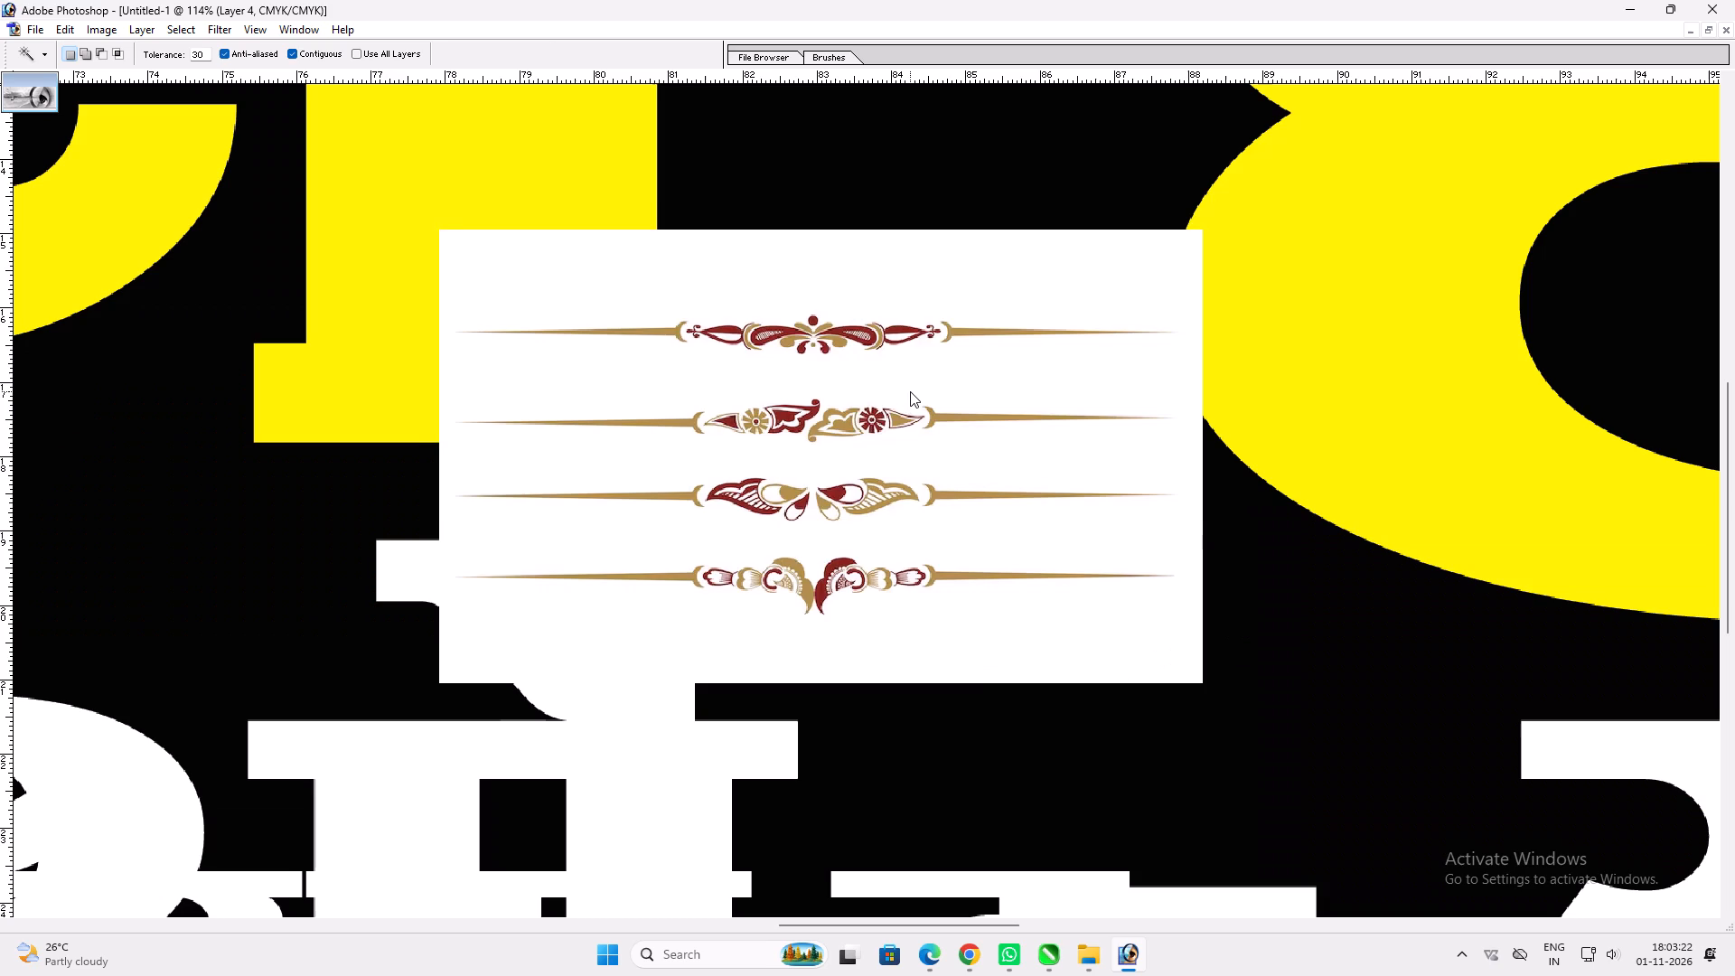
key(Delete)
Delete the enclosed white areas on both sides of the top divider's ornament.
click(902, 337)
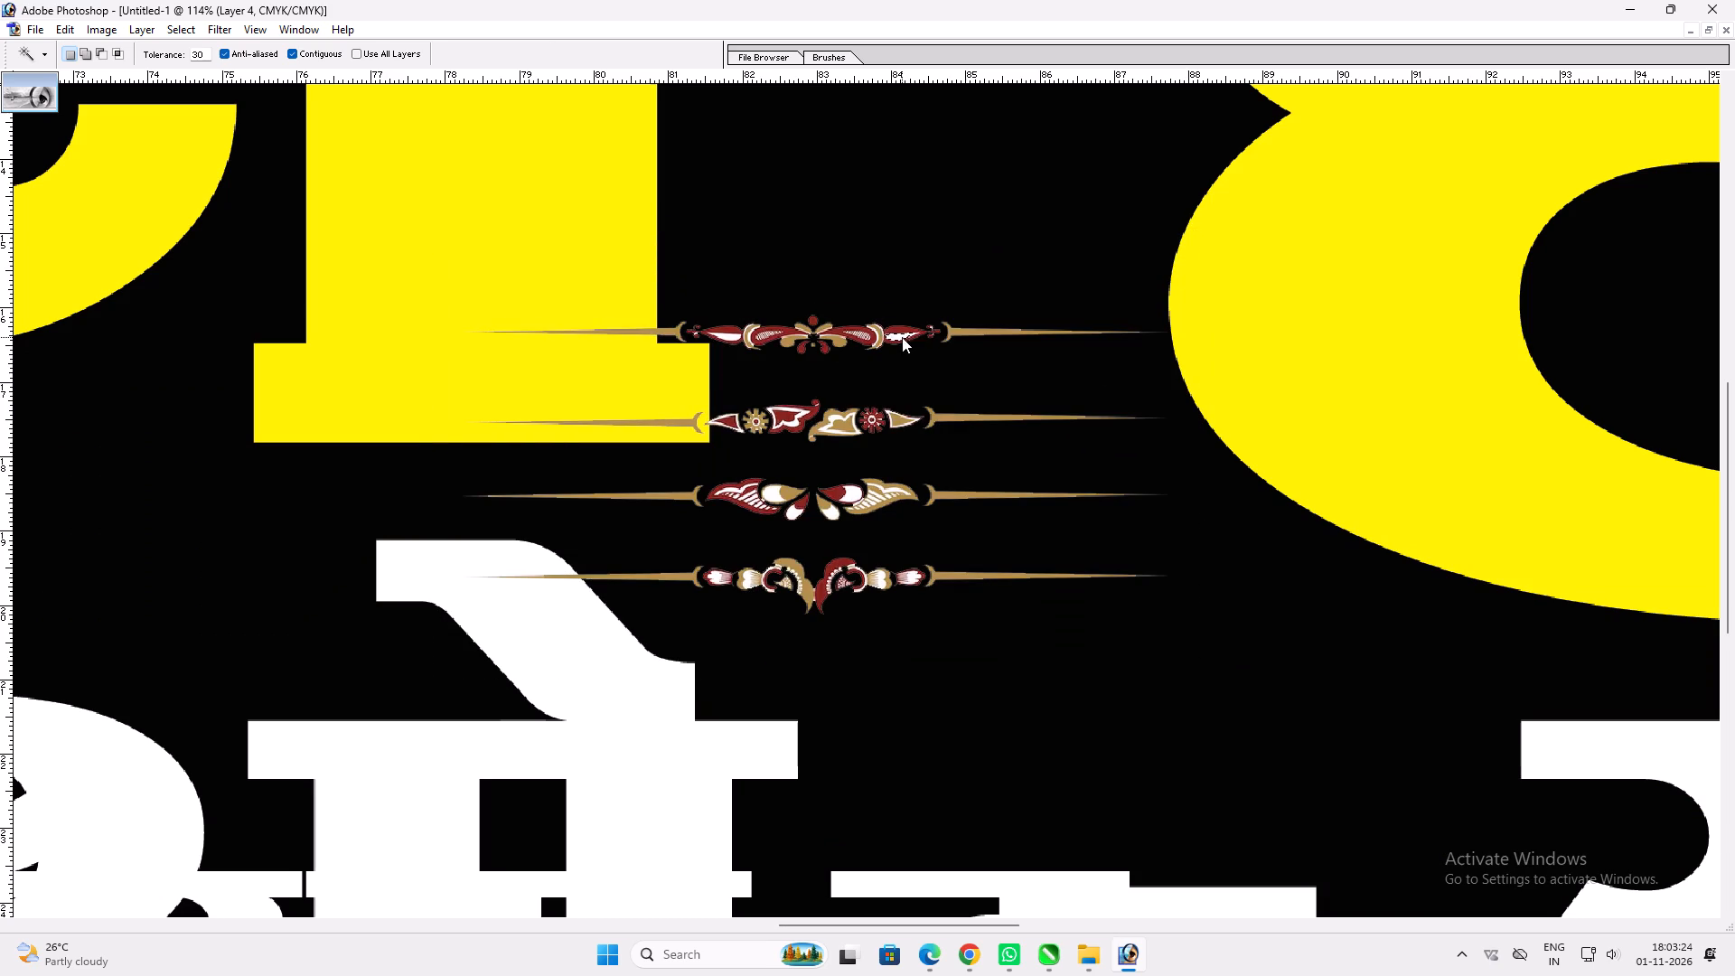
key(Delete)
click(729, 335)
key(Delete)
key(ctrl+d)
Copy the top divider onto its own layer and place the copy just above the original set.
key(m)
drag(498, 286, 1177, 379)
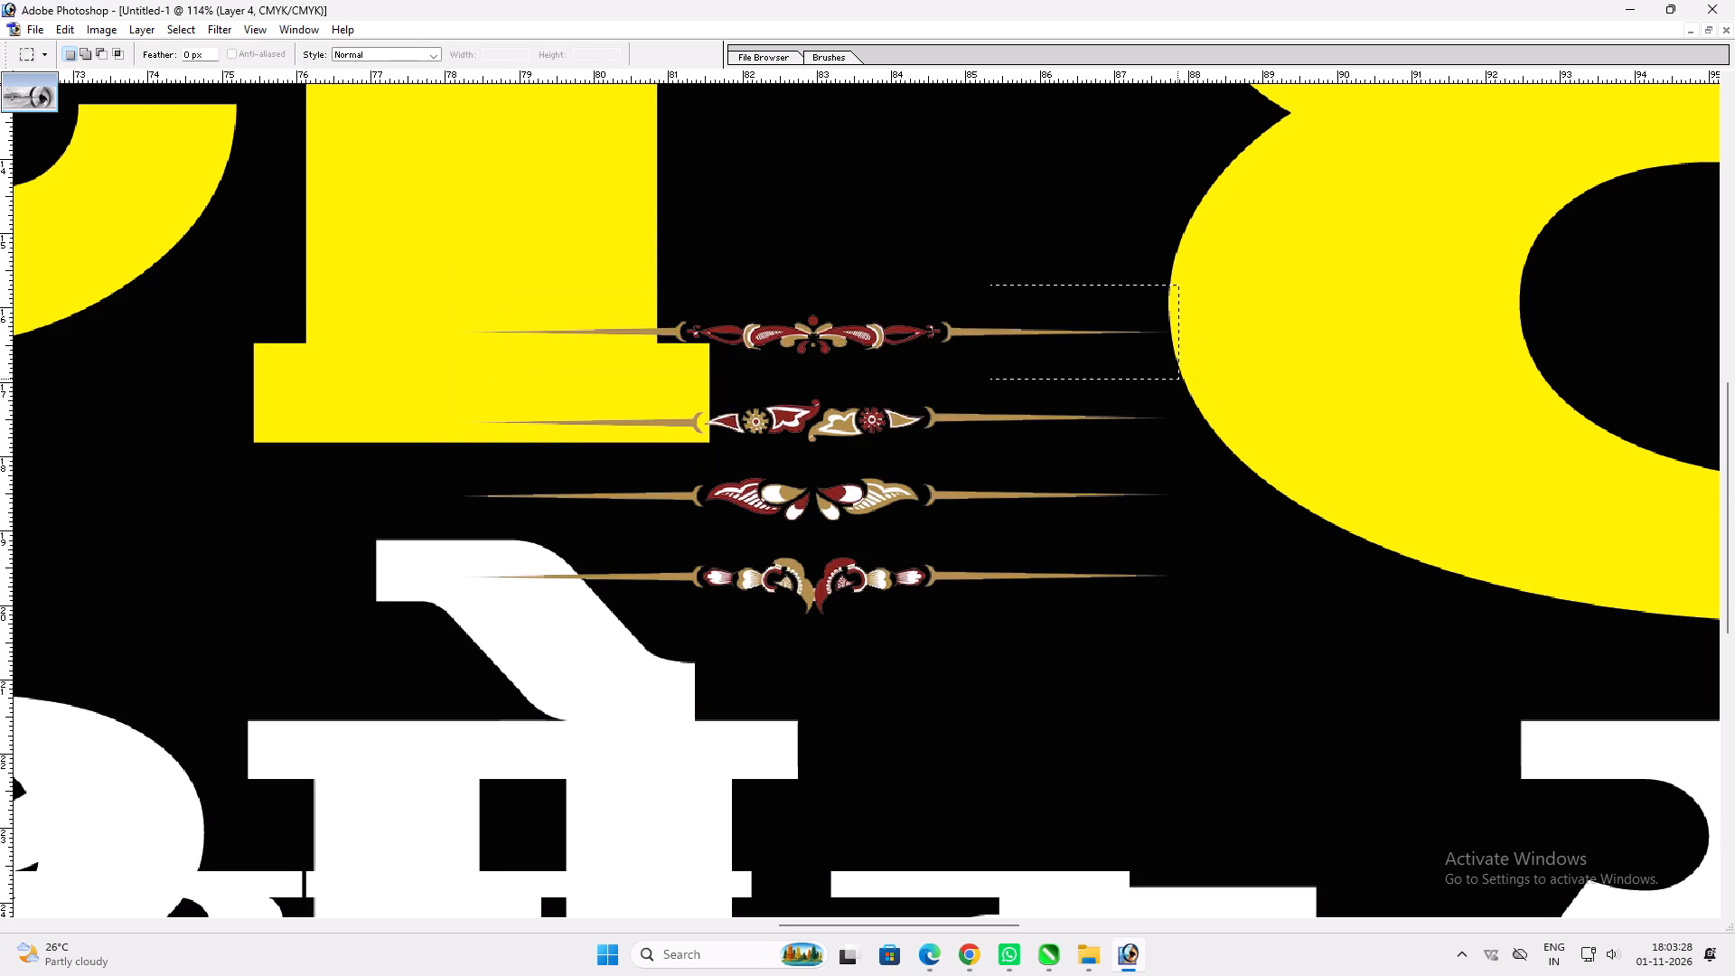
key(ctrl+c)
key(ctrl+v)
key(v)
drag(923, 326, 921, 262)
Delete the layer holding the original four dividers.
ctrl+click(862, 329)
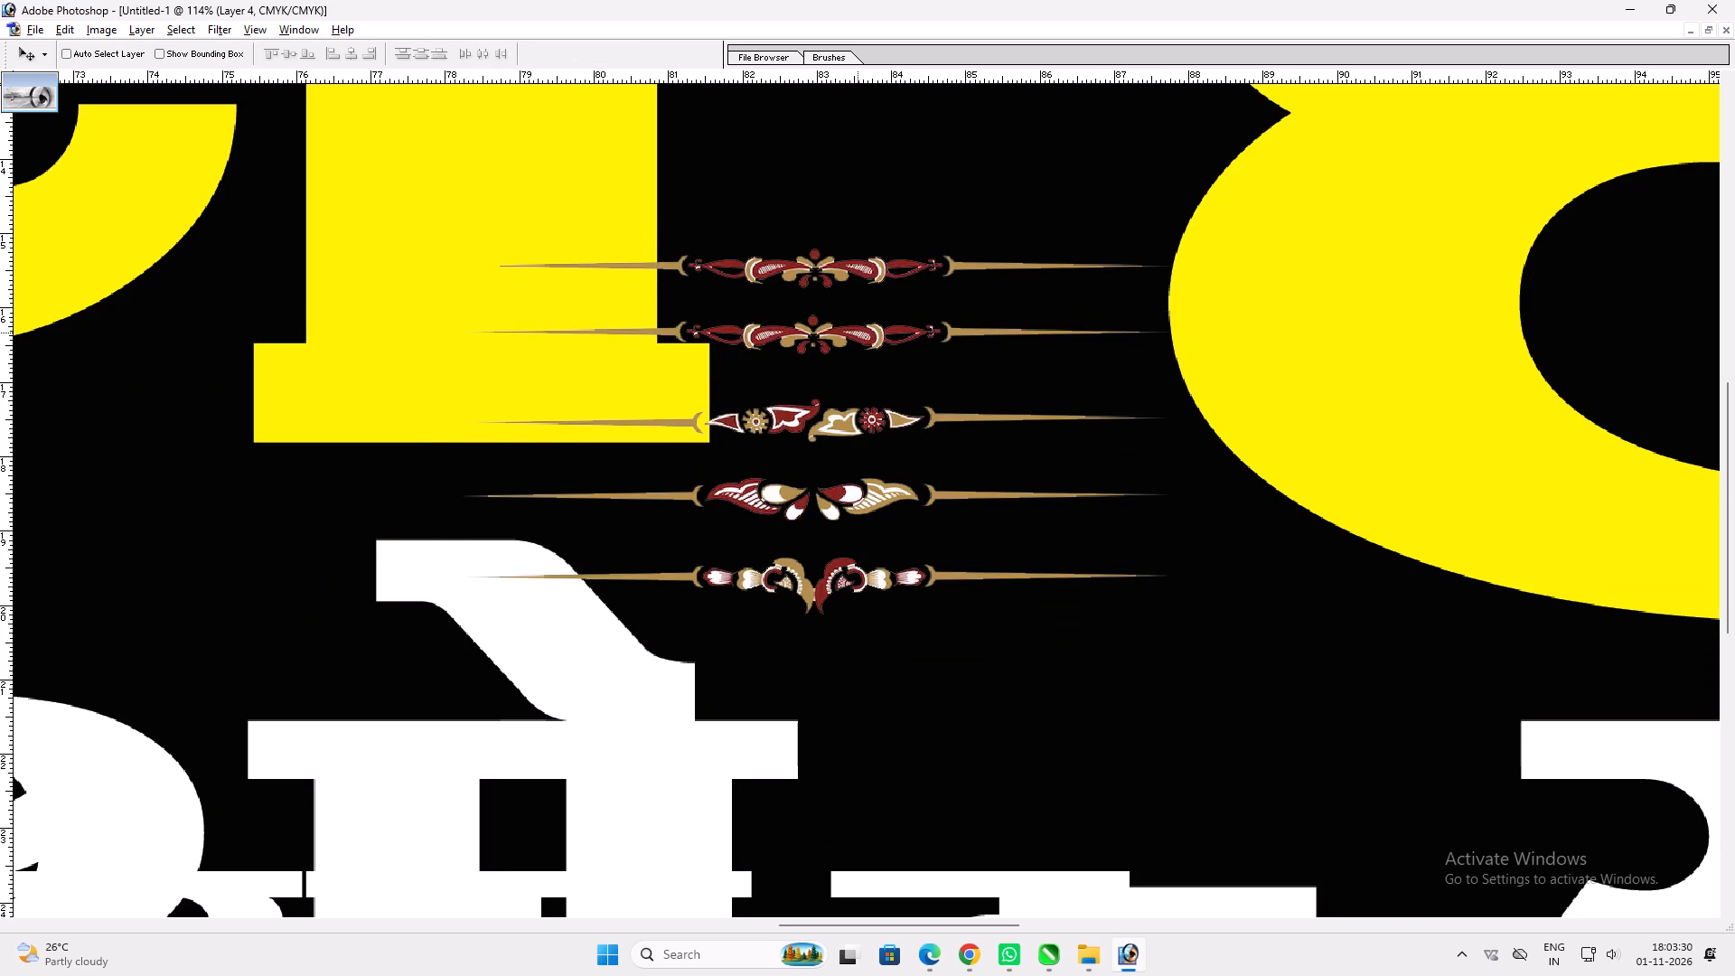
key(alt+l)
key(alt+l)
key(alt+l)
text(v)
Move the copied divider between the upper GST line and the GST number.
key(space)
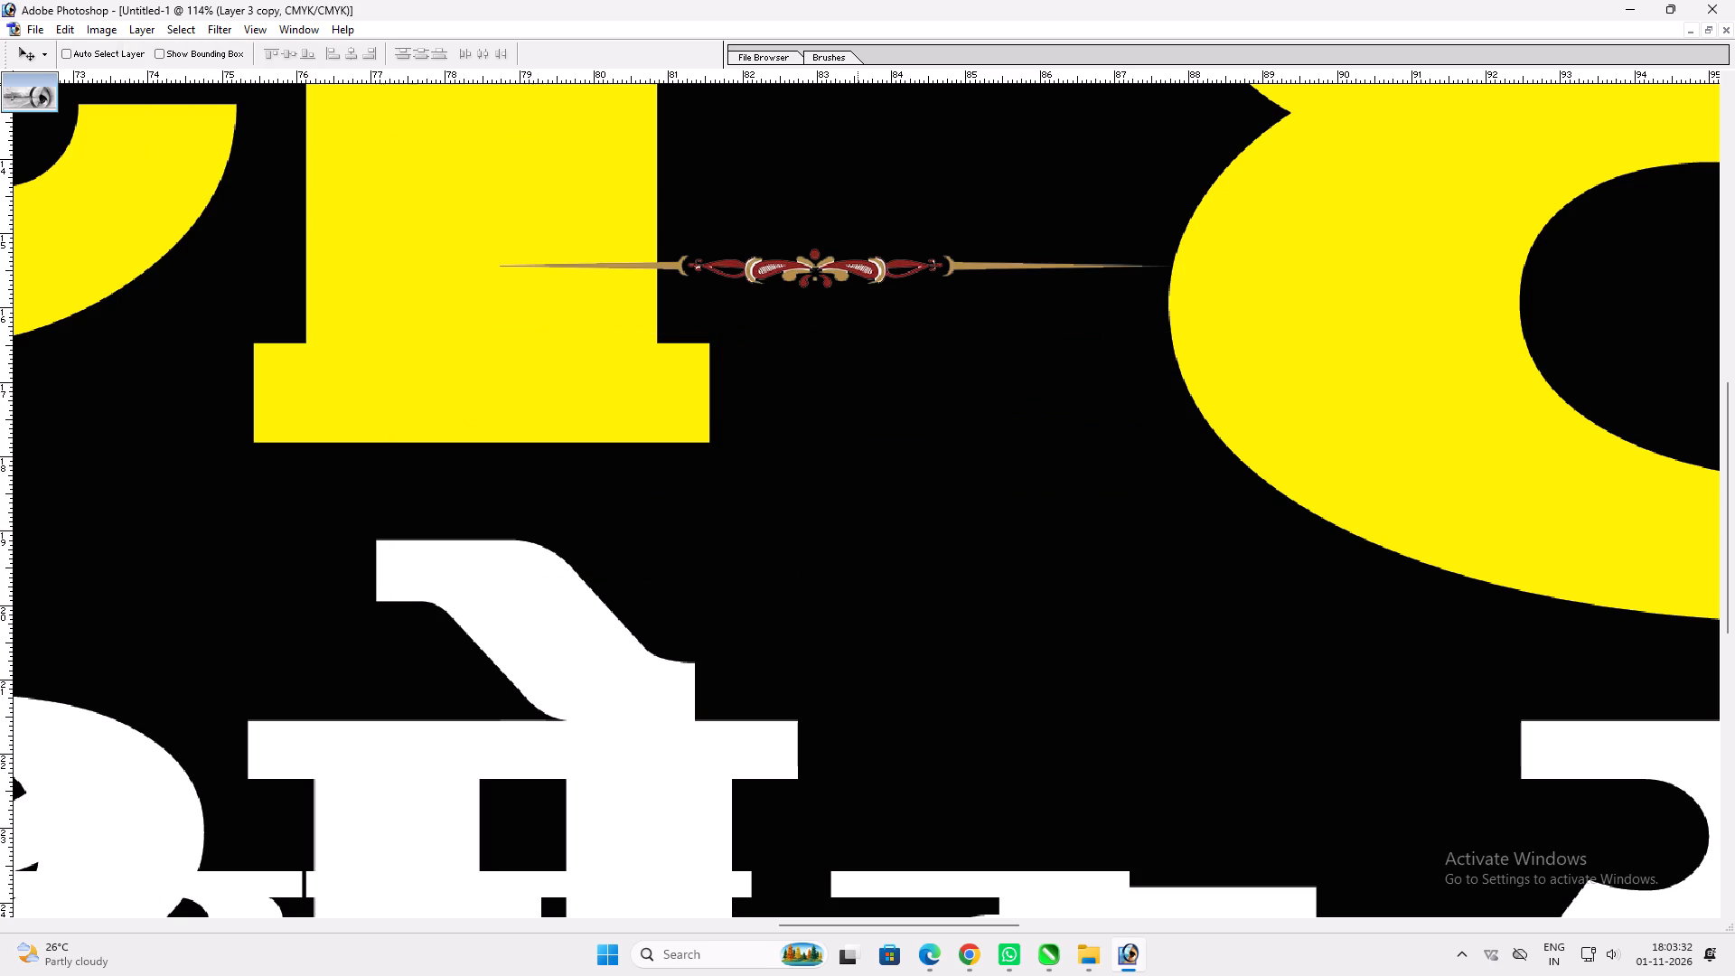
right_click(867, 277)
drag(875, 287, 885, 293)
key(v)
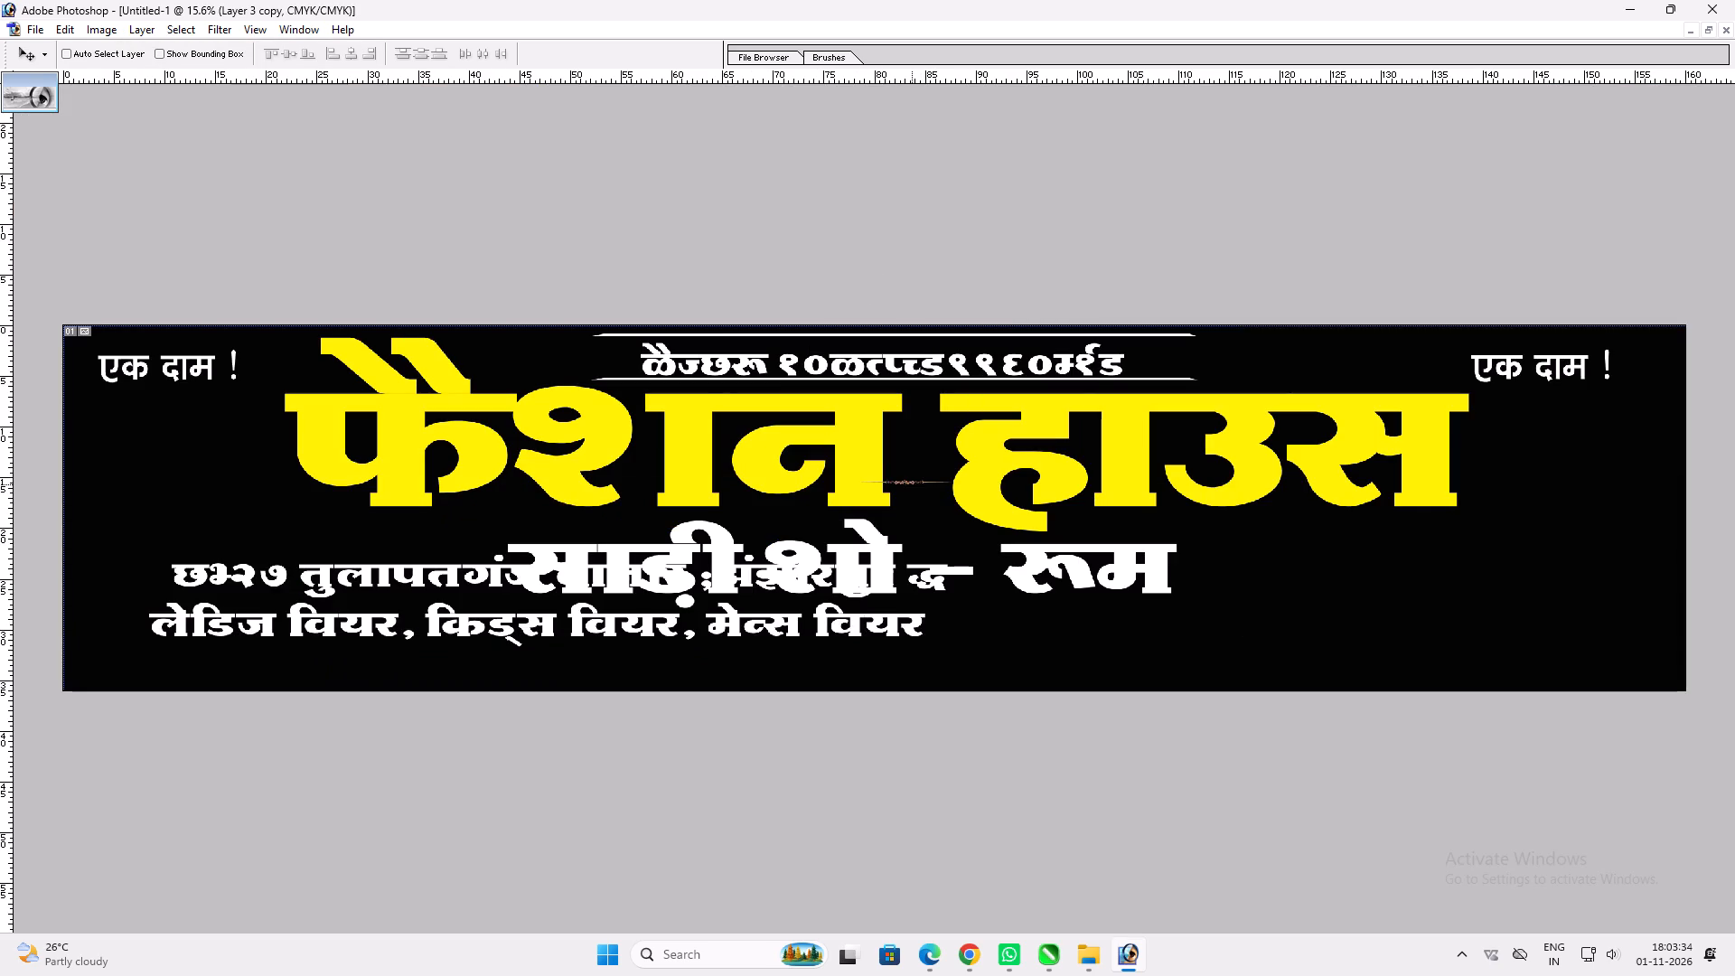
ctrl+click(911, 482)
drag(911, 482, 892, 345)
Delete the white horizontal line above the GST number.
key(ctrl+plus)
key(ctrl+plus)
key(space)
drag(892, 345, 950, 544)
ctrl+click(950, 223)
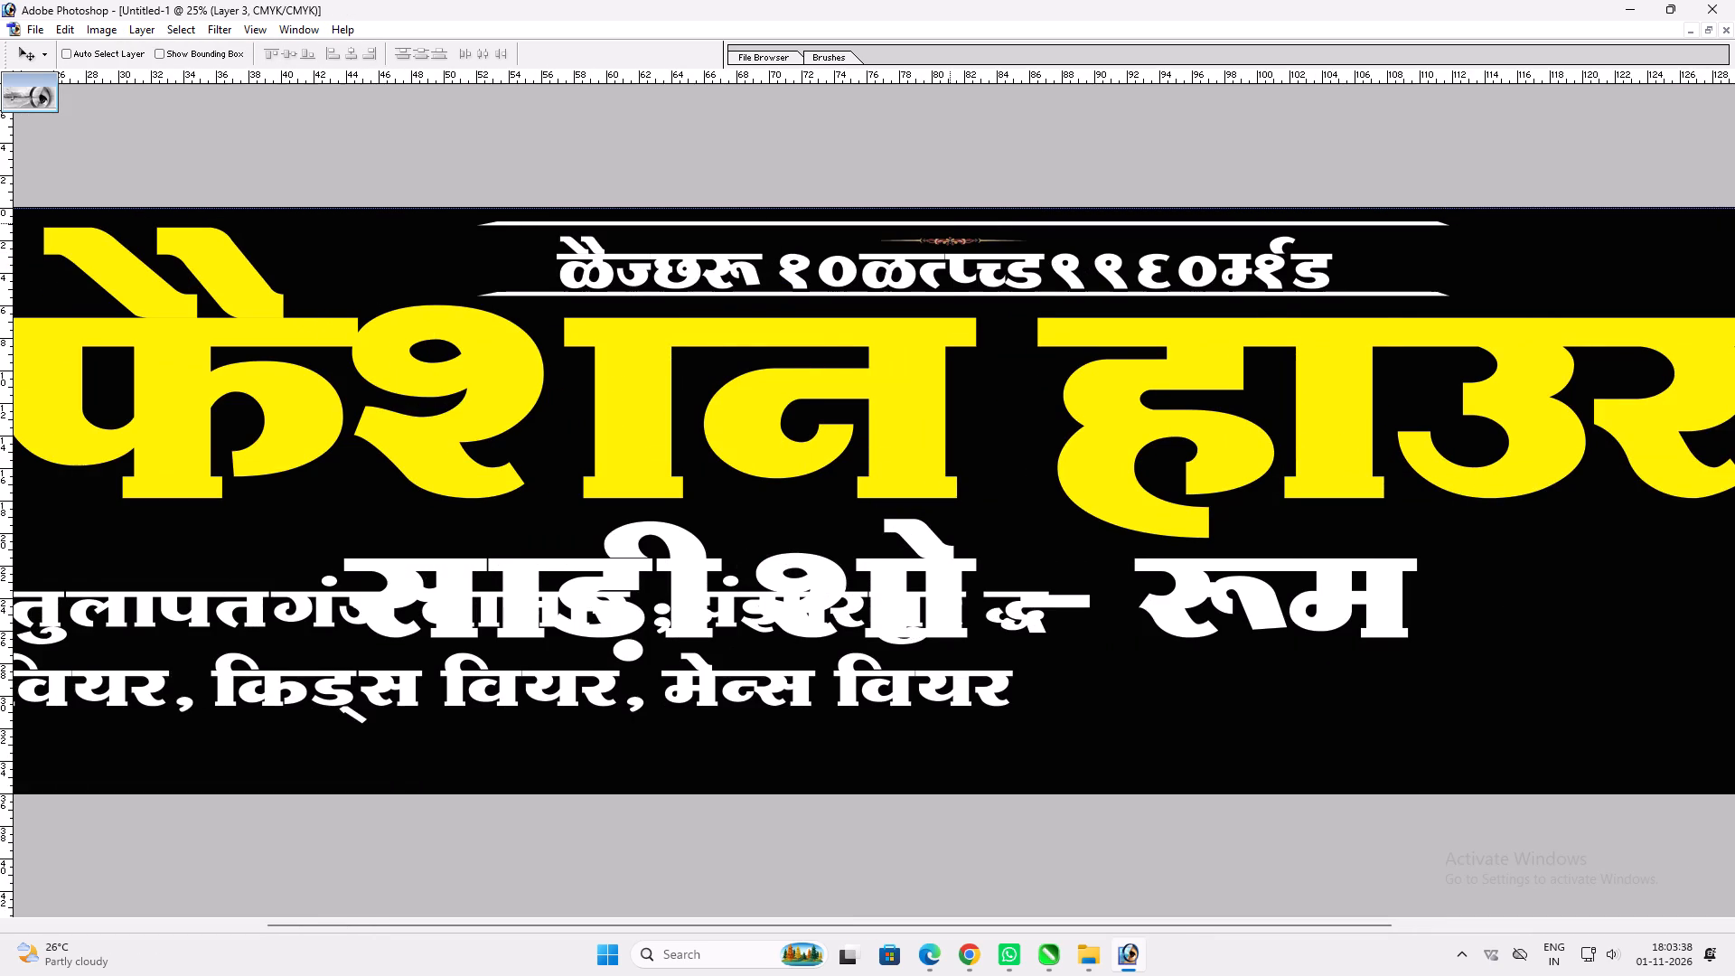
key(alt+l)
key(alt+l)
key(alt+l)
key(v)
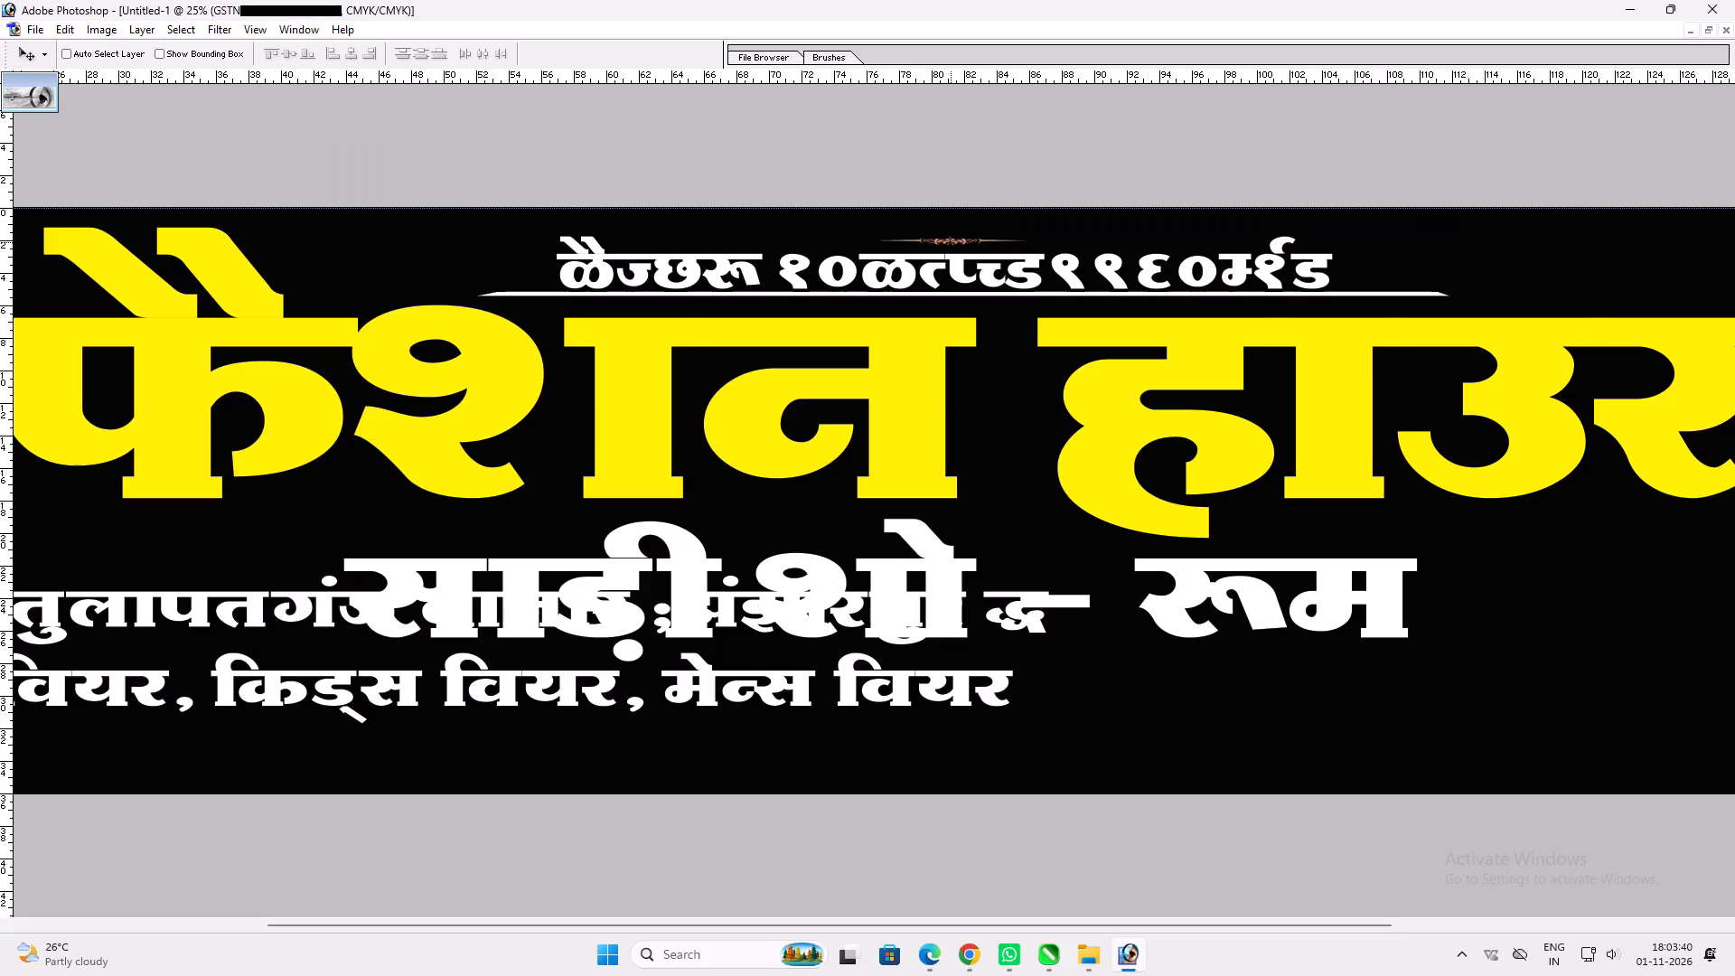
Position the ornamental divider above the GST number and enlarge it to about 31 inches wide.
ctrl+click(947, 240)
drag(947, 240, 765, 220)
key(ctrl+t)
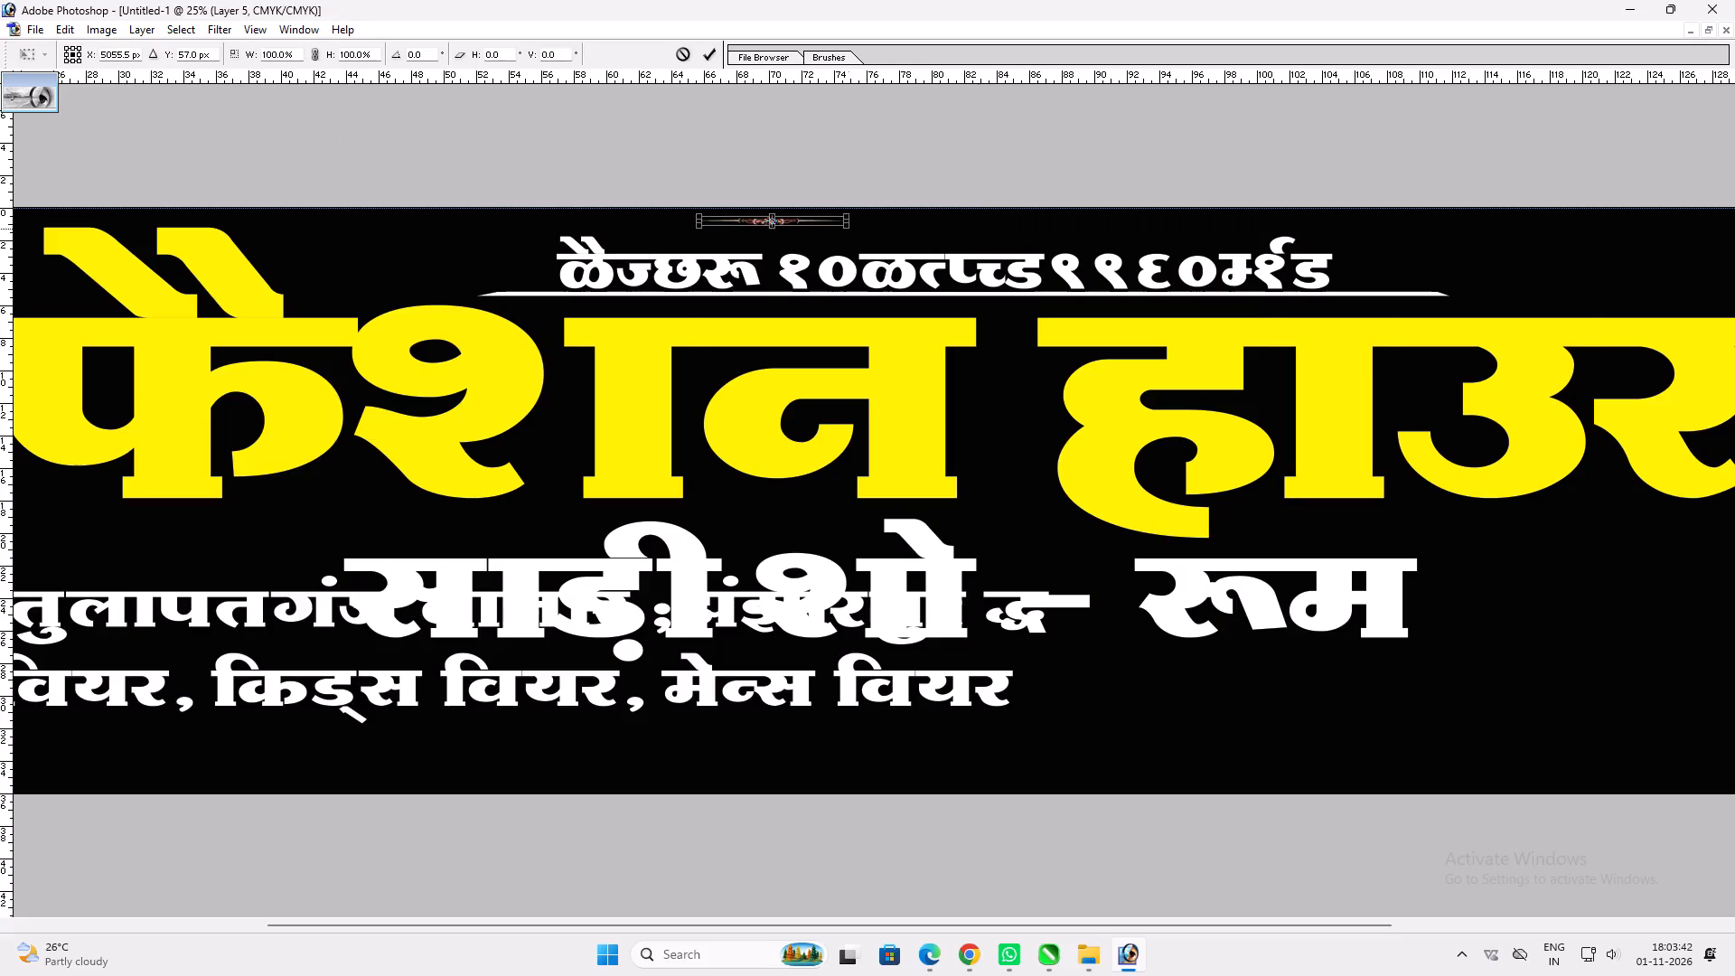
shift+drag(849, 229, 1212, 233)
key(Return)
key(v)
click(1136, 241)
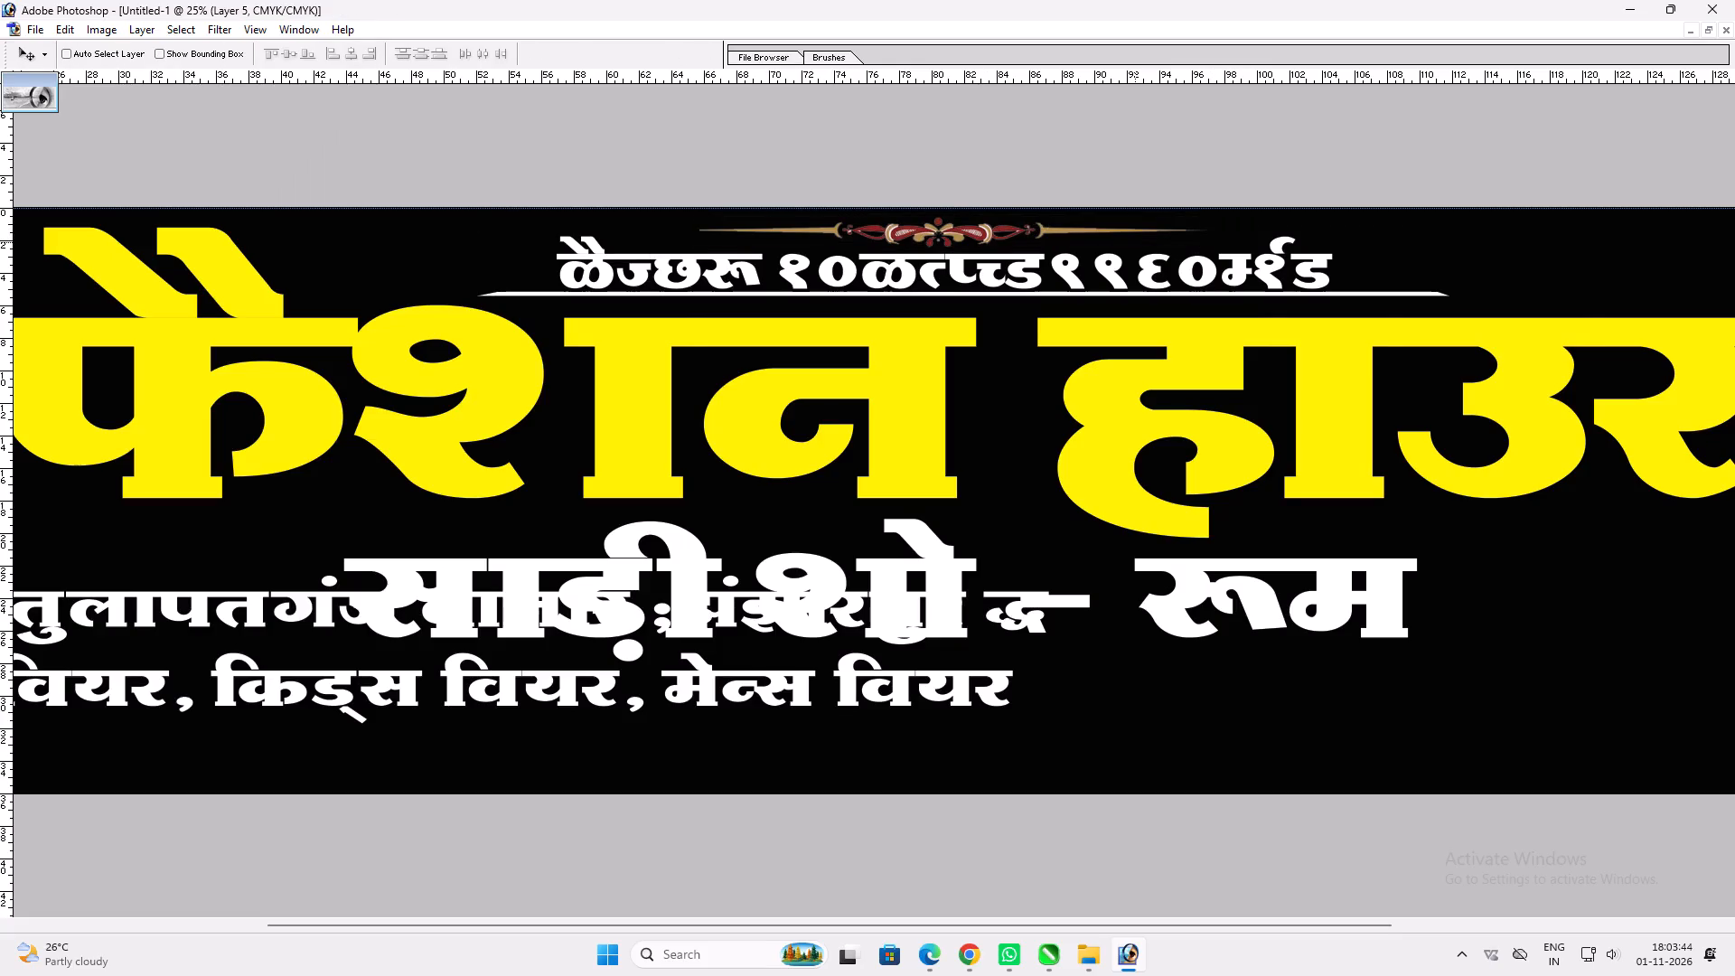
Delete the white horizontal line below the GST number.
ctrl+click(1127, 292)
key(alt+l)
key(alt+l)
key(alt+l)
key(v)
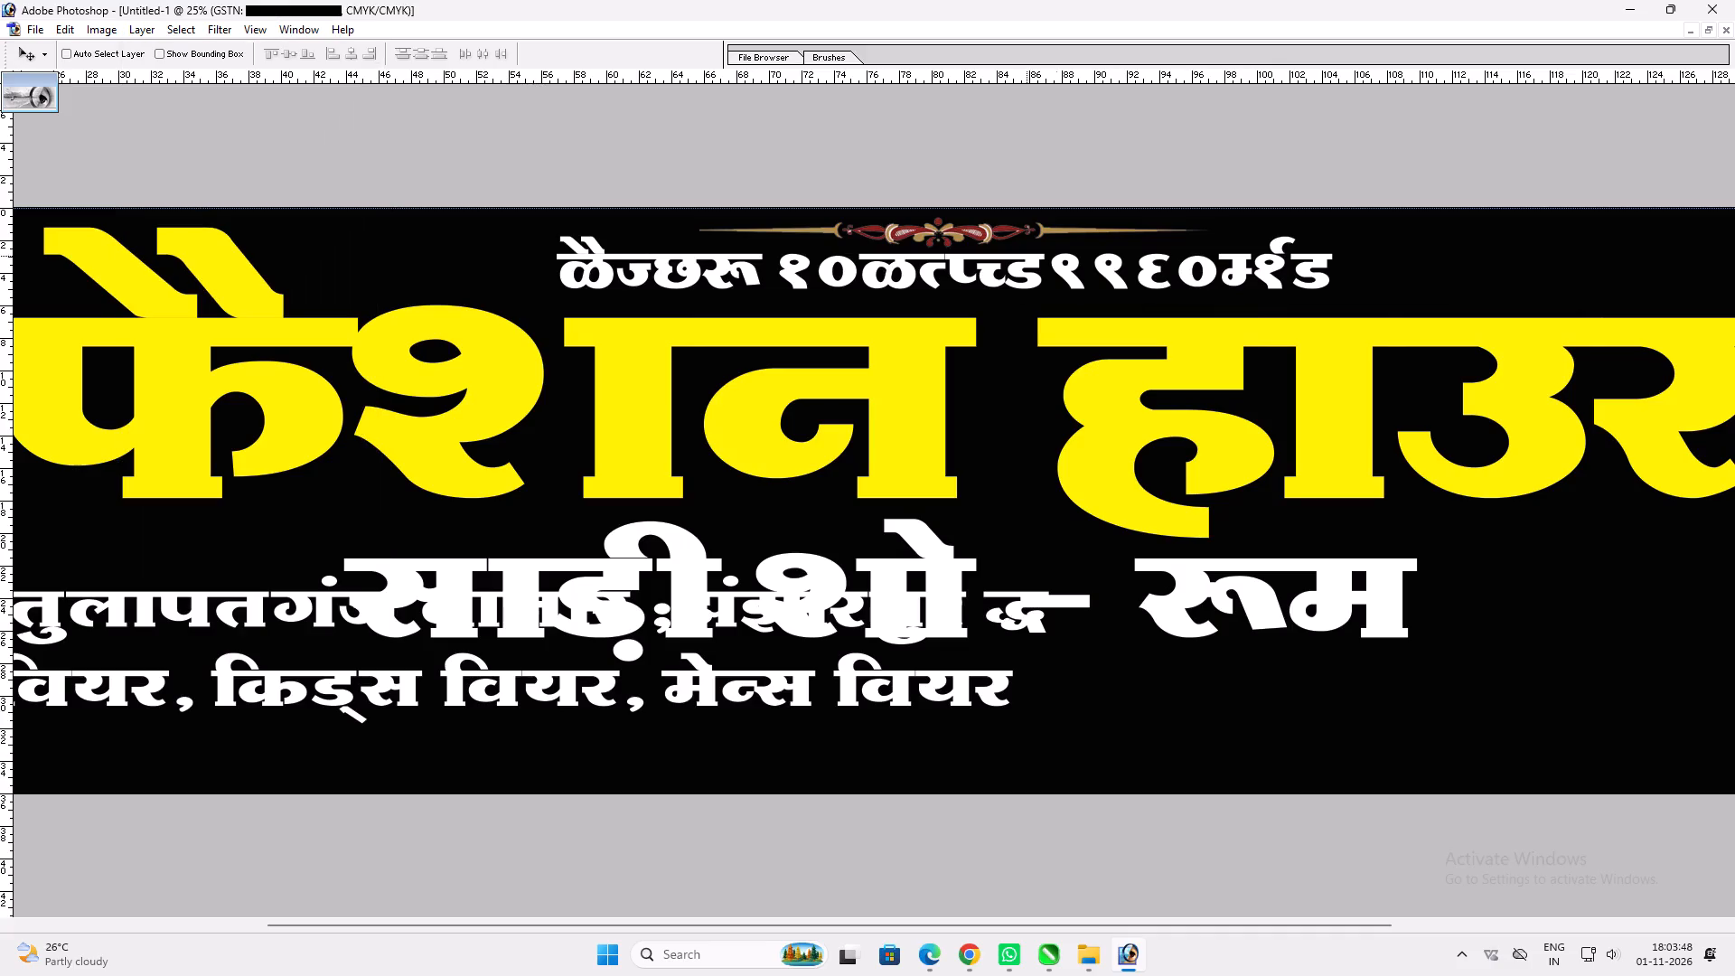
Move the ornamental divider just beneath the GST number and raise the number slightly toward the banner's top edge.
ctrl+click(980, 230)
drag(980, 230, 980, 293)
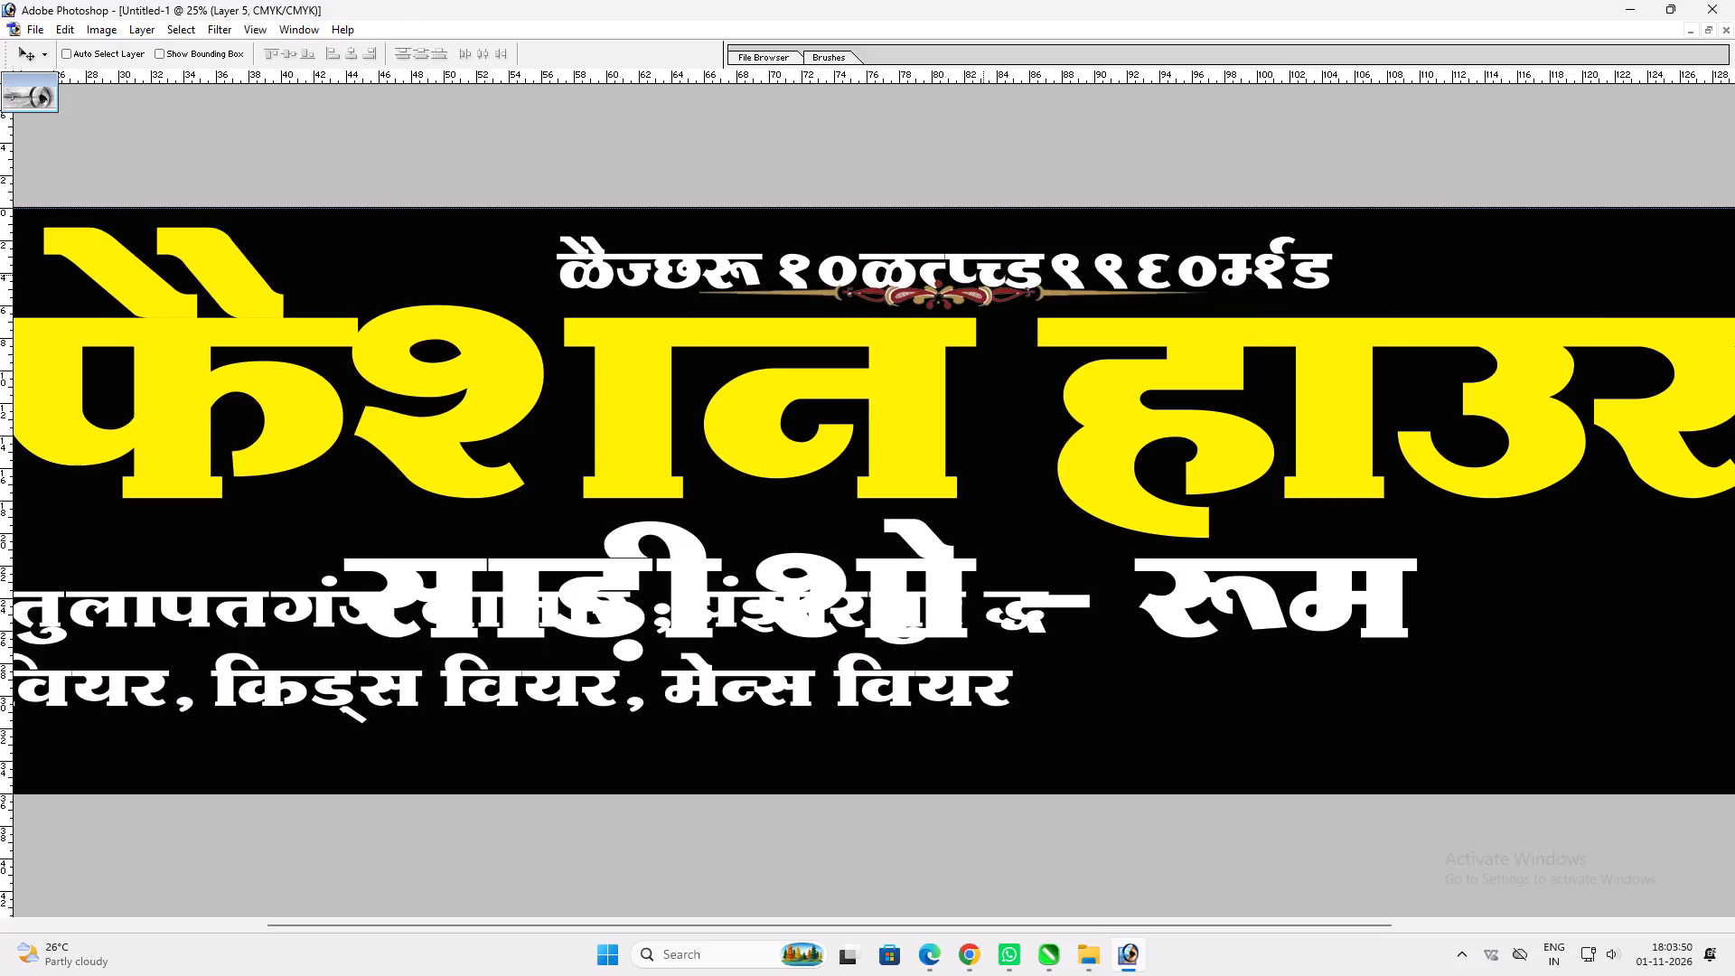
ctrl+click(983, 275)
drag(983, 275, 983, 263)
Select the whole GST number text and set its font to Times New Roman so it reads in Latin characters.
key(t)
click(984, 257)
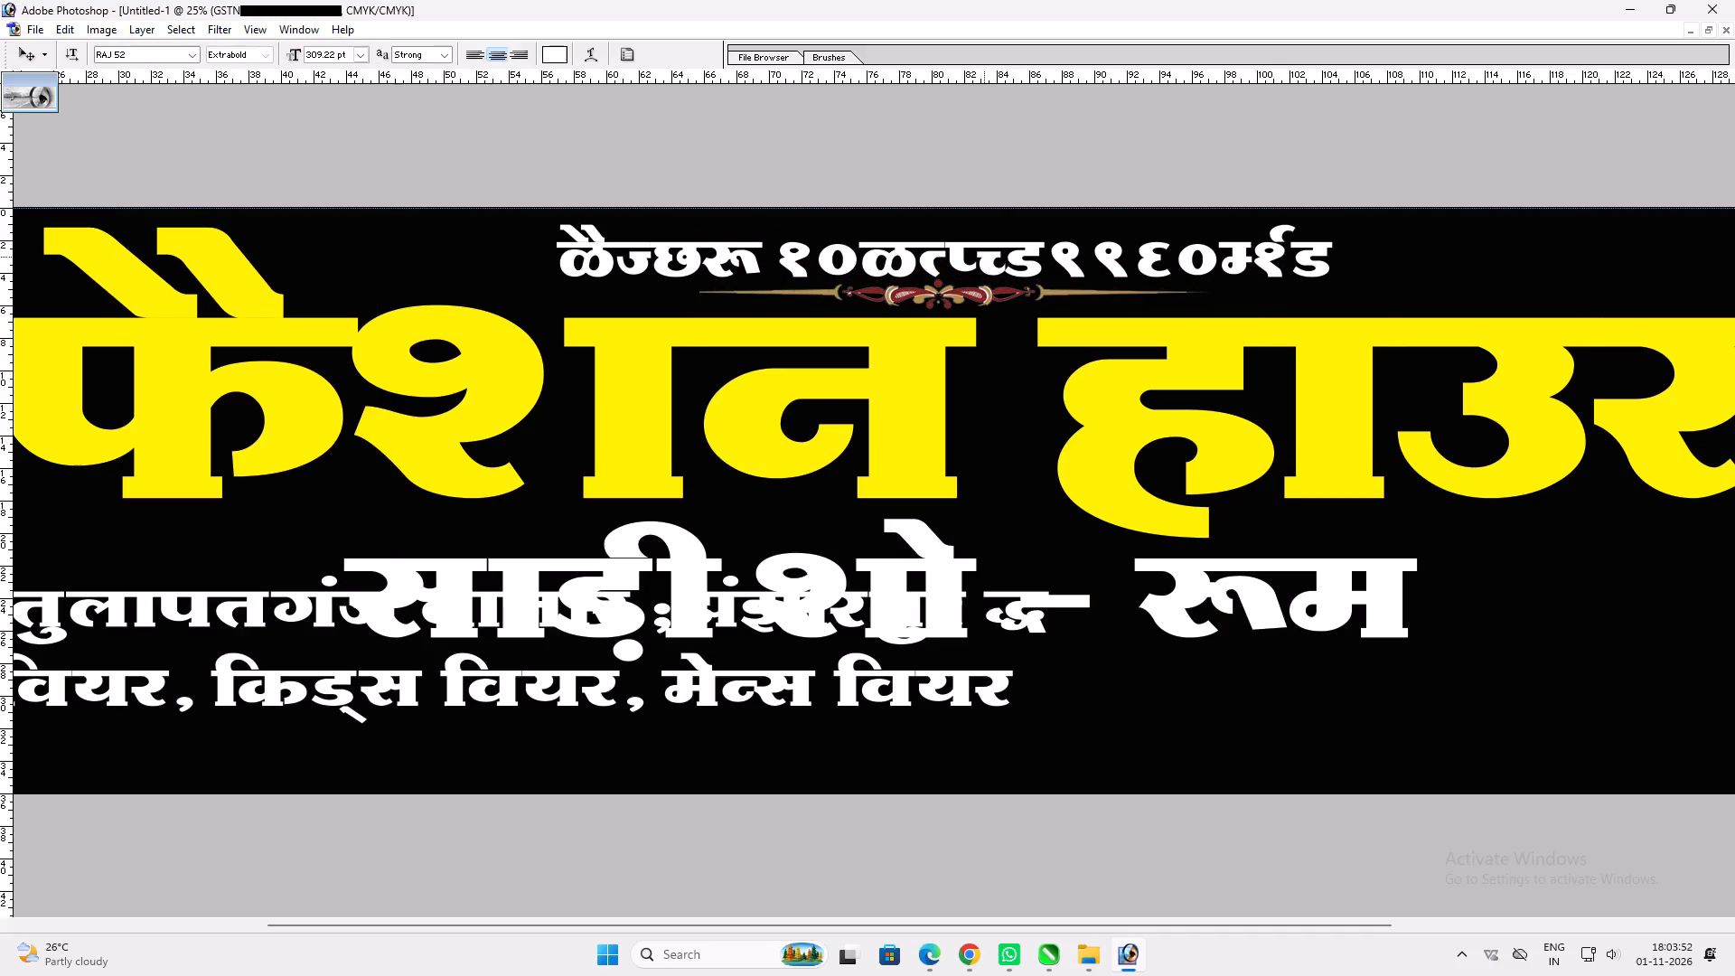
click(984, 257)
key(ctrl+a)
click(145, 54)
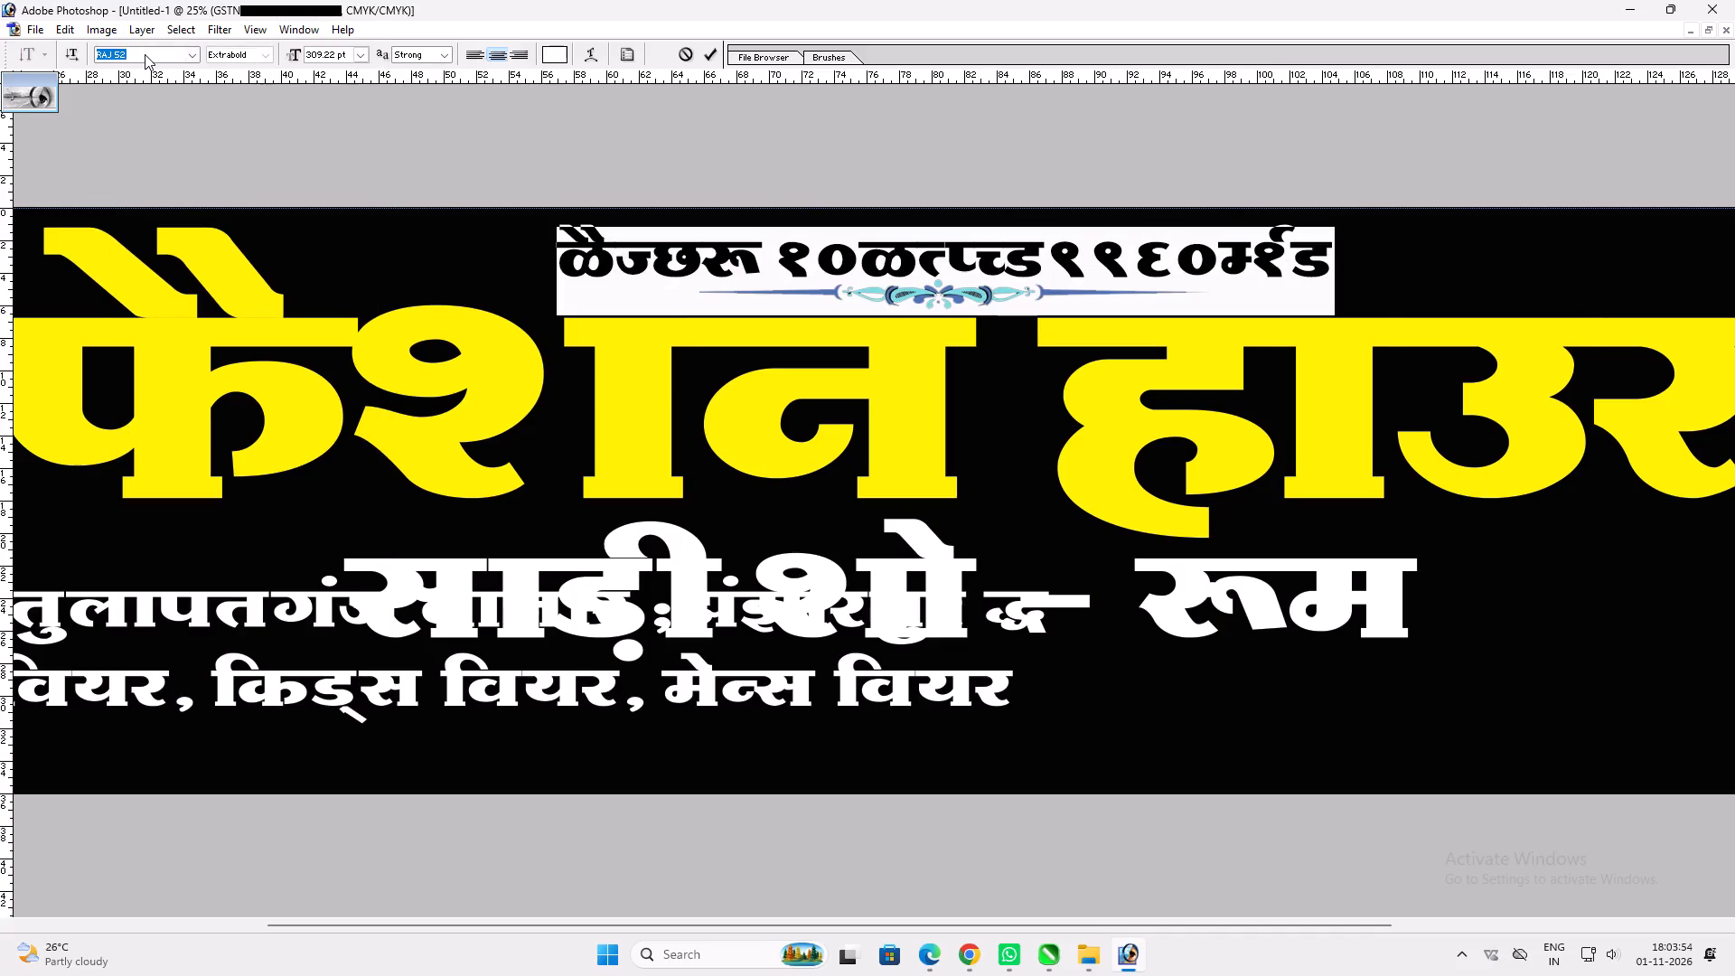
key(g)
key(Return)
click(230, 39)
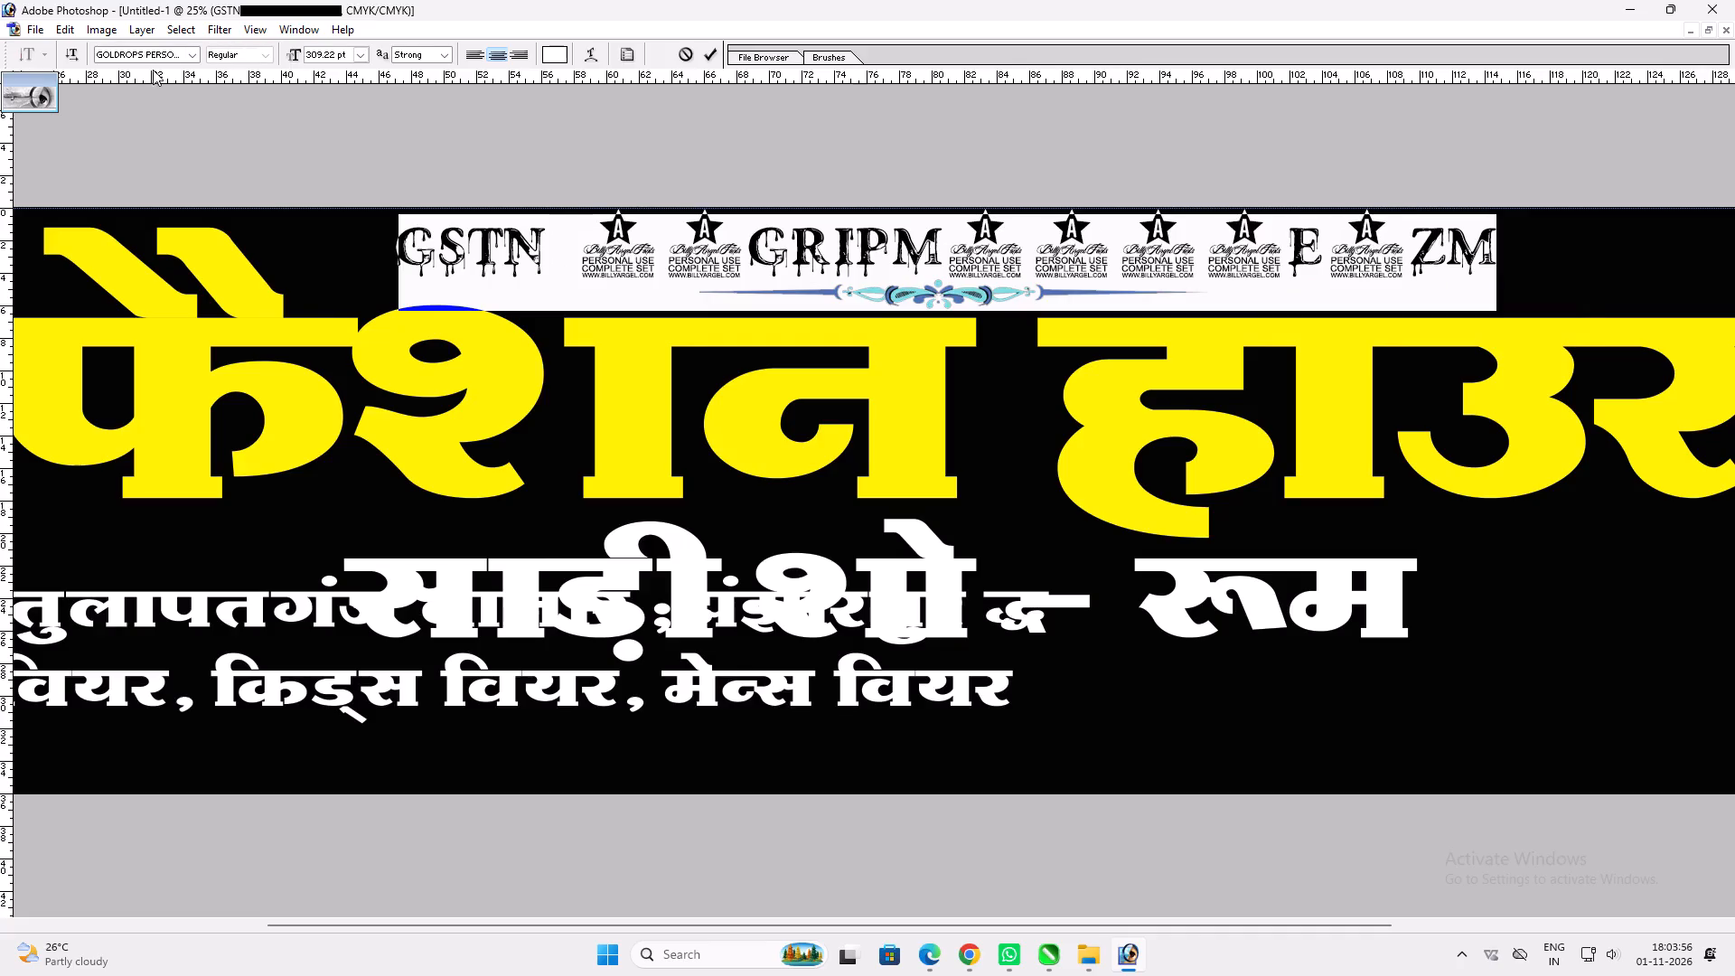
click(151, 62)
double_click(151, 56)
key(Down)
key(Down)
key(Down)
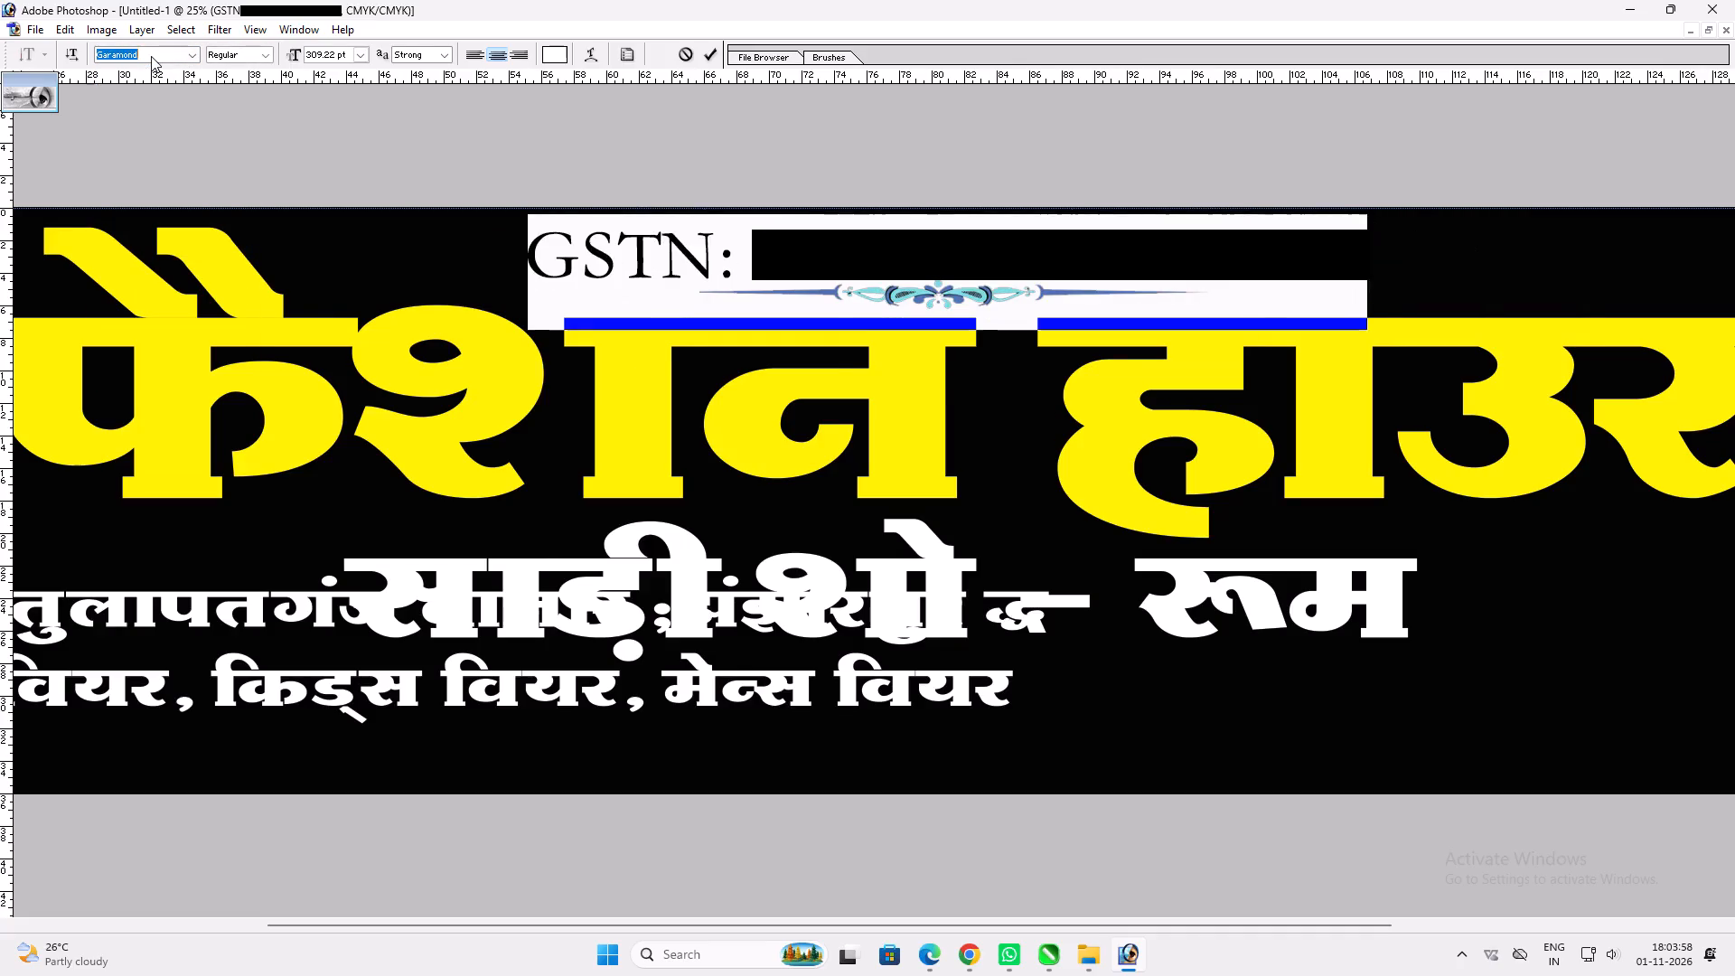
key(Down)
key(Down)
key(Down)
key(Down)
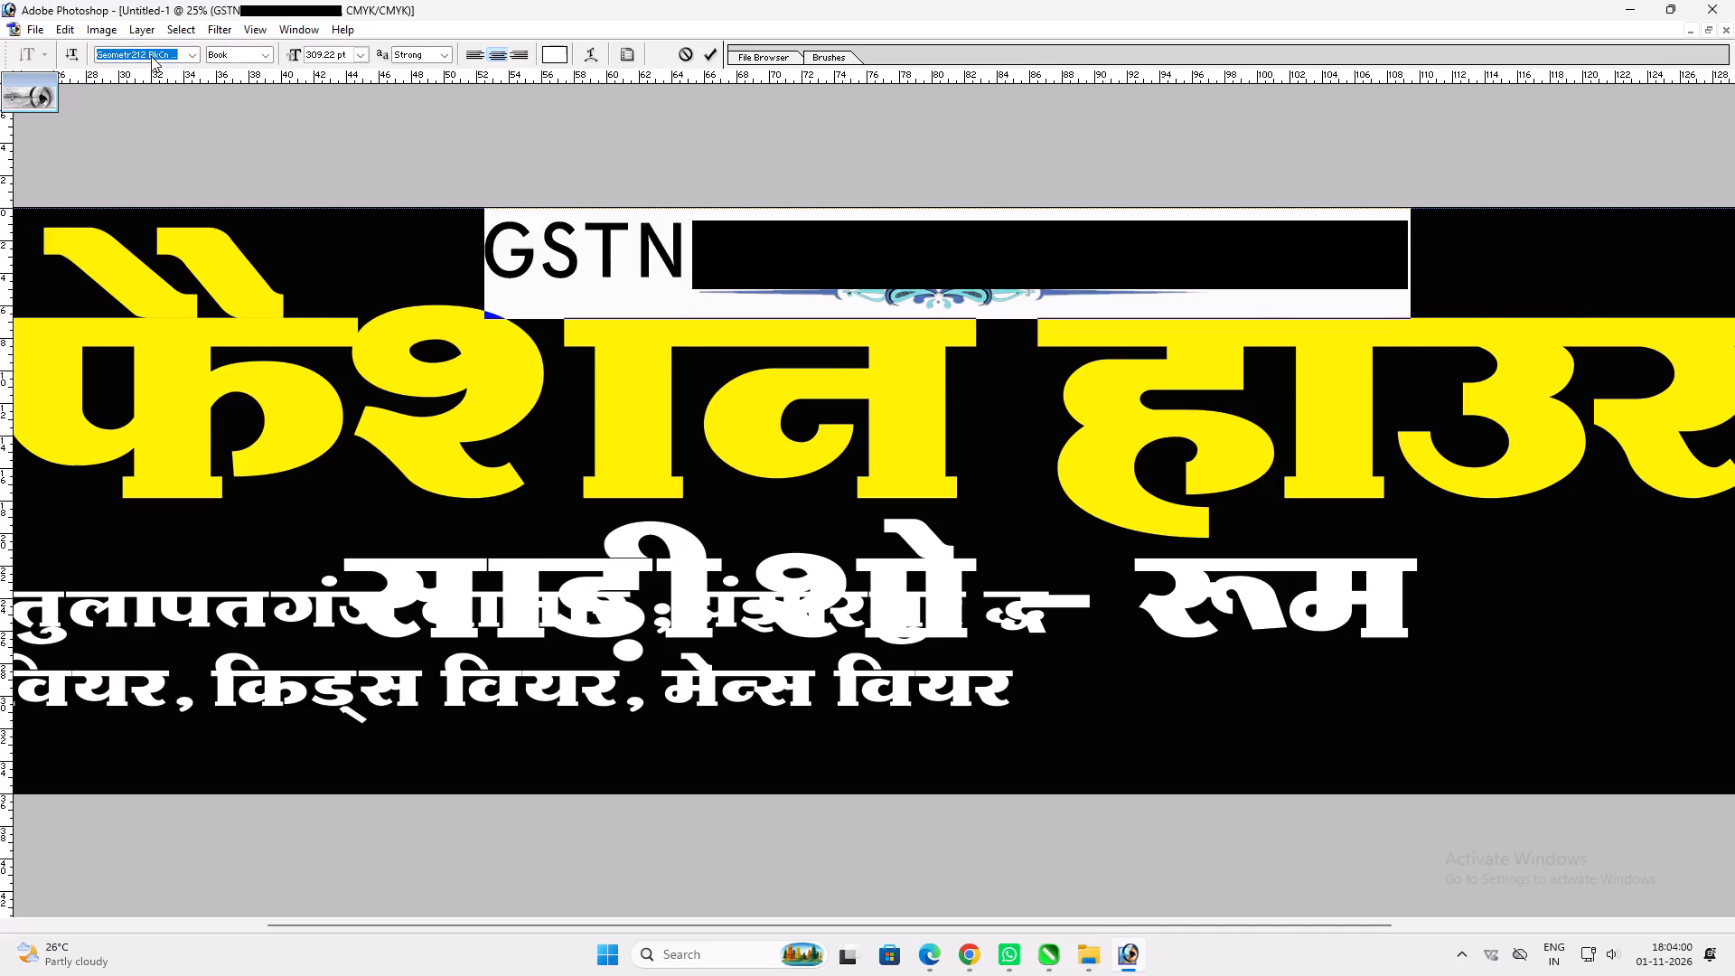
key(Down)
key(Down)
text(time)
key(Return)
Set the GST number's font style to Bold.
click(258, 59)
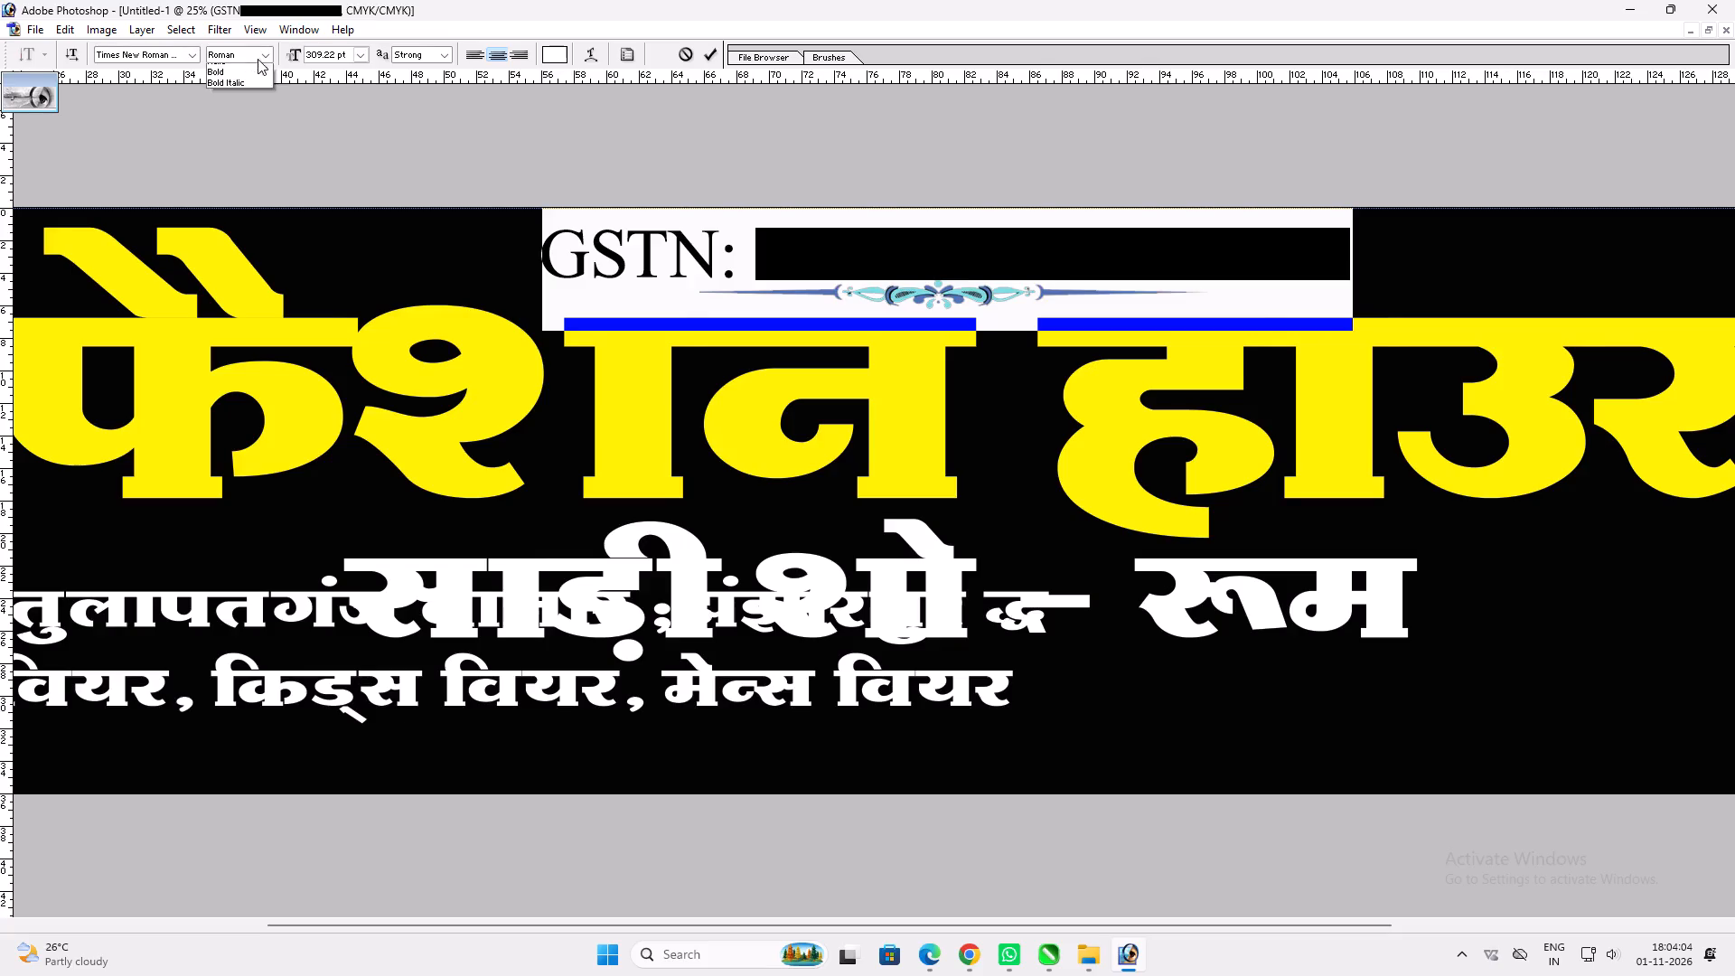
click(243, 94)
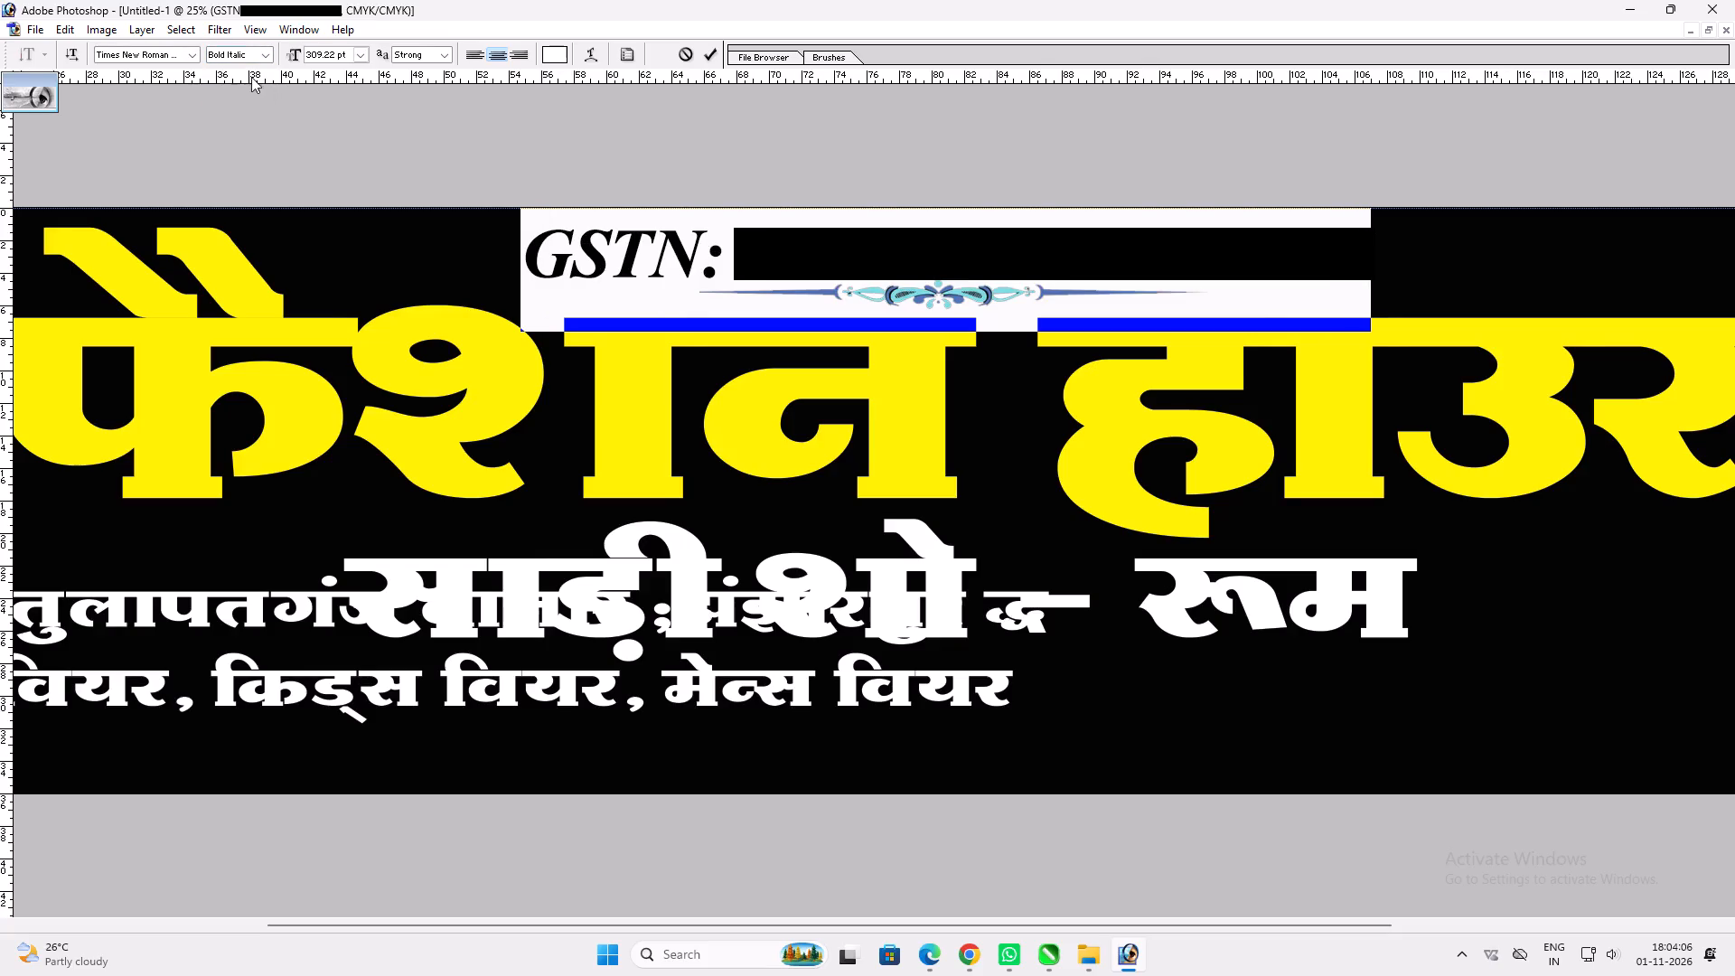
click(263, 61)
click(244, 88)
key(Return)
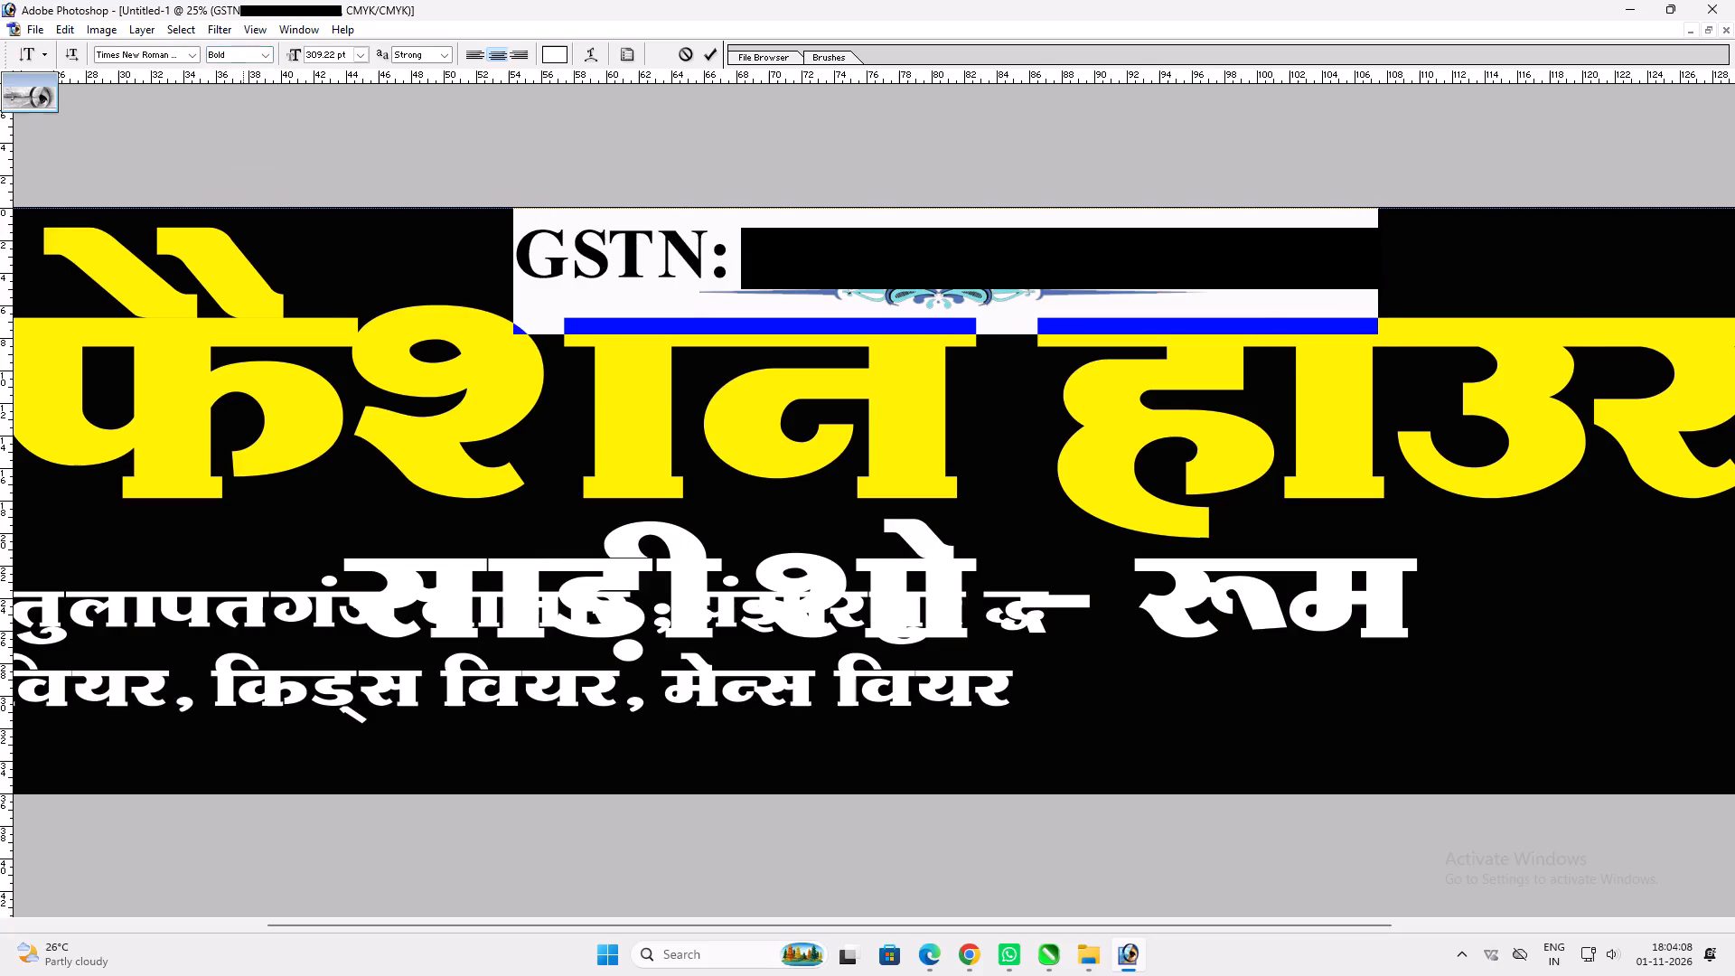
Scale the GST number text down proportionally to about 77.6%.
key(ctrl+t)
alt+shift+drag(1380, 278, 1284, 257)
key(Return)
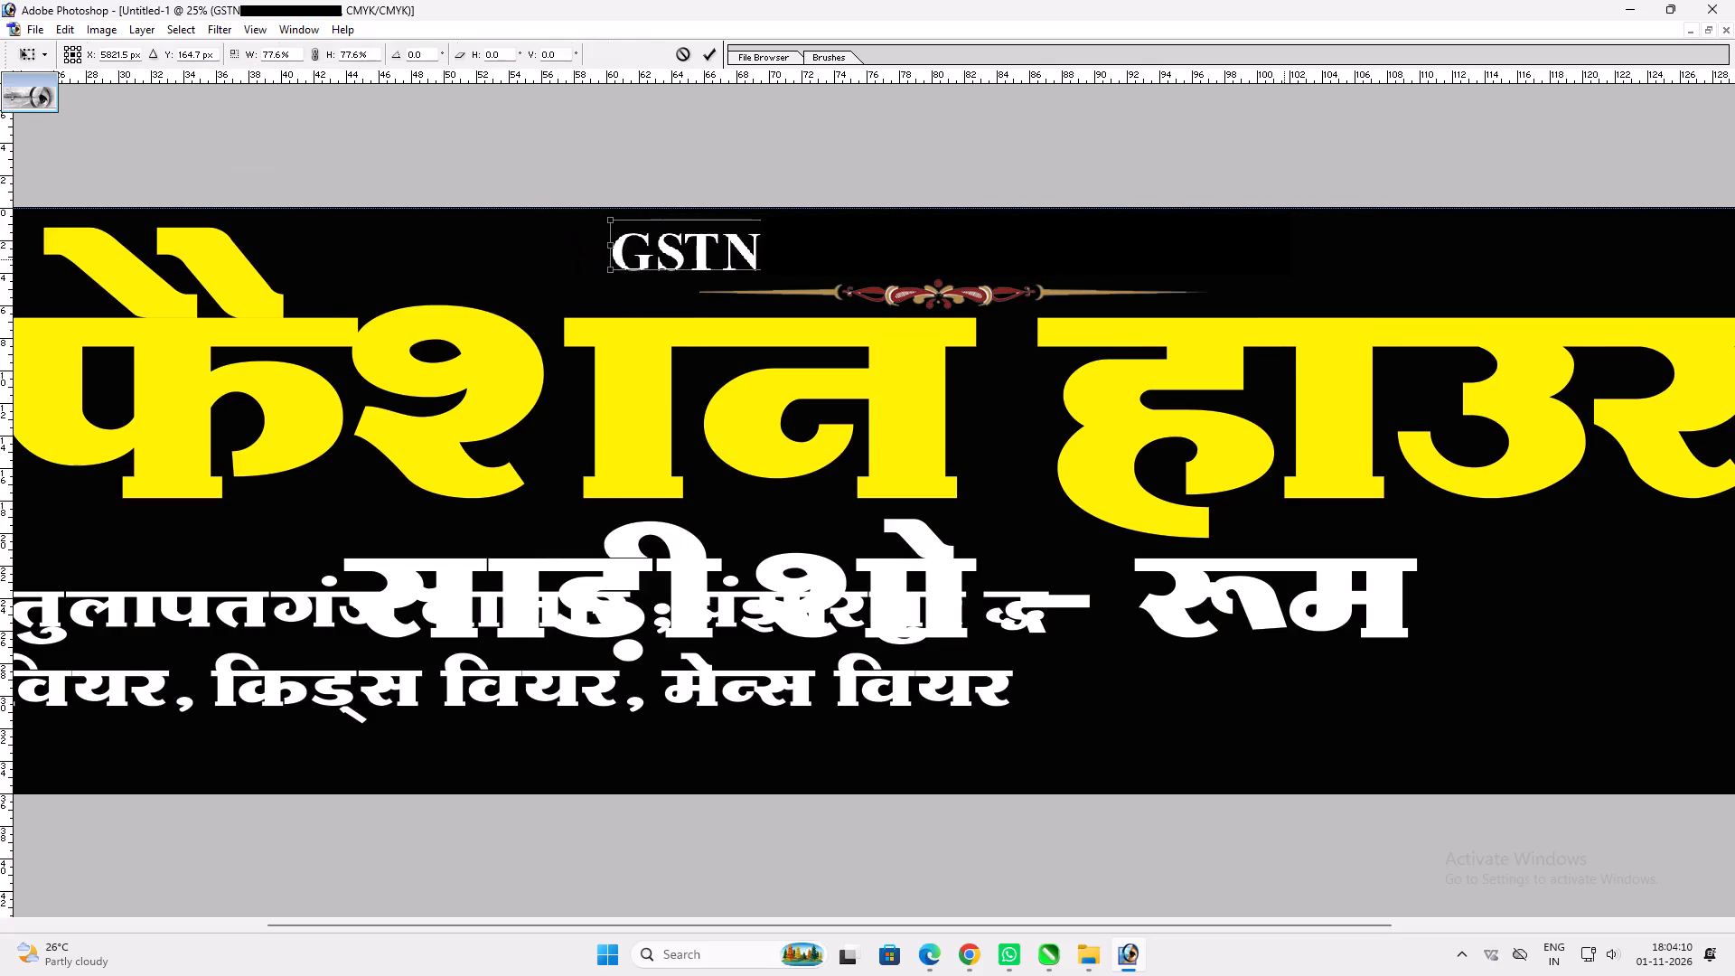
Move the ornamental divider slightly up, closer beneath the GST number.
key(v)
click(1188, 276)
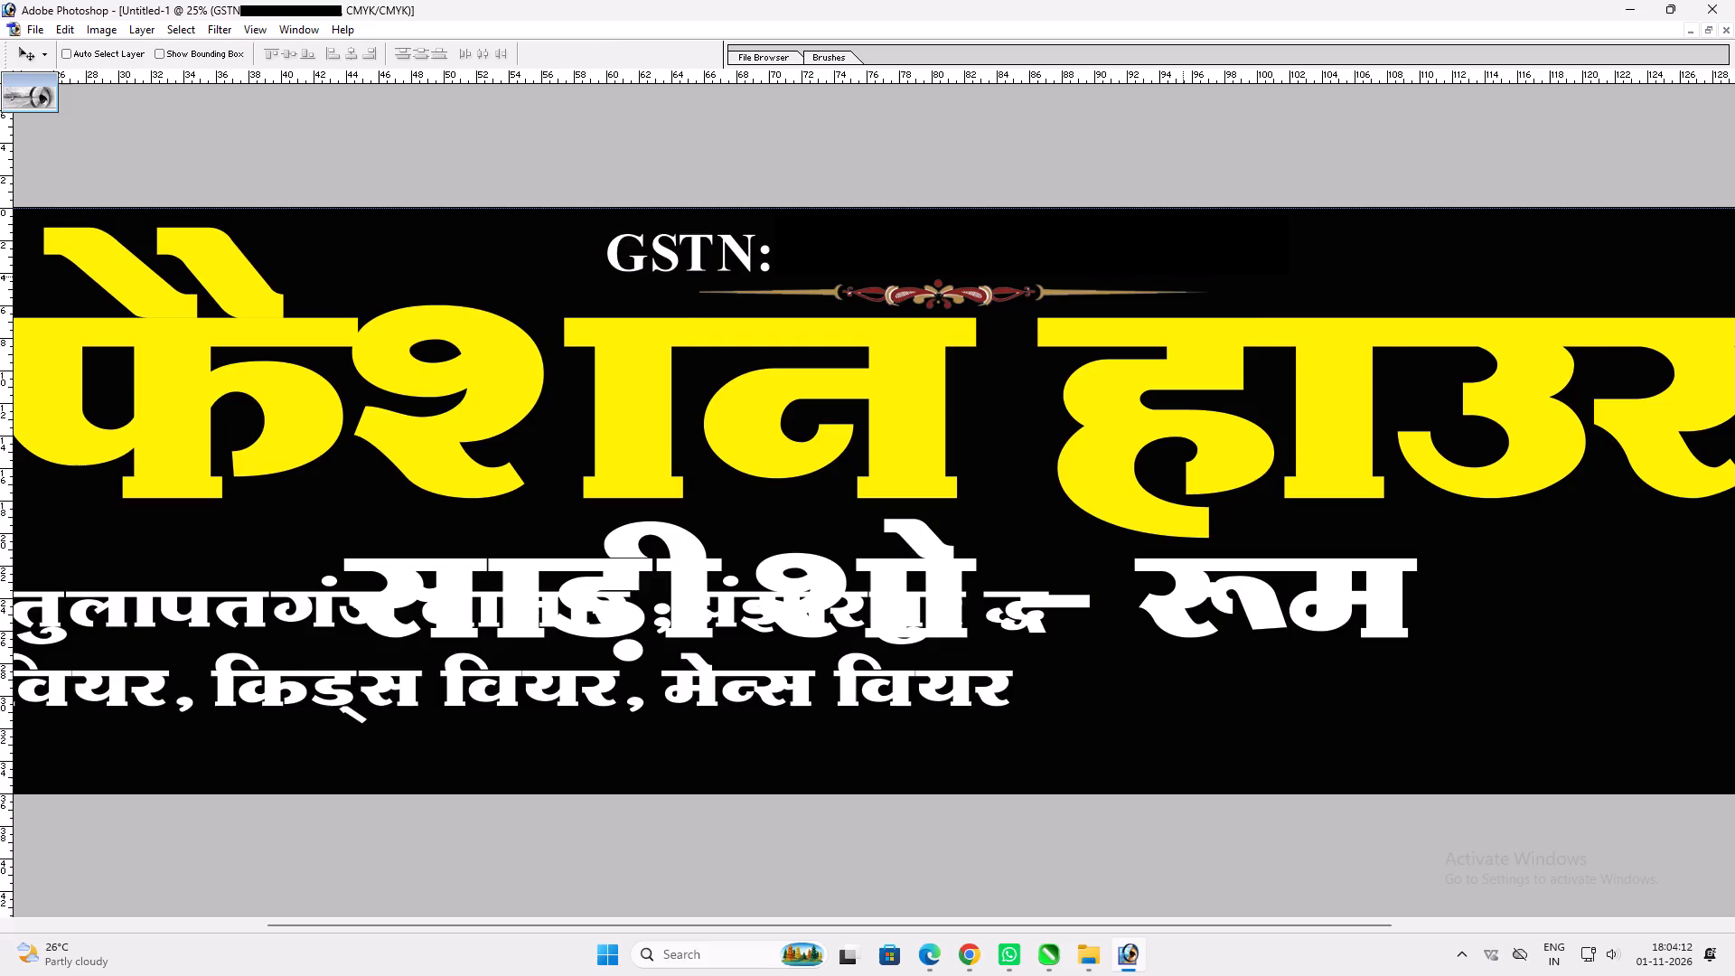
ctrl+click(1067, 290)
click(1060, 289)
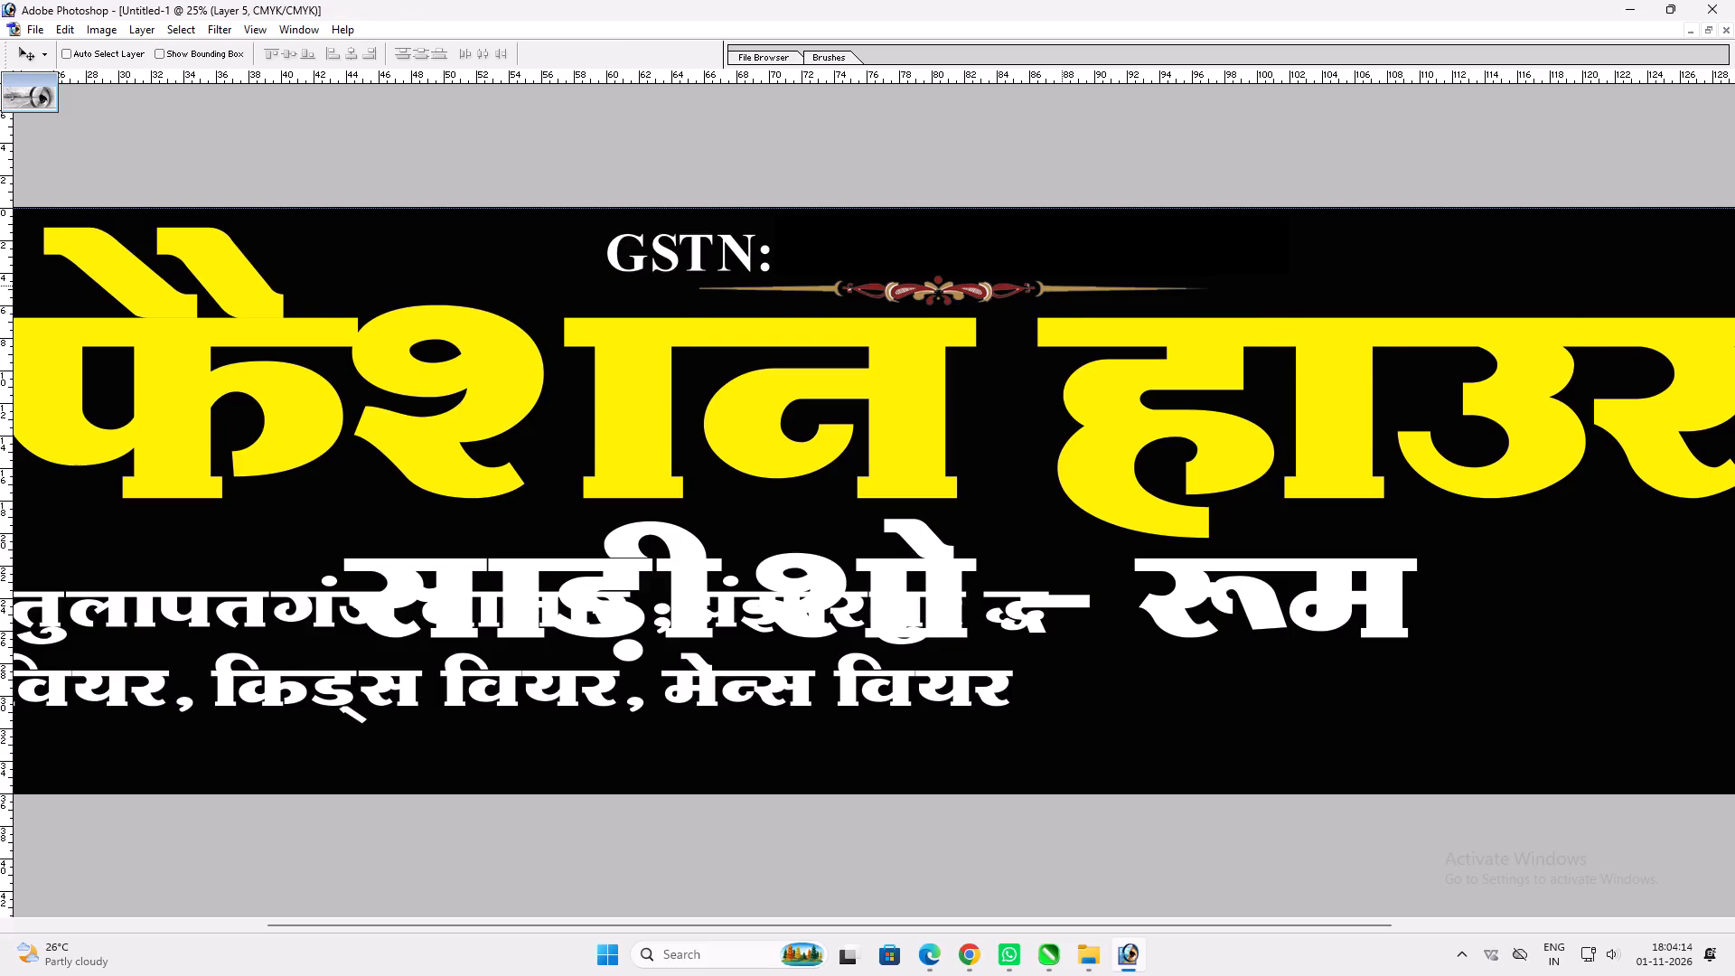
Add a Bevel and Emboss to the yellow heading with Inner Bevel style, Chisel Hard technique and 46 px size.
key(space)
right_click(1057, 296)
drag(1063, 306, 1090, 320)
ctrl+click(858, 430)
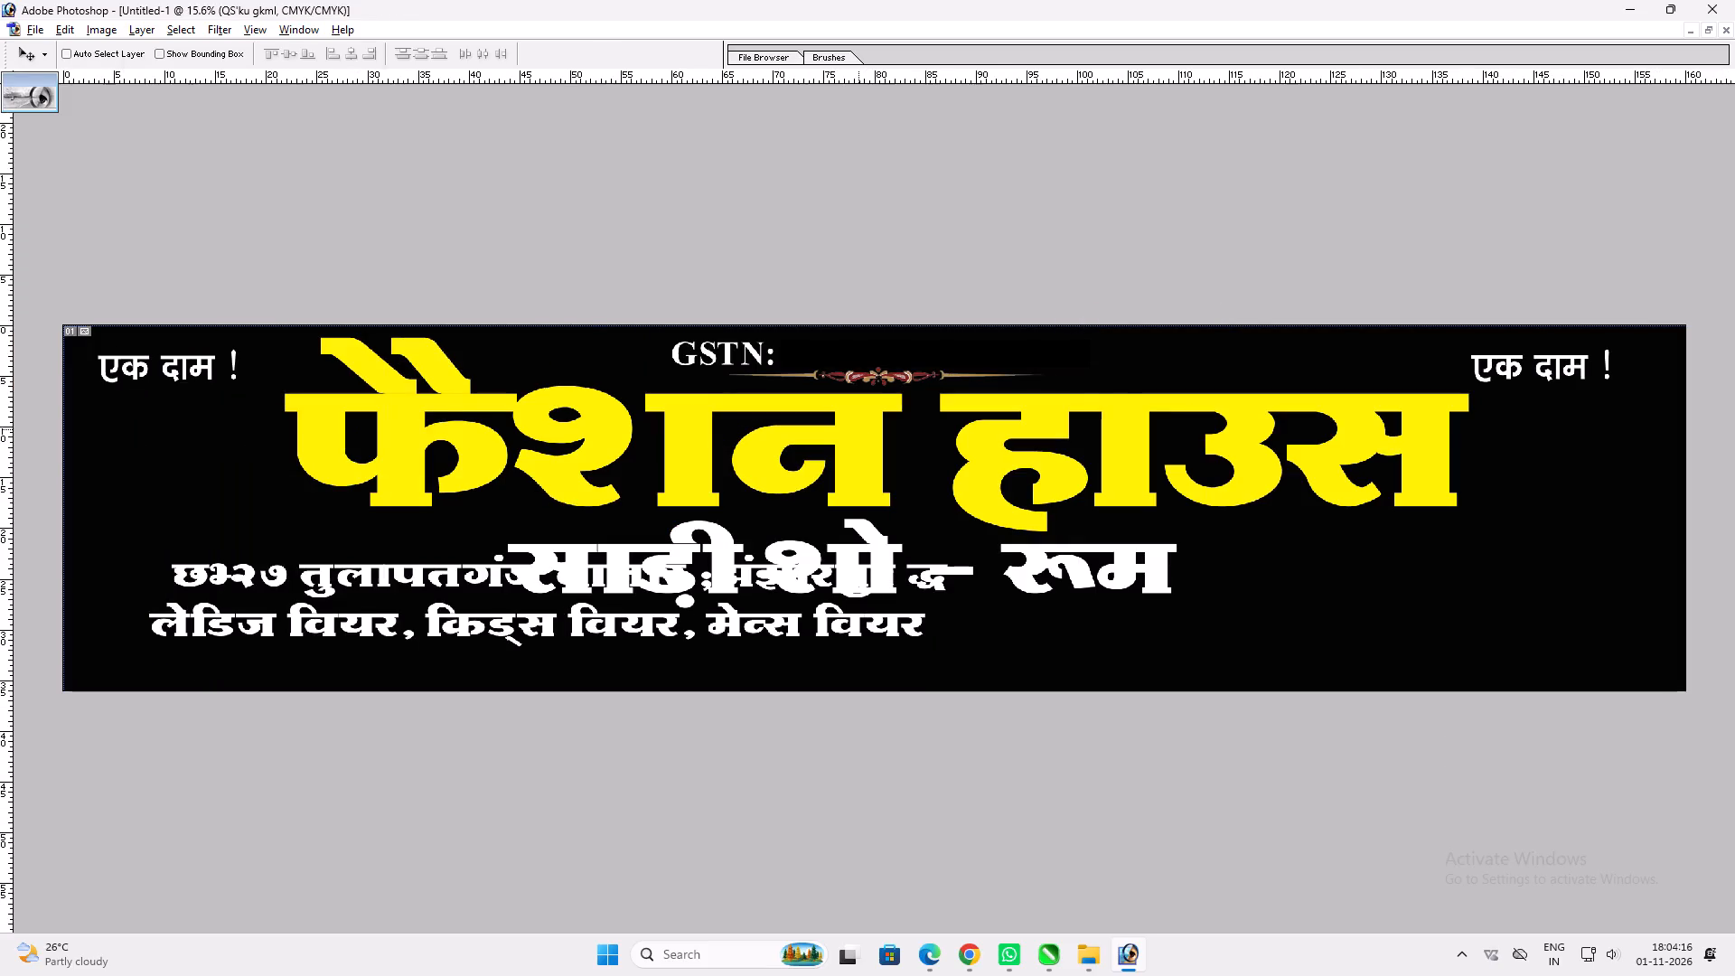
key(alt+l)
key(alt+y)
key(alt+l)
key(alt+y)
key(b)
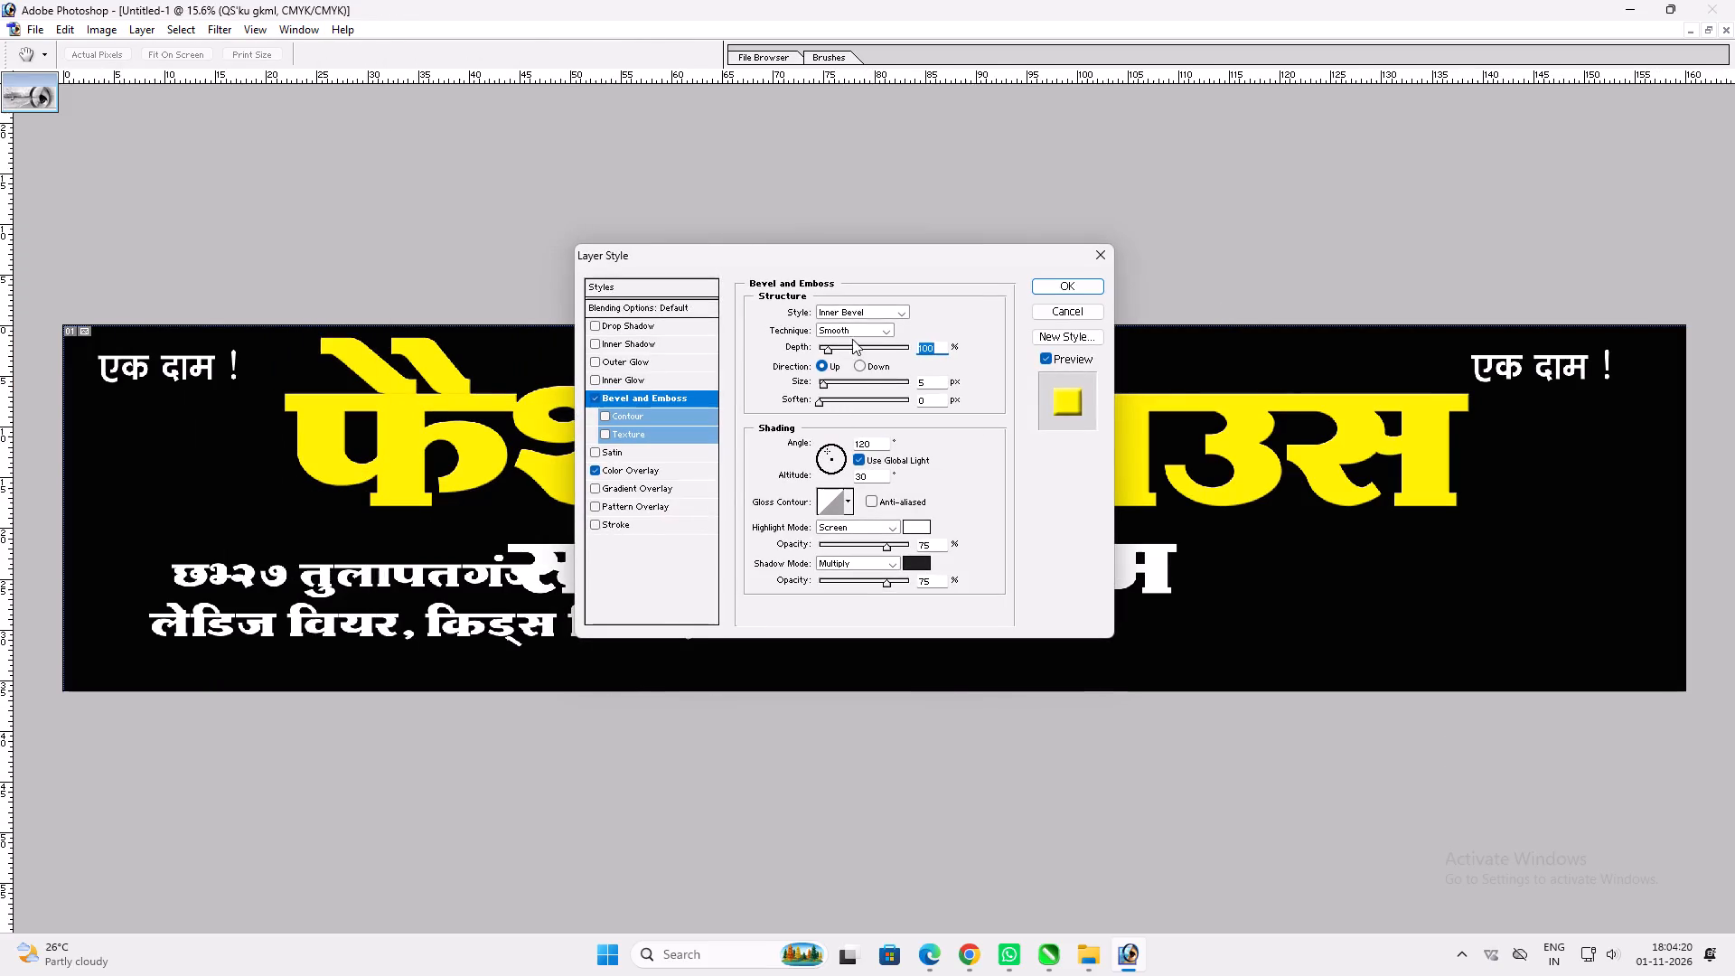
click(851, 336)
click(851, 352)
drag(836, 378, 848, 375)
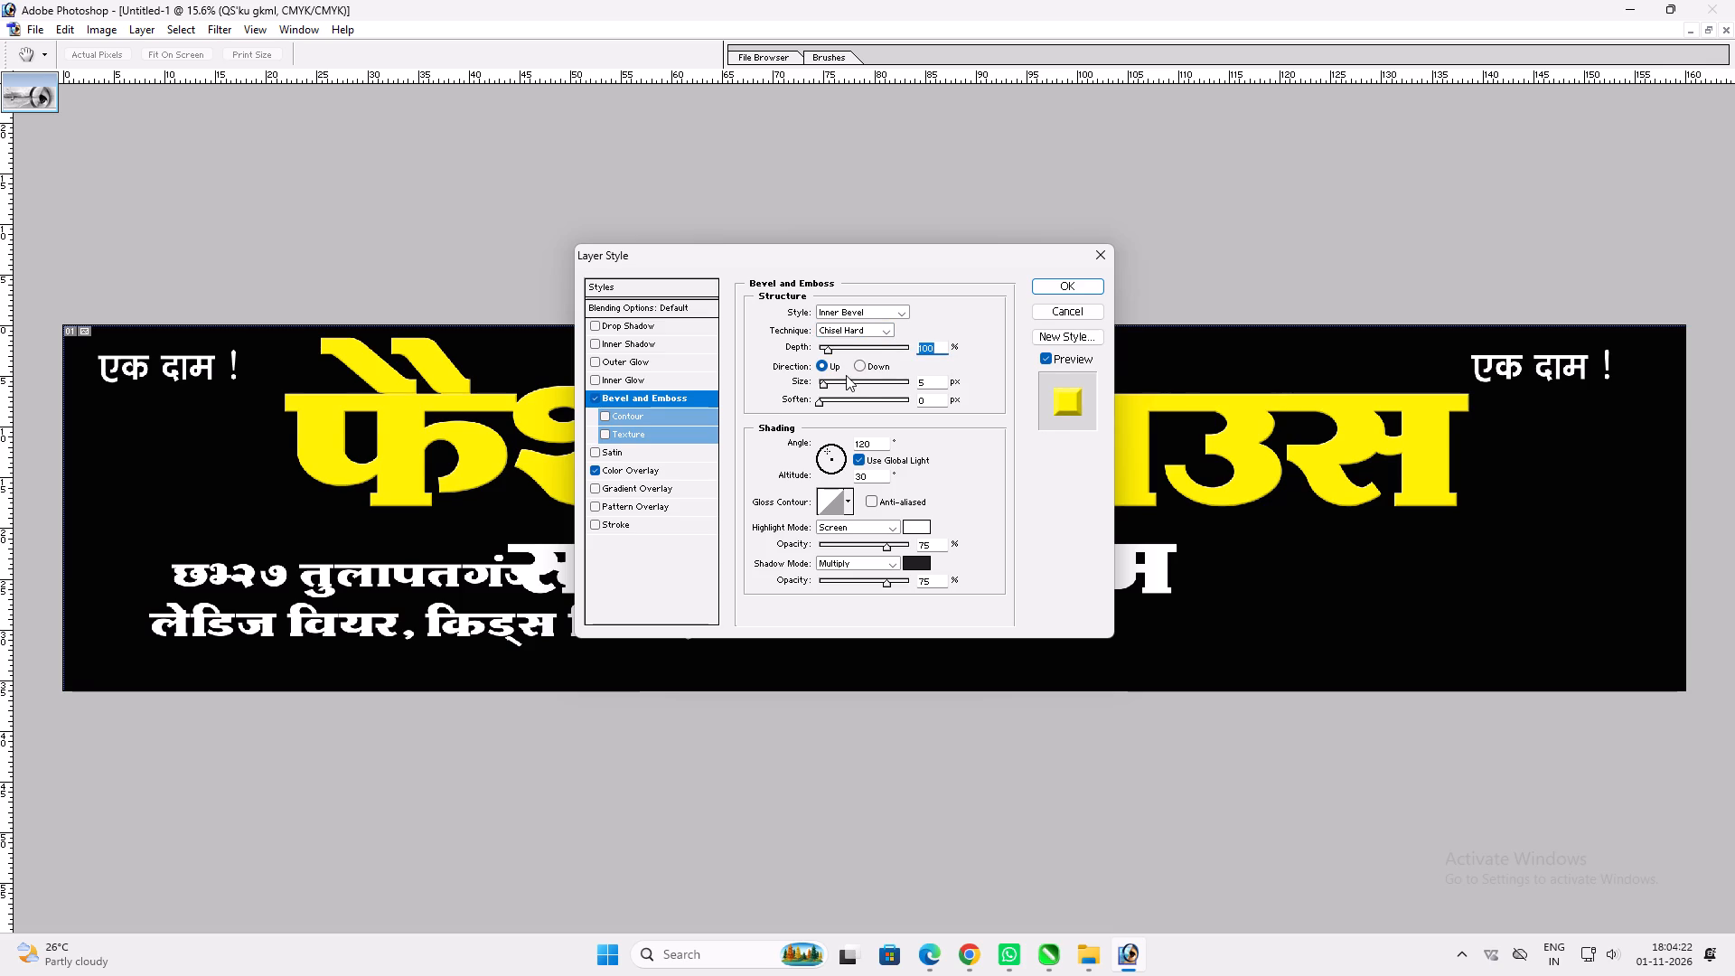
click(838, 380)
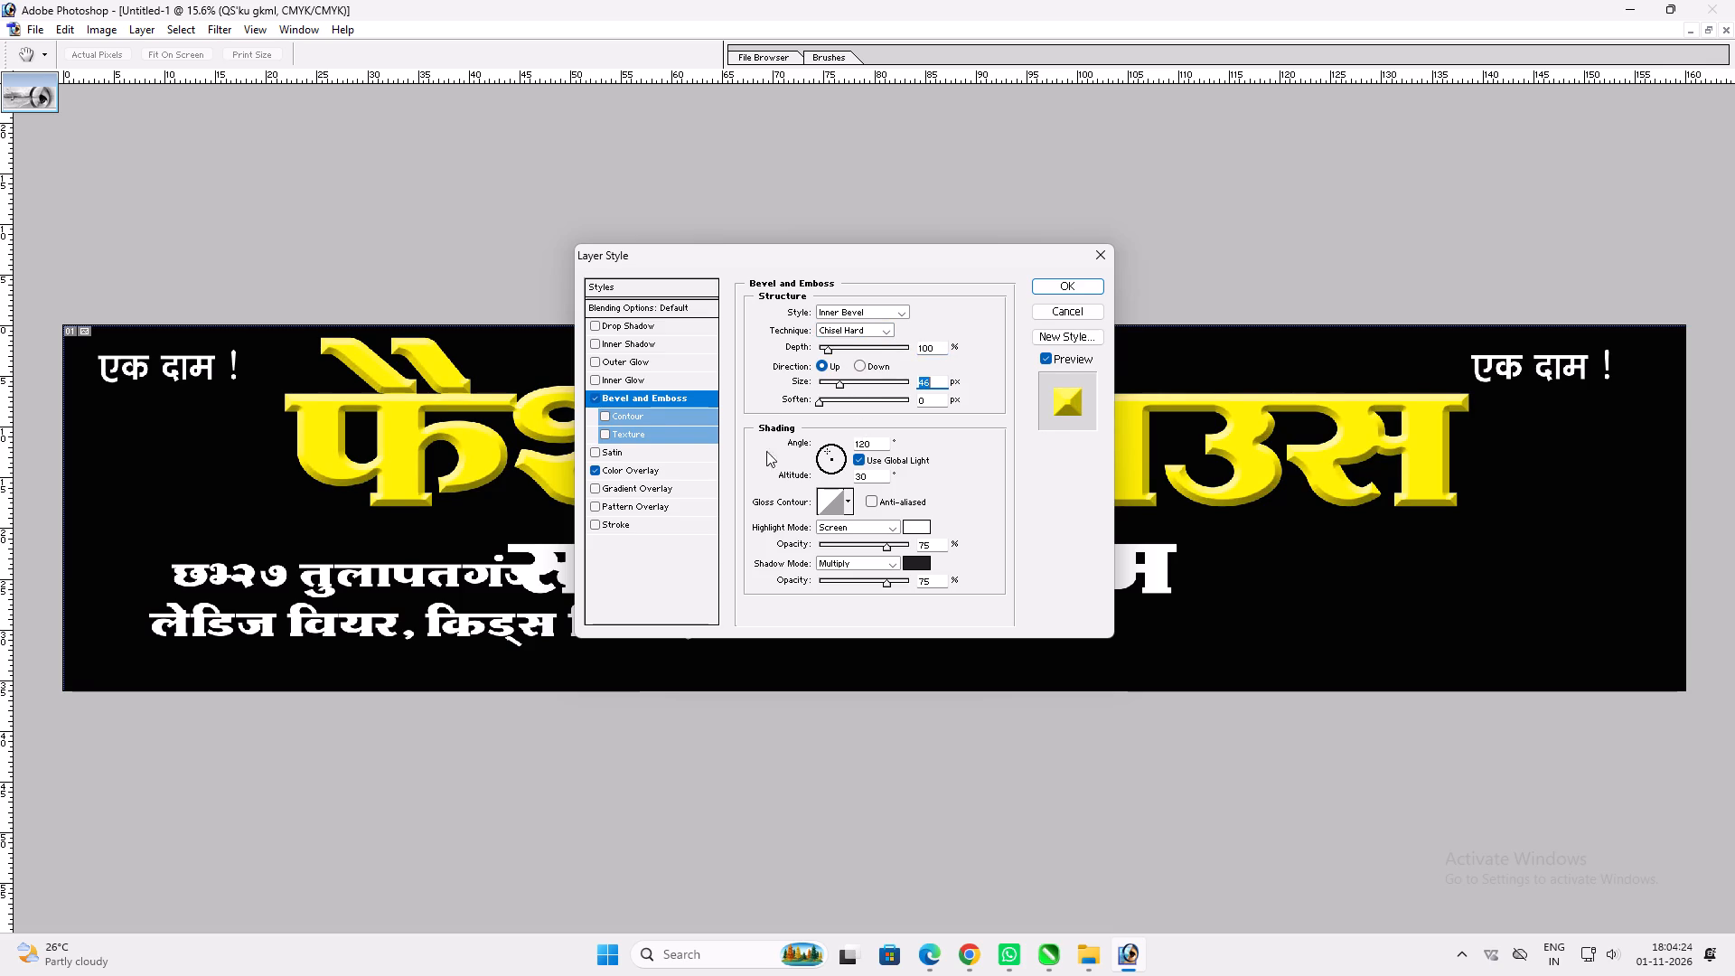
Enable the Contour option of the heading's bevel and choose a different contour shape.
click(659, 425)
click(658, 419)
drag(853, 340, 966, 360)
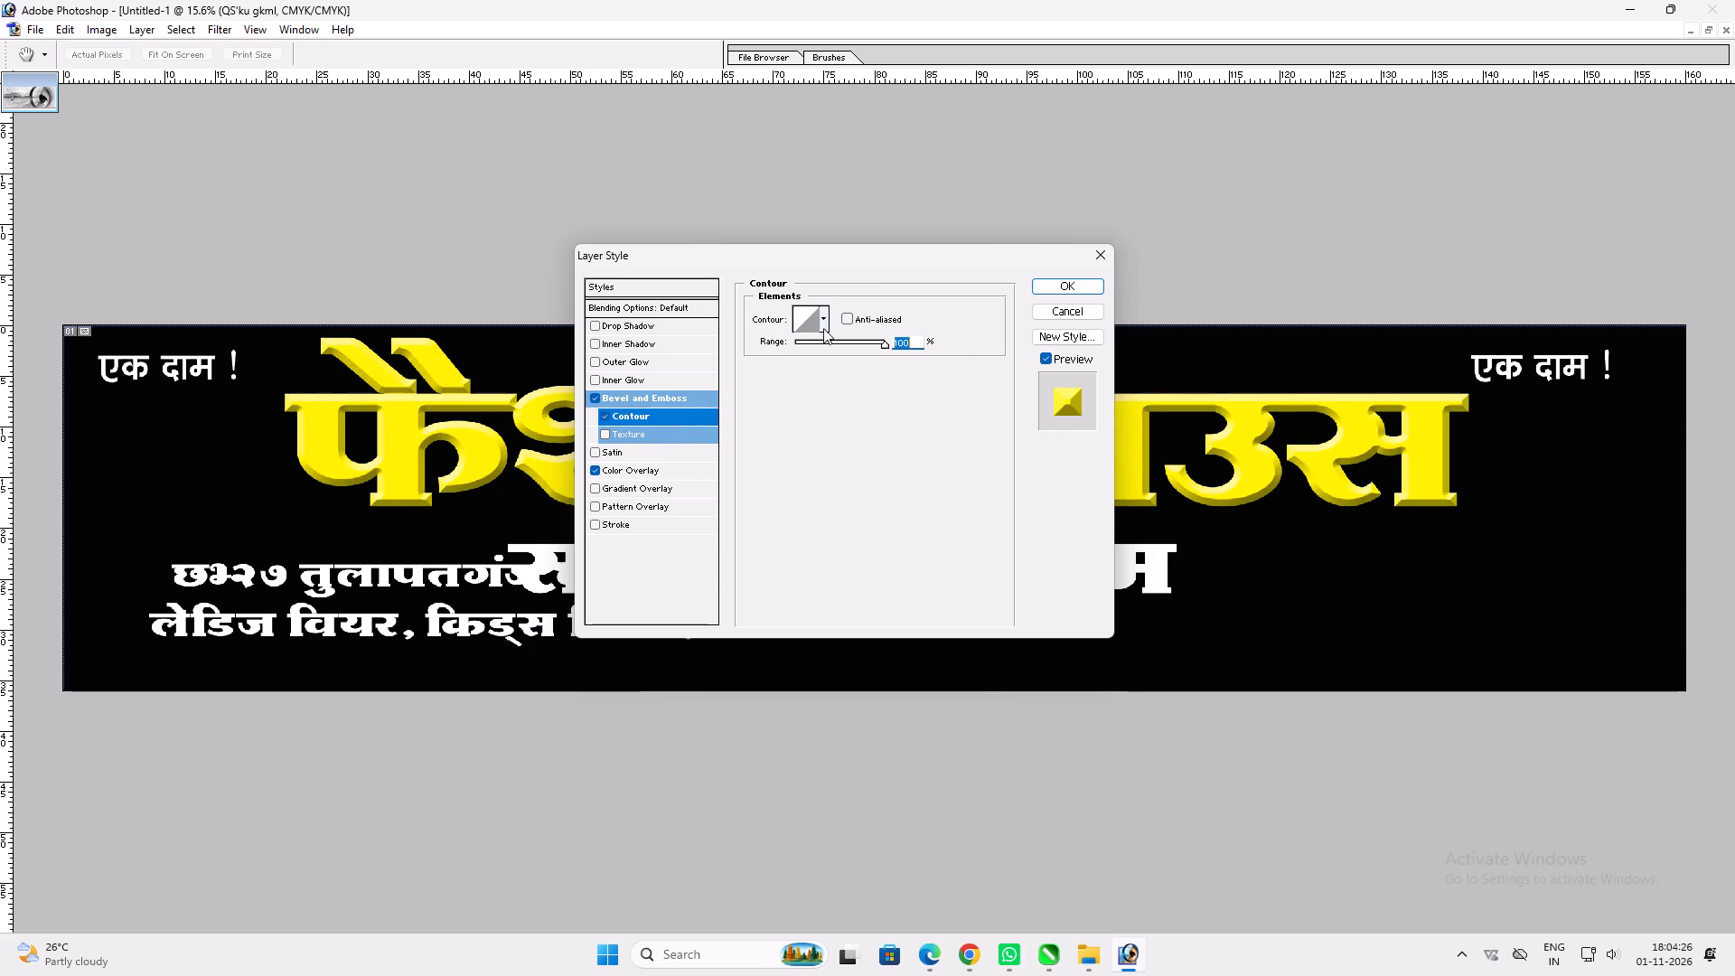
click(823, 328)
click(870, 360)
Set the bevel's highlight colour to red, C 0, M 100, Y 100, K 0.
click(637, 398)
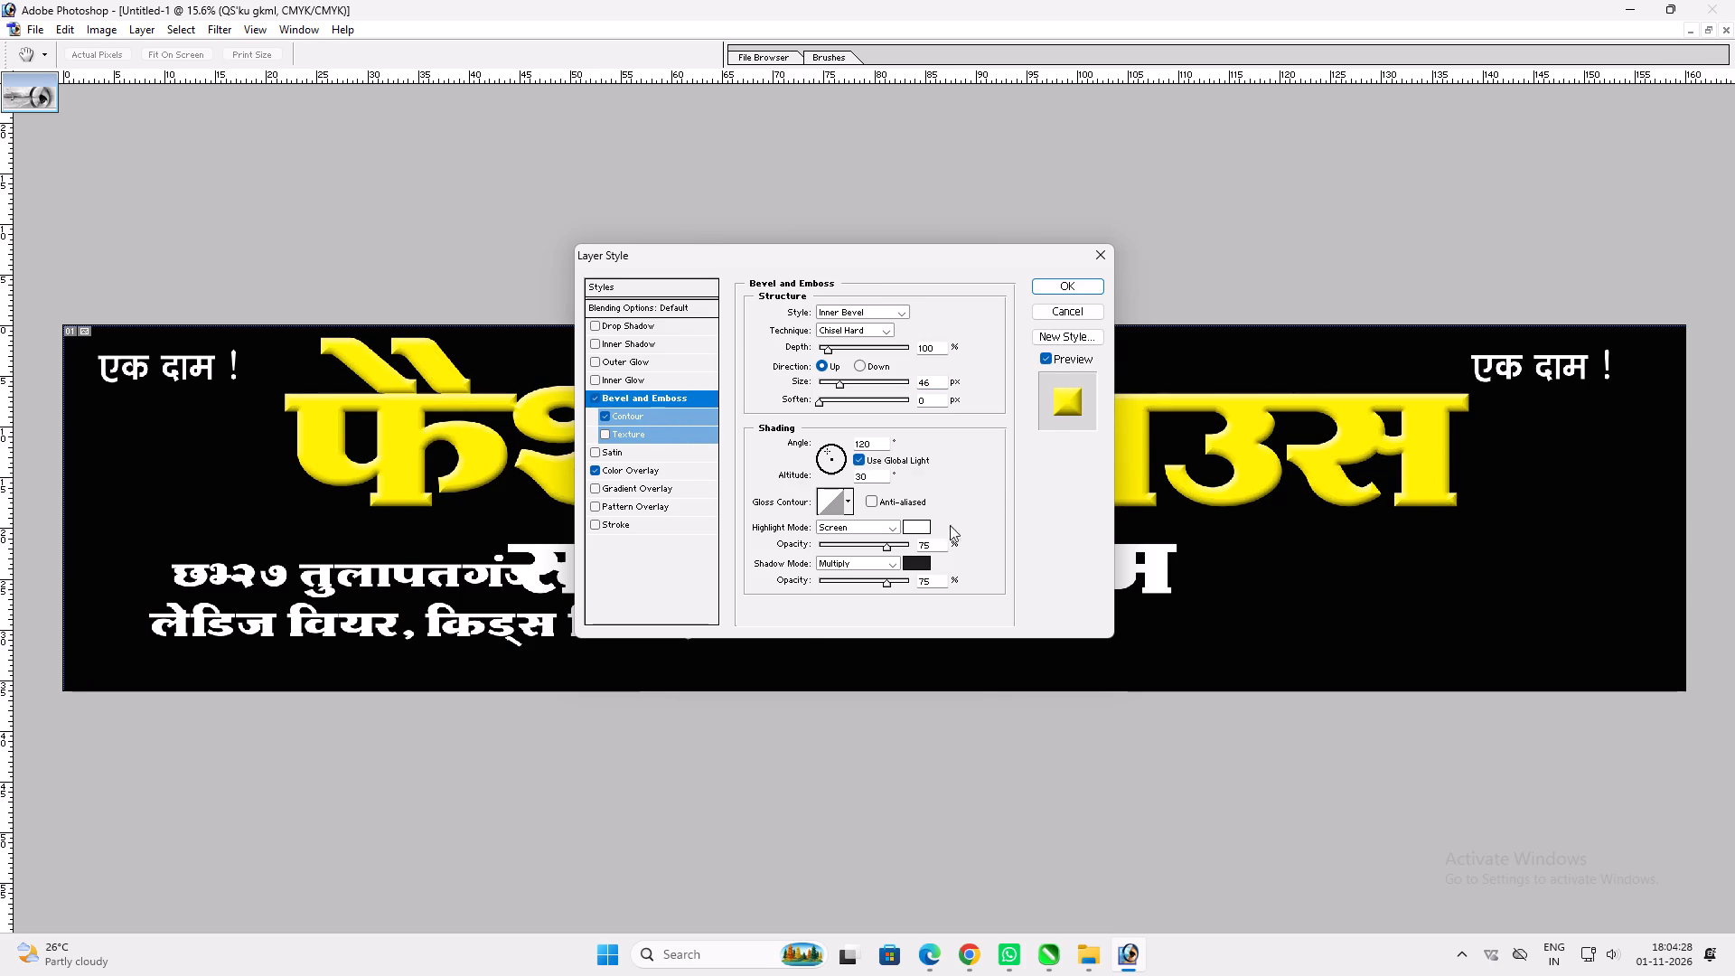
click(928, 528)
key(Tab)
text(100)
key(Tab)
text(100)
key(Tab)
key(0)
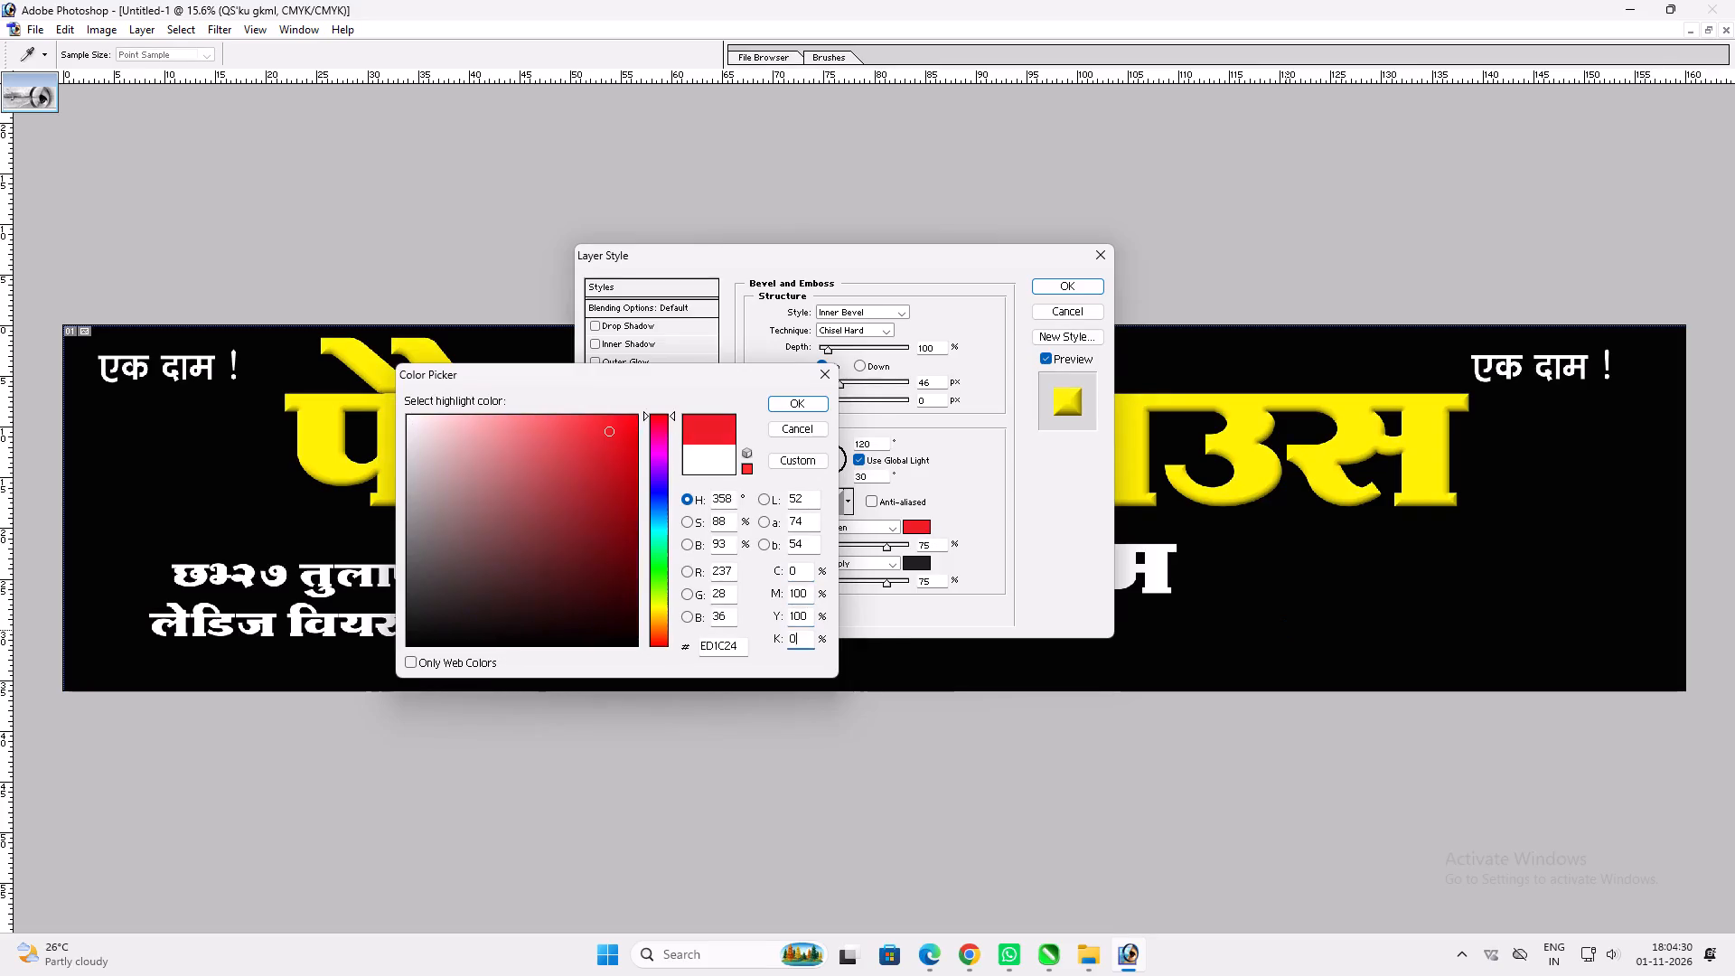
key(Return)
Set the bevel's shadow colour to red, C 0, M 100, Y 100, K 0, lower its shadow opacity slightly and apply.
click(918, 565)
key(Tab)
key(1)
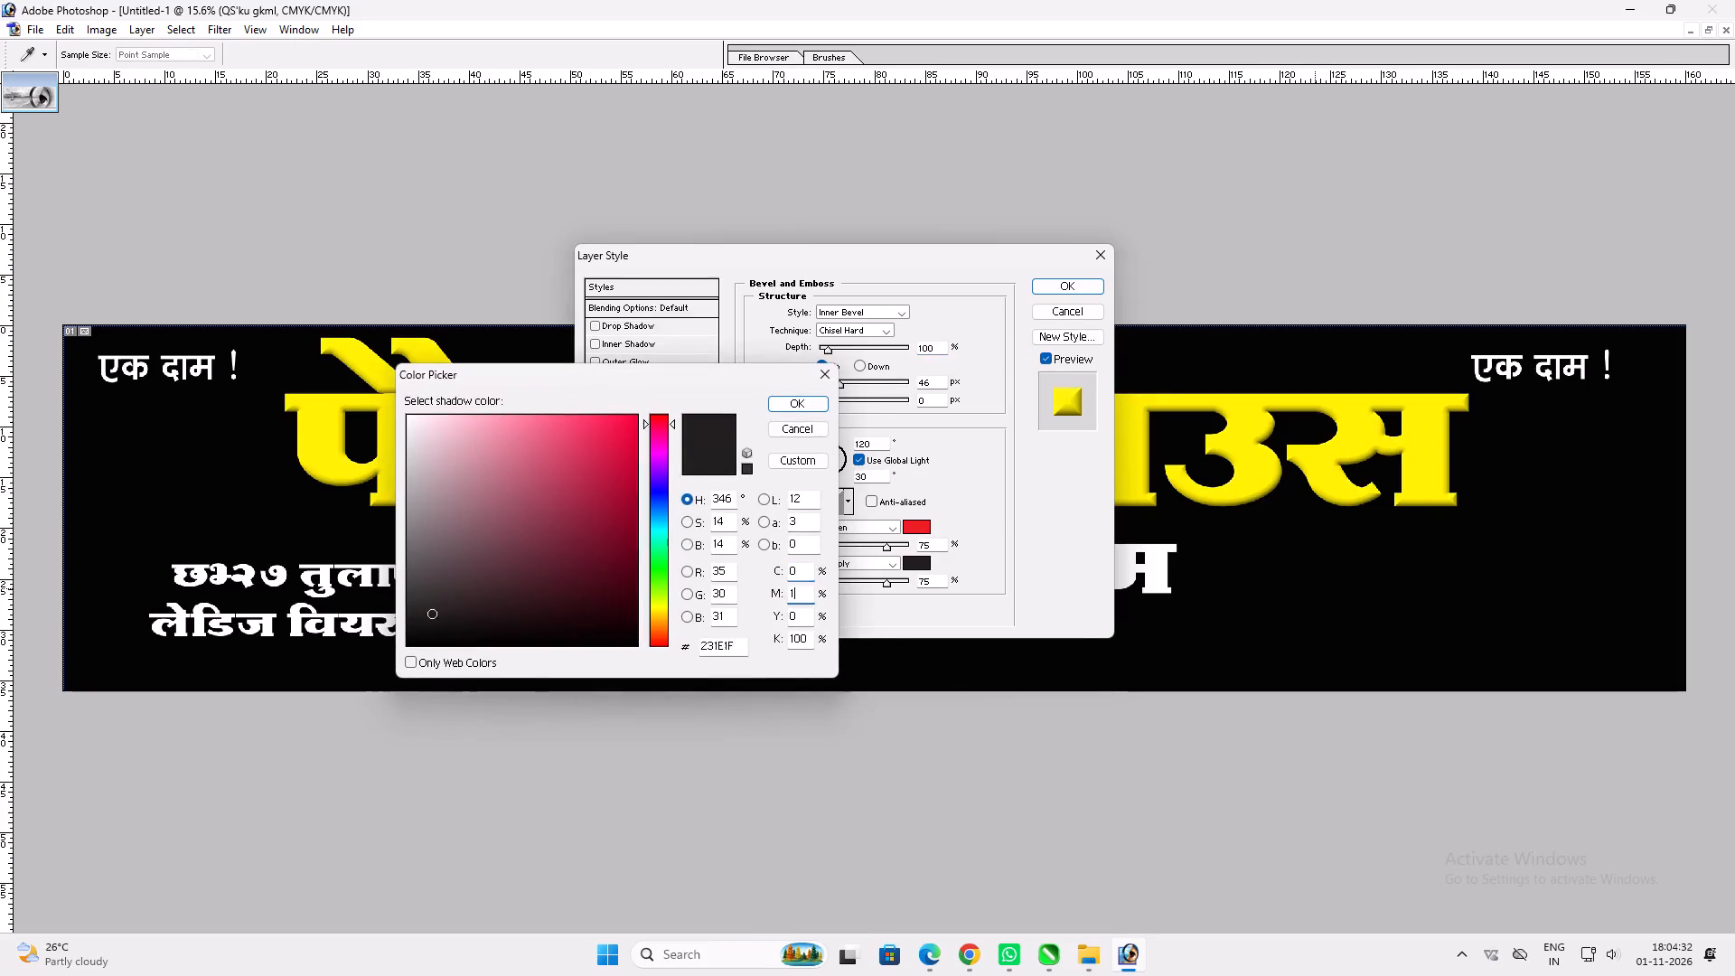
text(00)
key(Tab)
text(100)
key(Tab)
key(0)
key(Return)
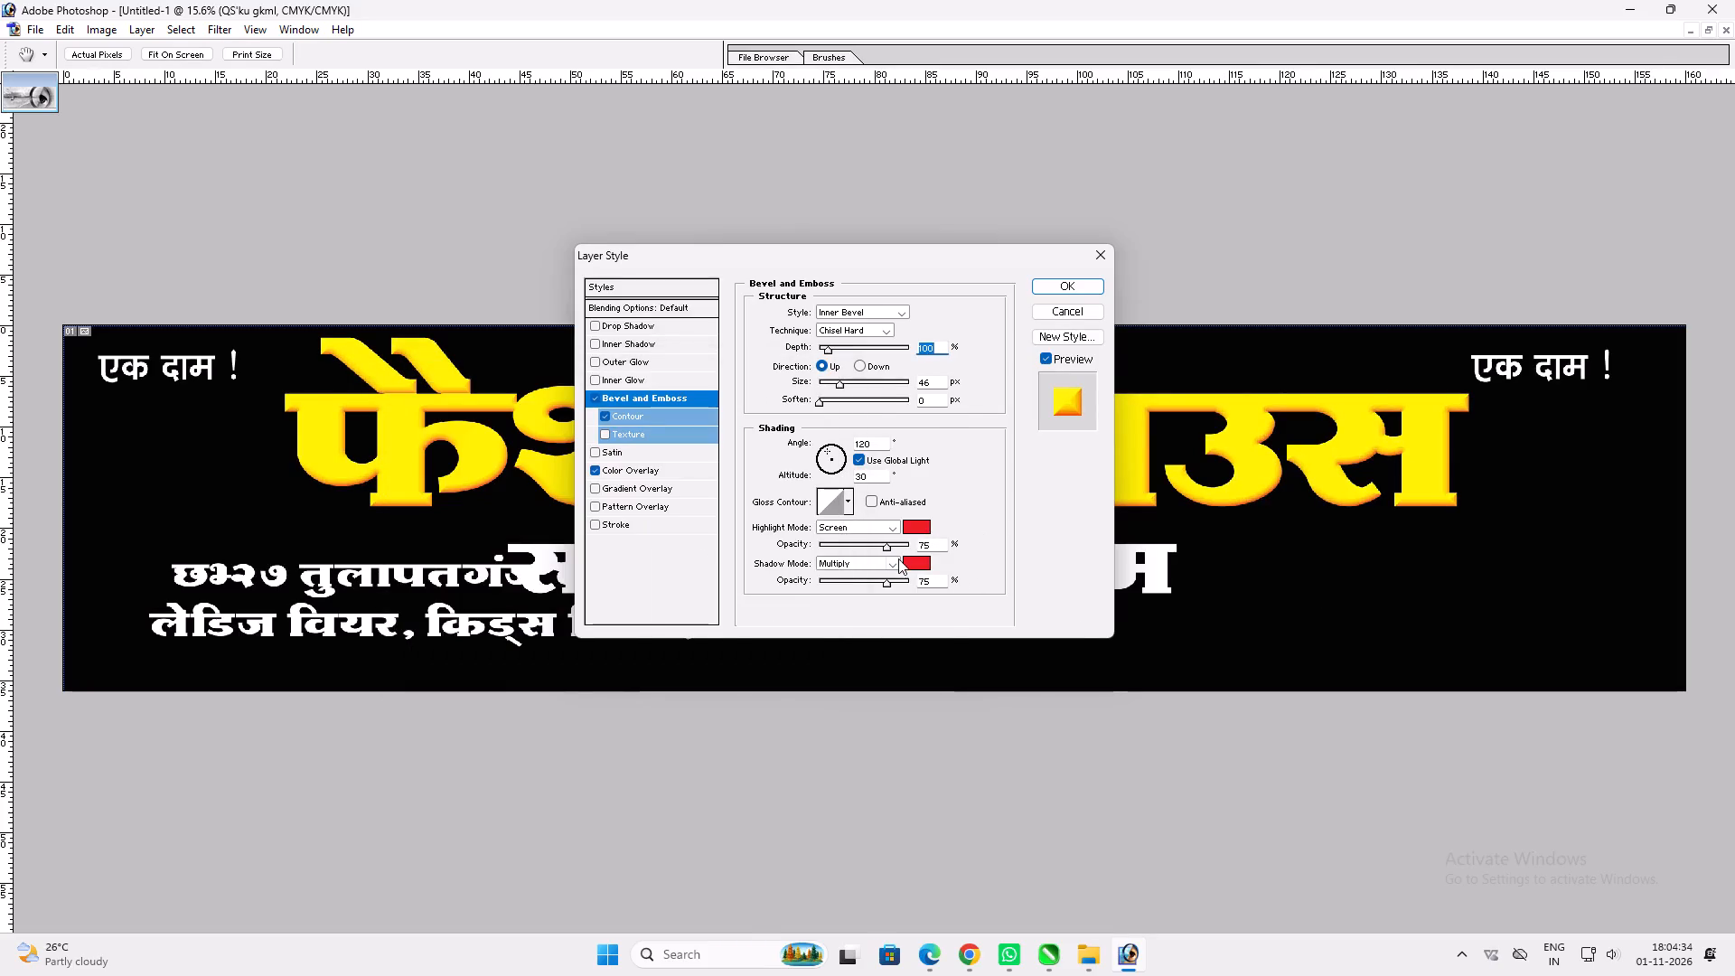
drag(886, 583, 875, 583)
key(Return)
Add a black outside stroke of 11 px to the yellow heading.
key(alt+l)
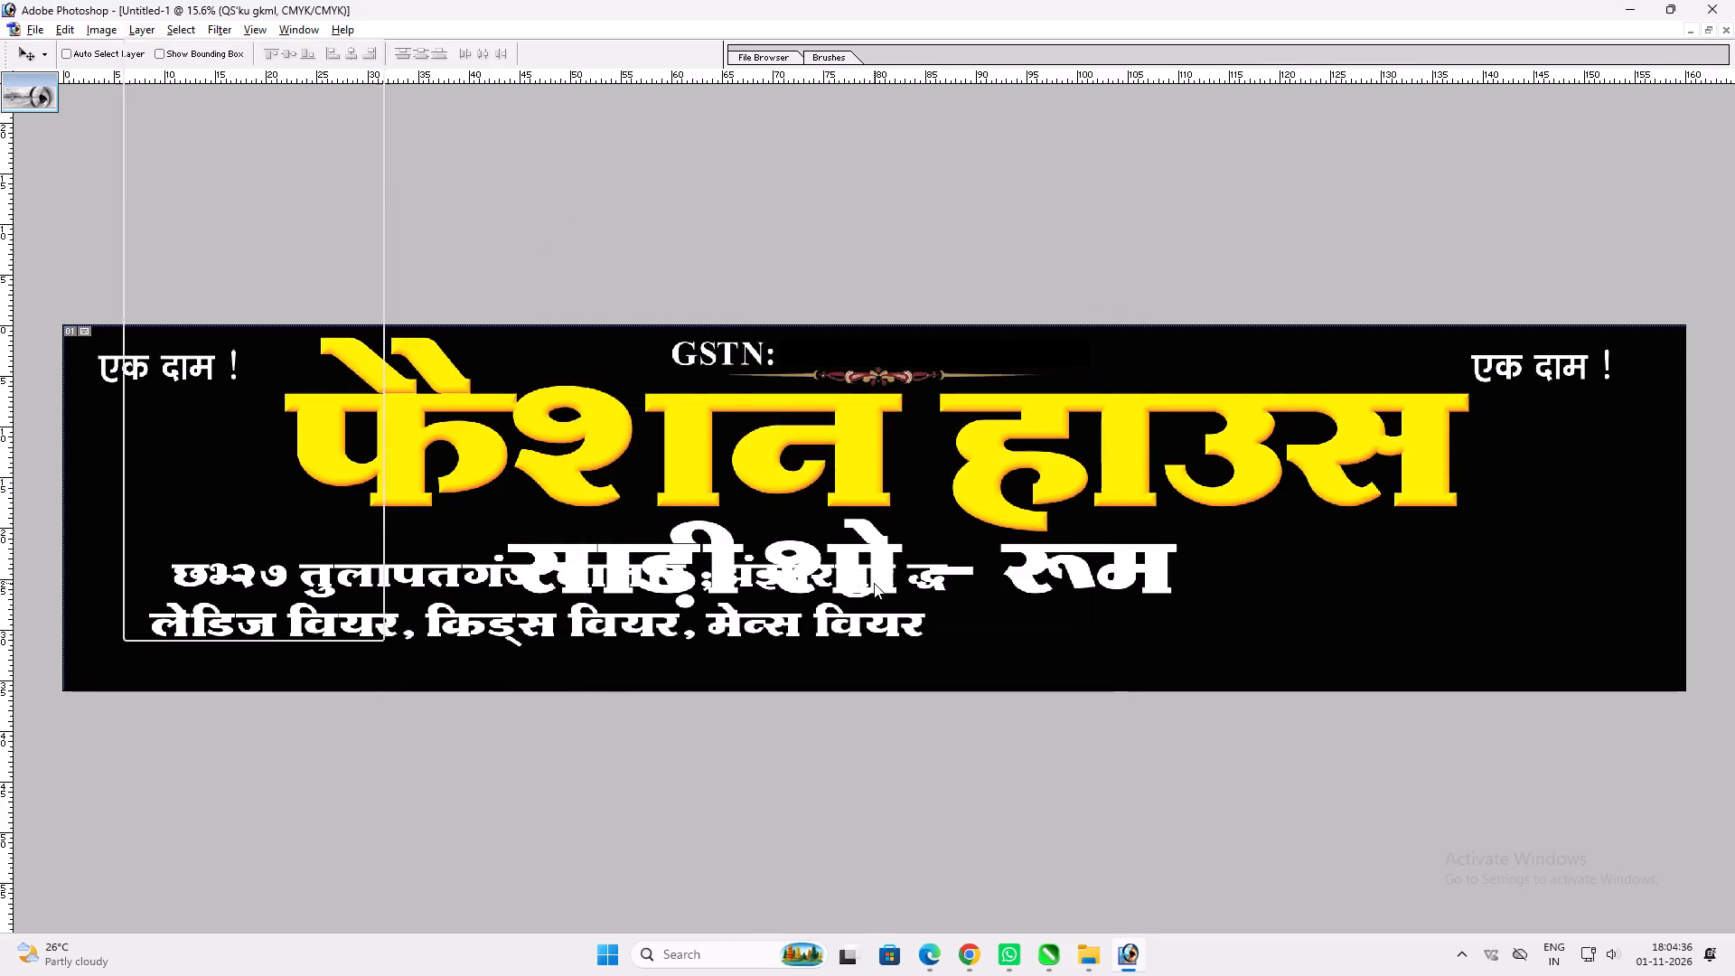
key(alt+y)
key(k)
scroll(908, 492, up, 3)
click(786, 417)
drag(555, 541, 908, 791)
key(Return)
scroll(997, 458, up, 5)
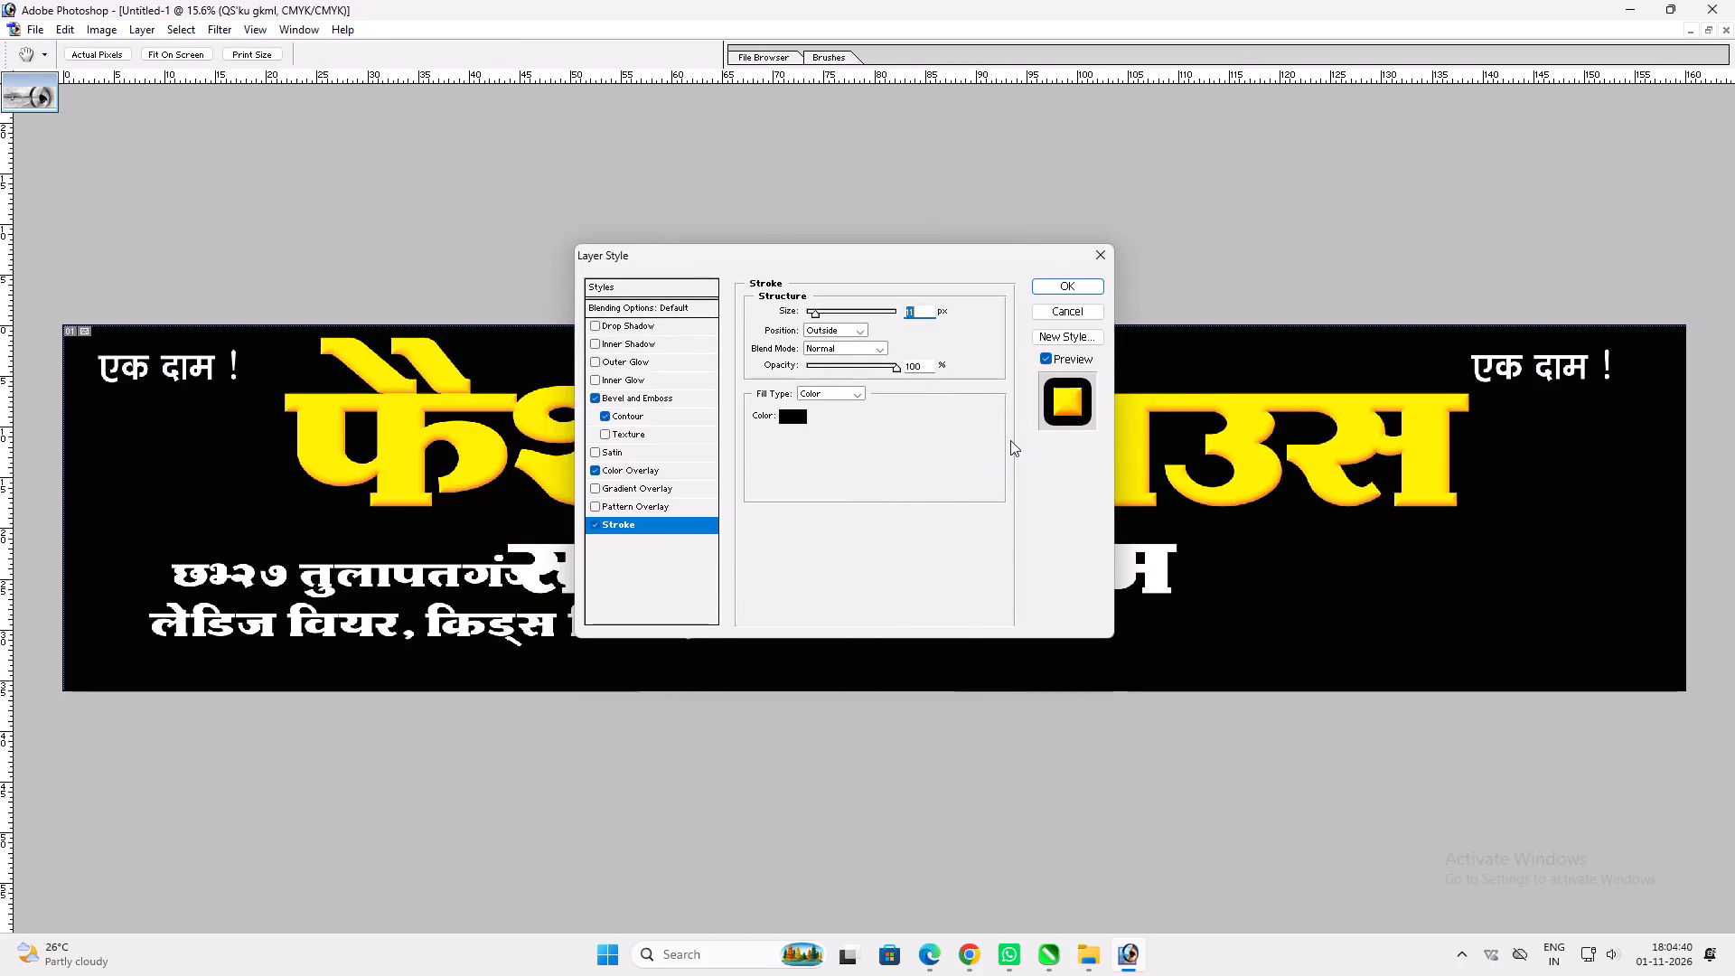
key(Return)
Duplicate the yellow heading, rasterize the copy and apply a Motion Blur at 37° with an increased distance.
key(ctrl+j)
key(alt+t)
text(bm)
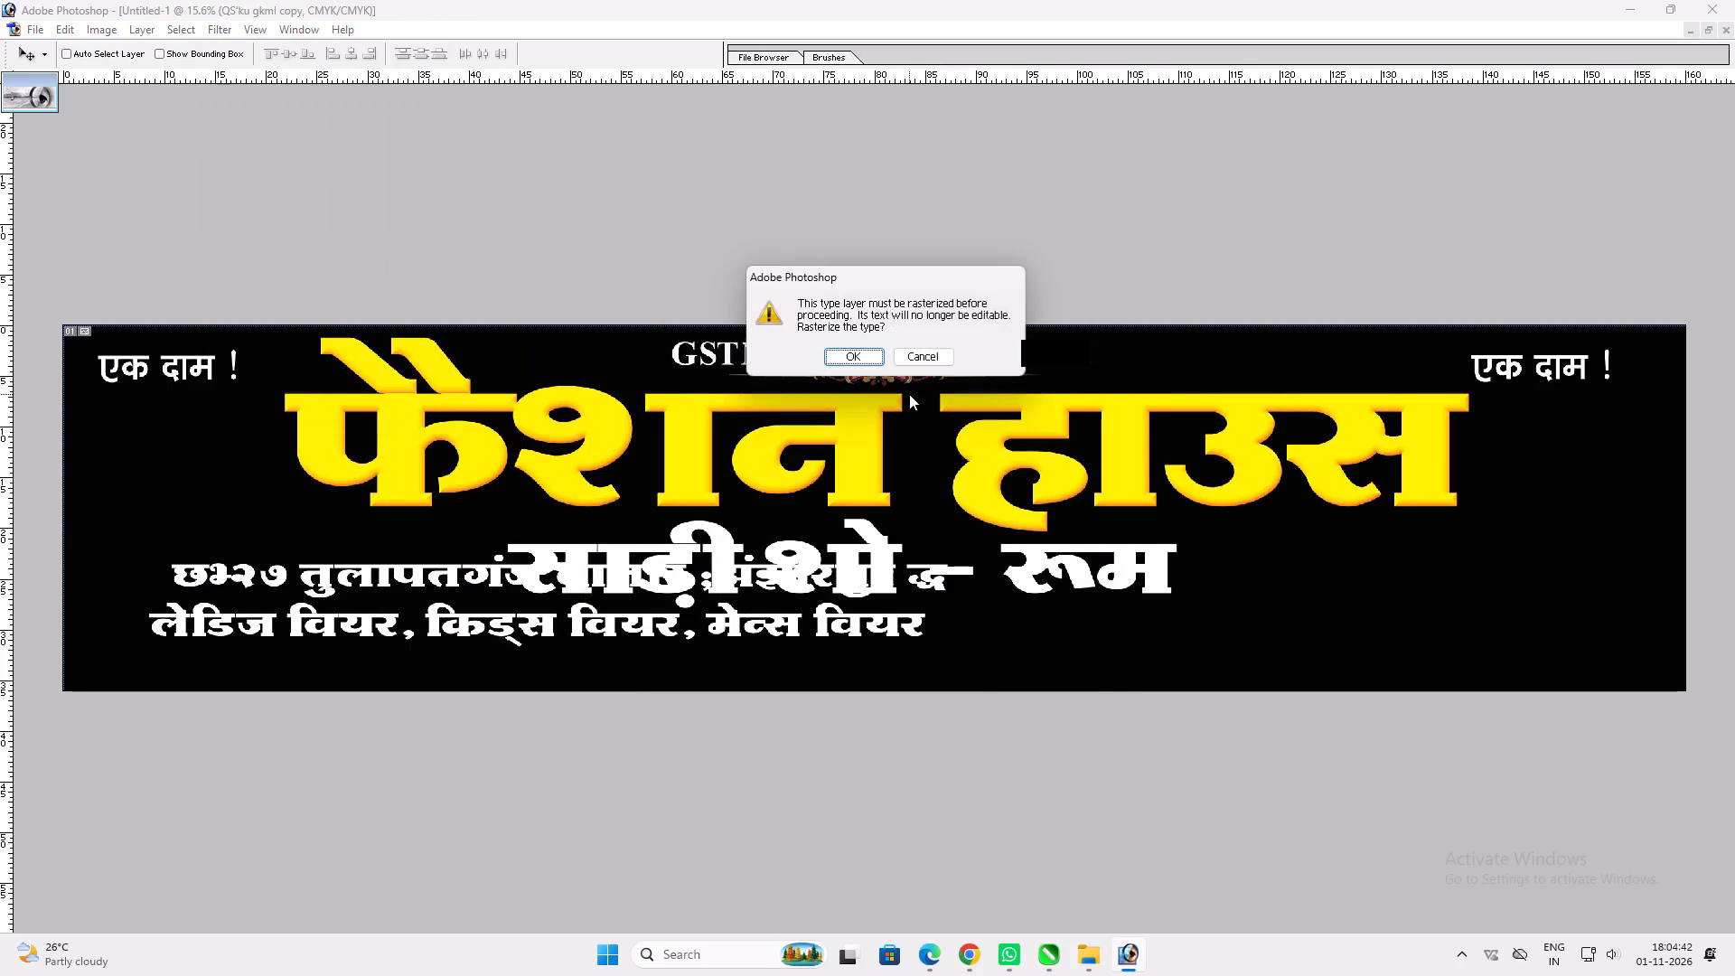
key(Return)
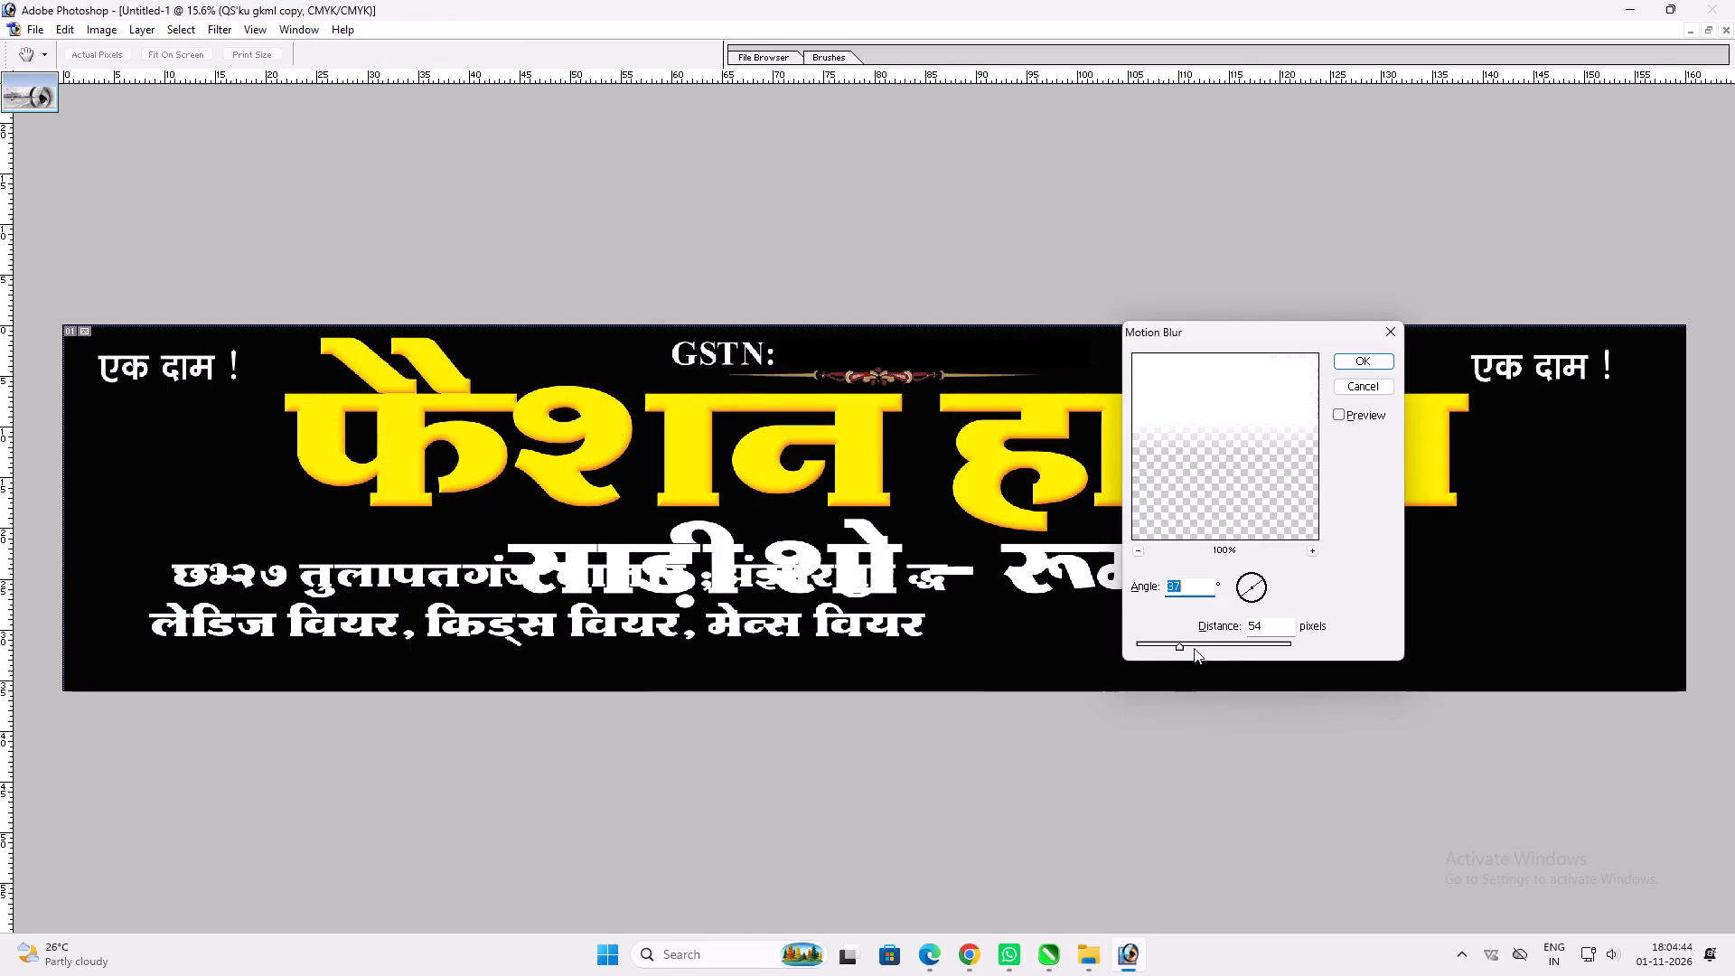
click(1197, 646)
key(Return)
Send the blurred copy behind the heading and offset it slightly down and to the left as a shadow.
key(ctrl+bracketleft)
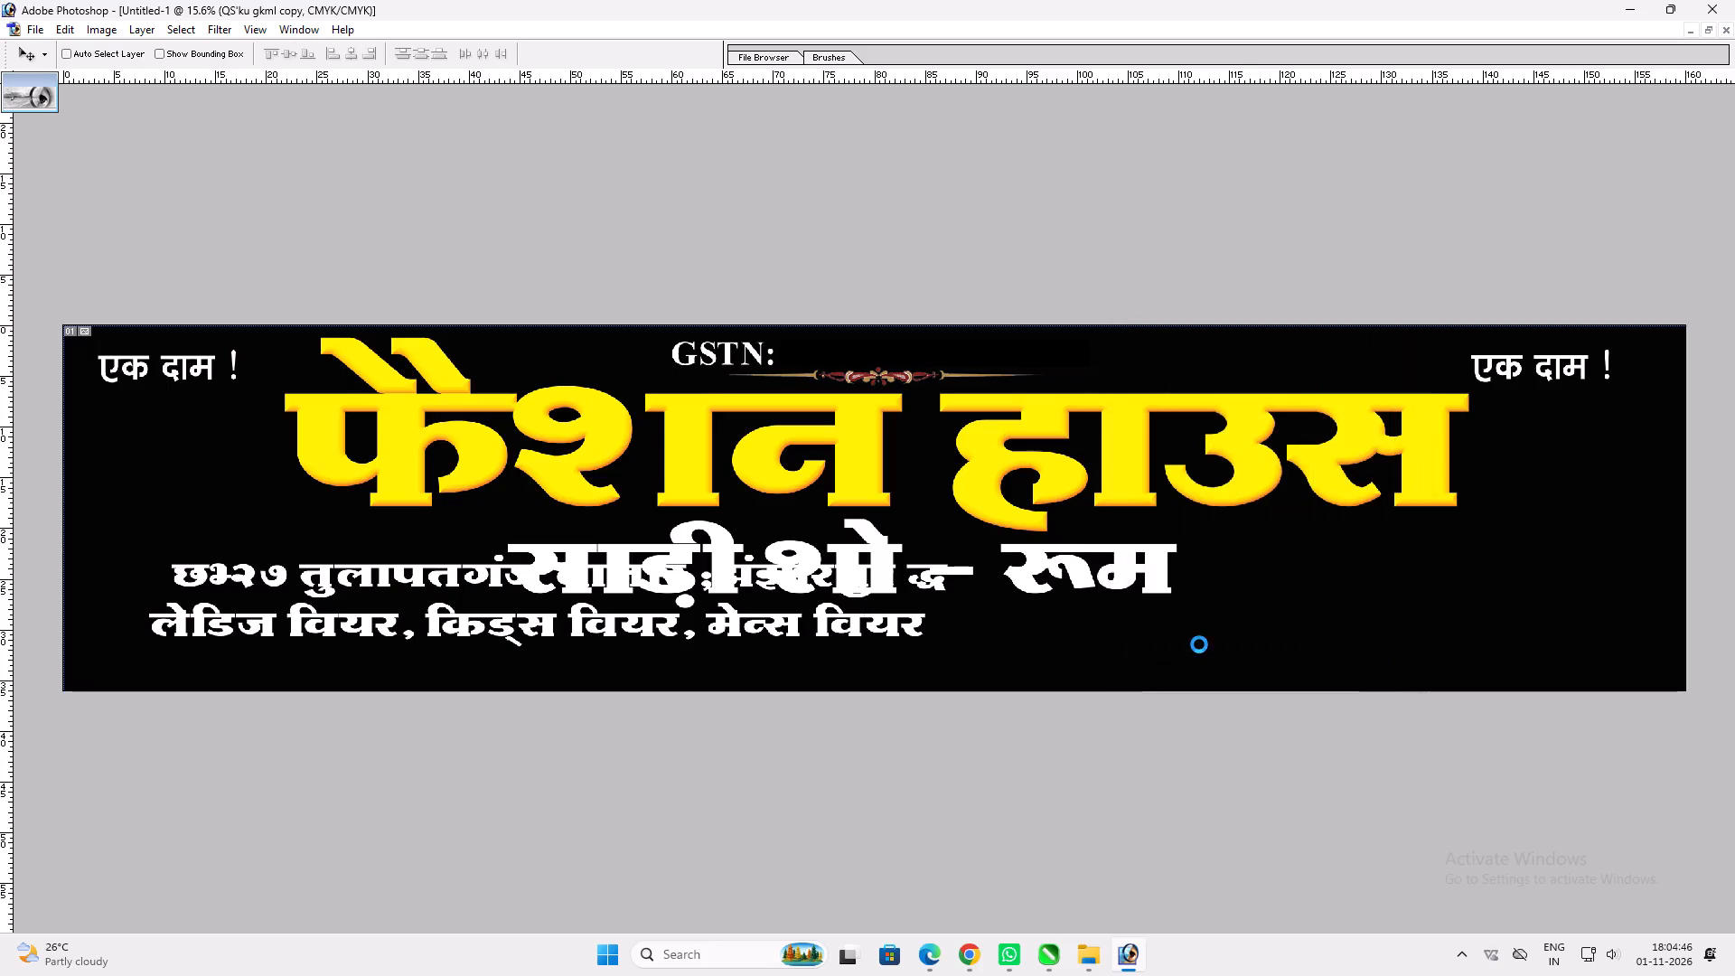
click(1201, 541)
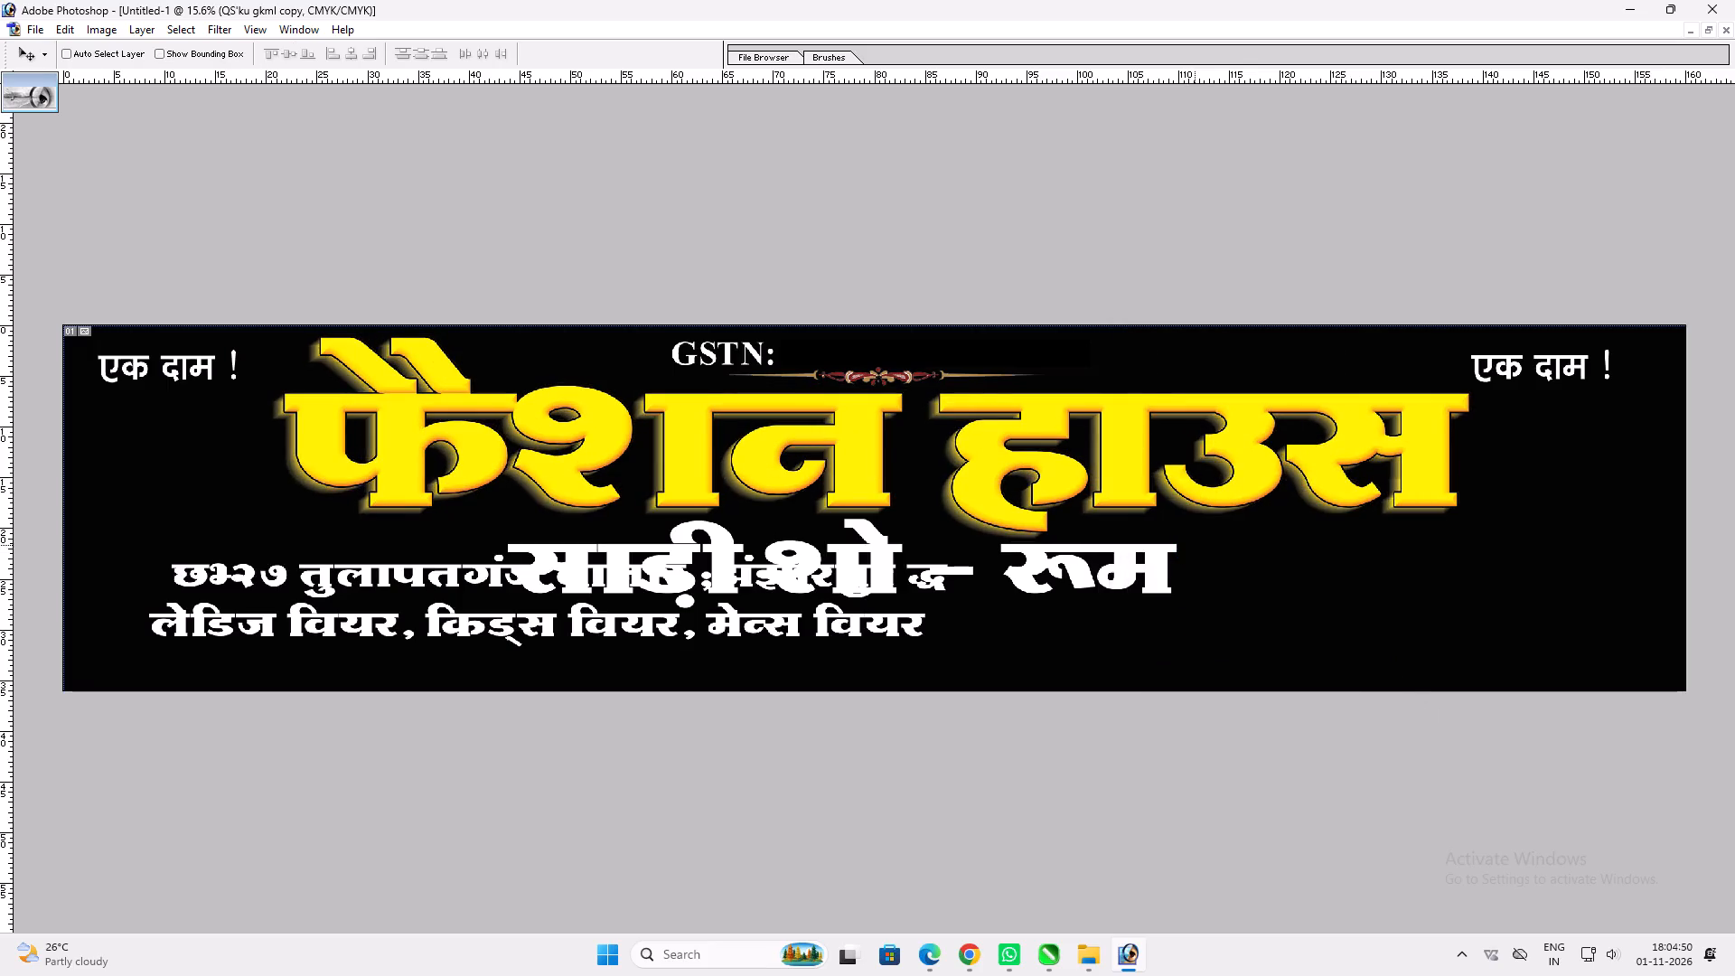
Change the blurred copy's Color Overlay to black.
key(alt+l)
key(alt+y)
key(n)
key(alt+l)
key(alt+y)
key(n)
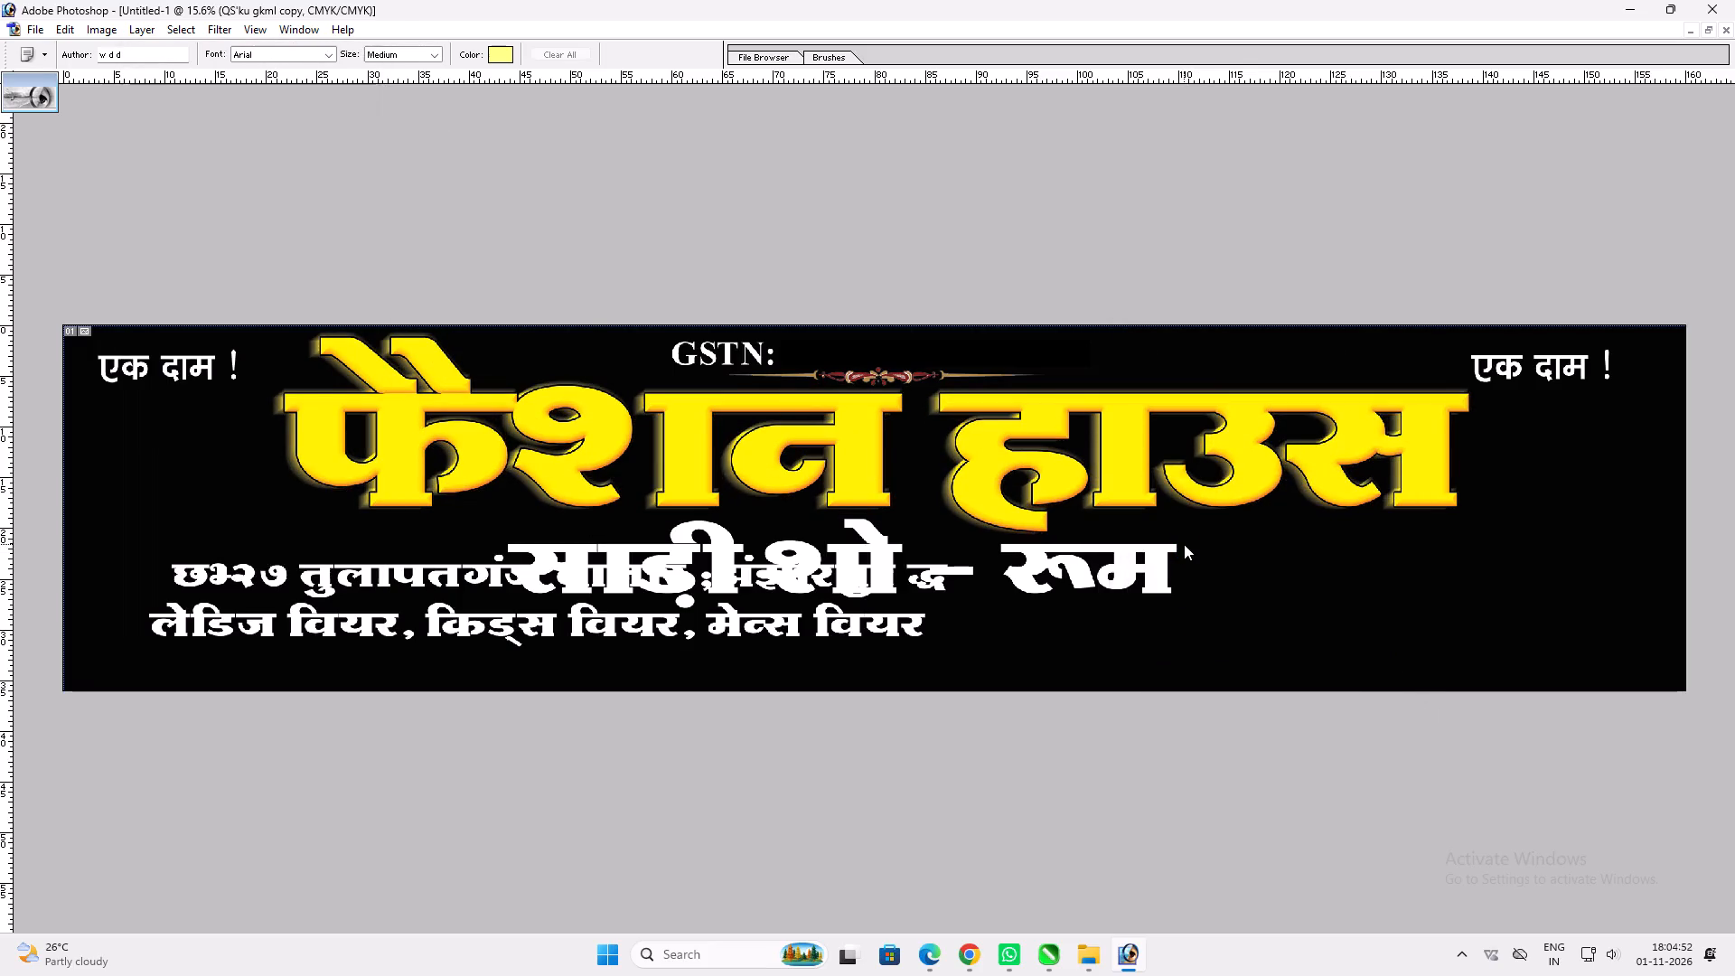
click(669, 466)
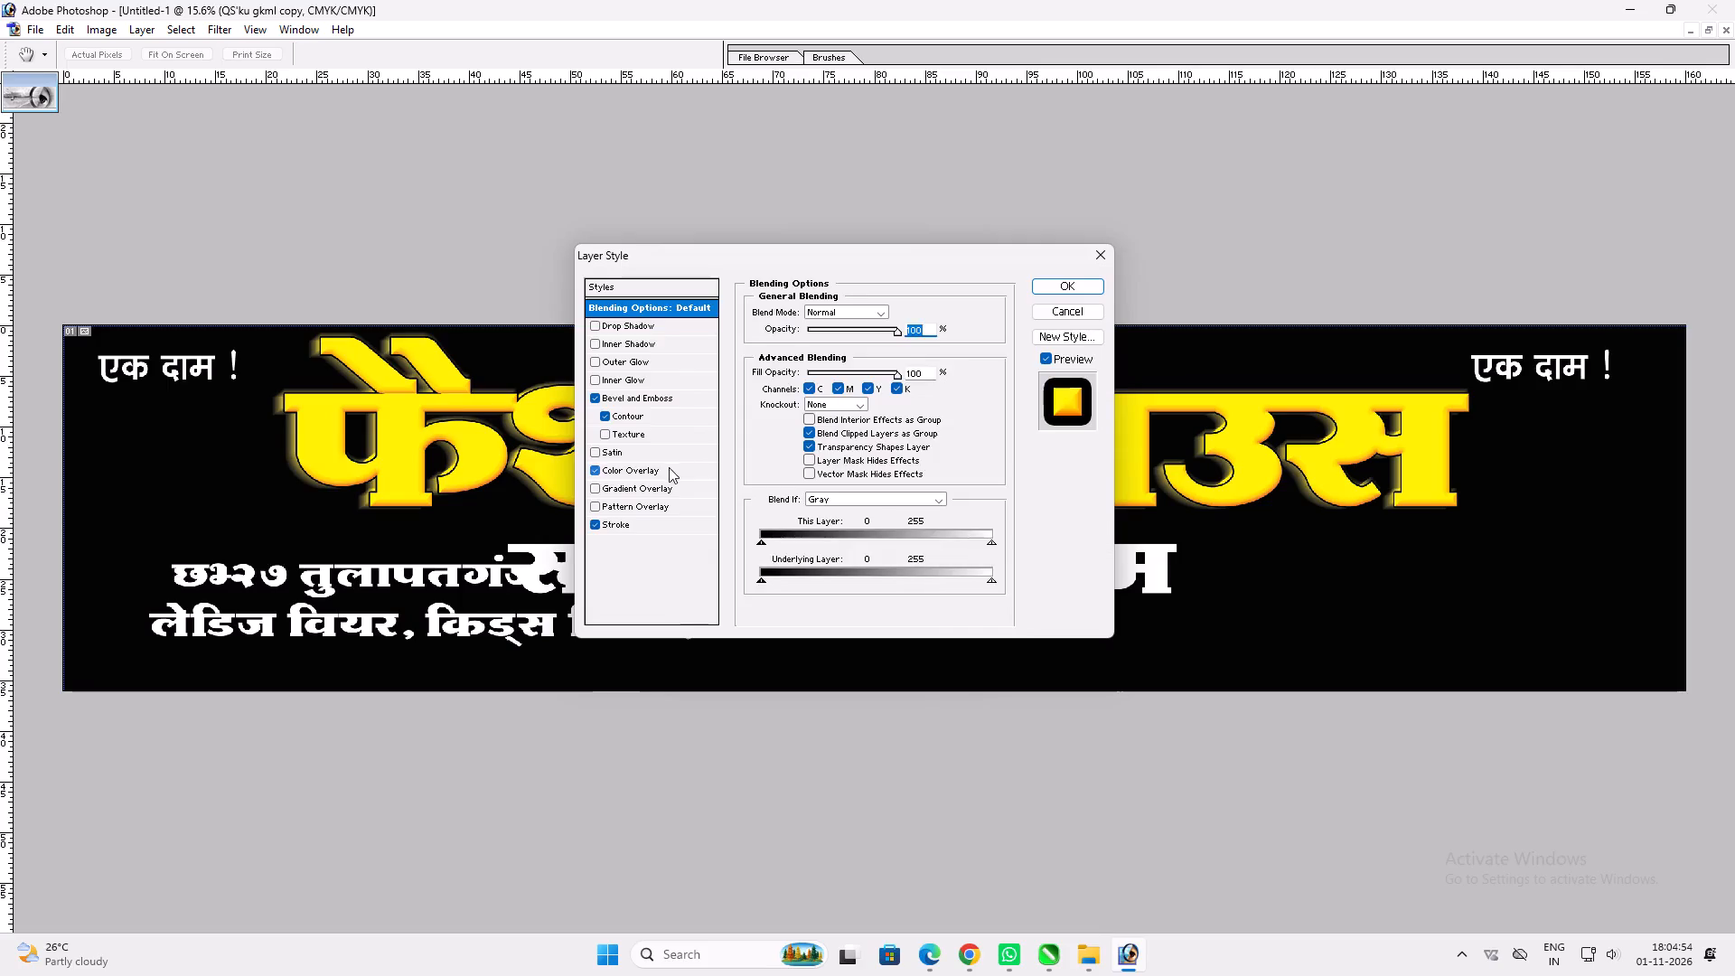
click(899, 314)
drag(650, 513, 796, 737)
drag(605, 618, 739, 695)
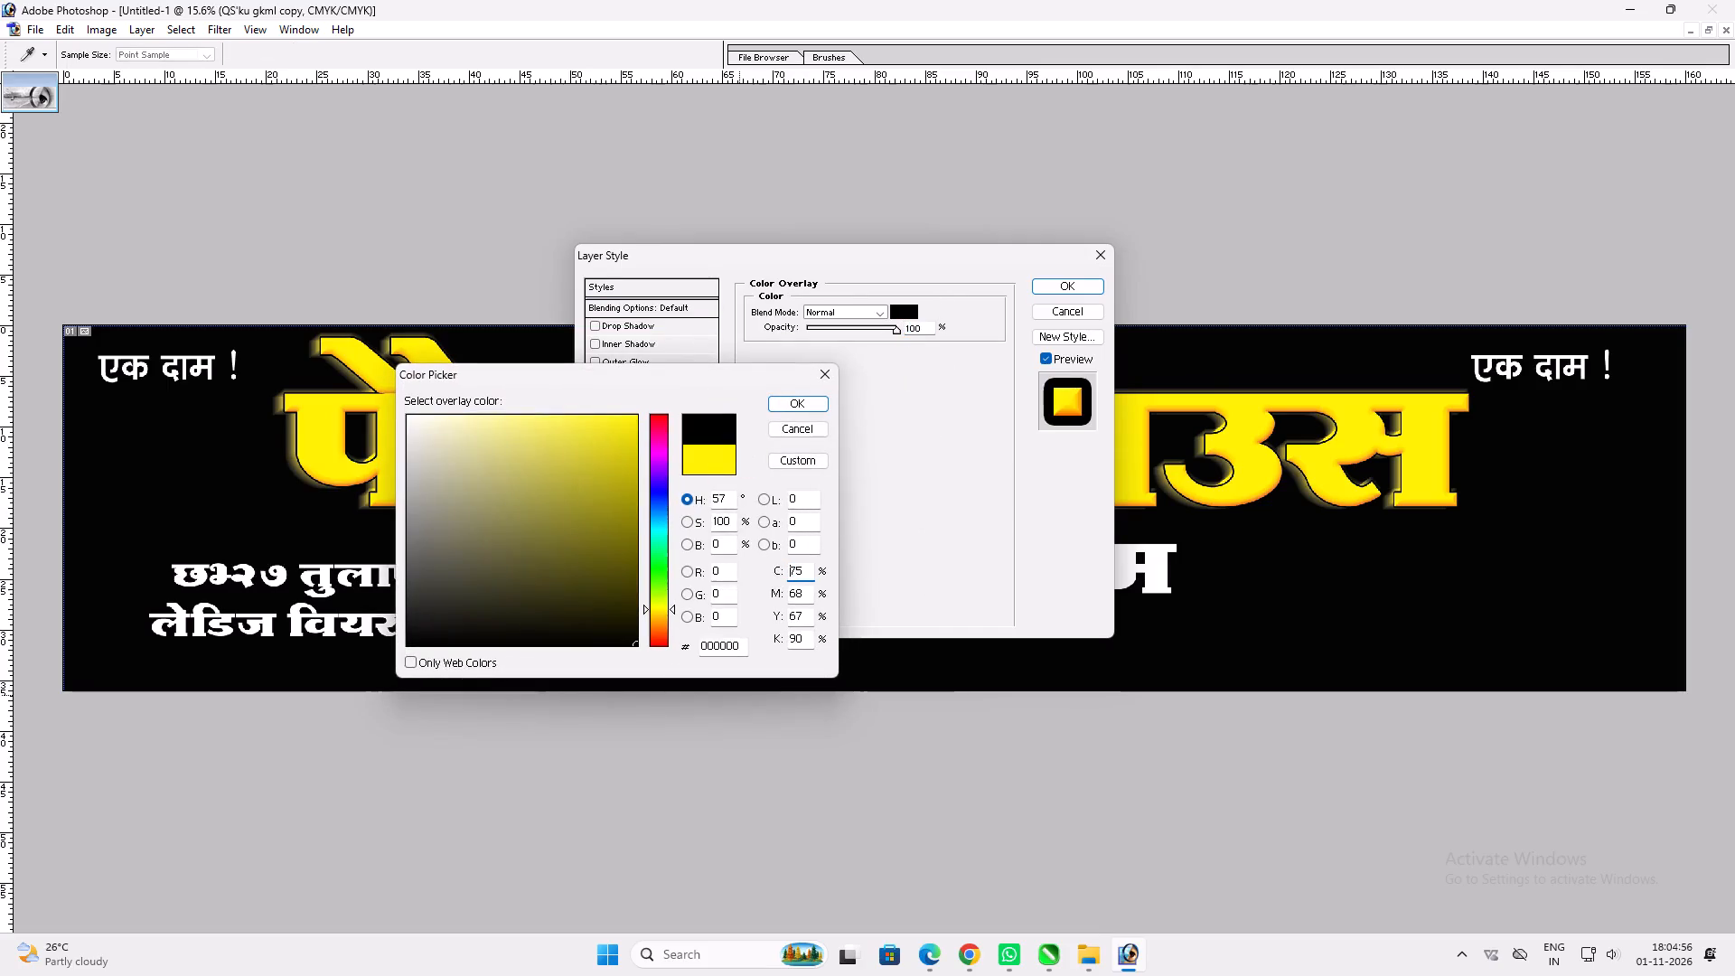
key(Return)
Change the blurred copy's stroke colour to bright red.
click(632, 526)
click(800, 417)
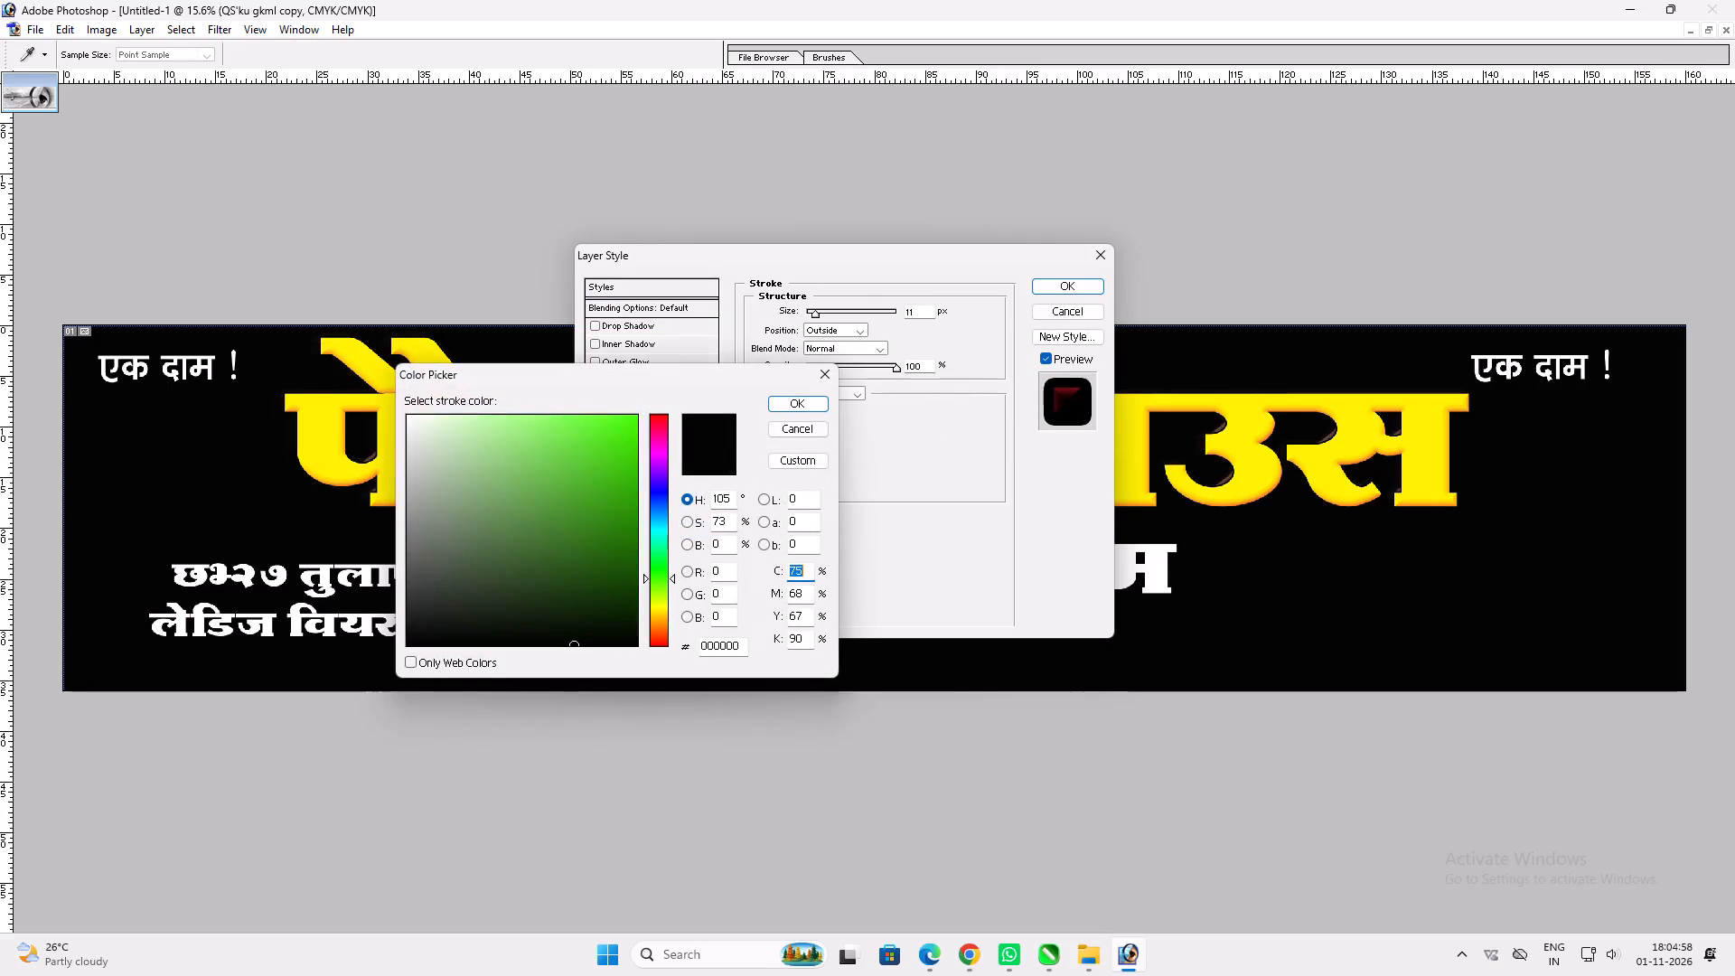
drag(654, 421, 661, 369)
drag(624, 419, 672, 342)
key(Return)
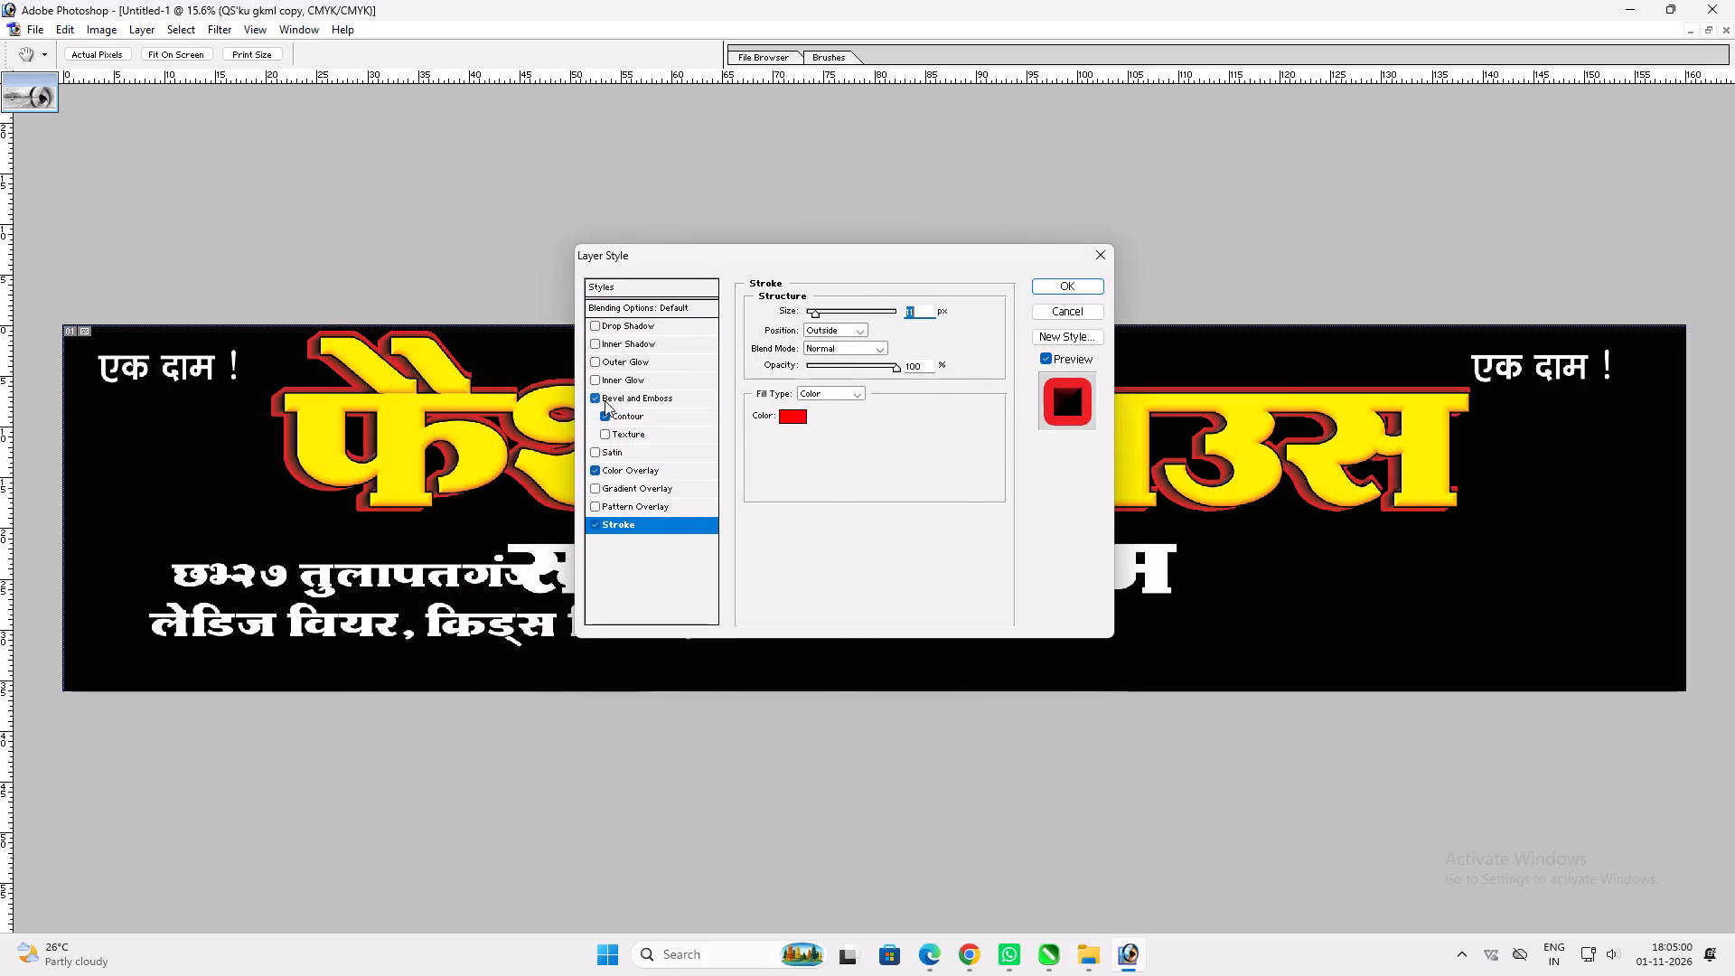
Turn off Bevel and Emboss and its Contour on the blurred copy and apply the layer style.
click(606, 415)
click(595, 399)
key(Return)
Move the red-outlined copy slightly further down behind the yellow heading to deepen the shadow.
key(v)
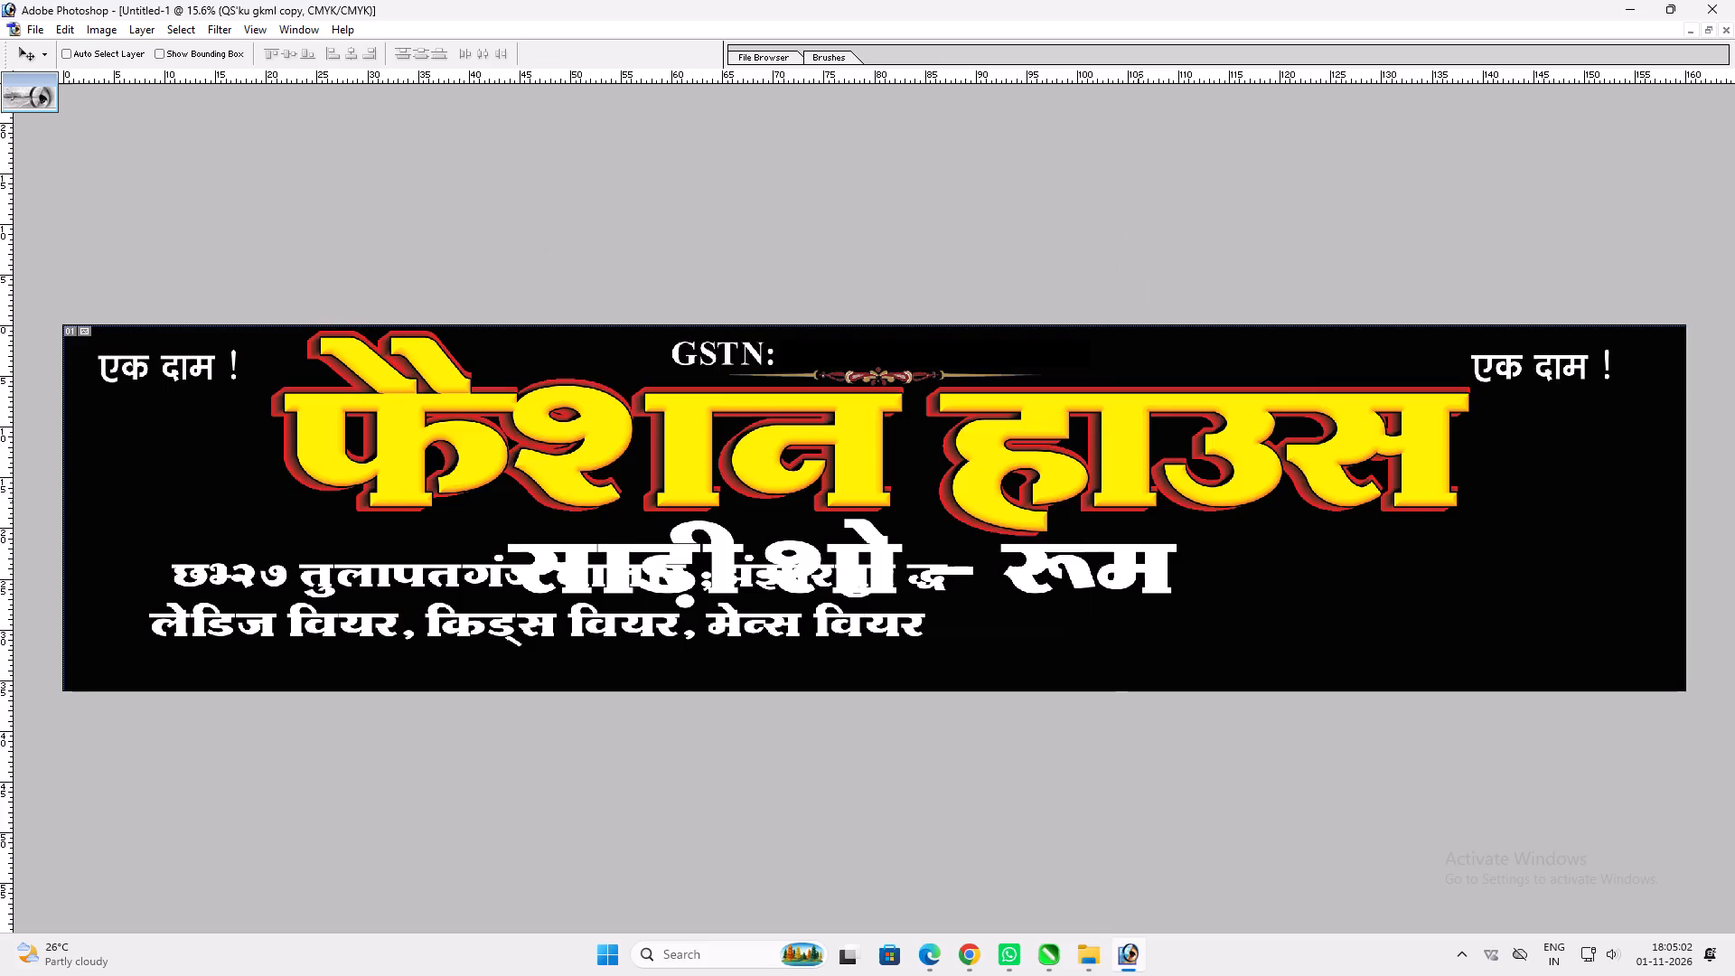
drag(1136, 504, 1133, 513)
key(v)
key(v)
Adjust the size of the red stroke on the heading's shadow copy and apply it.
key(alt+l)
key(alt+y)
key(k)
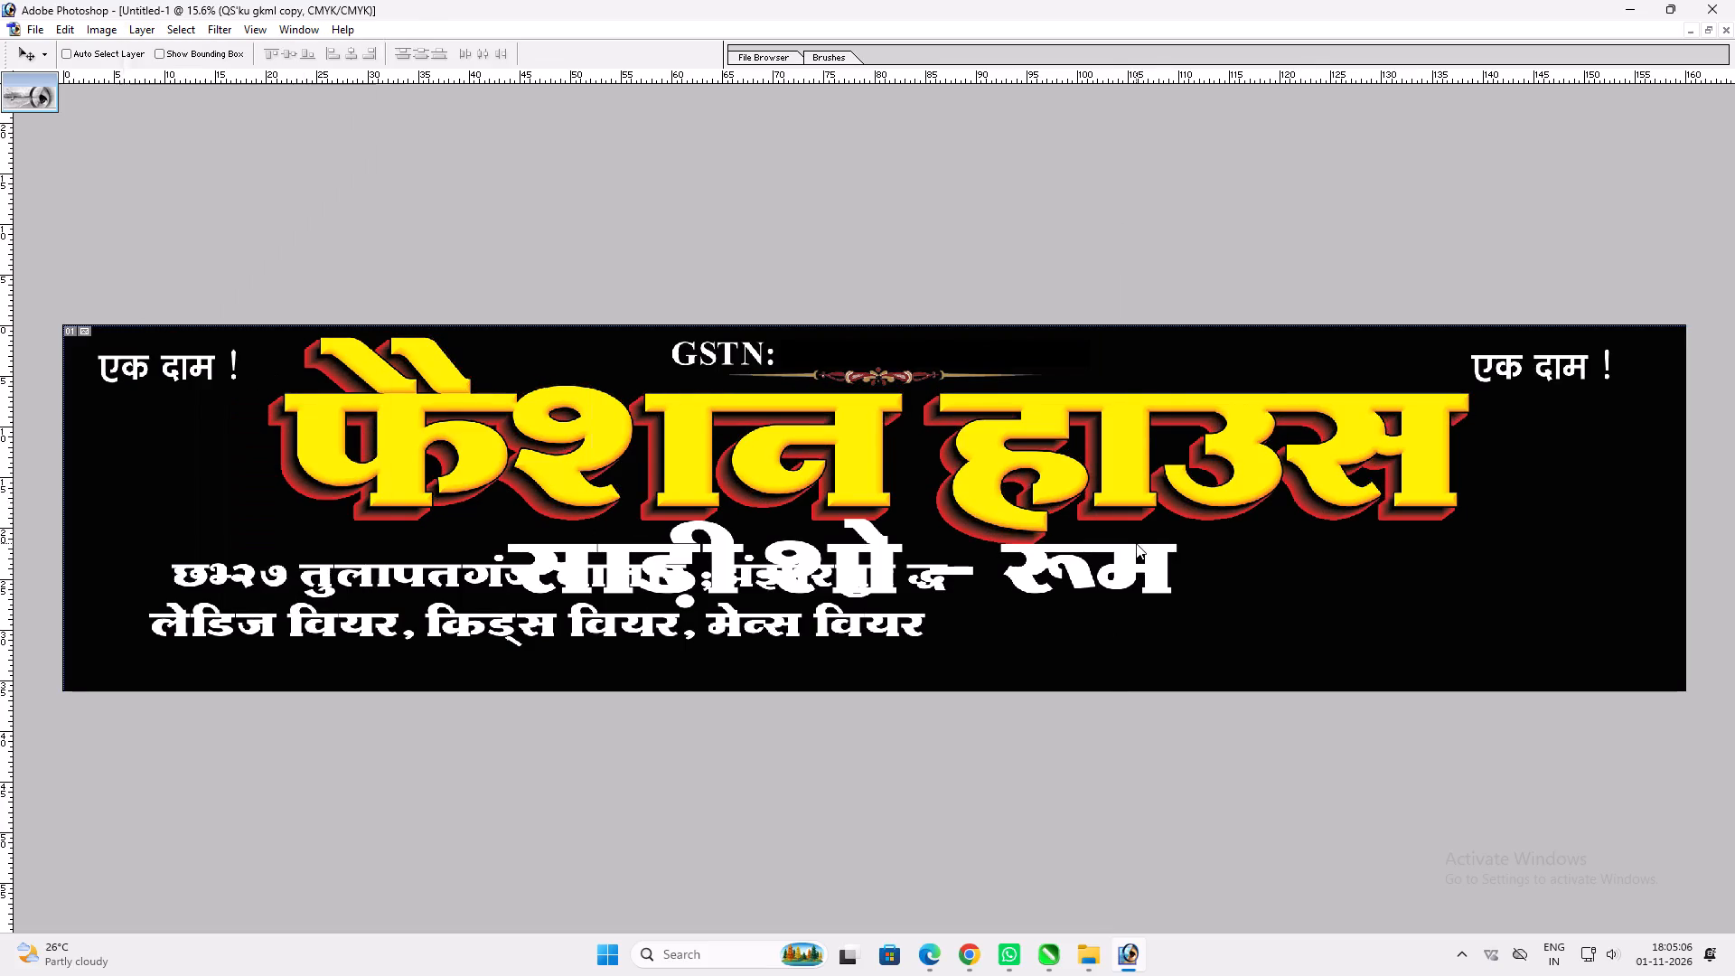
scroll(1126, 609, up, 1)
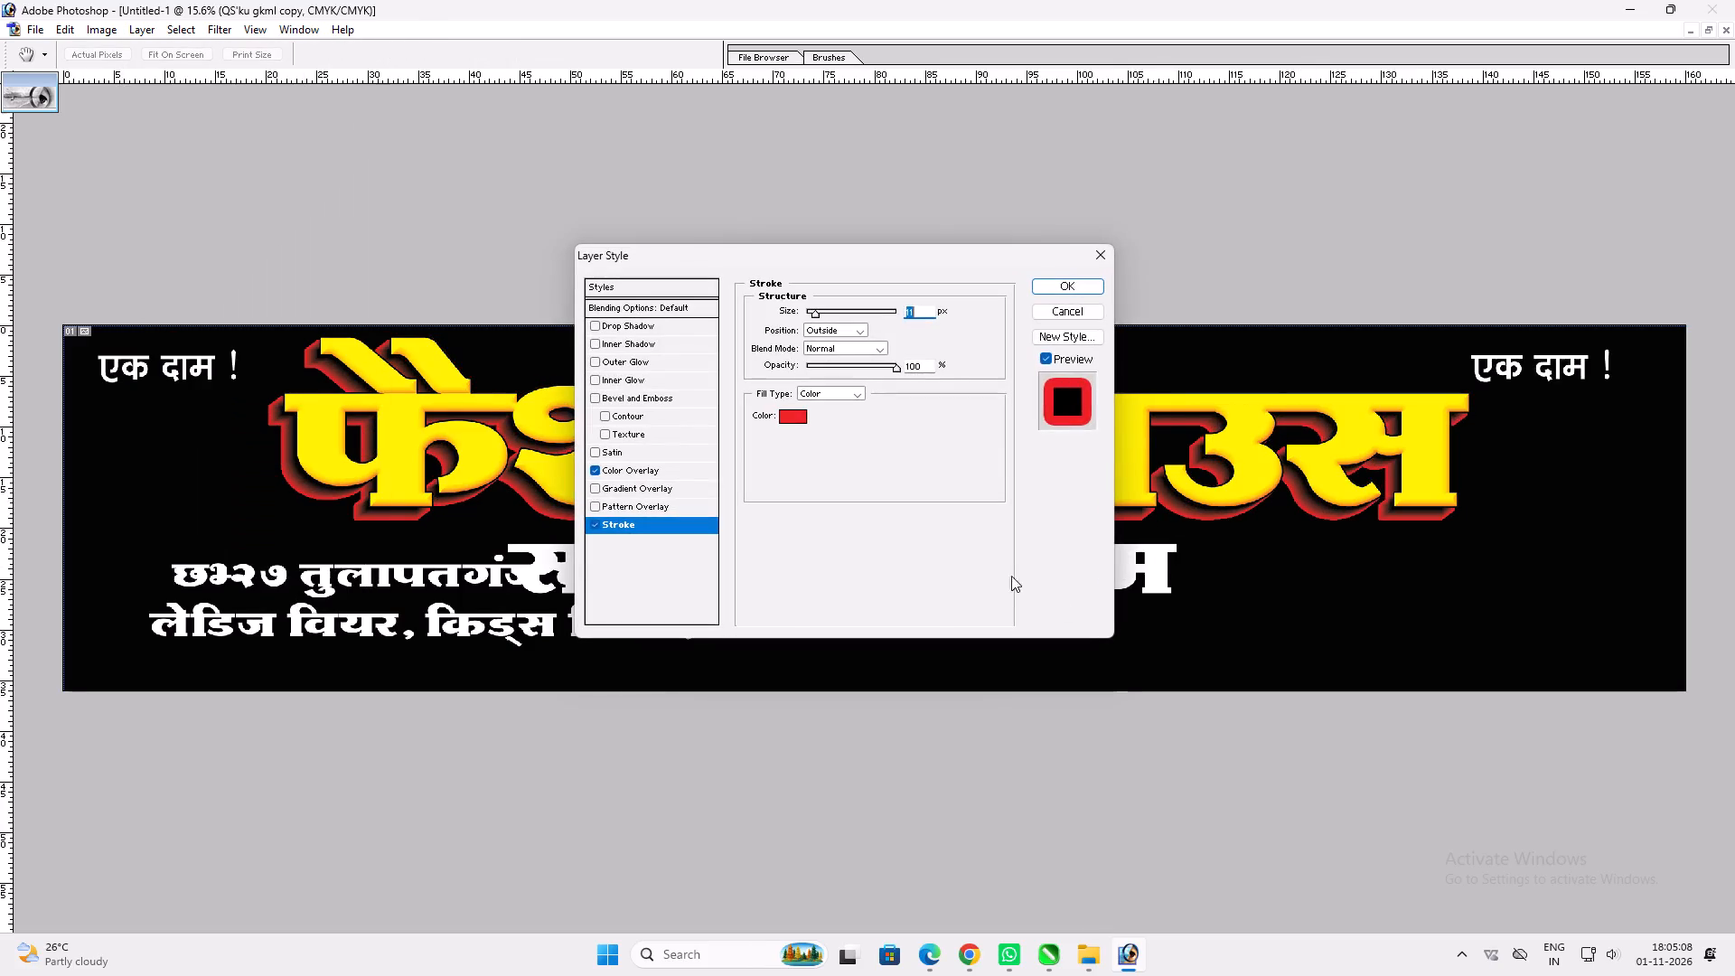
scroll(1011, 576, up, 1)
key(Return)
key(v)
key(ctrl+plus)
key(v)
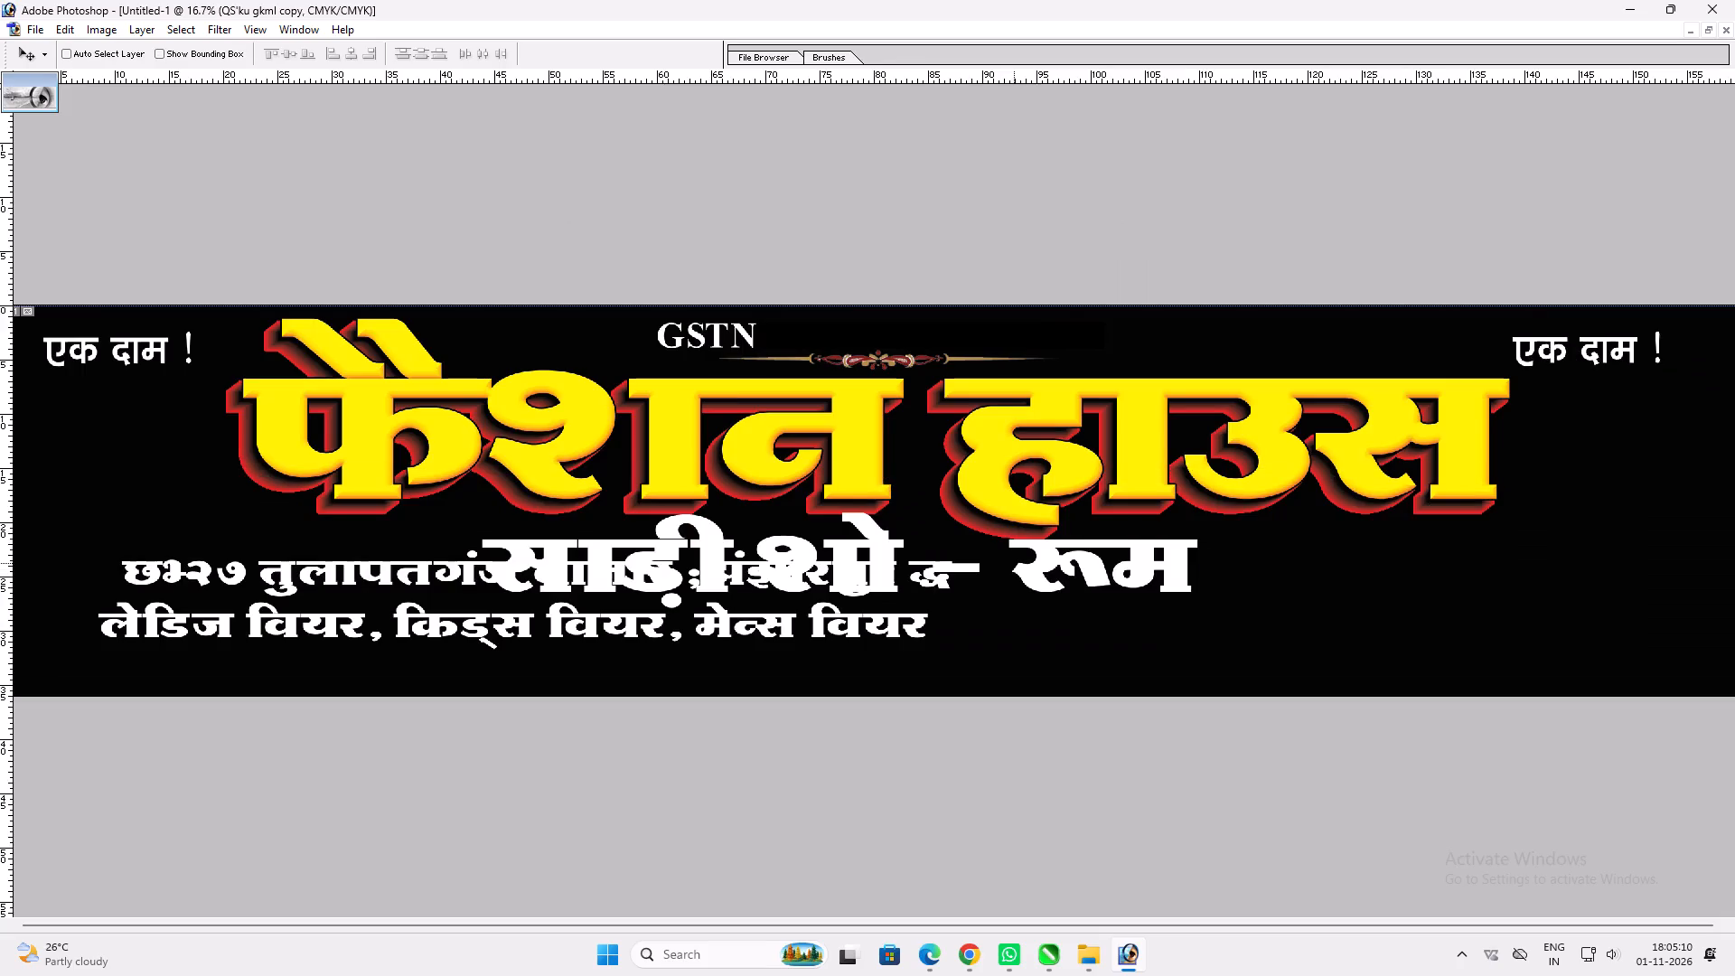
Move the साड़ी शो – रूम subheading slightly down, away from the yellow heading.
right_click(1027, 566)
click(1049, 575)
drag(1042, 573, 1106, 592)
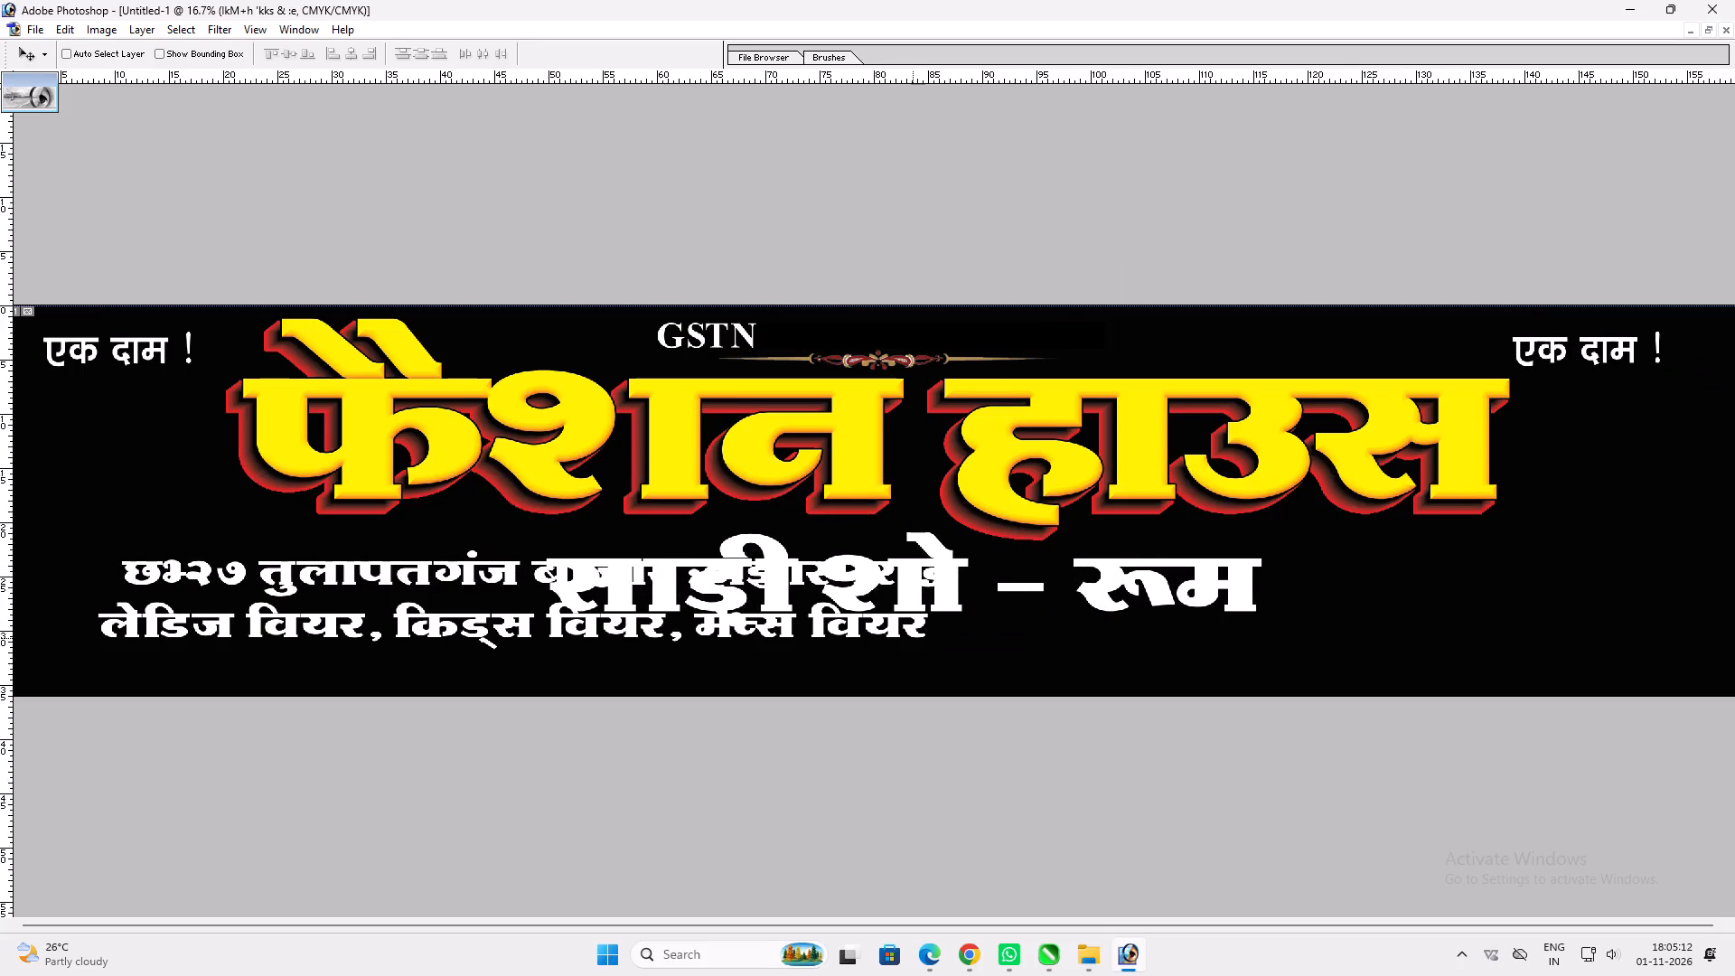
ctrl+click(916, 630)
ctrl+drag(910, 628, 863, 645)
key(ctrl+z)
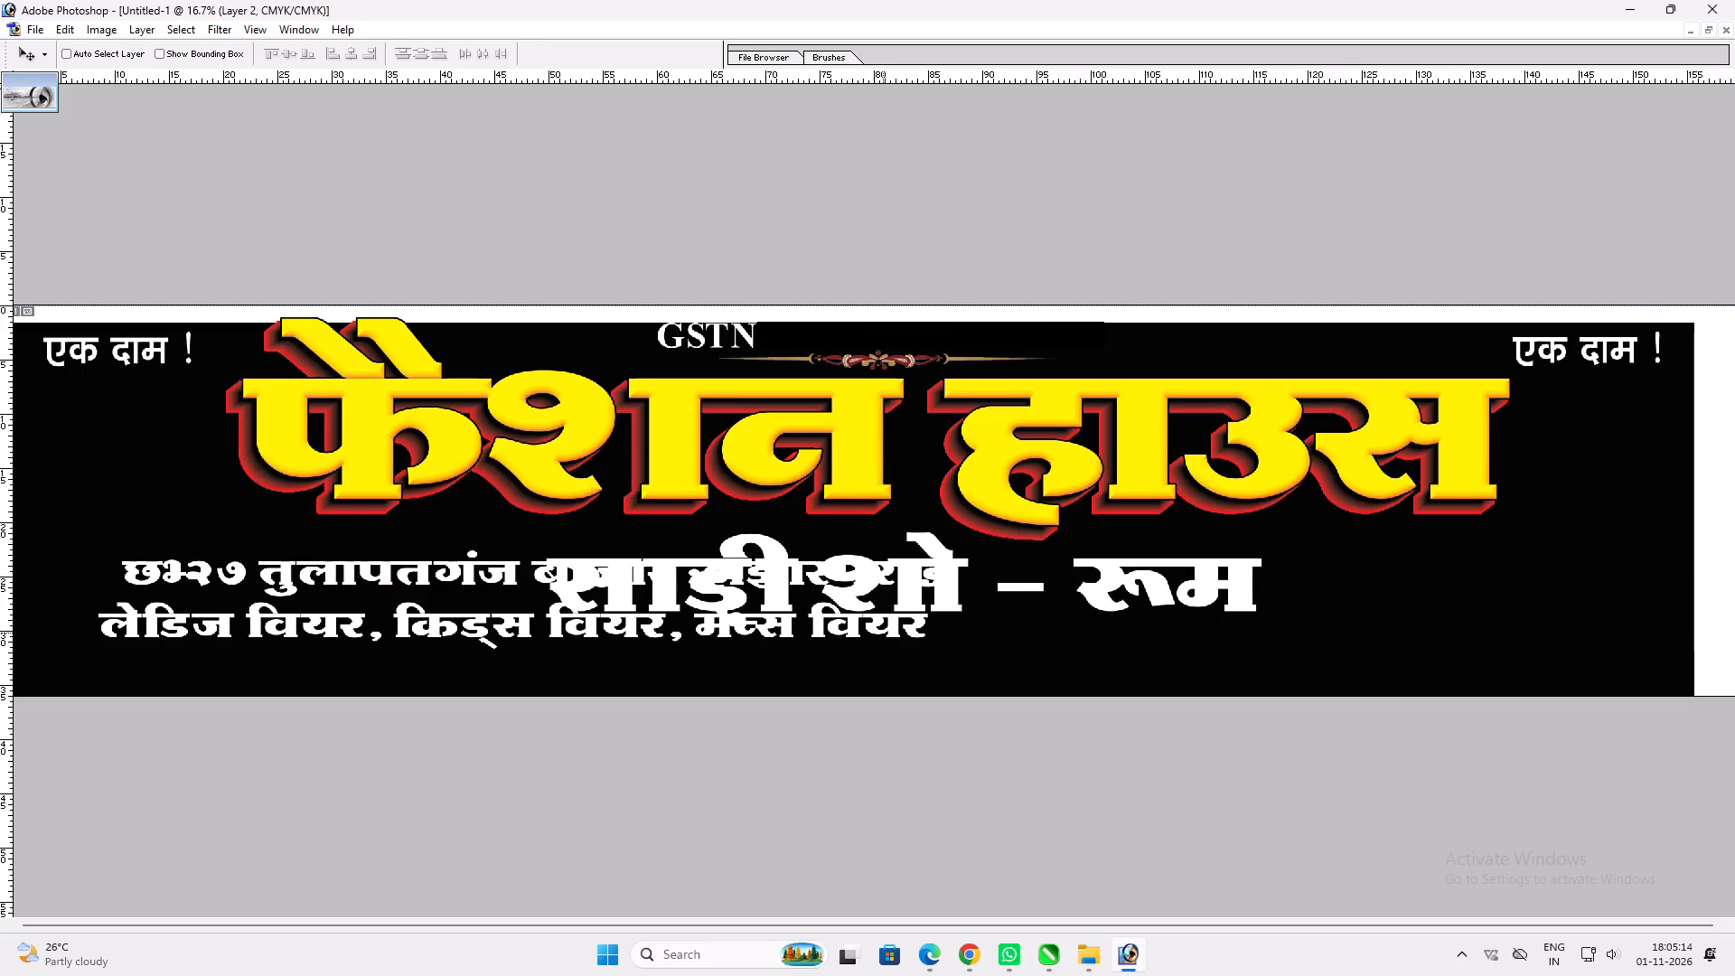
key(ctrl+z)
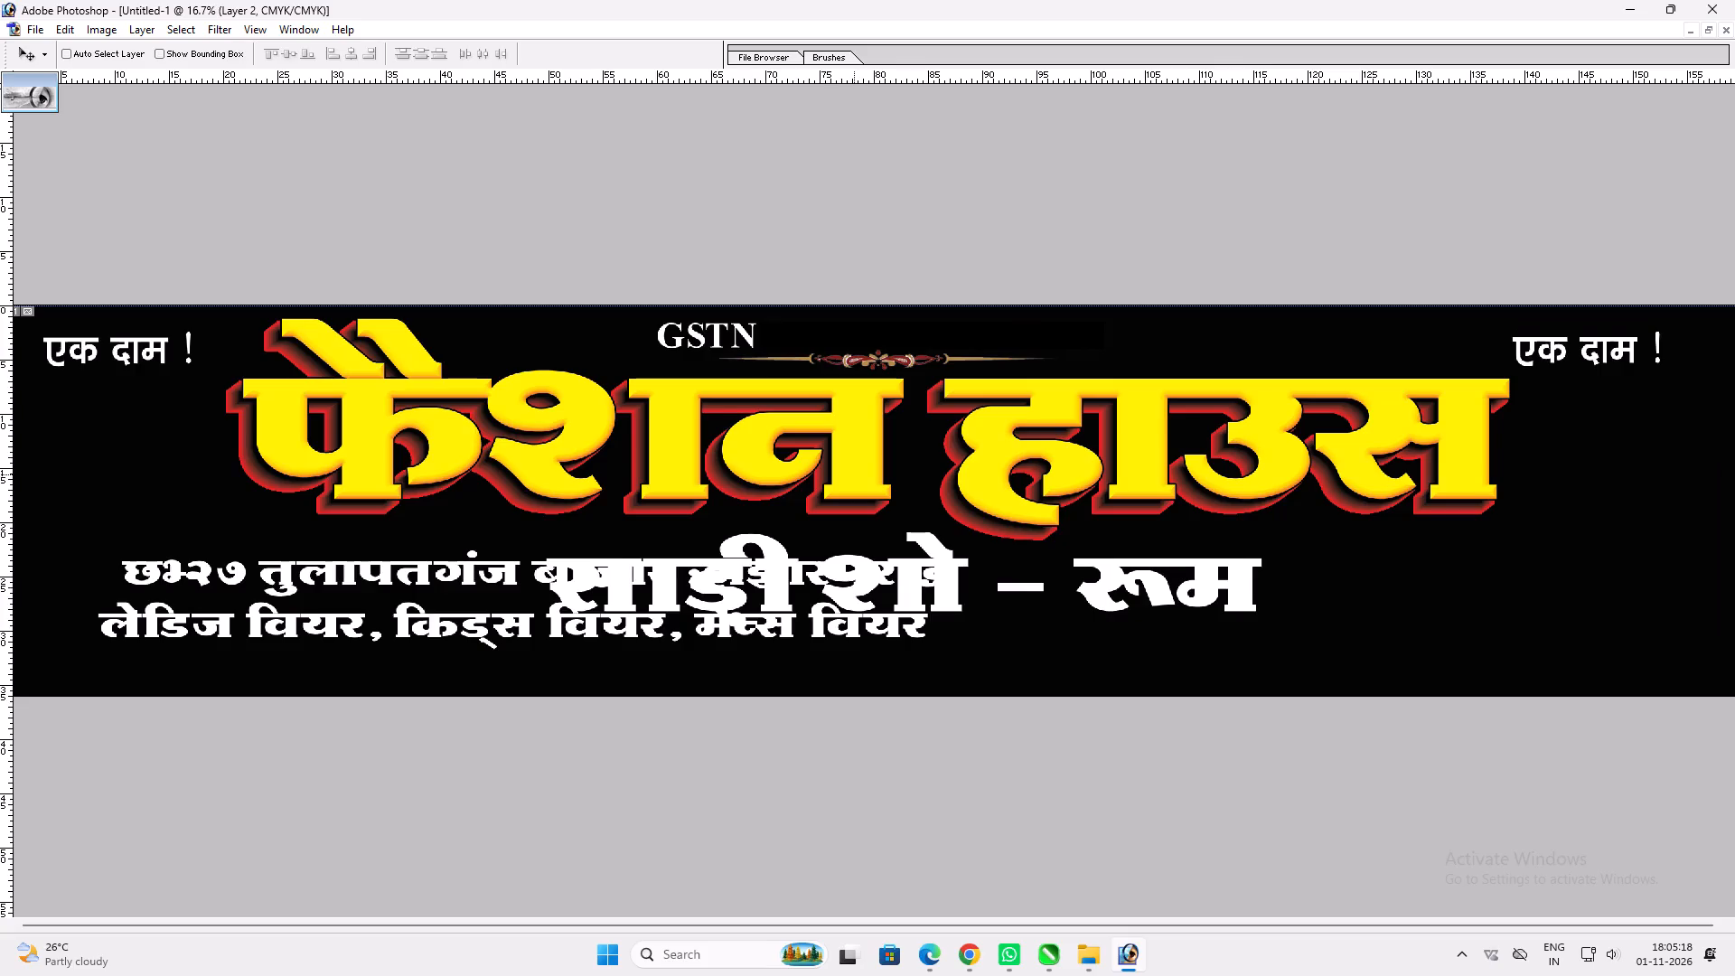
Scale the ornament above the heading down slightly and nudge it up.
ctrl+double_click(905, 360)
key(ctrl+t)
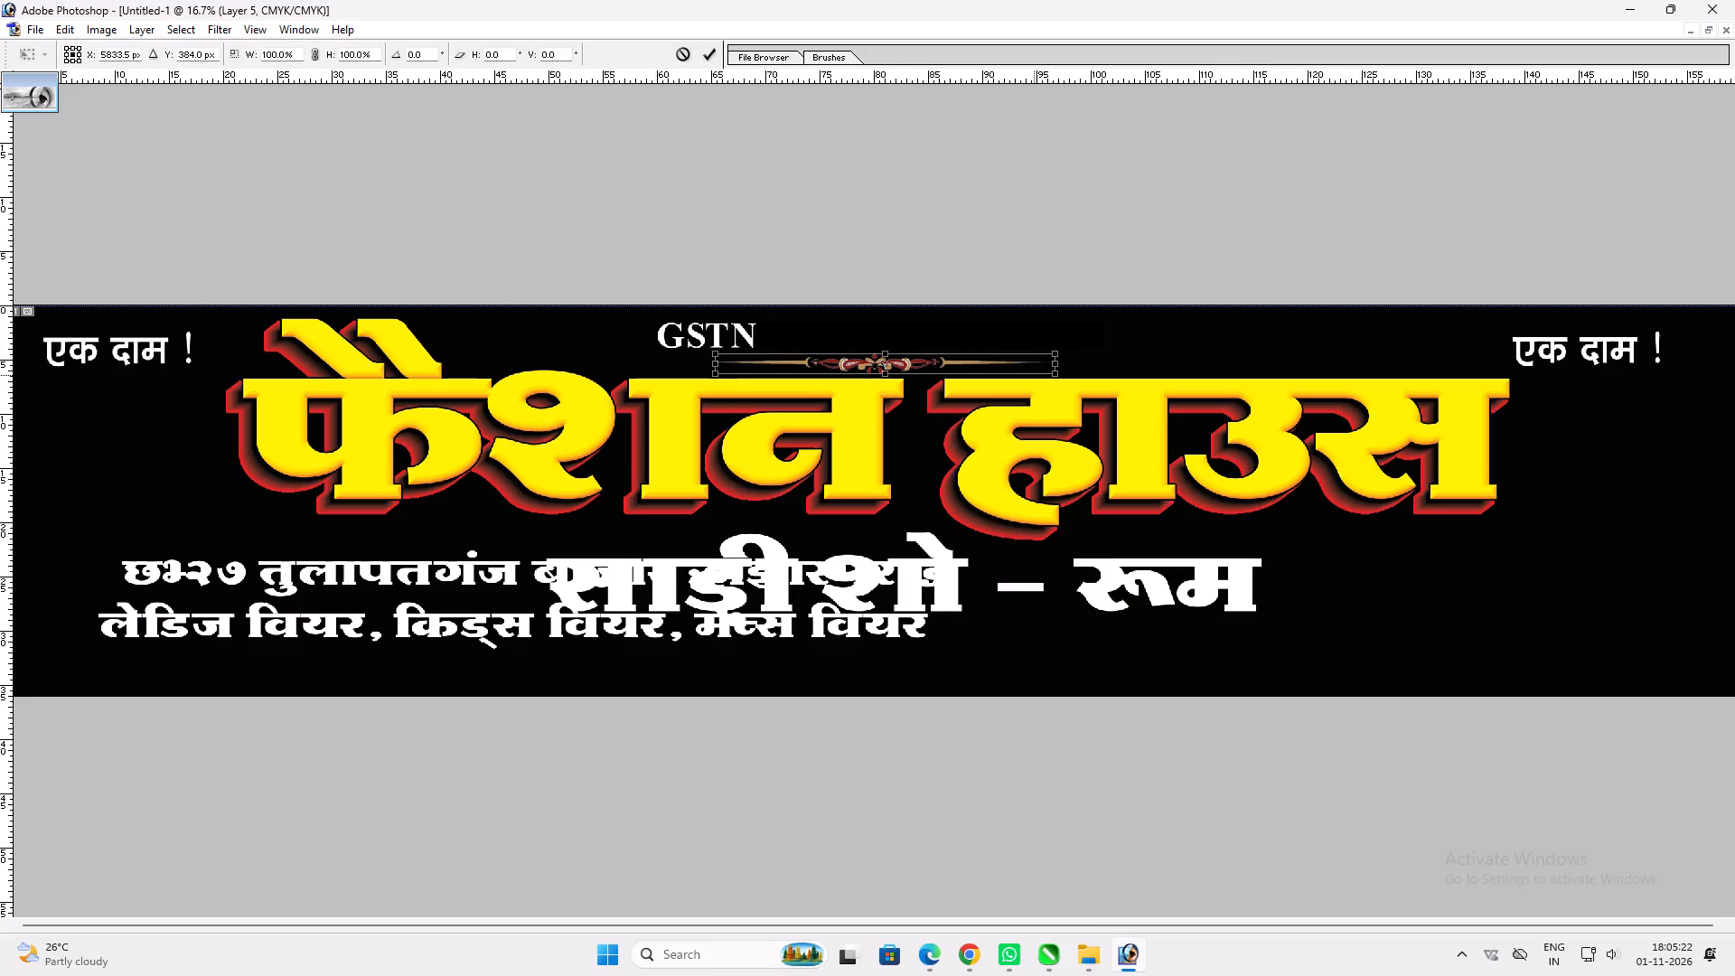
alt+shift+drag(1055, 377, 1036, 373)
key(shift+Return)
text(vv)
key(Up)
key(Up)
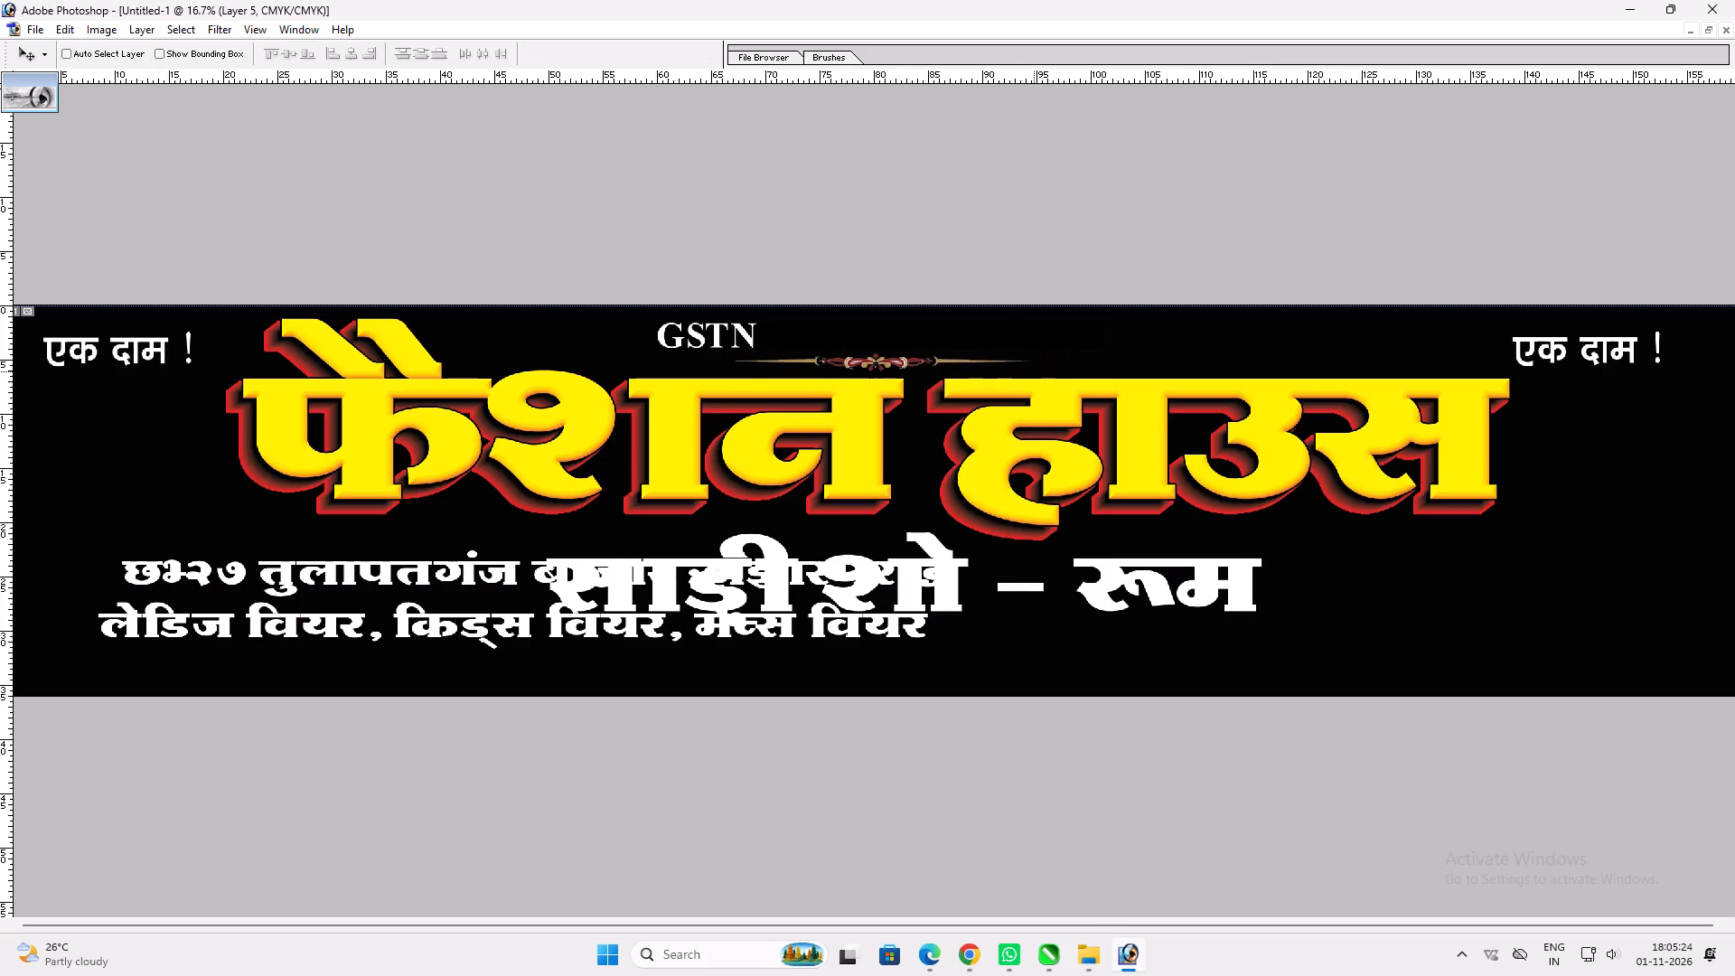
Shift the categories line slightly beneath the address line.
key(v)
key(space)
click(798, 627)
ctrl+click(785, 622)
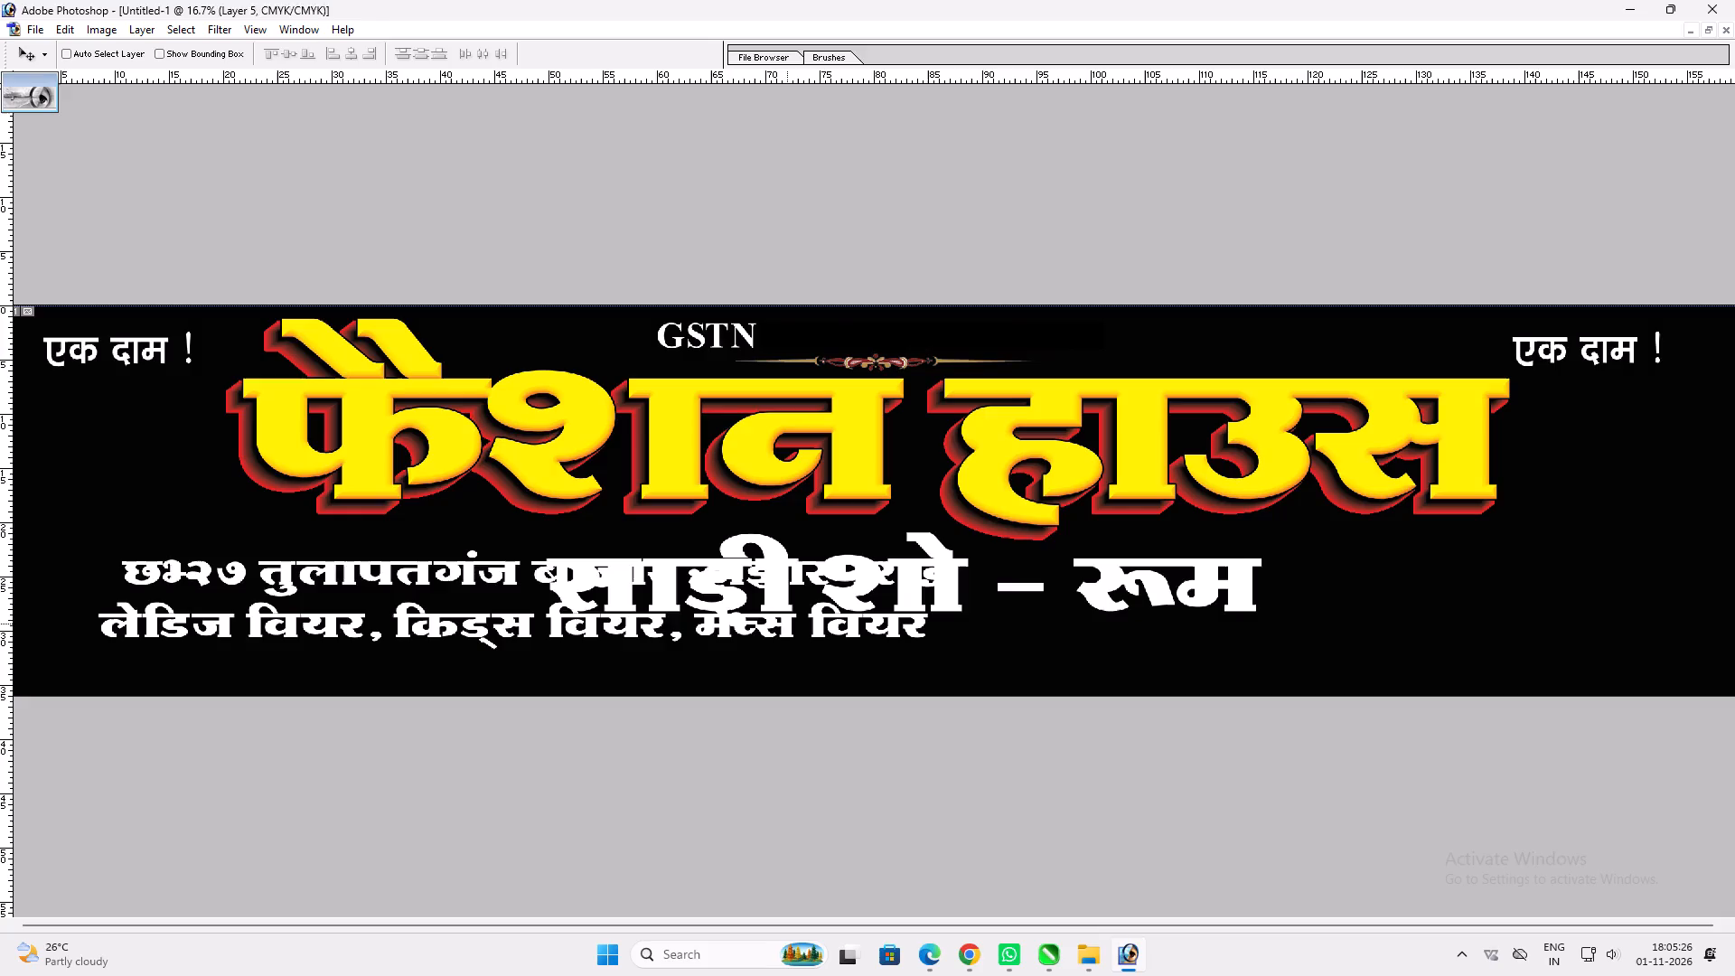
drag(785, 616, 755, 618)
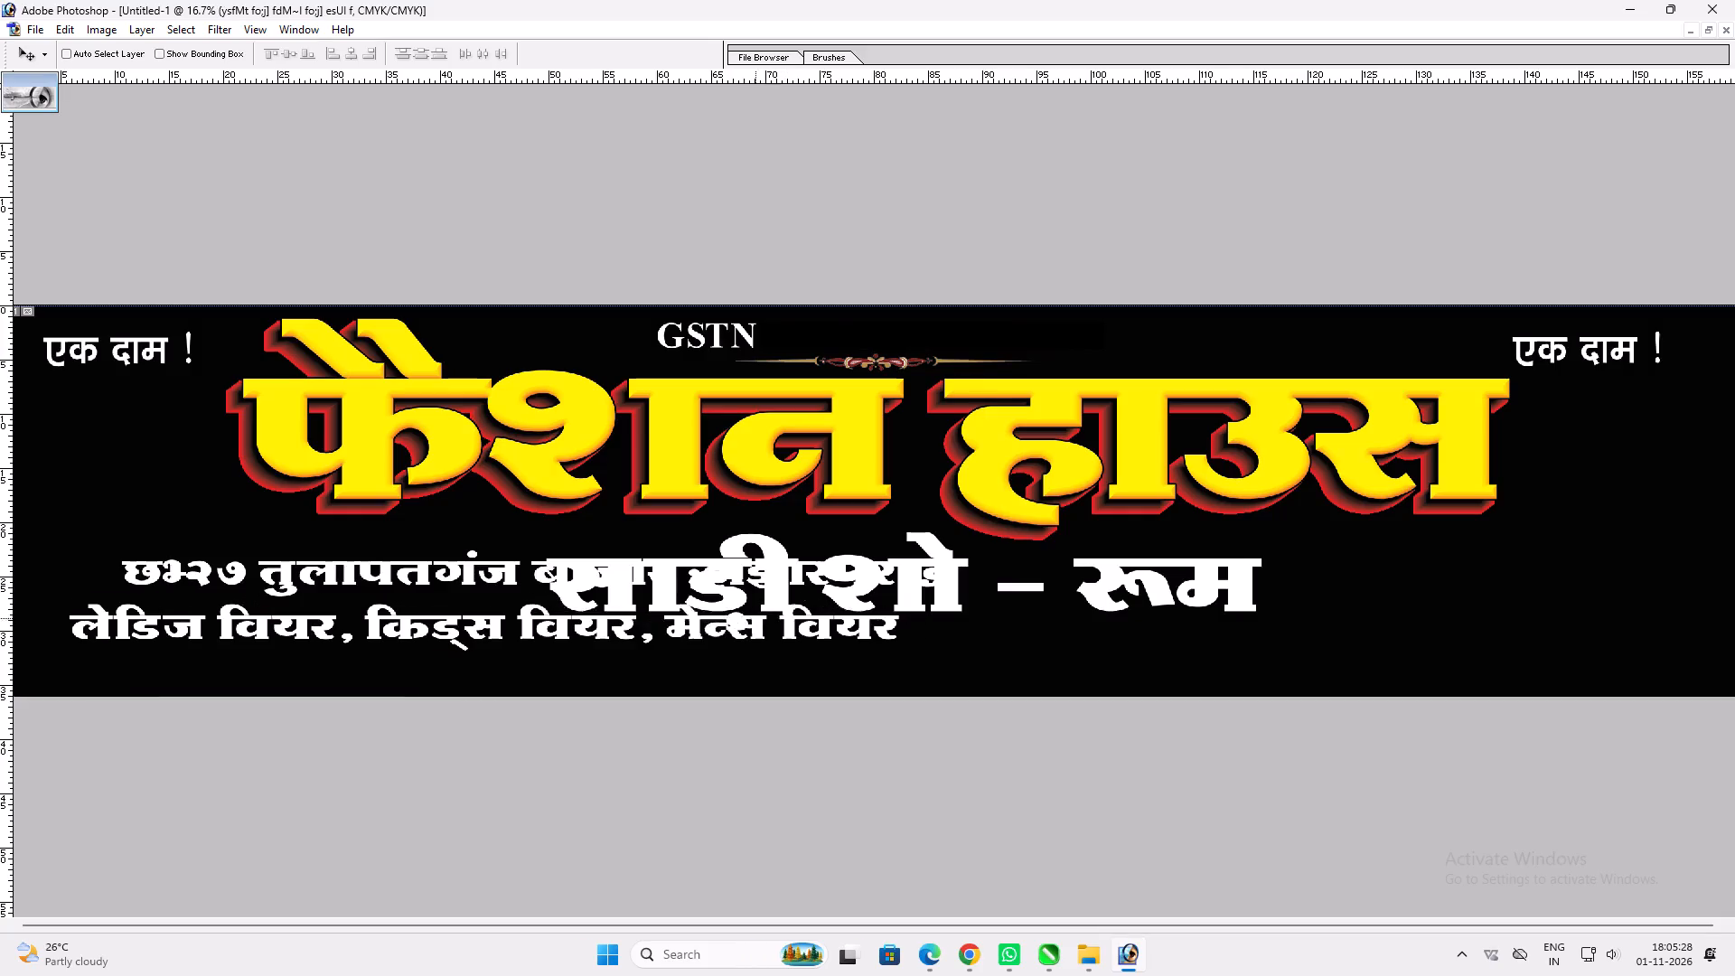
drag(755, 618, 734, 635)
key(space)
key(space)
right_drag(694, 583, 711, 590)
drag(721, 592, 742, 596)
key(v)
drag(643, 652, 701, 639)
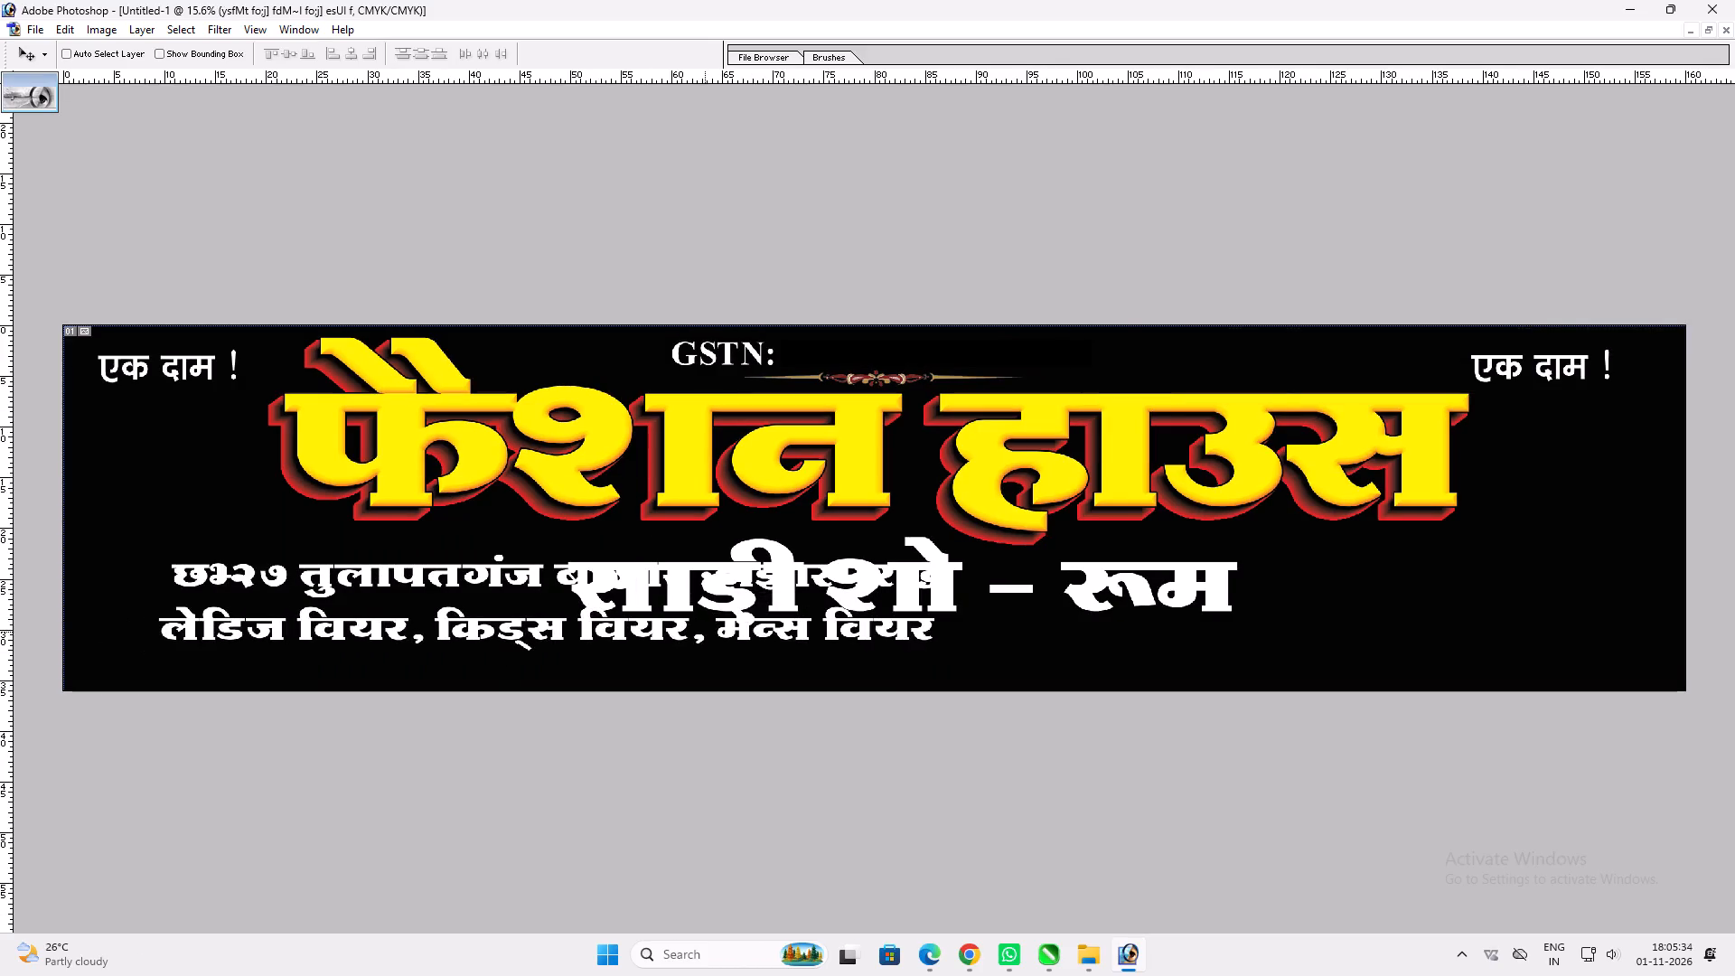
Move the address line to the banner's lower right, below the subheading.
key(v)
ctrl+click(778, 580)
drag(777, 577, 745, 565)
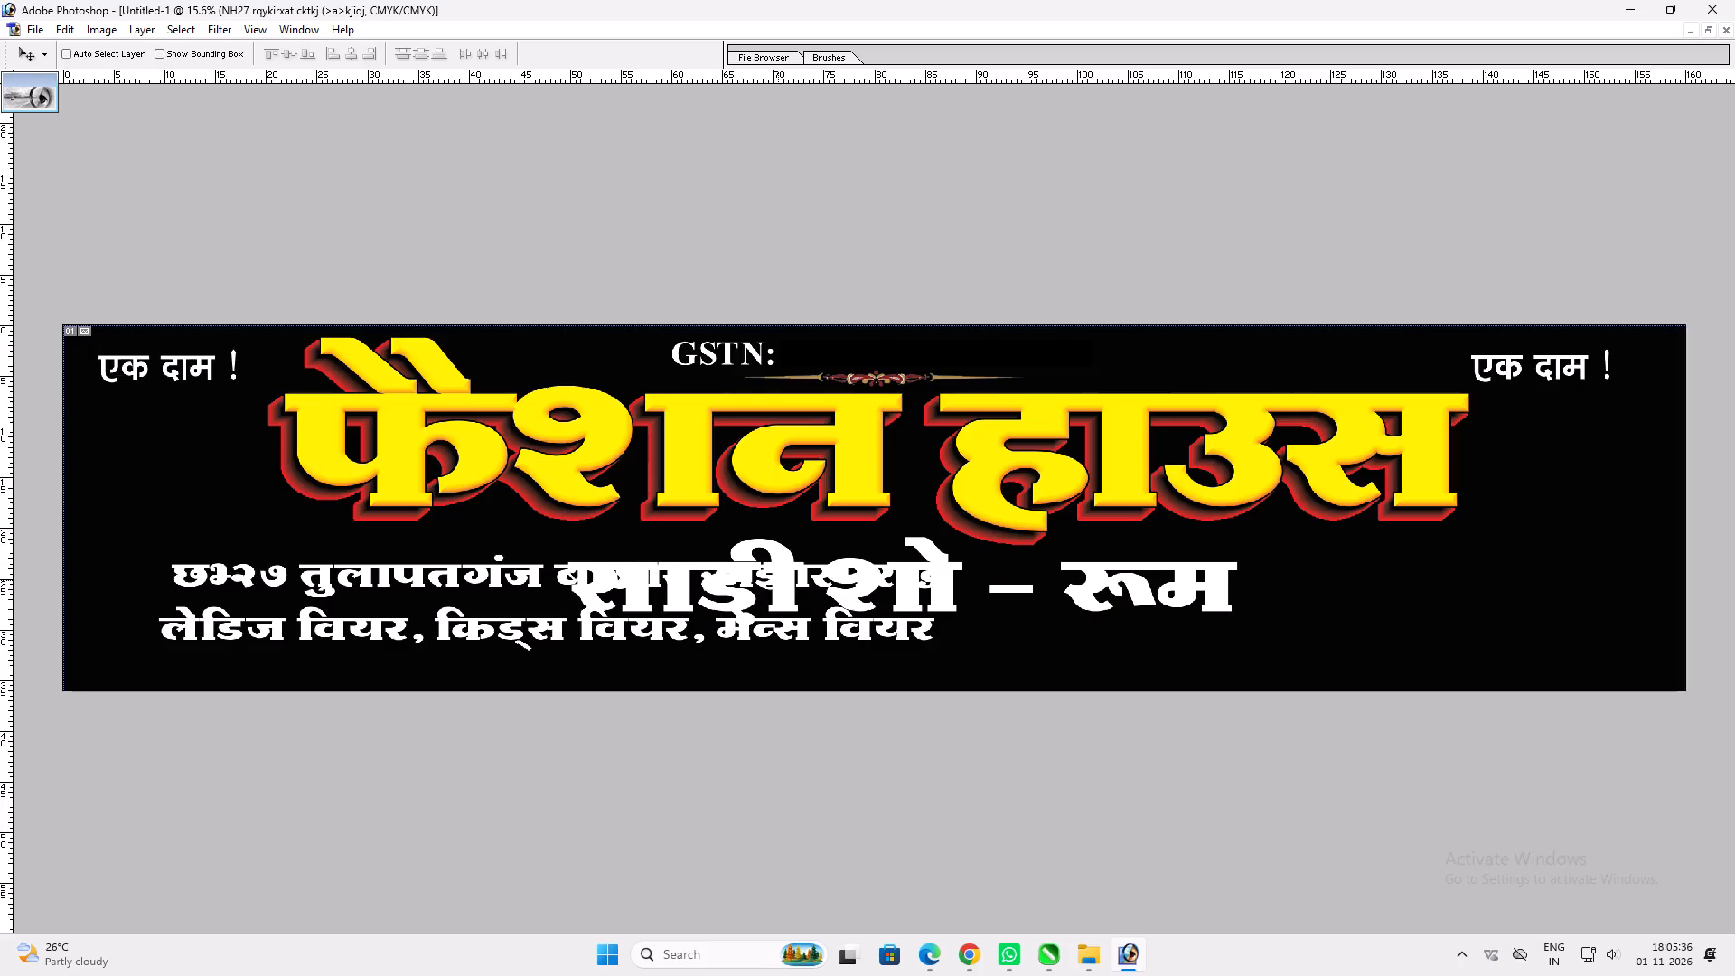
drag(745, 565, 1454, 656)
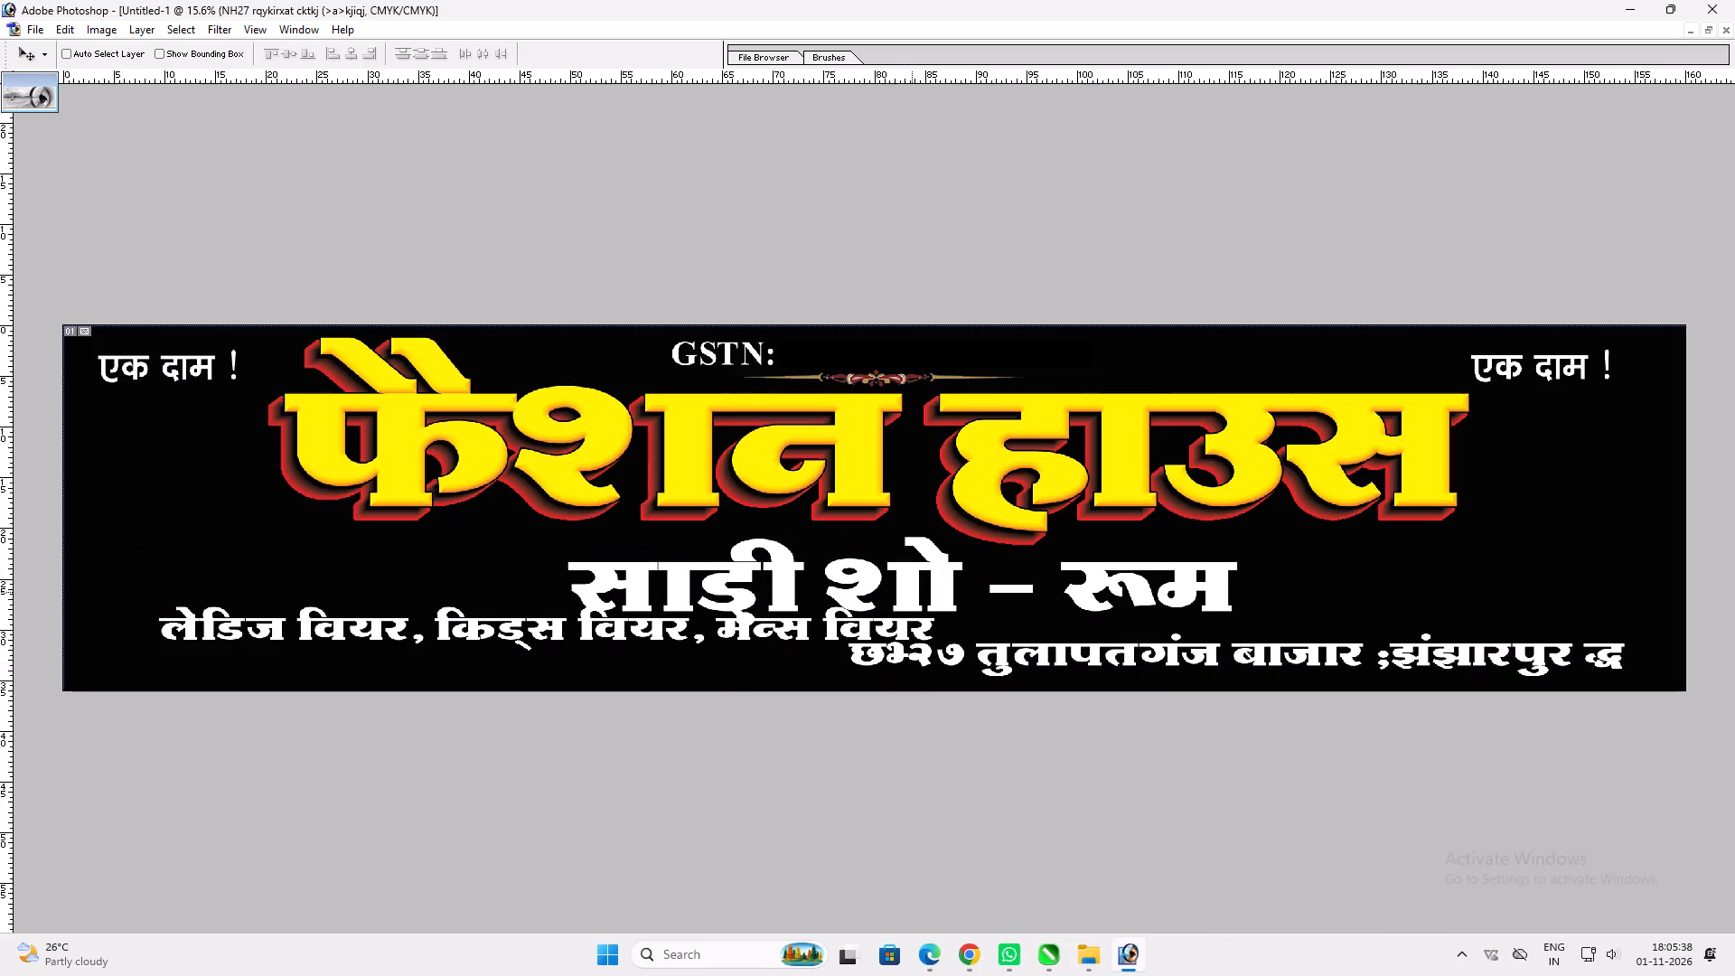
Move the categories line down to the banner's bottom, level with the address line.
ctrl+click(902, 622)
drag(902, 622, 909, 648)
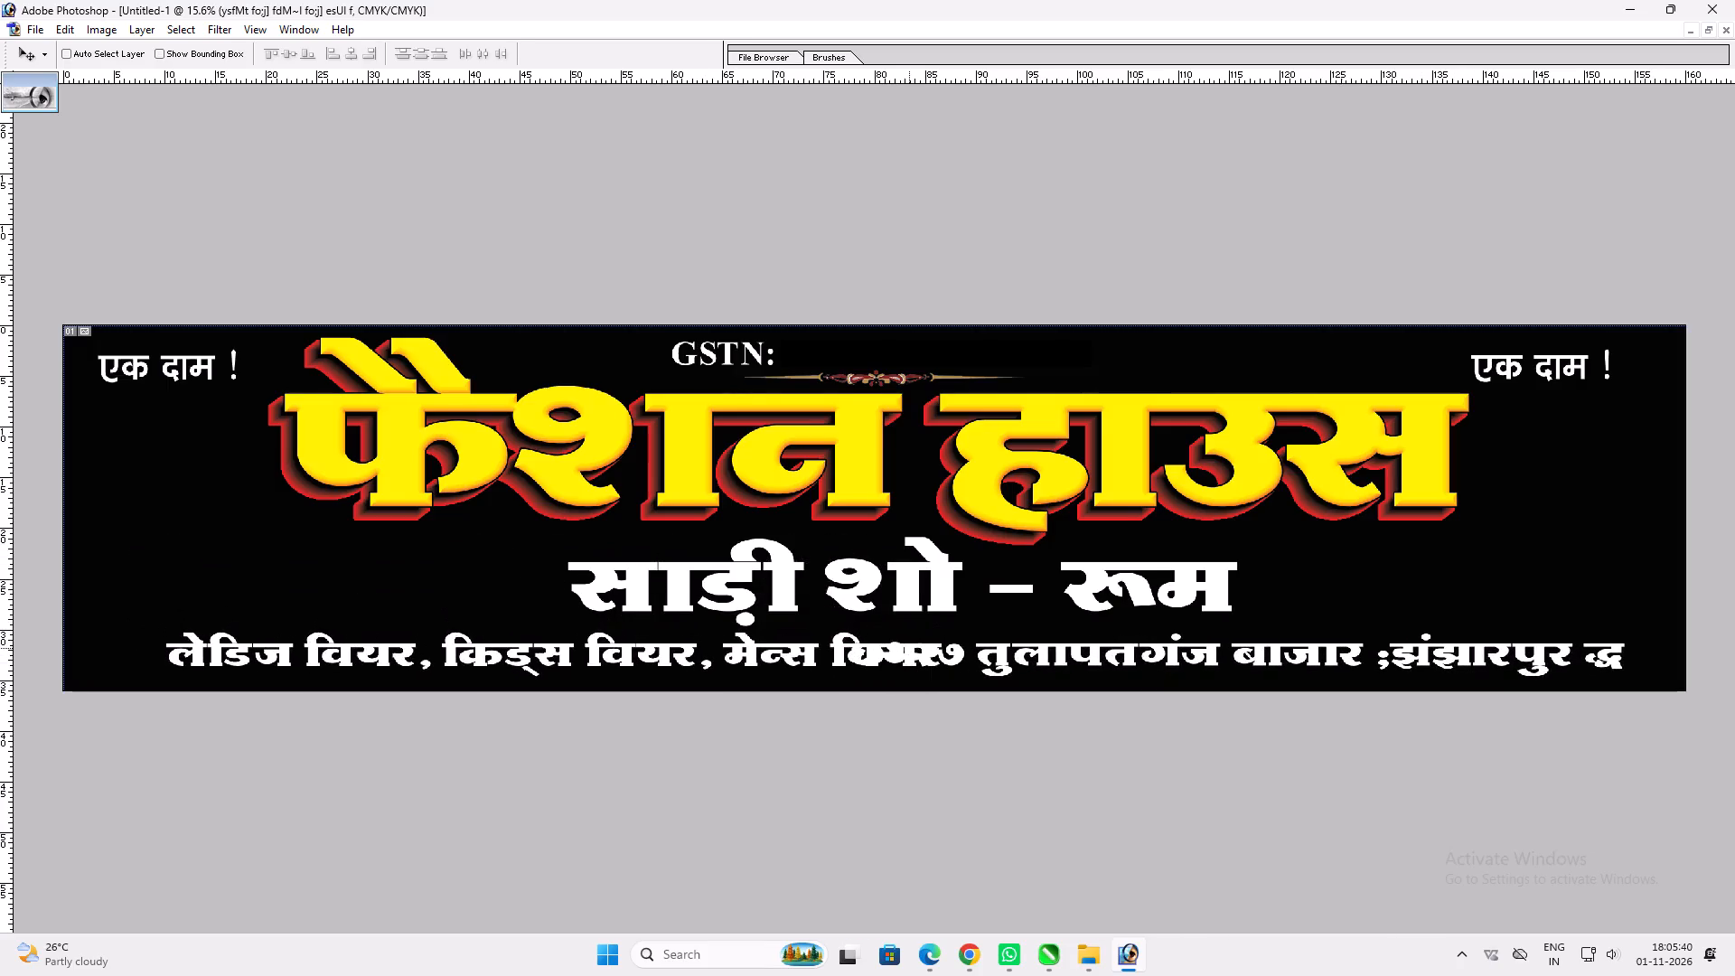
drag(909, 648, 905, 650)
scroll(905, 650, up, 1)
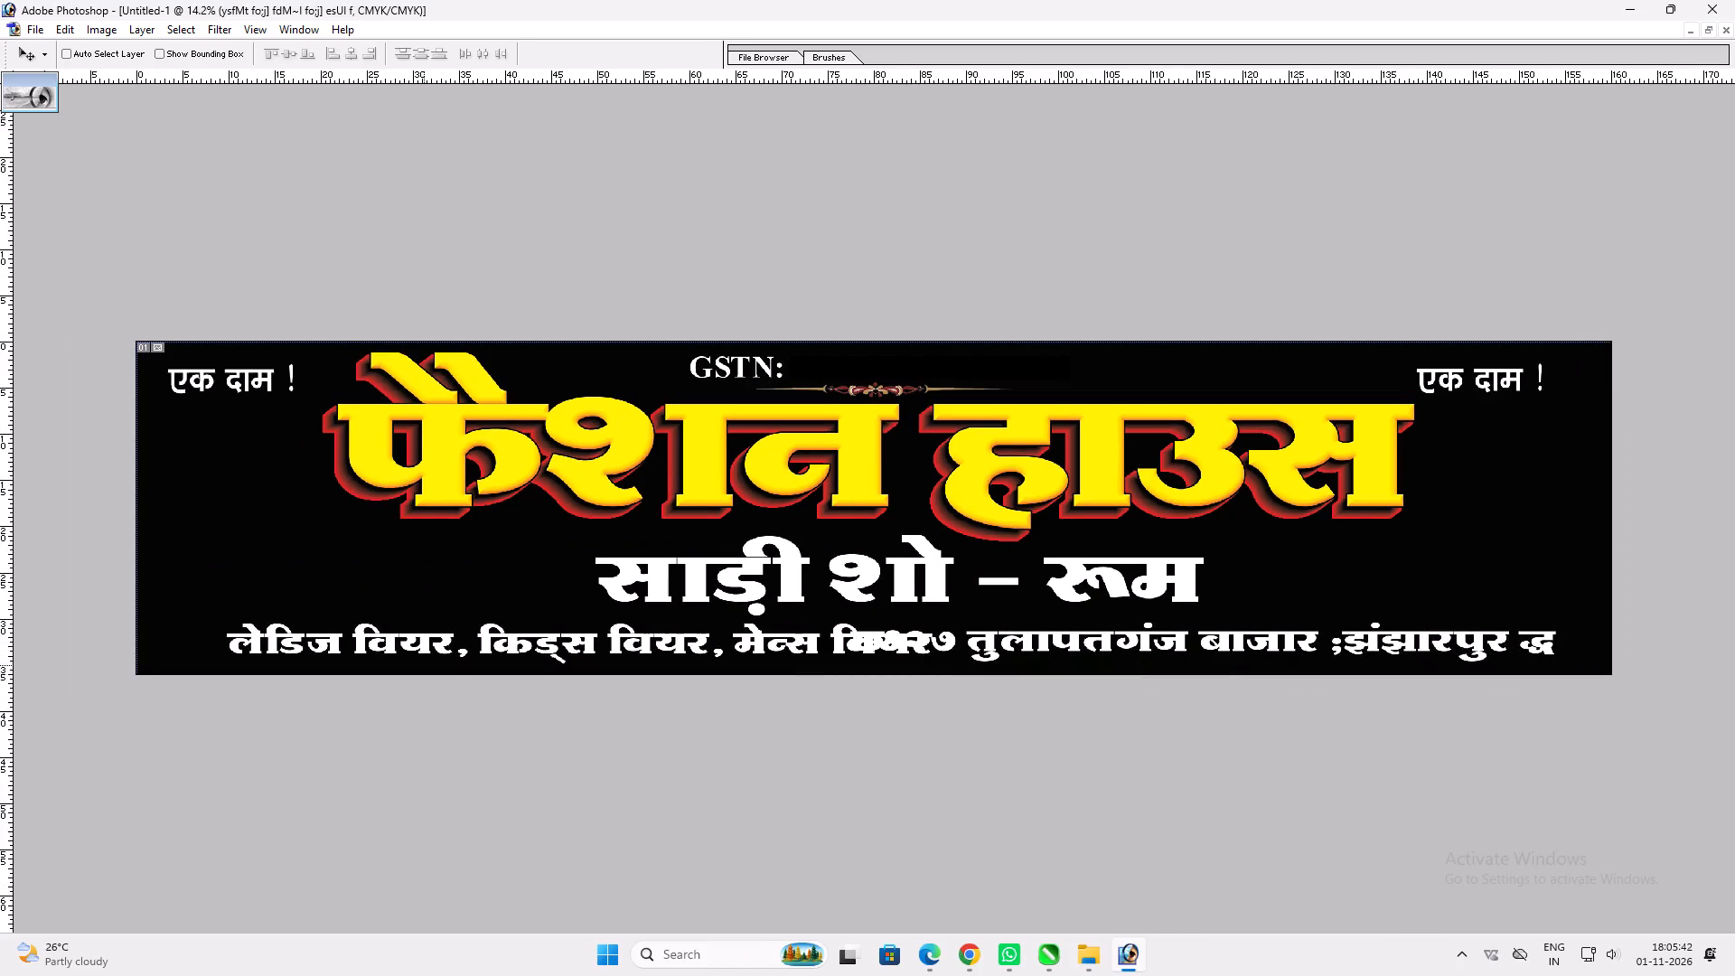
Replace the comma after लेडिज वियर with a vertical bar set in Arial Black.
key(t)
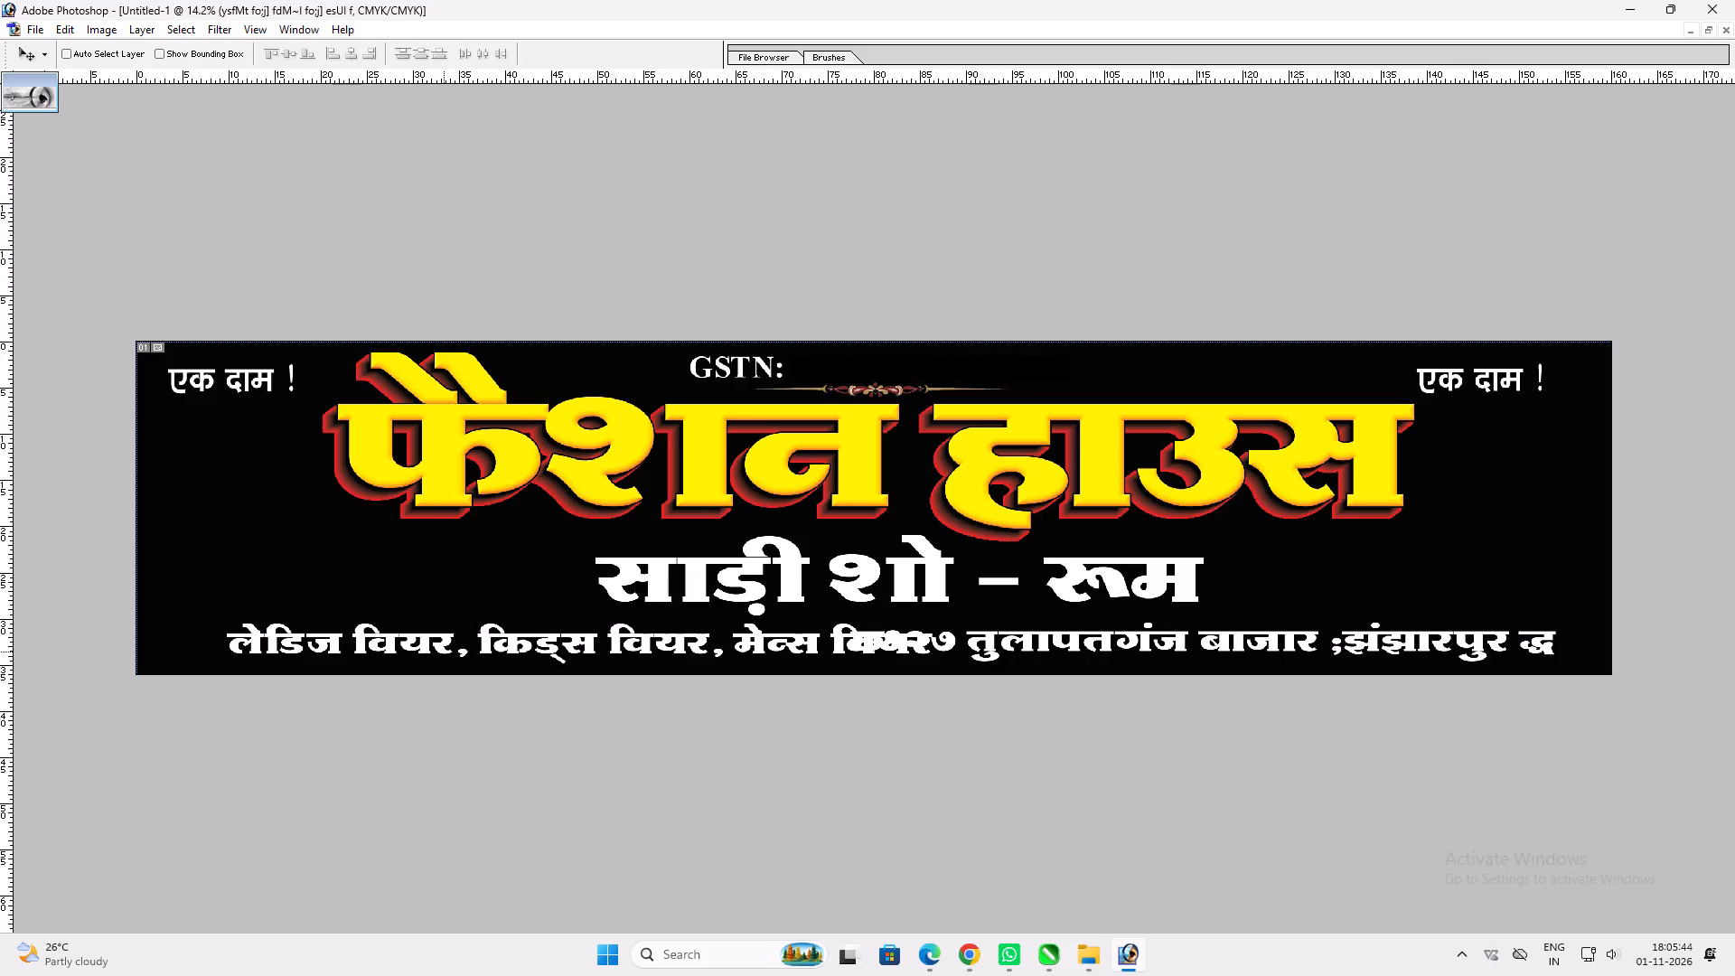
drag(460, 650, 468, 651)
key(space)
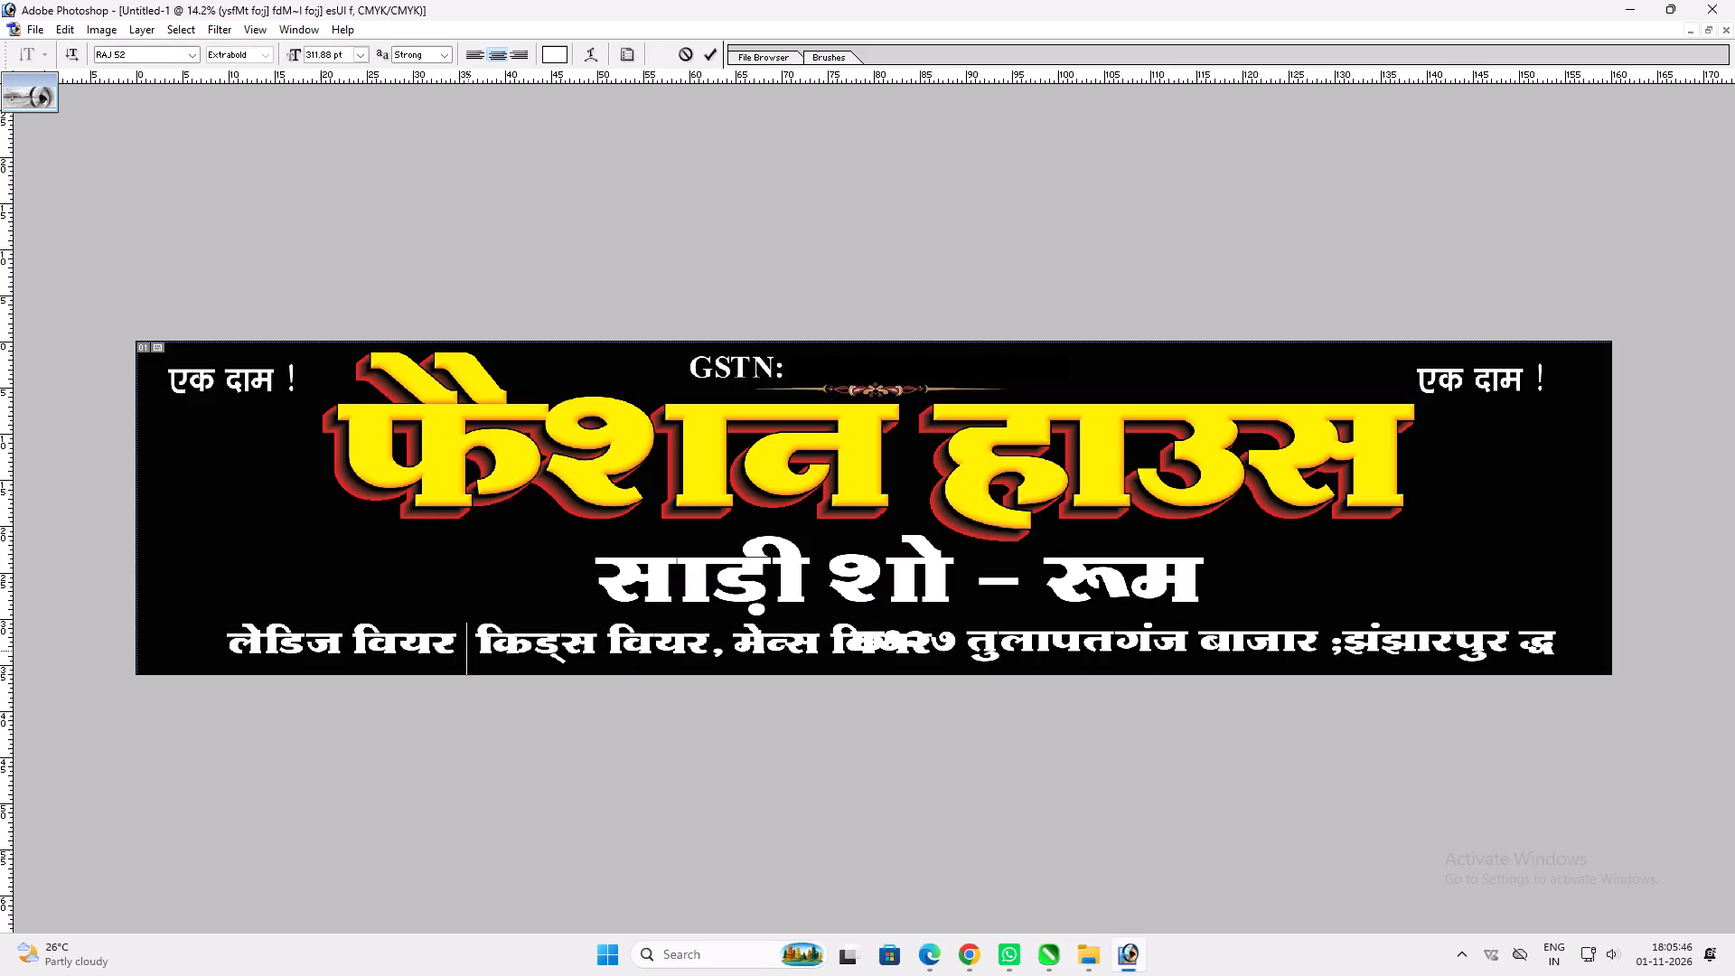
key(shift+bar)
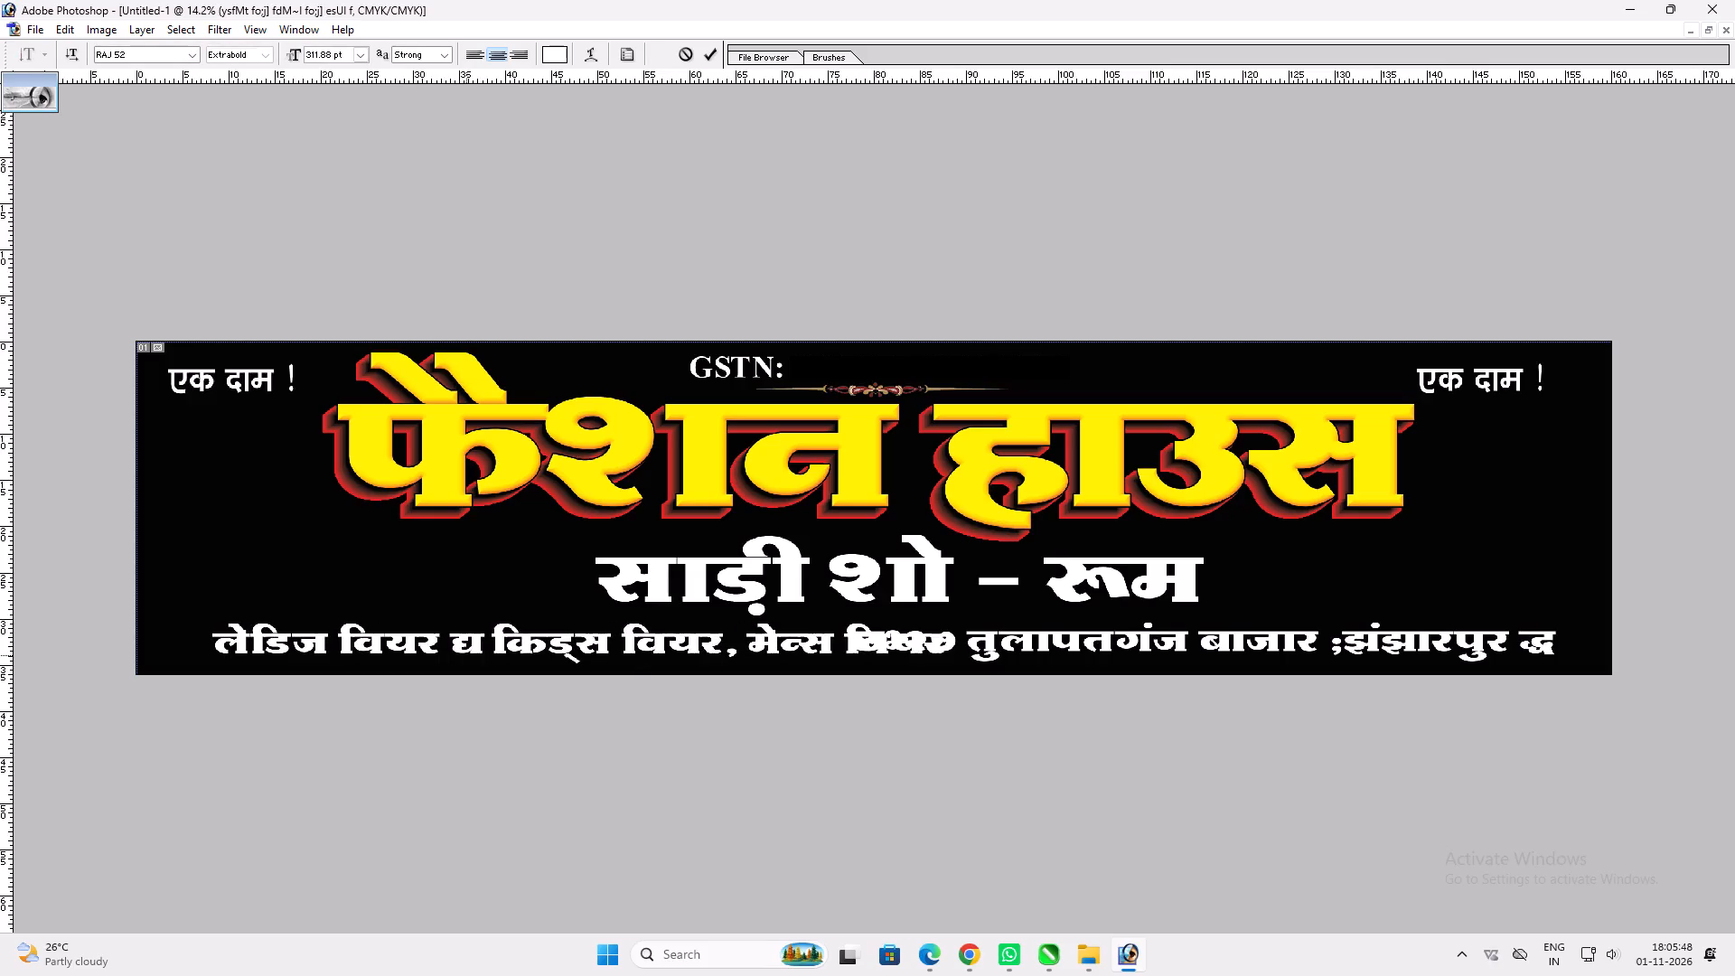
key(BackSpace)
key(shift+bar)
key(shift+Left)
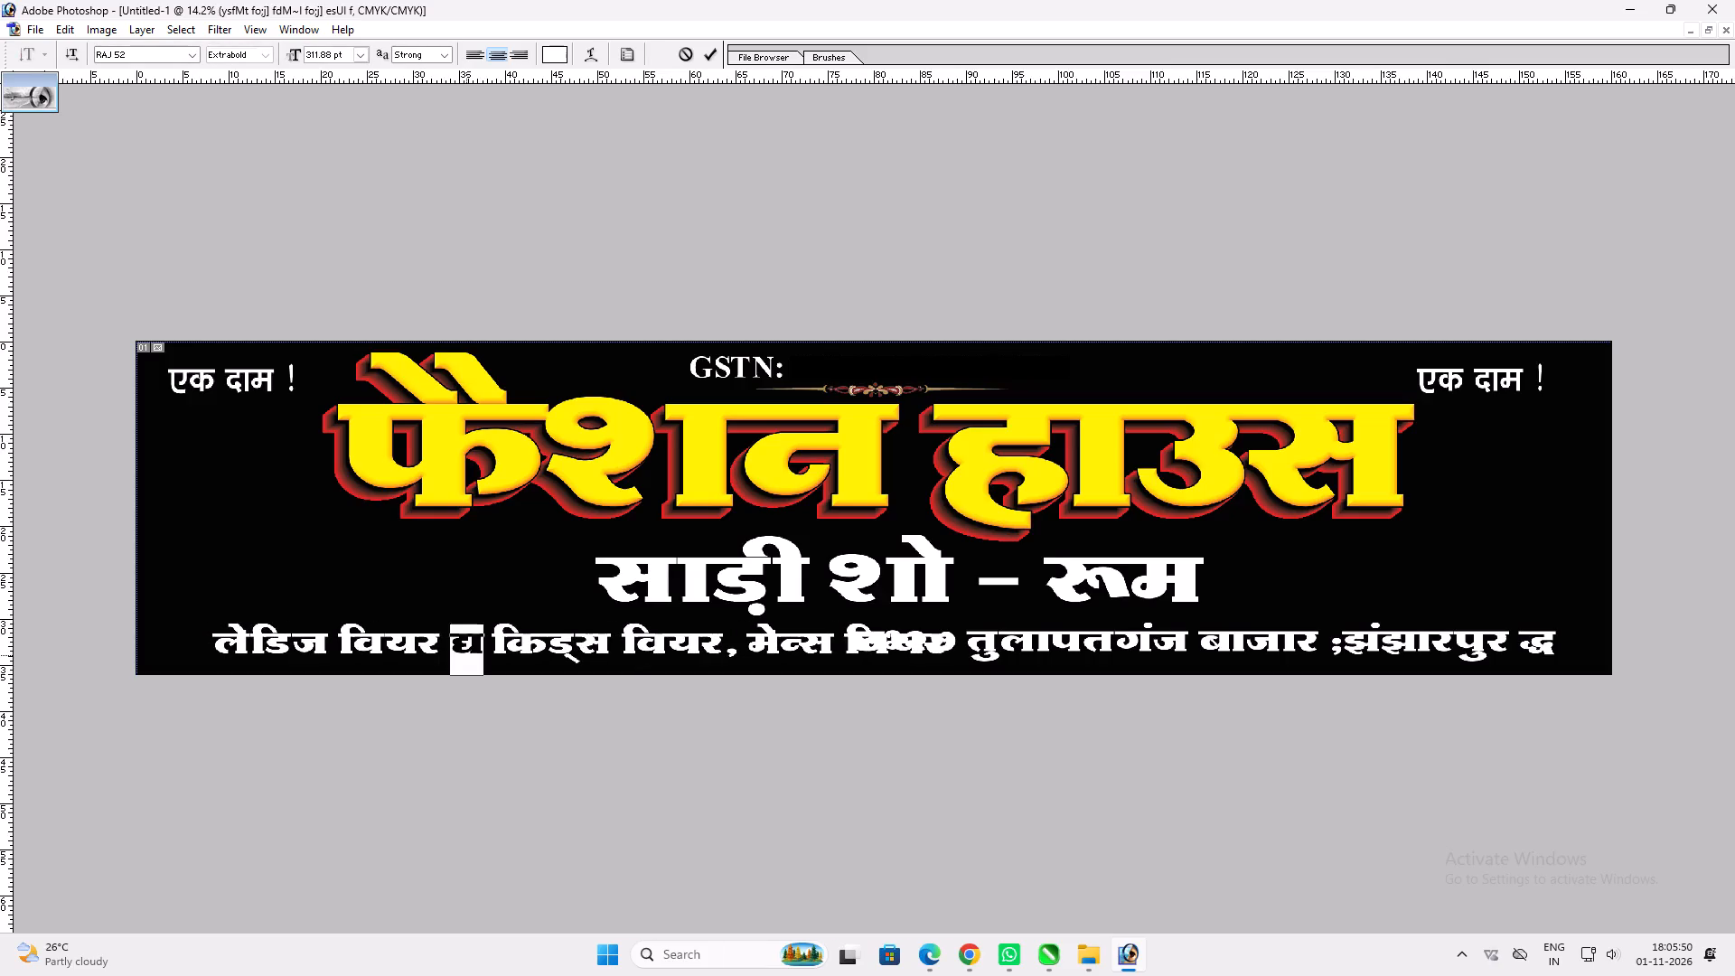
click(135, 58)
key(a)
key(r)
key(Return)
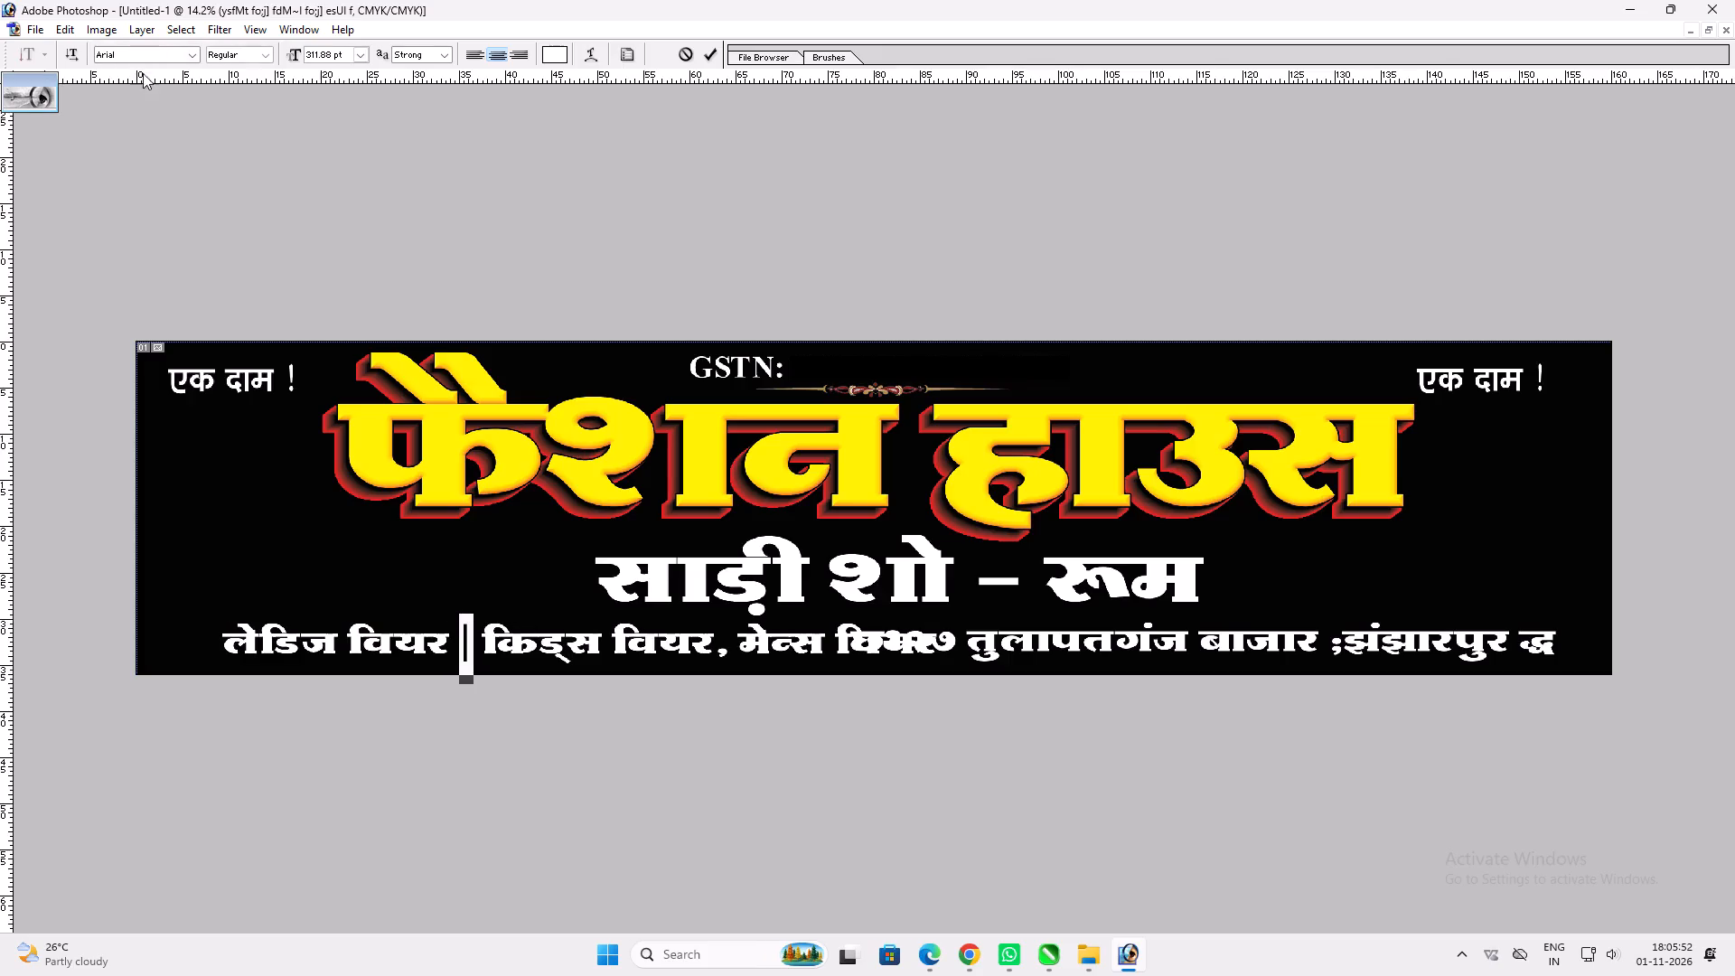
click(268, 61)
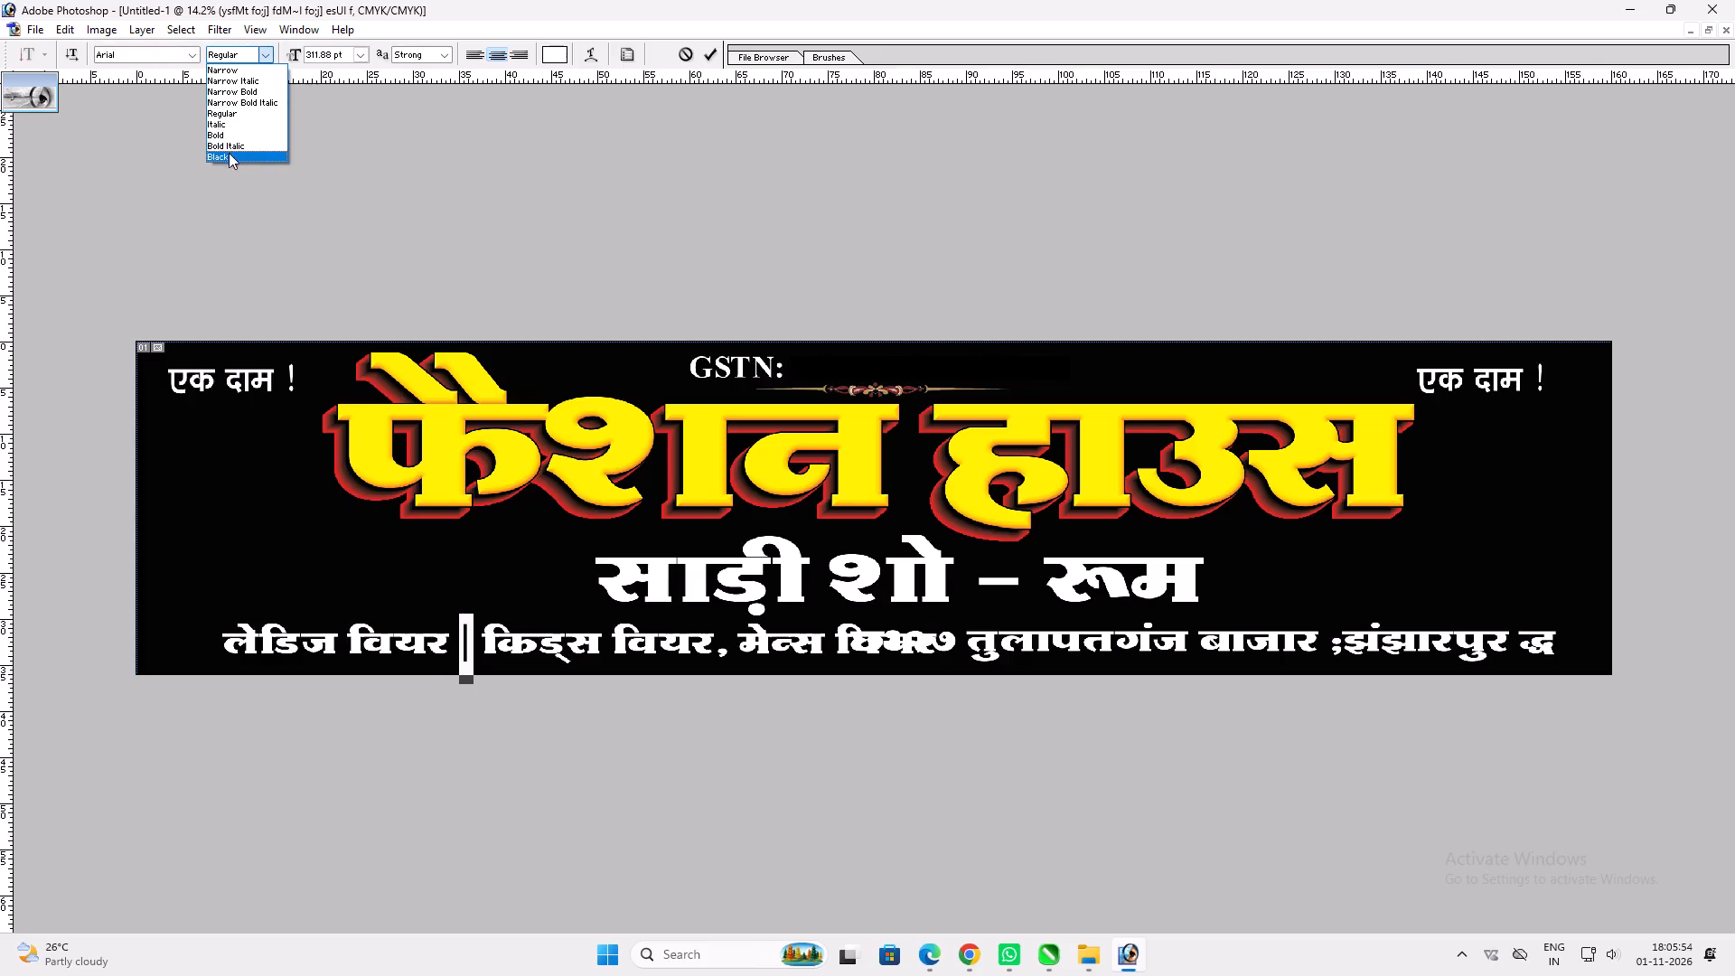
click(229, 155)
Copy the vertical bar and use it to replace the comma after किड्स वियर in the categories line.
drag(471, 643, 456, 649)
key(ctrl+v)
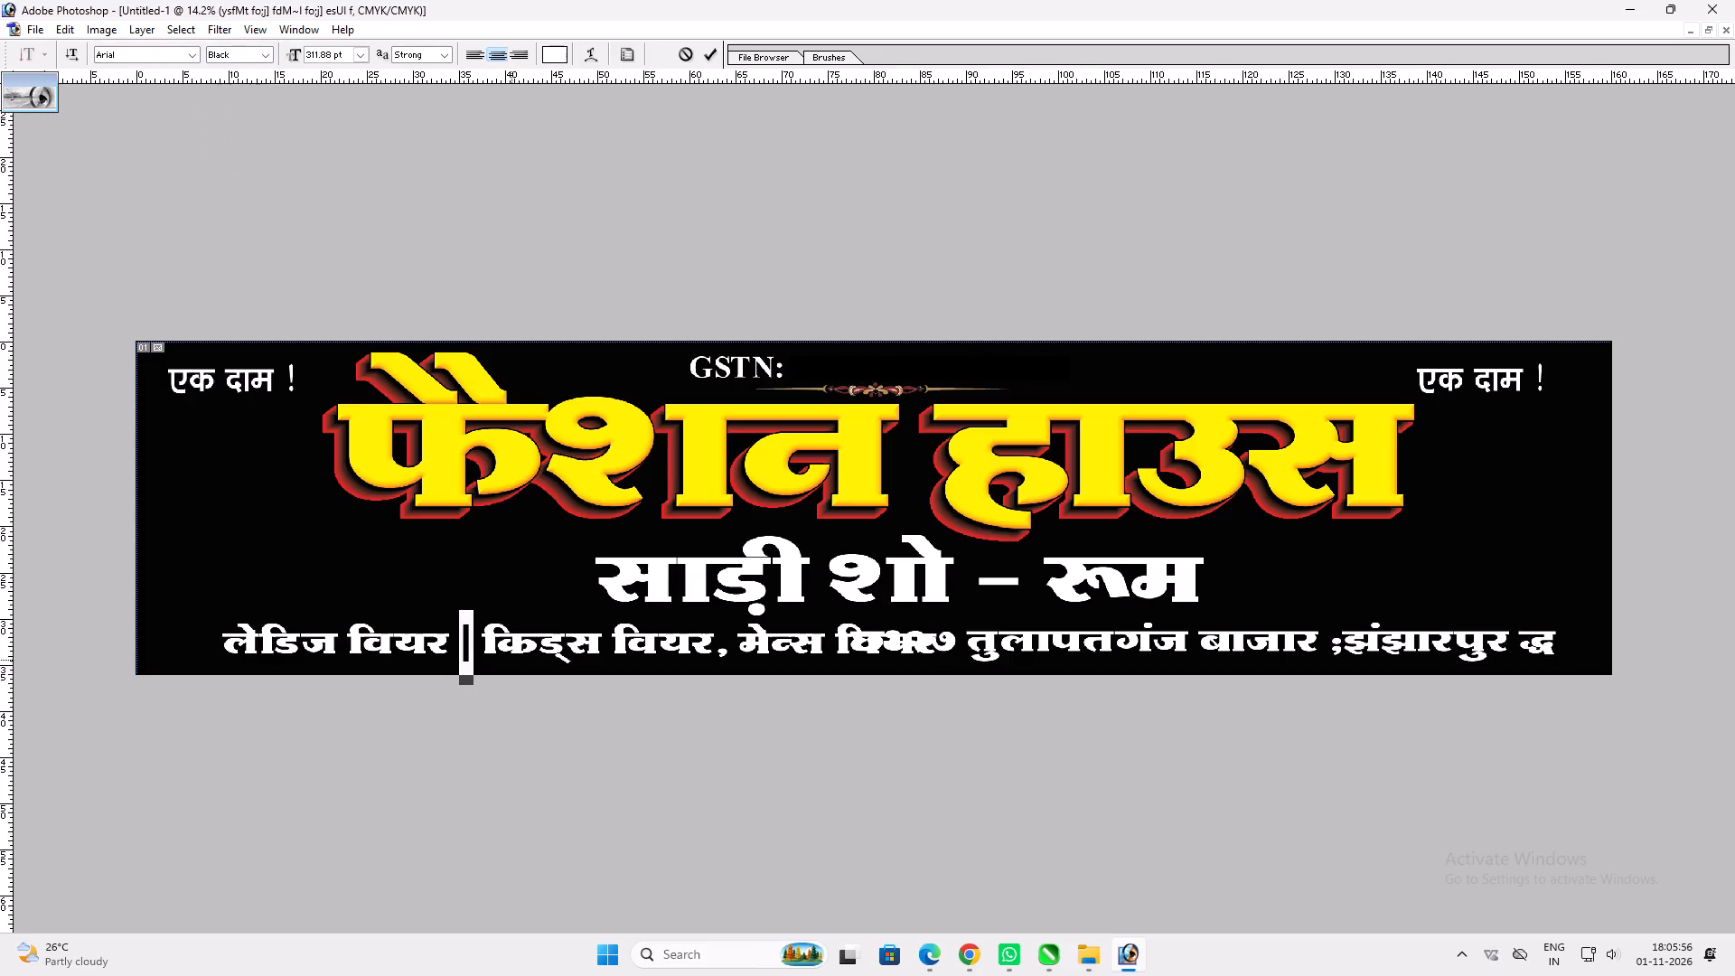
key(ctrl+c)
key(ctrl+c)
key(ctrl+c)
key(ctrl+Return)
drag(721, 660, 731, 658)
key(space)
key(ctrl+v)
click(707, 650)
key(space)
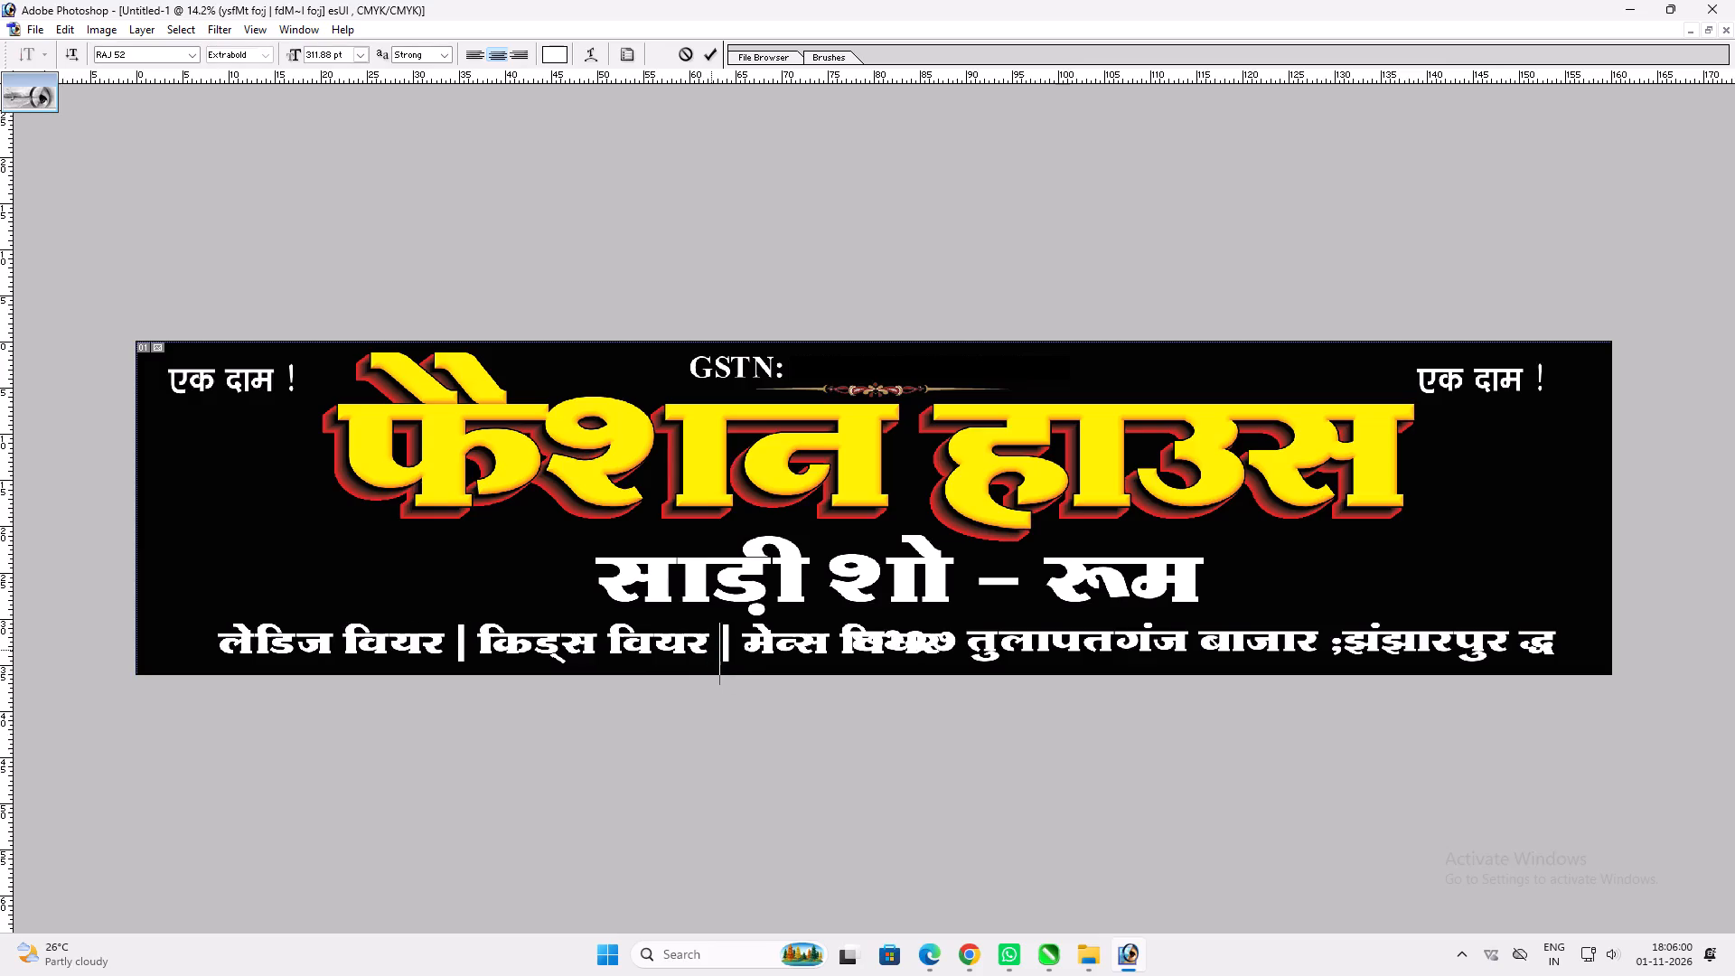
key(Return)
Move the categories line further left along the banner's bottom.
key(v)
key(v)
drag(771, 646, 728, 644)
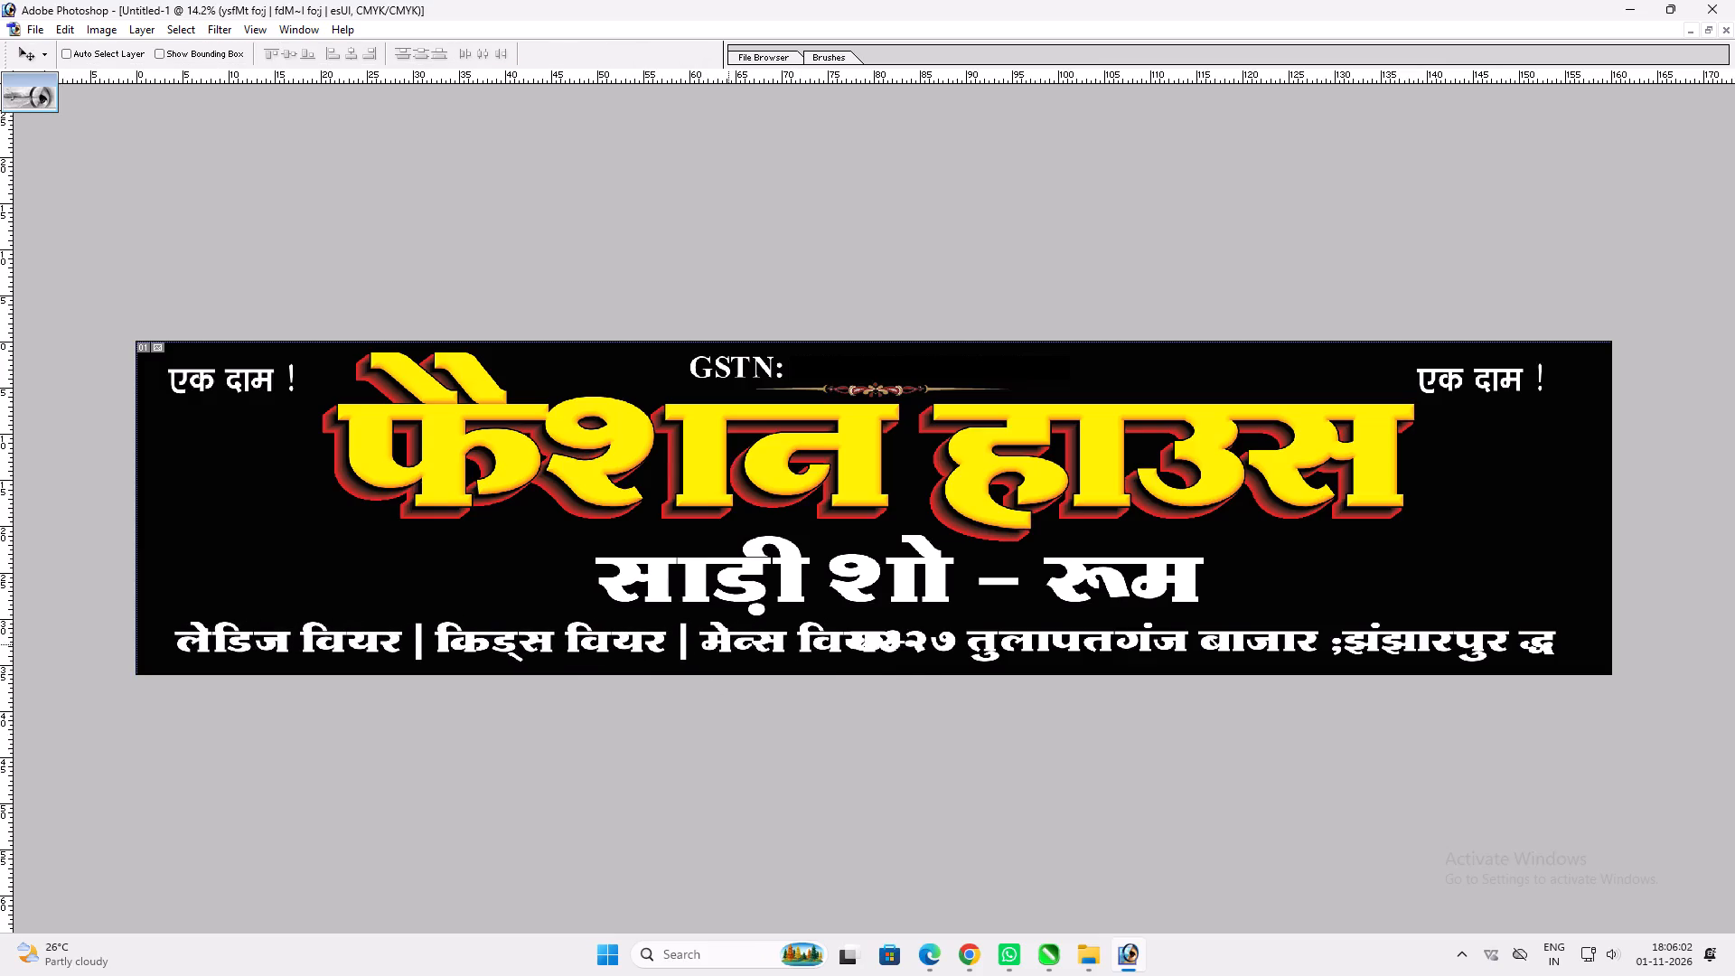
drag(728, 644, 727, 644)
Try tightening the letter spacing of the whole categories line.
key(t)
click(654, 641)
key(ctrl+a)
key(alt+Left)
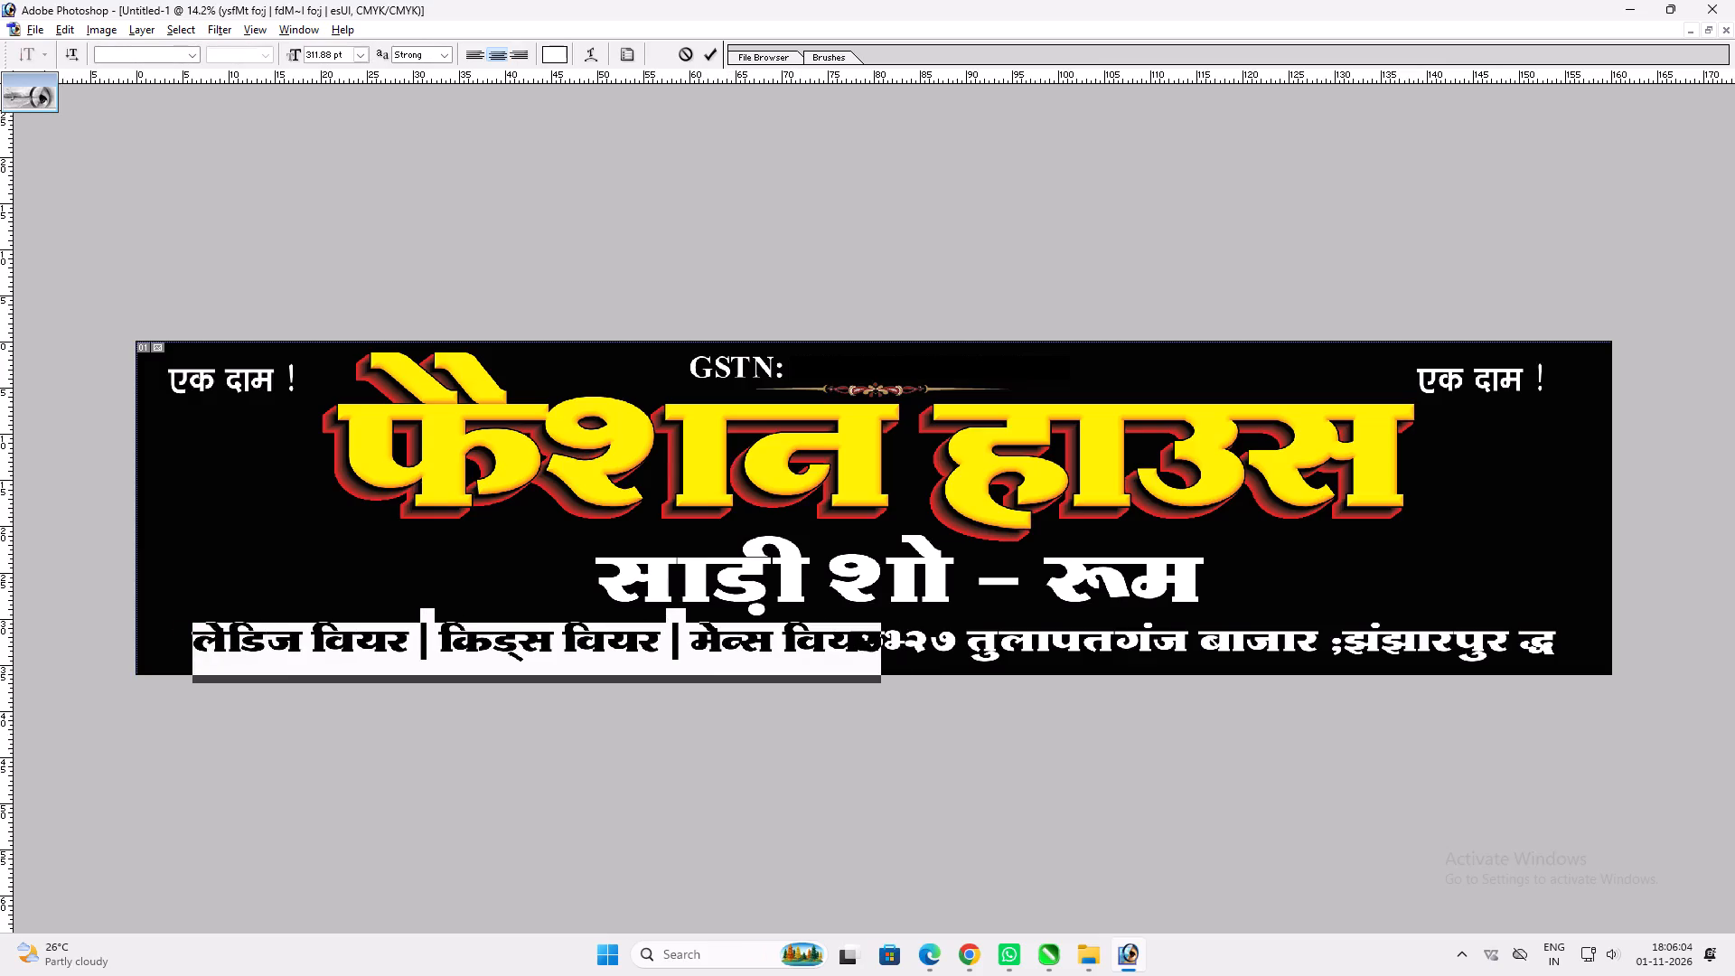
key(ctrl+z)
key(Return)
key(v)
Find the salon banner file 10x7= 2 pc Dstr inside the ok Print folder's subfolders and open it.
key(ctrl+o)
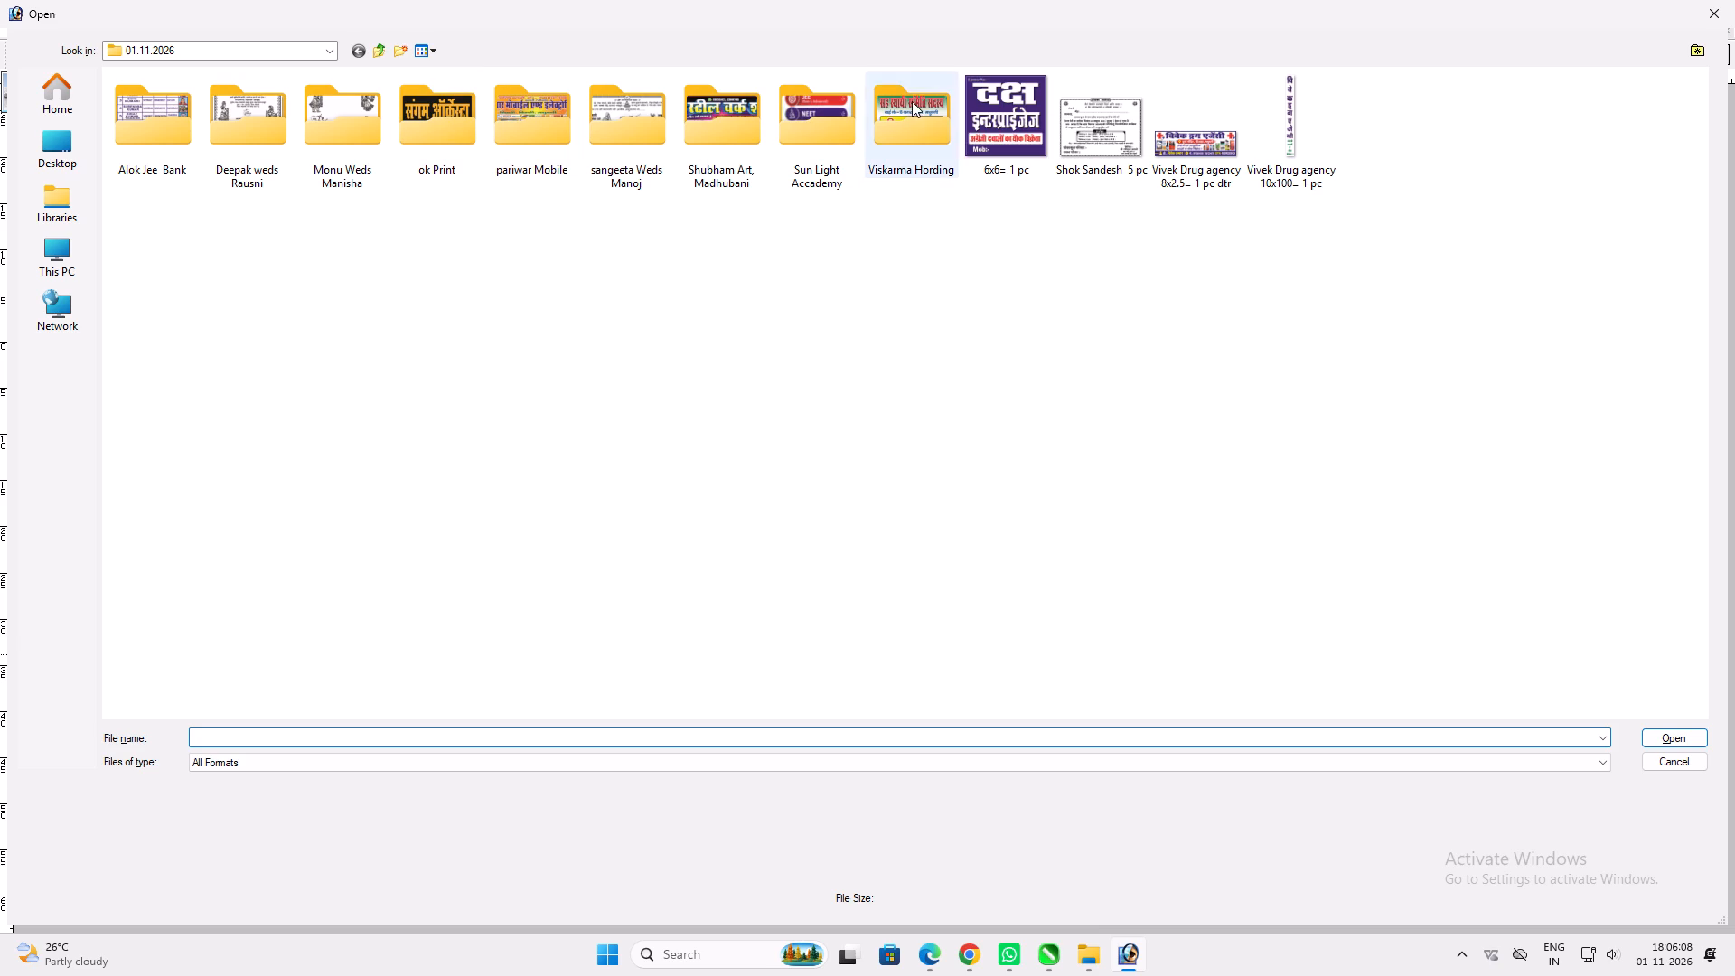
double_click(404, 131)
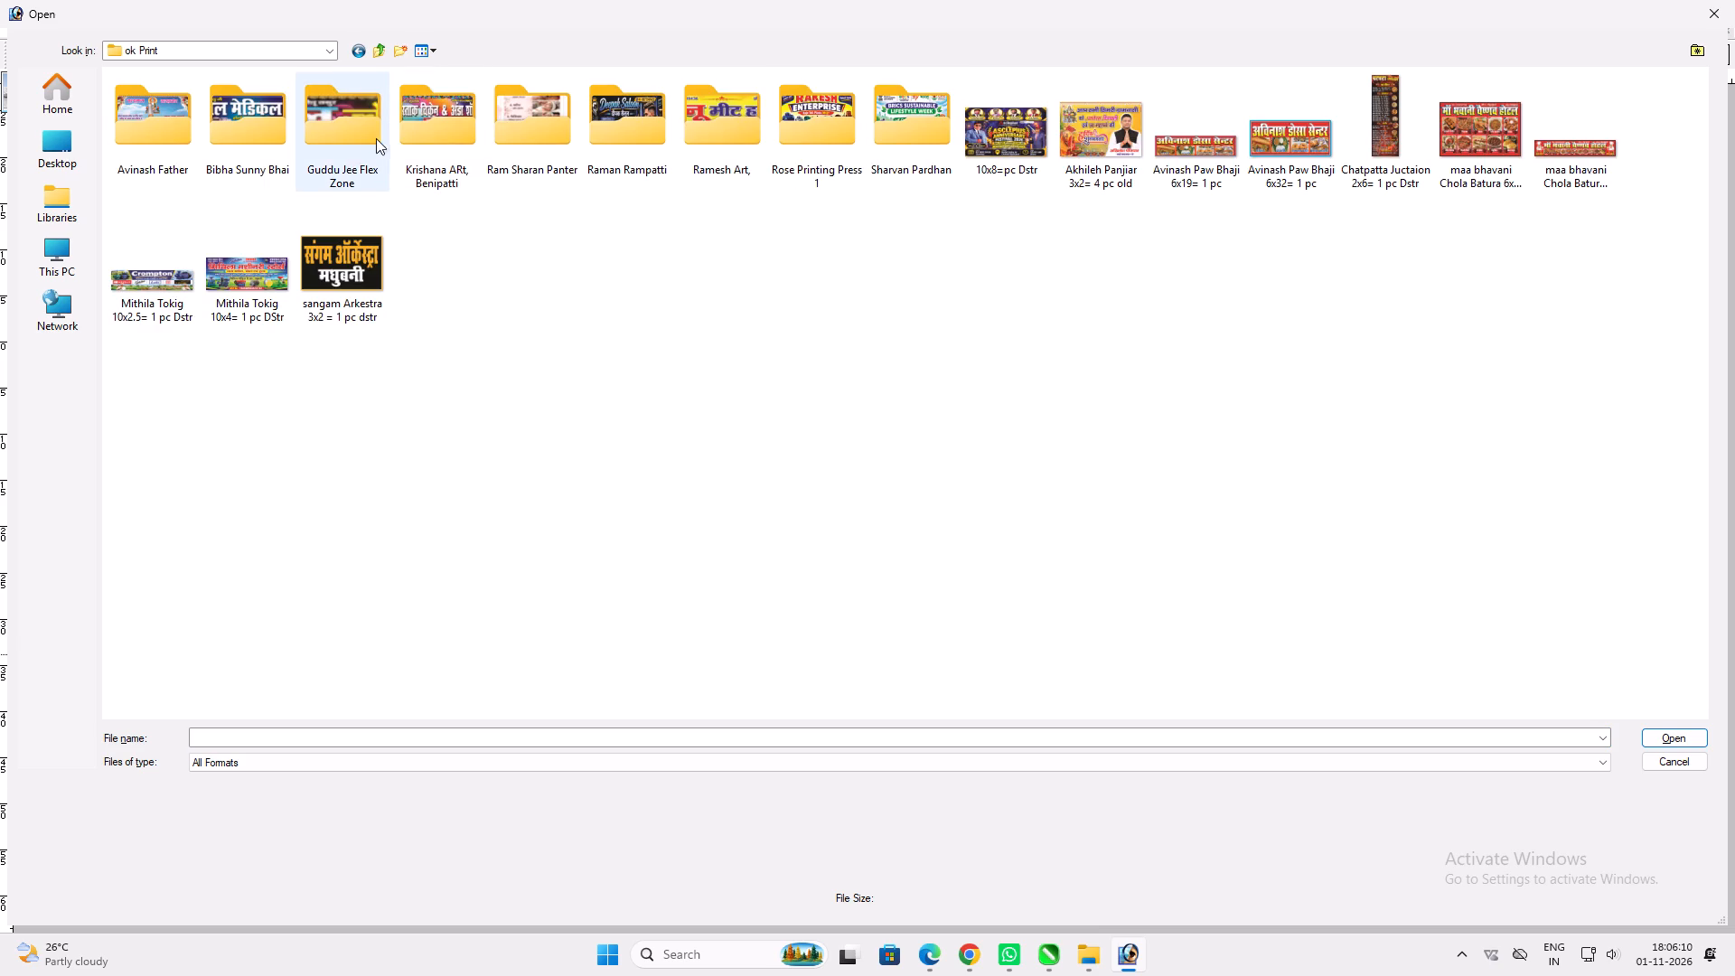
click(490, 155)
click(604, 126)
double_click(795, 113)
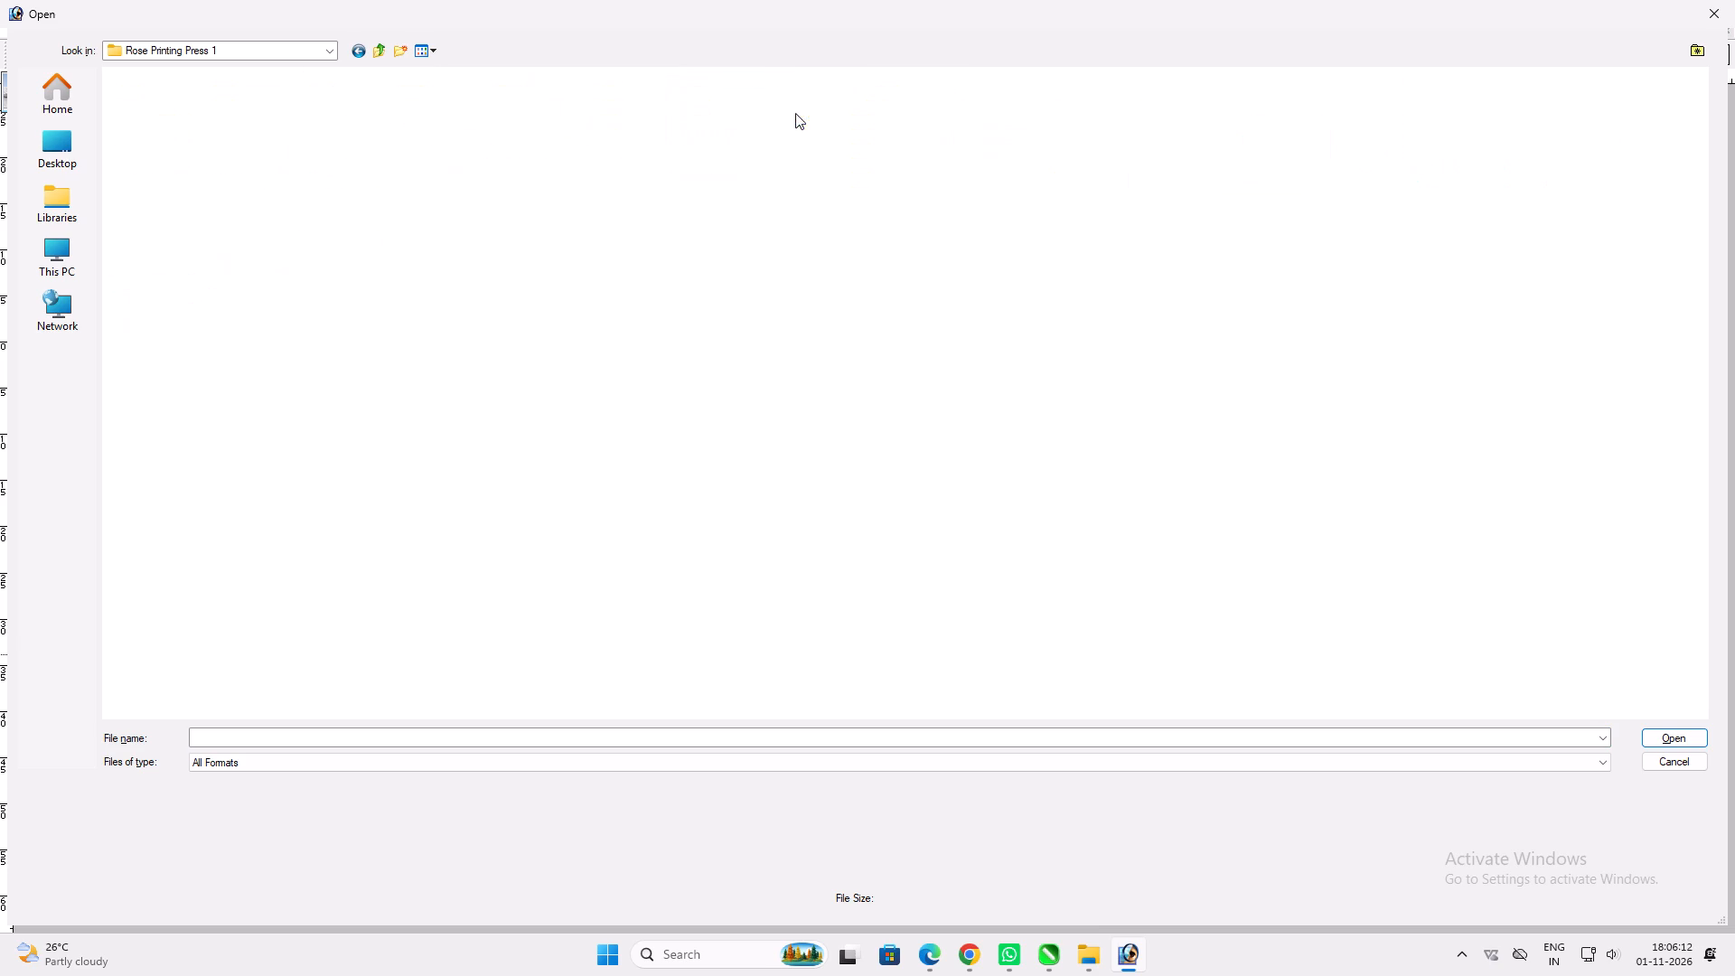
key(BackSpace)
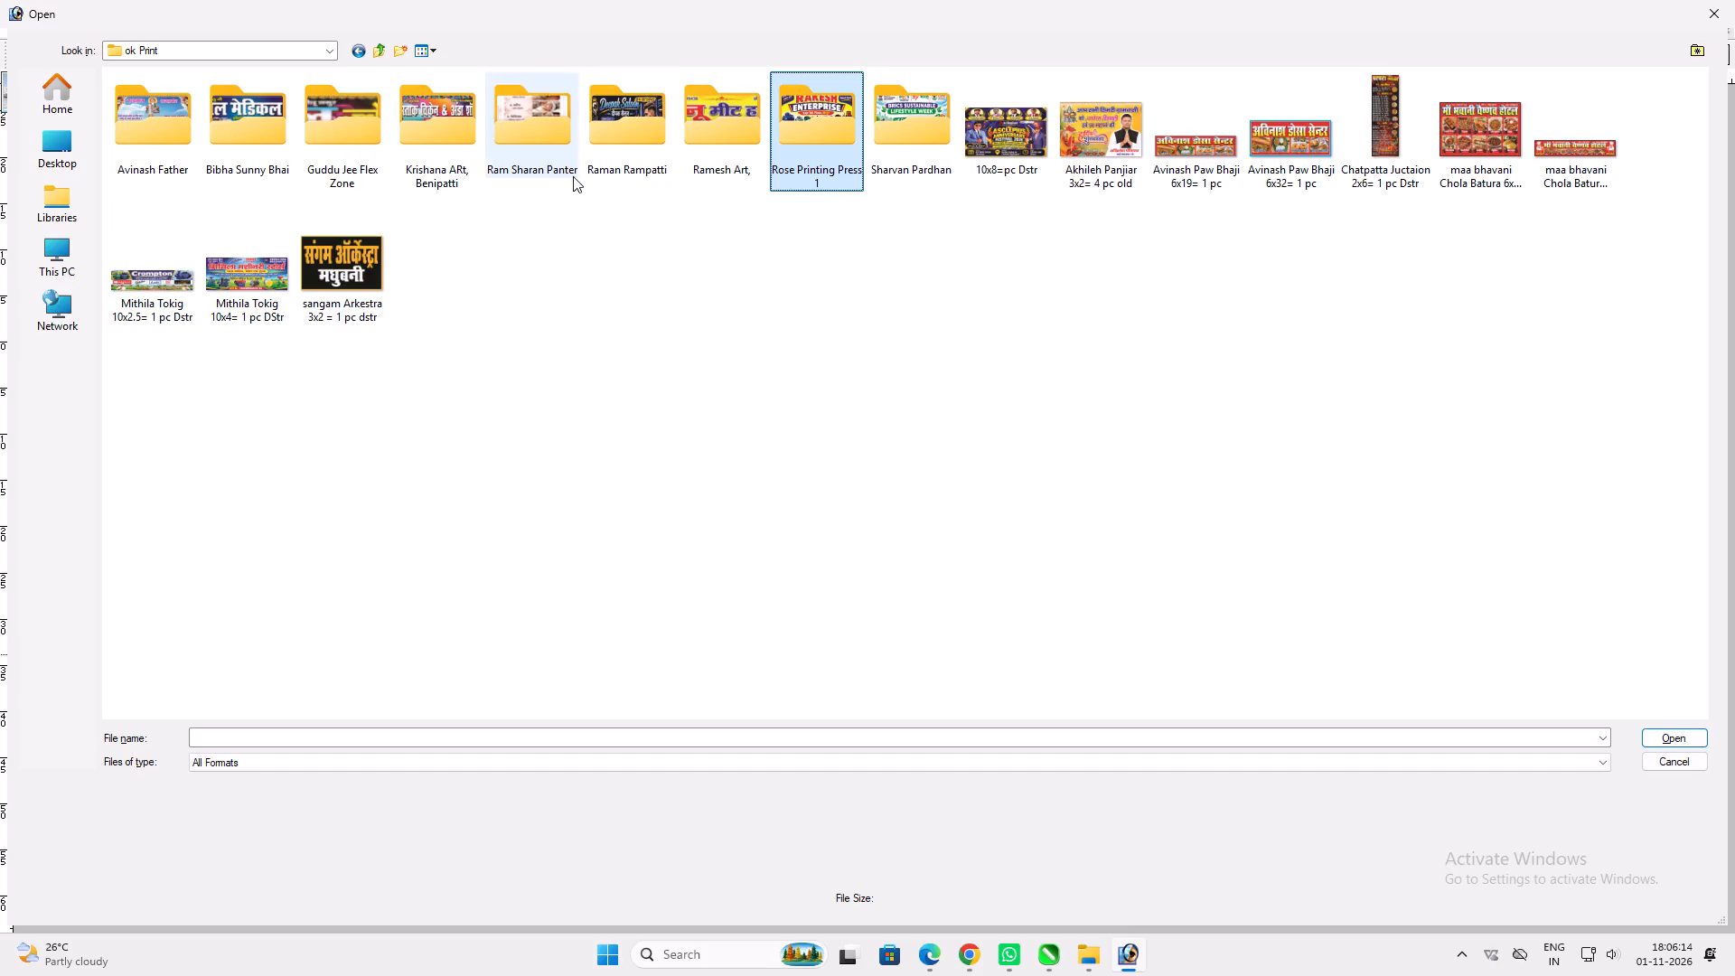
double_click(639, 138)
click(183, 114)
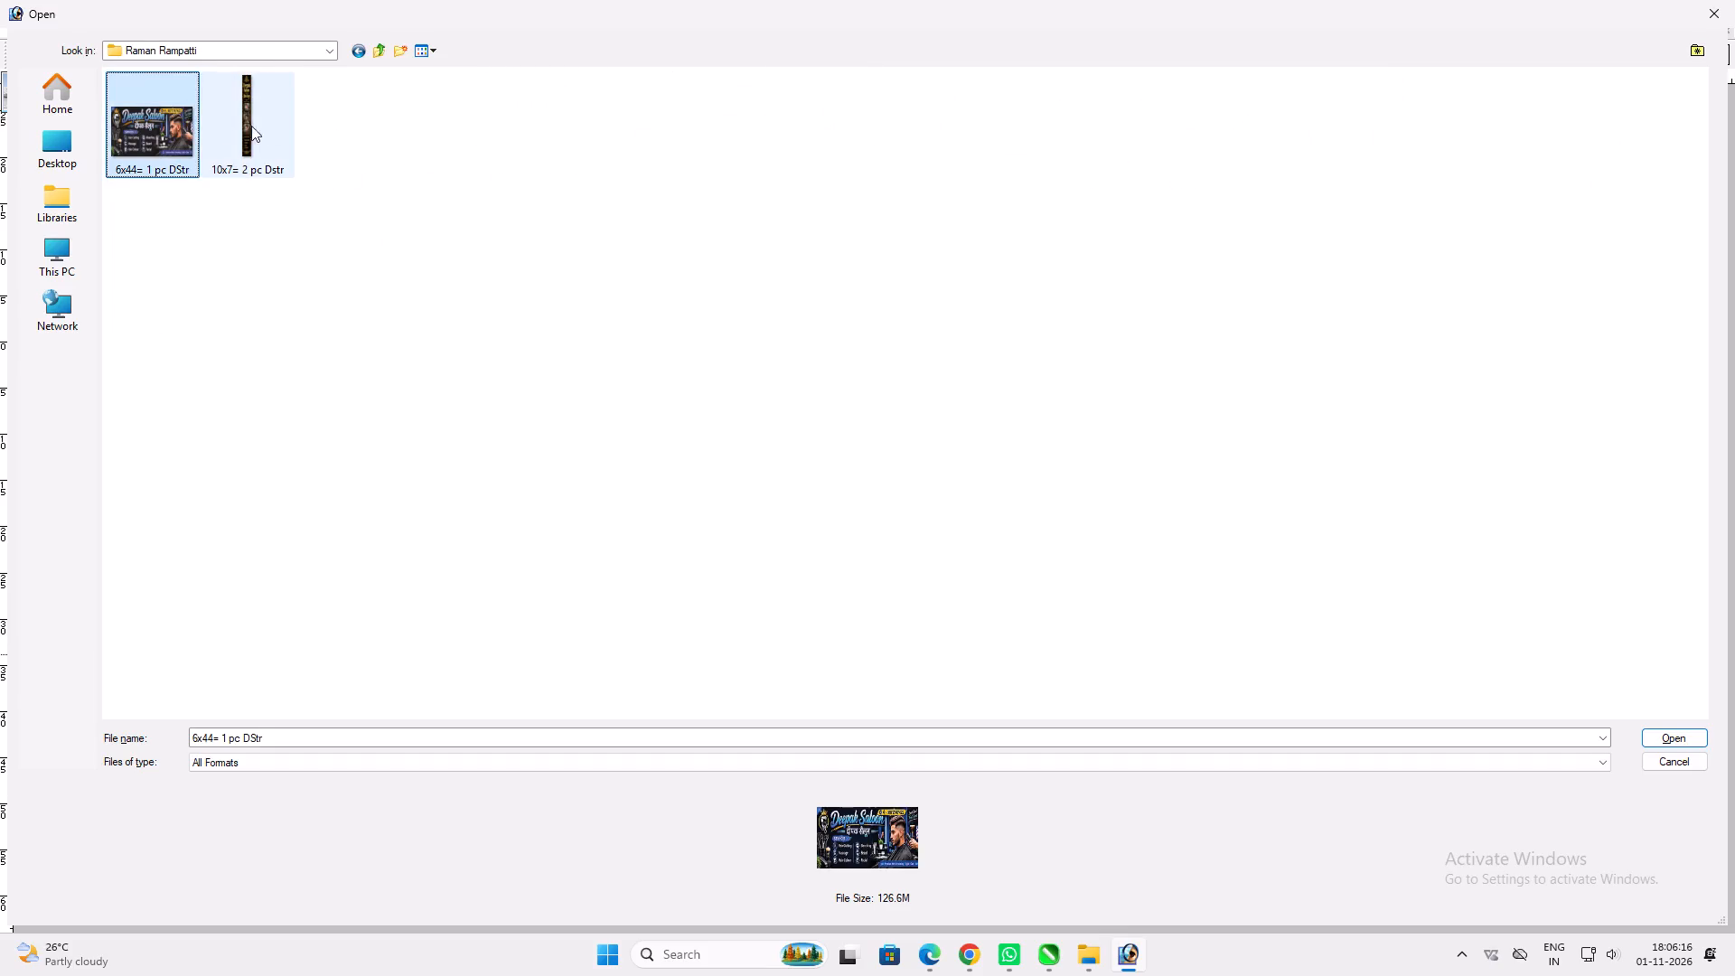
click(253, 120)
key(Return)
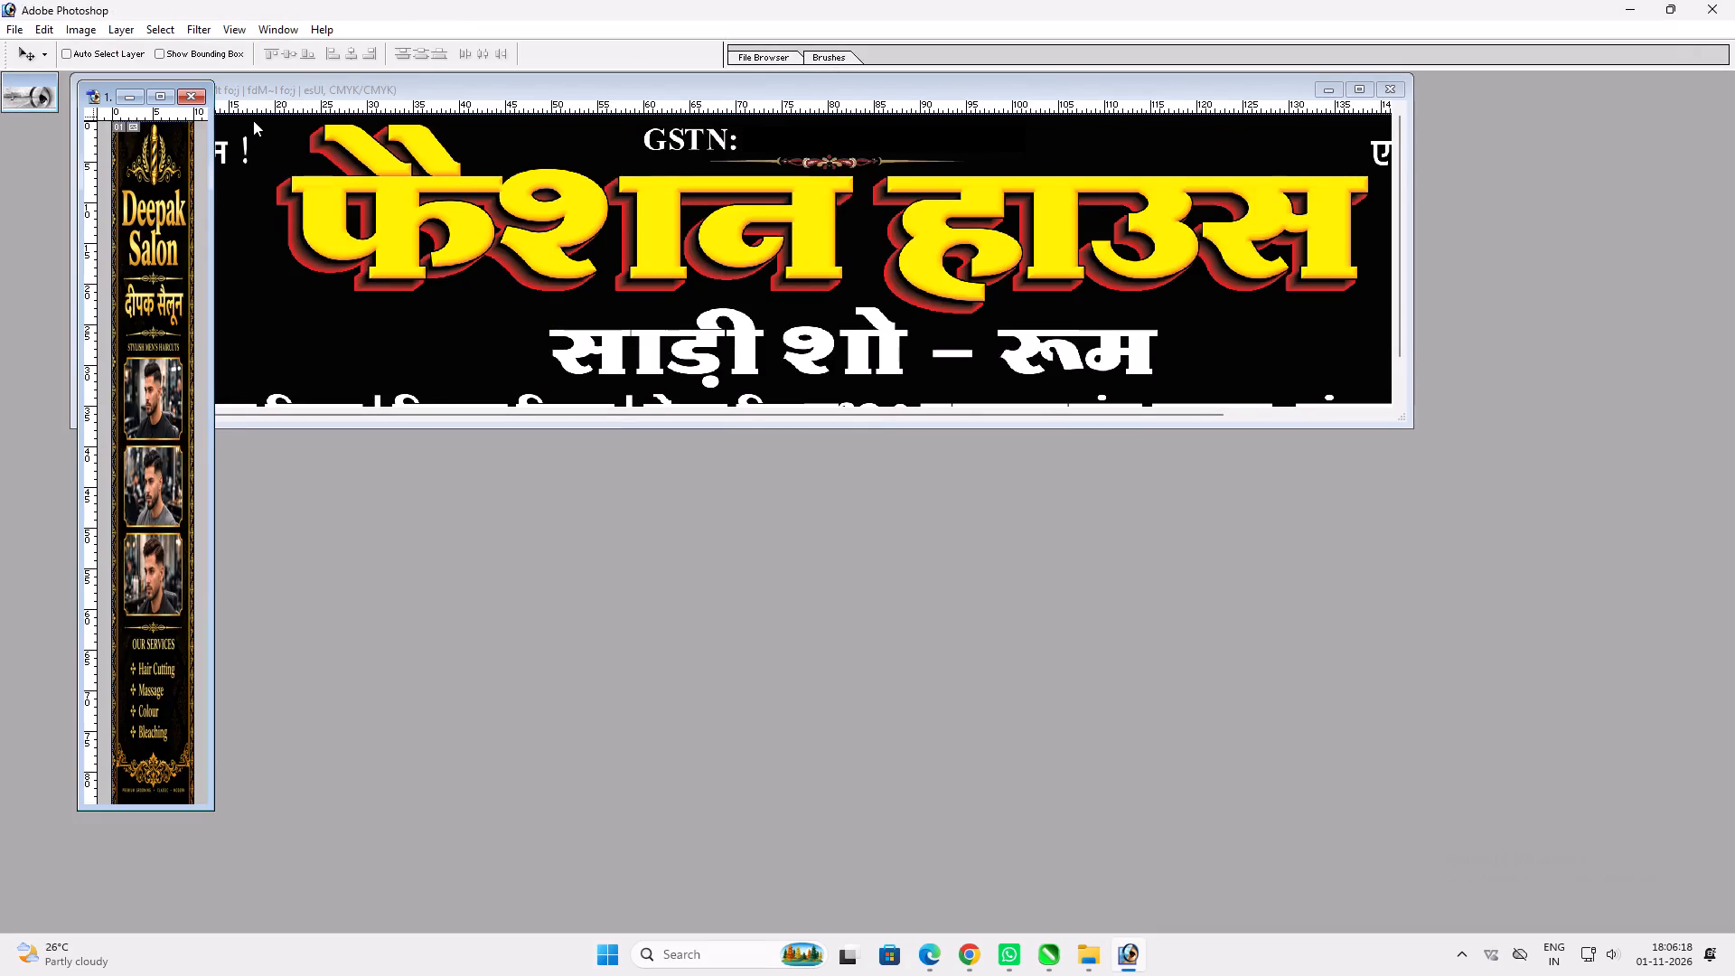
Convert the salon banner to CMYK mode without flattening its layers, save it and close it.
key(ctrl+0)
key(f)
key(ctrl+0)
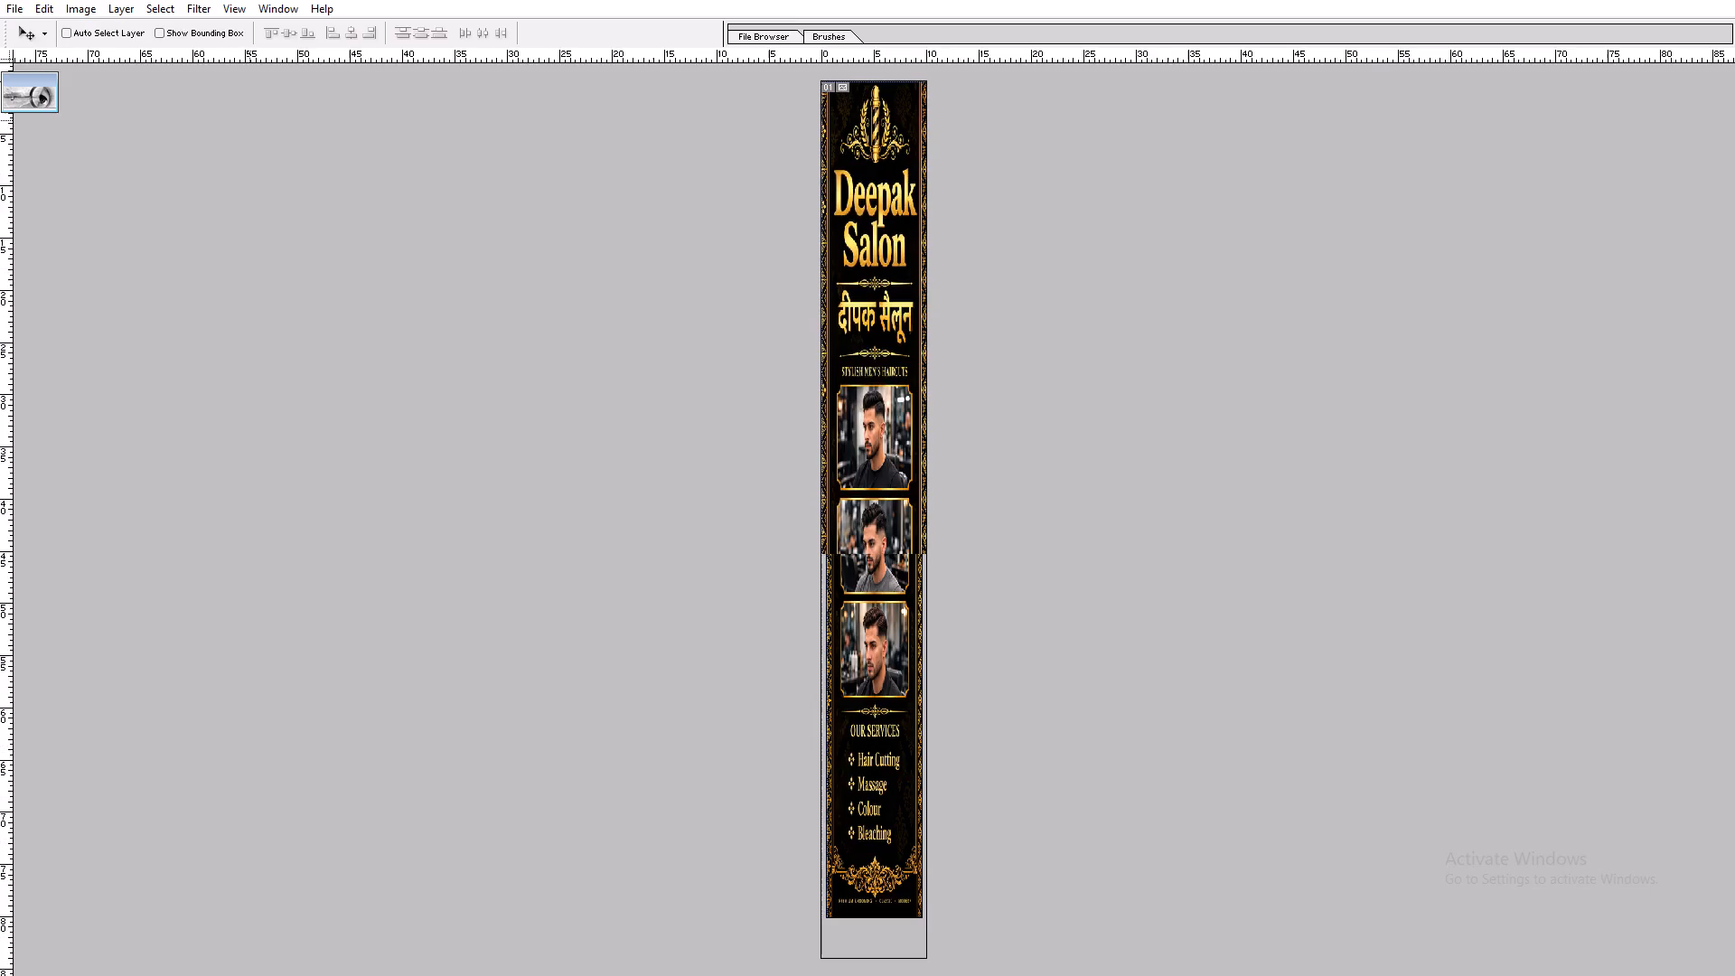
text(ff)
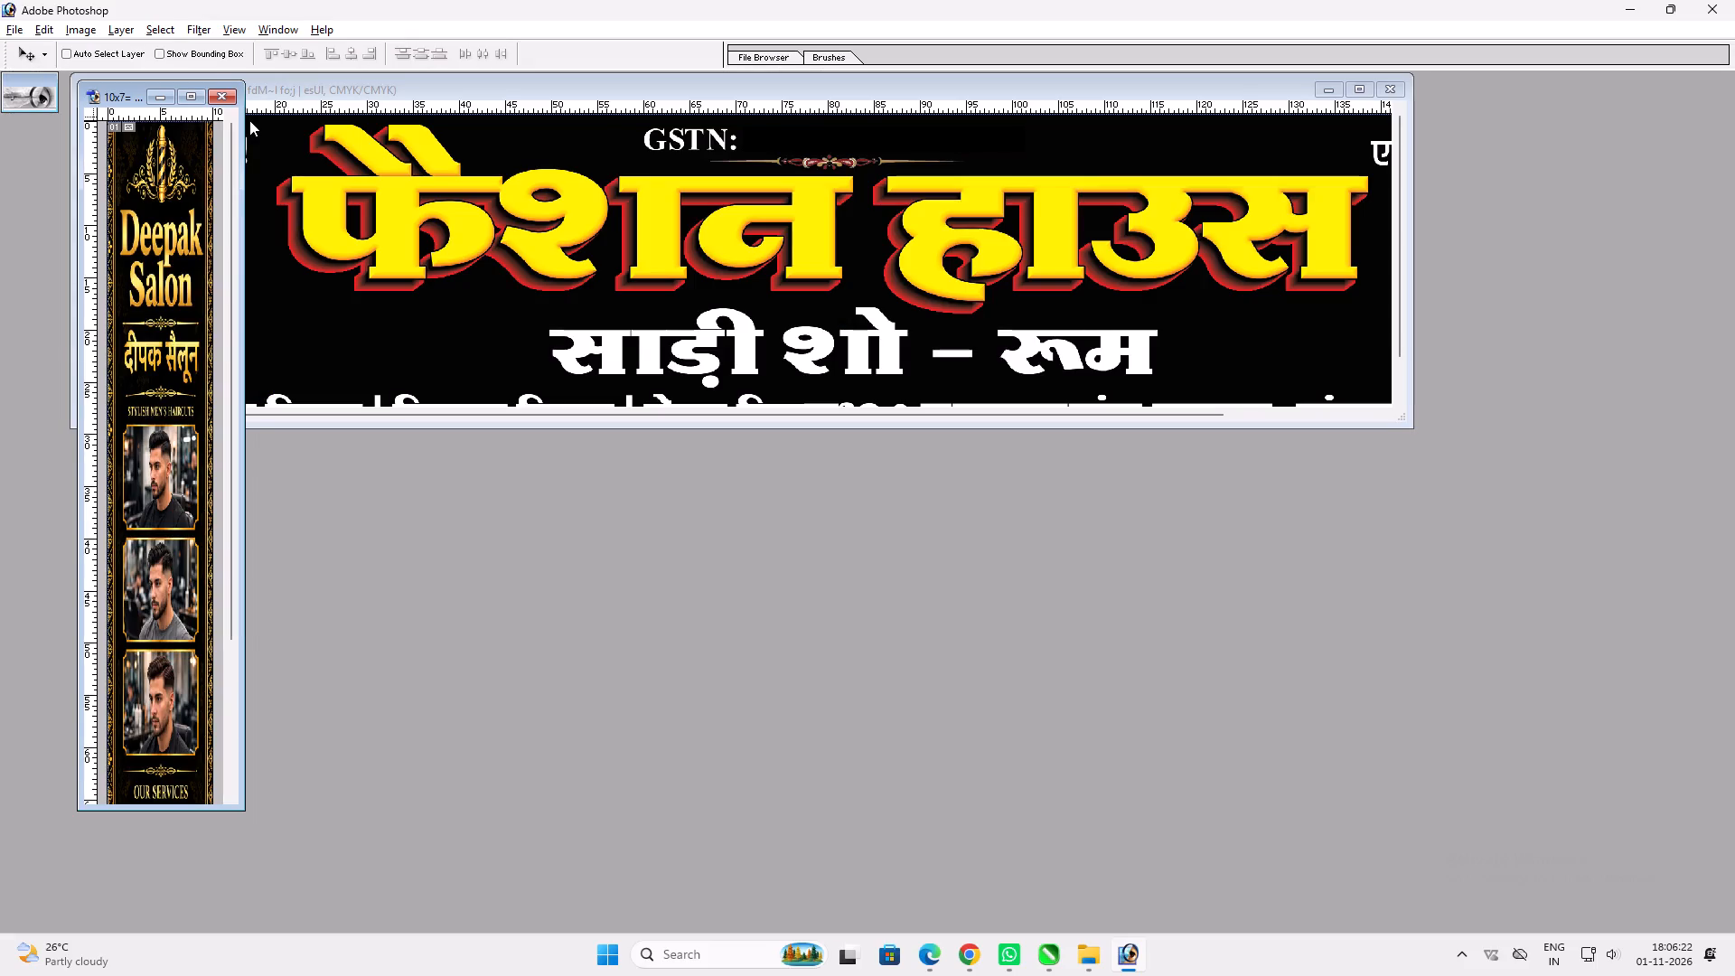
key(alt+i)
key(alt+m)
key(alt+c)
text(00)
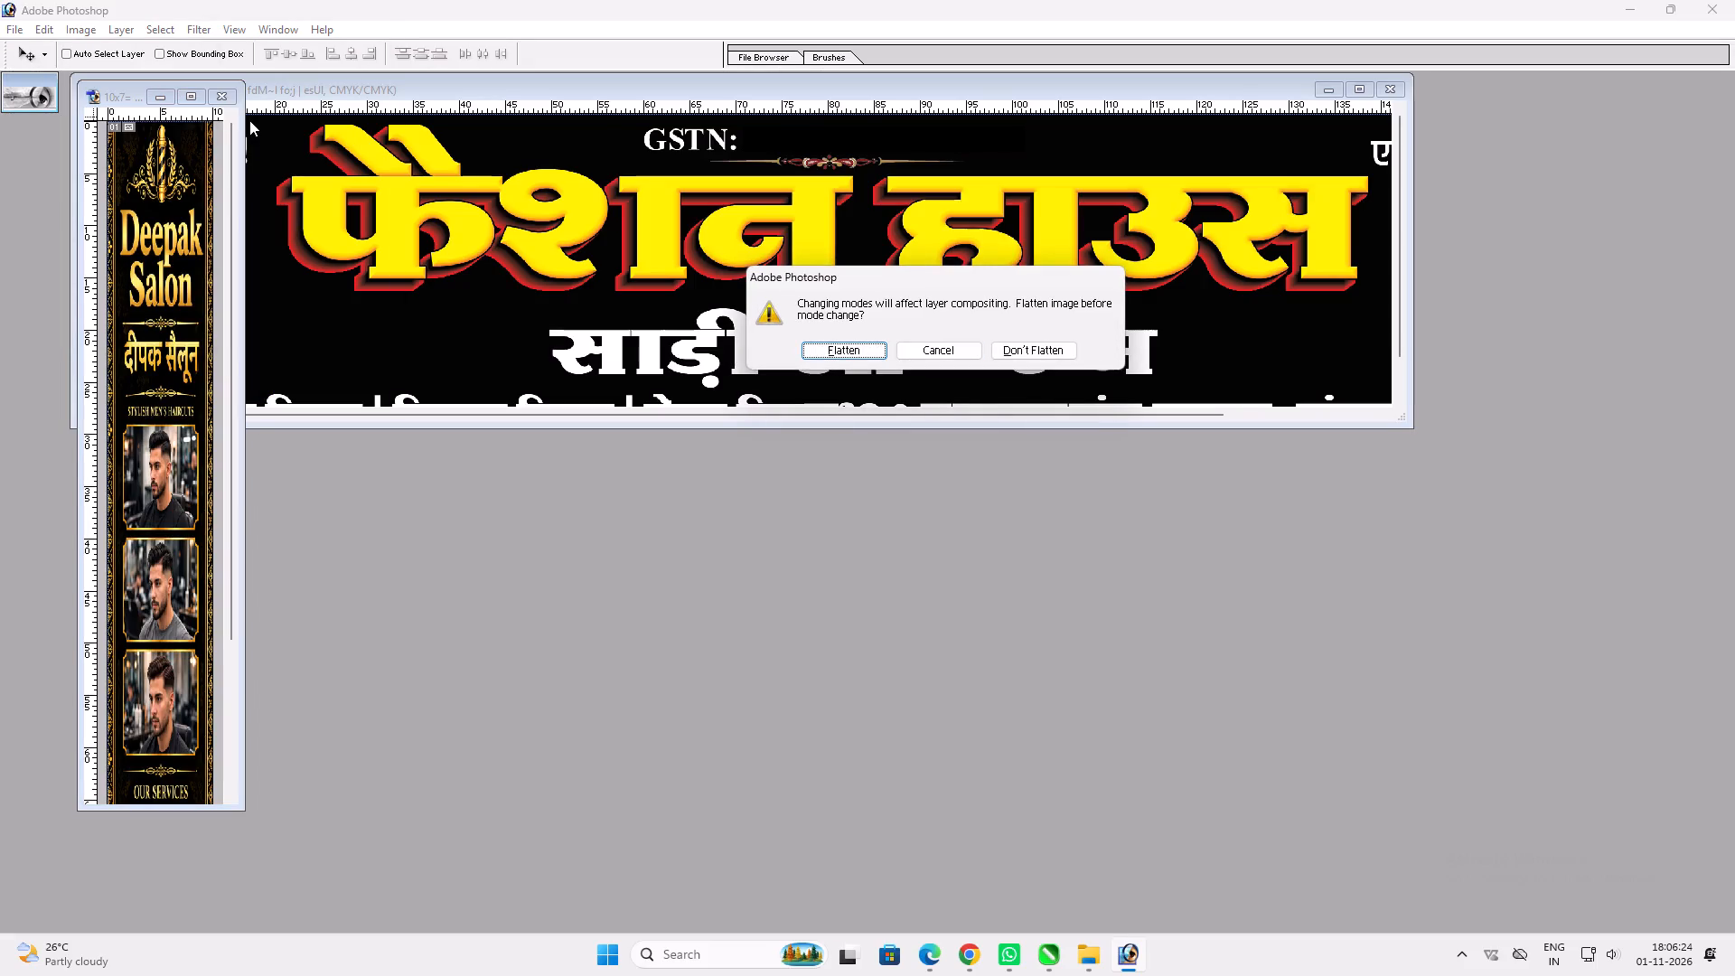
key(Right)
key(Right)
key(Return)
key(ctrl+s)
key(ctrl+w)
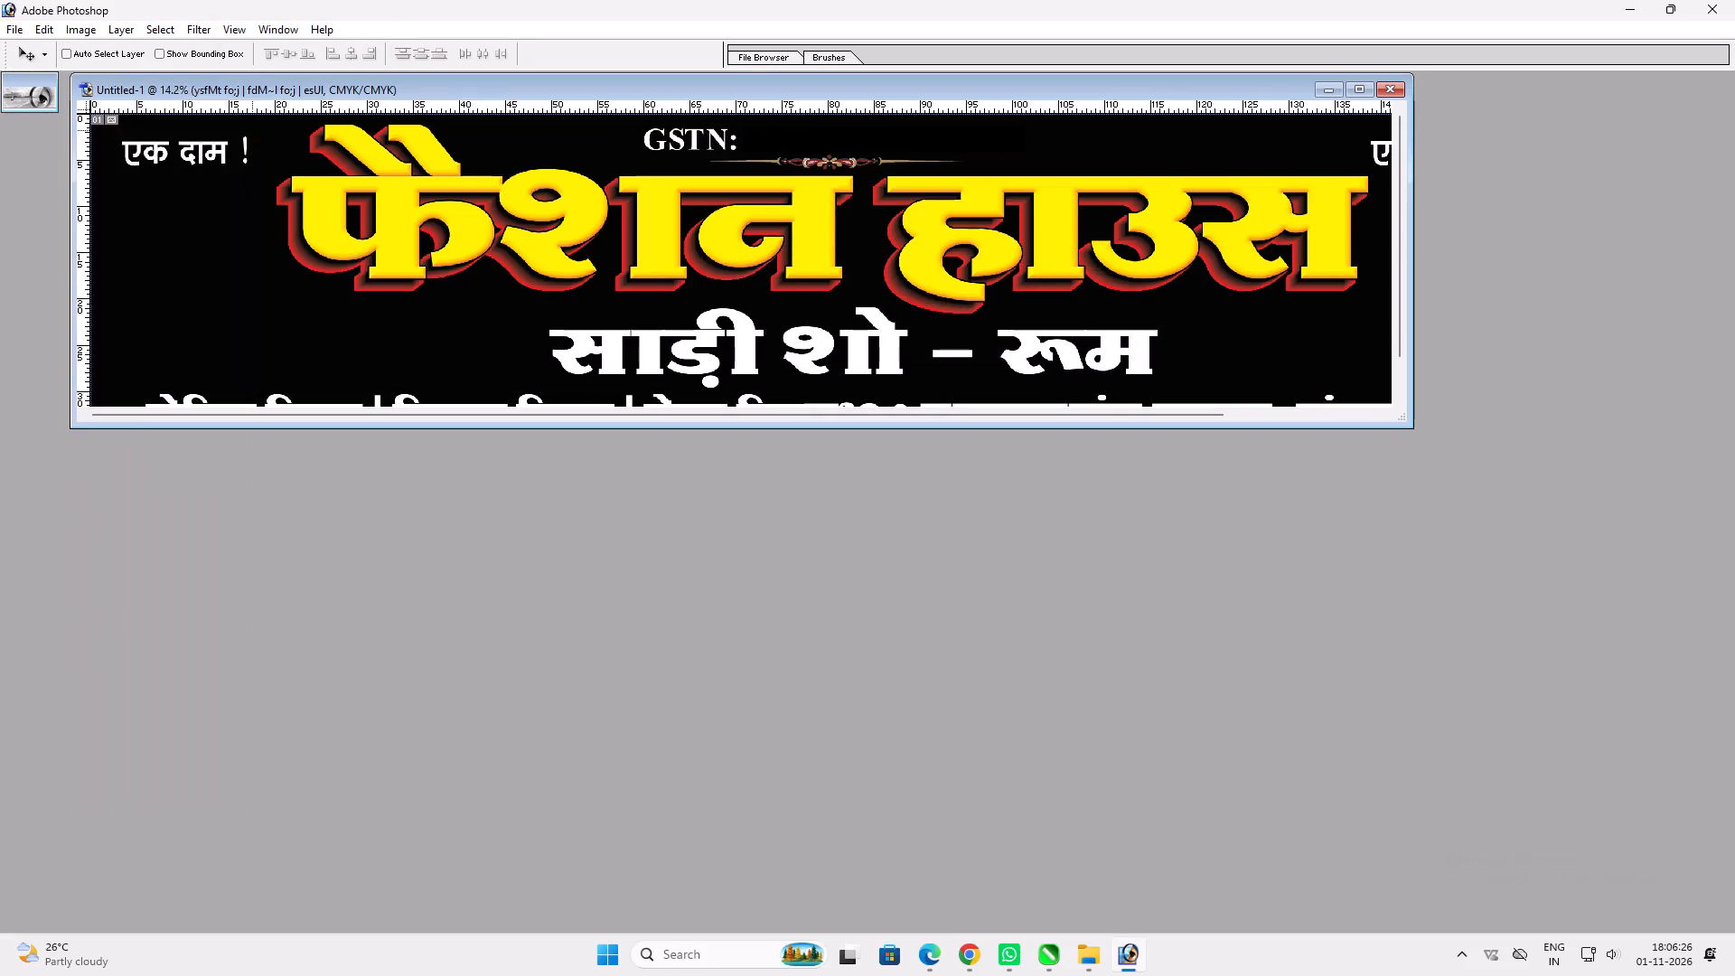
Copy the salon banner file 10x7= 2 pc Dstr from its folder into the Final Print folder.
key(ctrl+o)
click(243, 149)
key(ctrl+x)
key(ctrl+x)
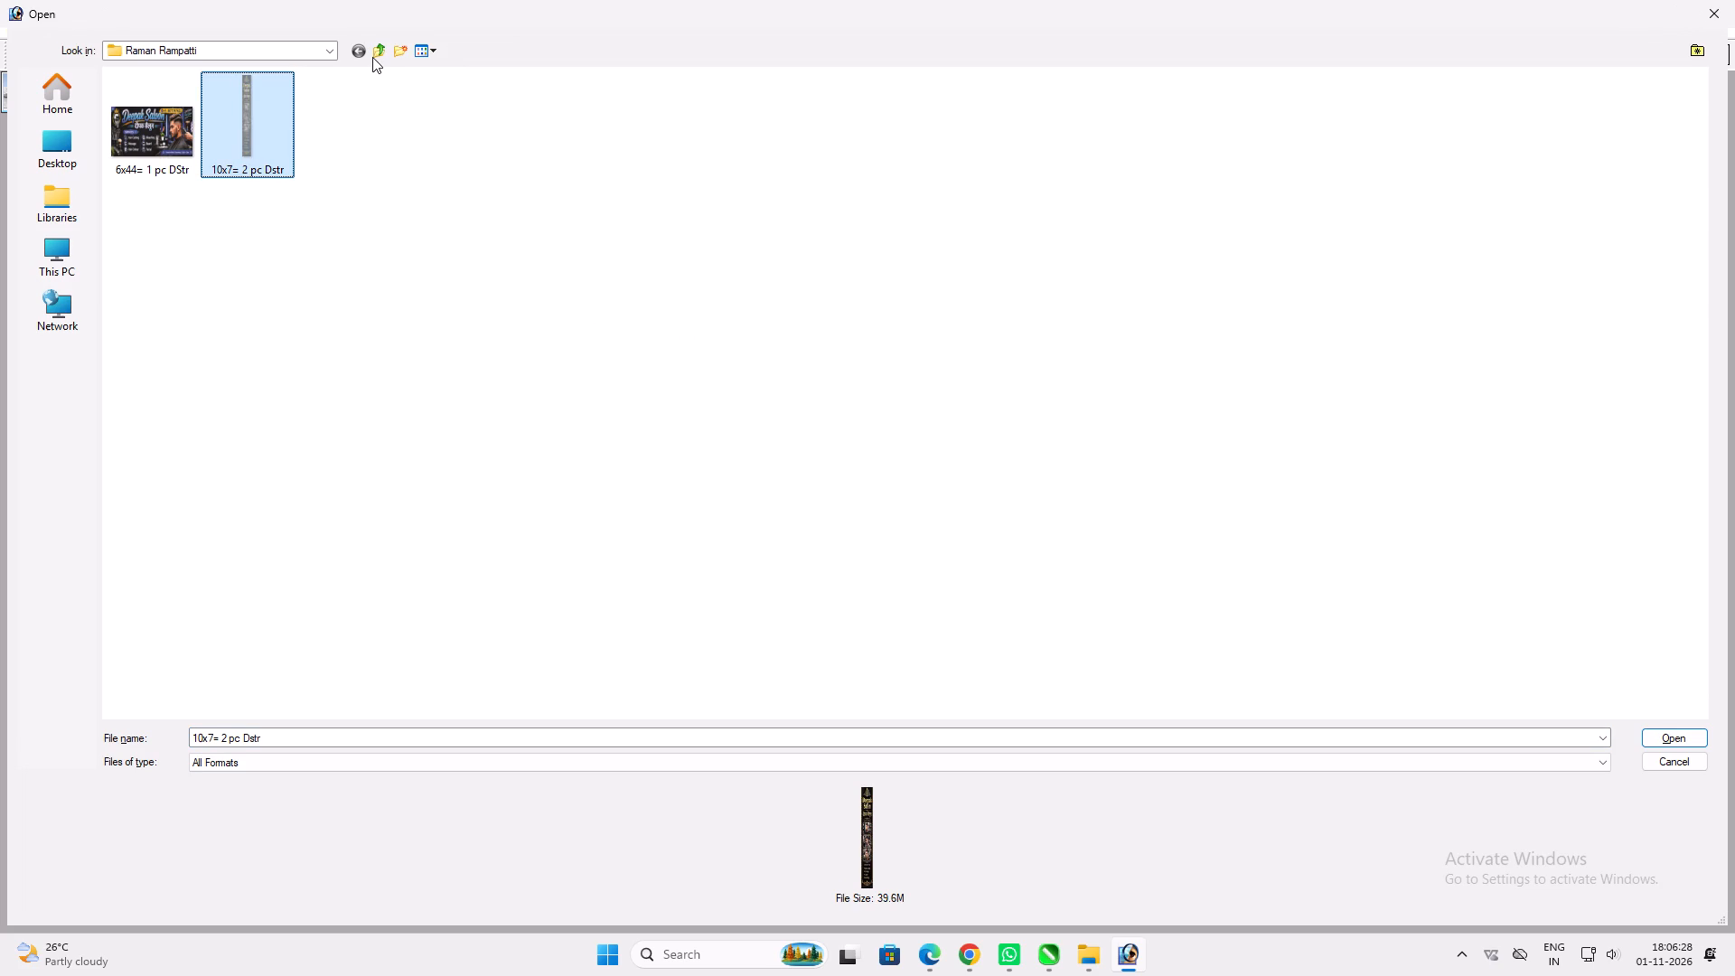
key(ctrl+x)
key(ctrl+x)
key(ctrl+c)
key(ctrl+c)
key(ctrl+c)
key(ctrl+c)
key(ctrl+c)
ctrl+double_click(372, 57)
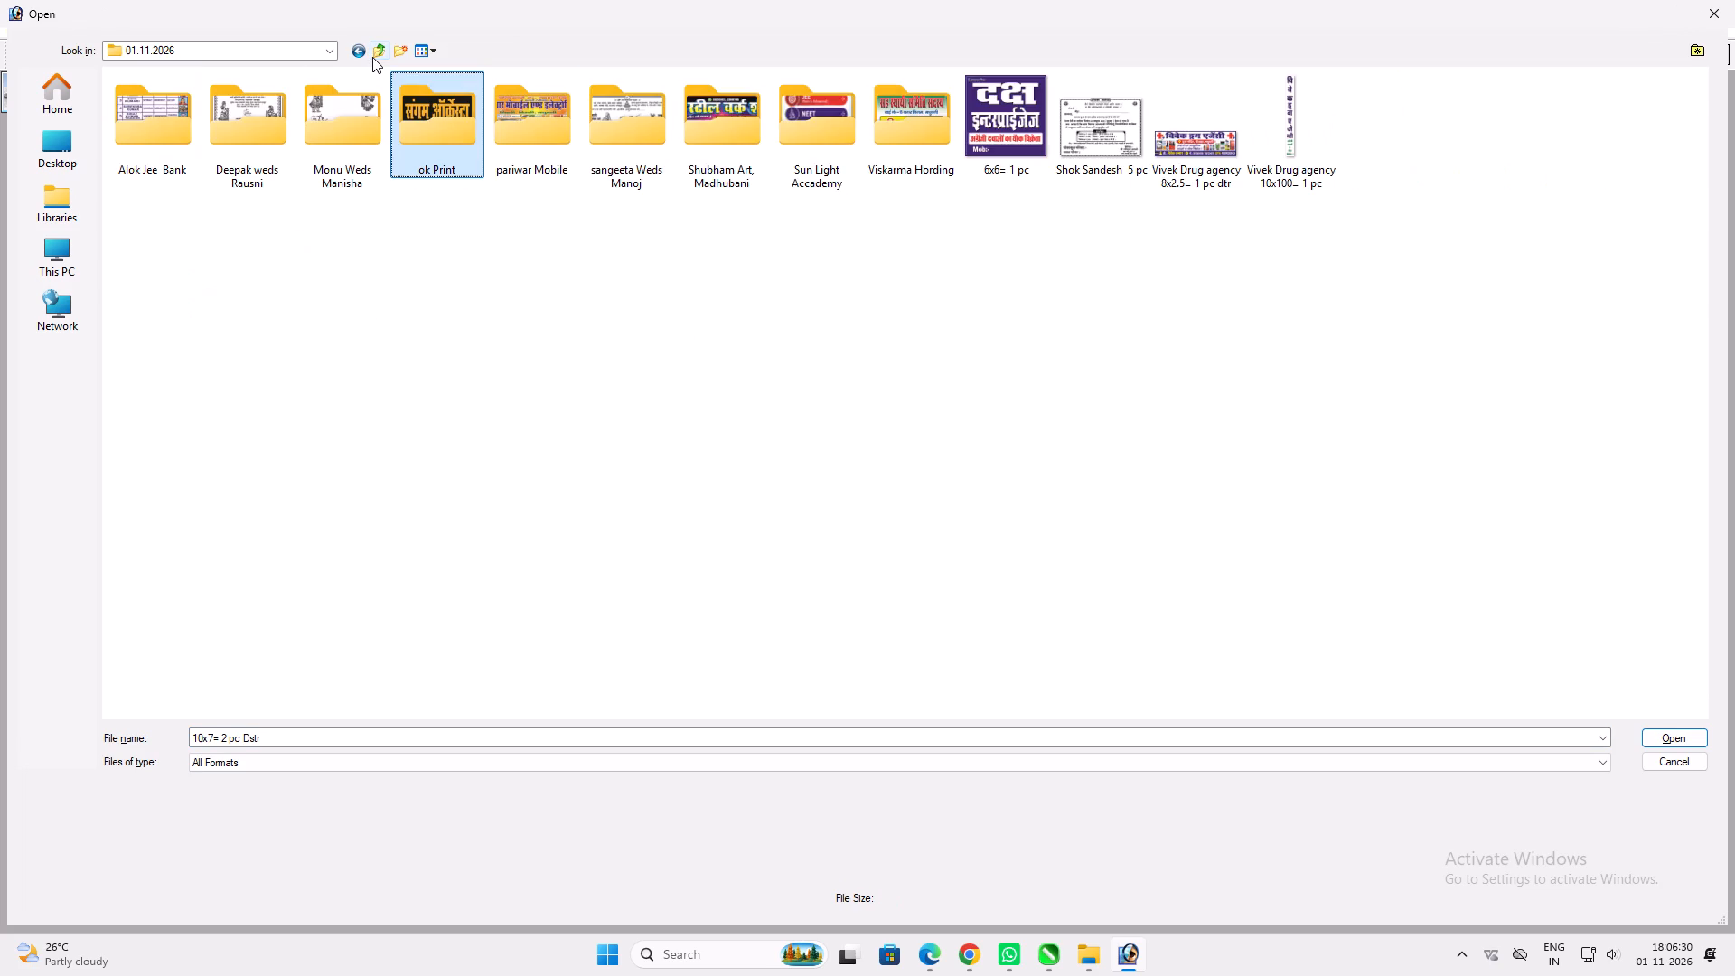
click(372, 57)
double_click(246, 115)
click(427, 203)
key(ctrl+v)
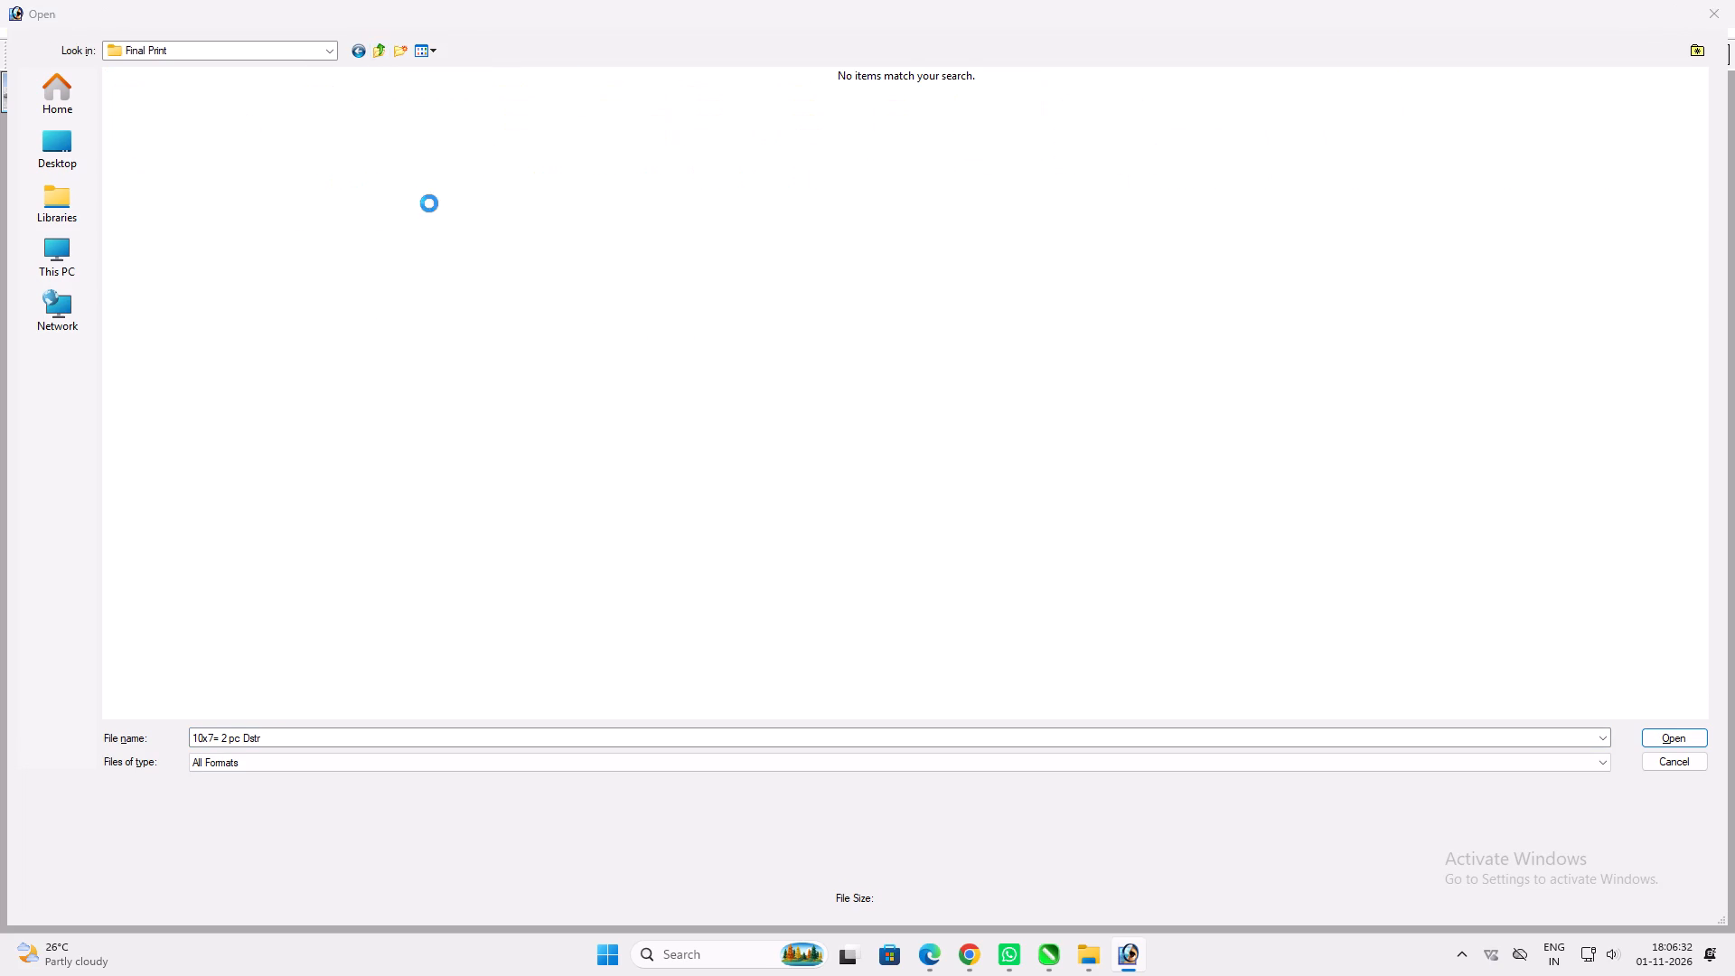
click(1734, 0)
Tighten the letter spacing of the whole साड़ी शो – रूम line on the फैशन हाउस banner.
key(v)
click(1000, 85)
drag(1000, 85, 984, 297)
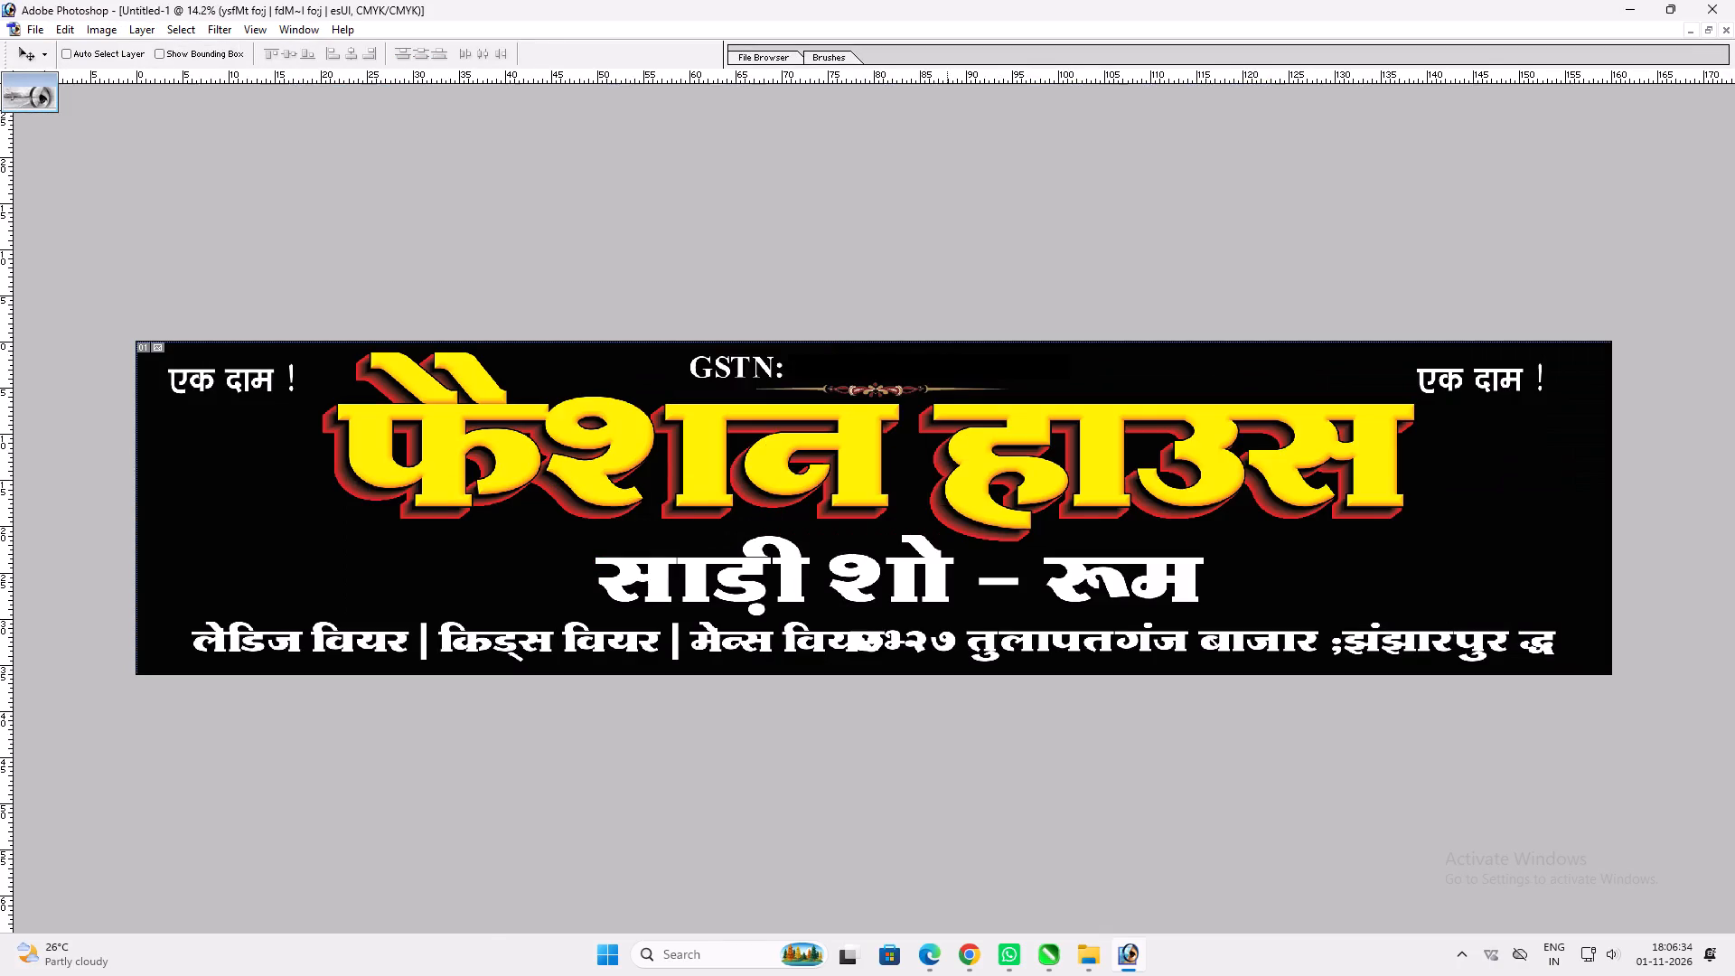
key(space)
key(ctrl+plus)
key(space)
ctrl+click(906, 587)
key(t)
click(795, 584)
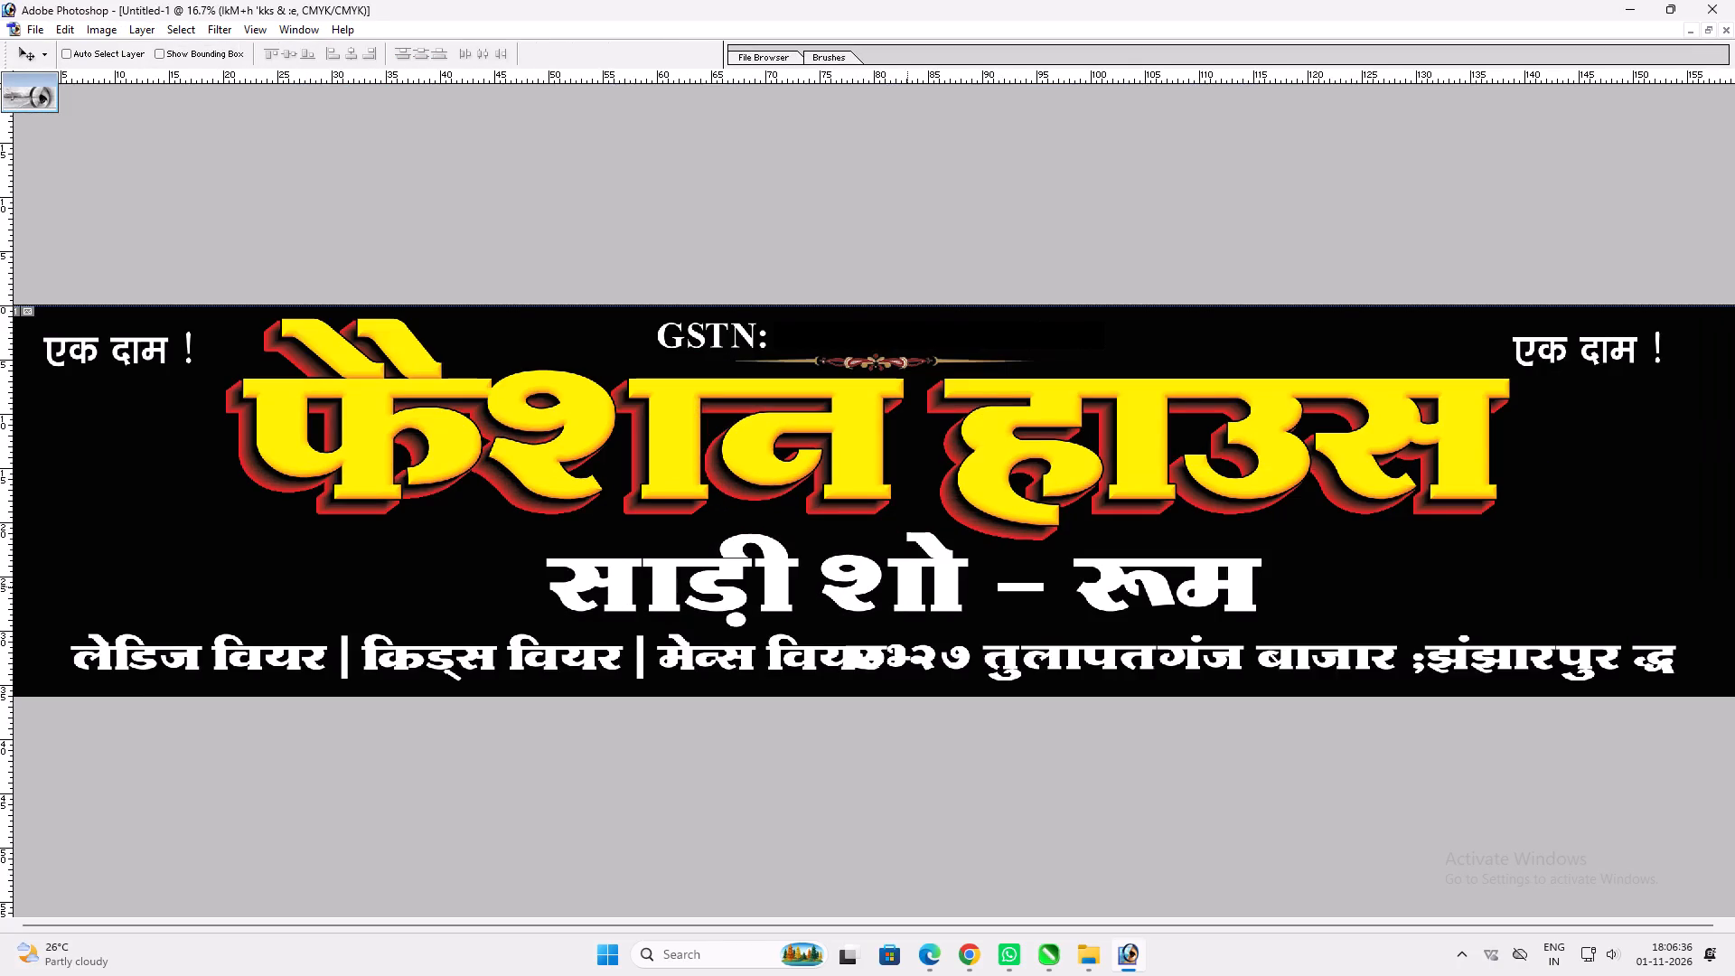
key(ctrl+a)
key(alt+Left)
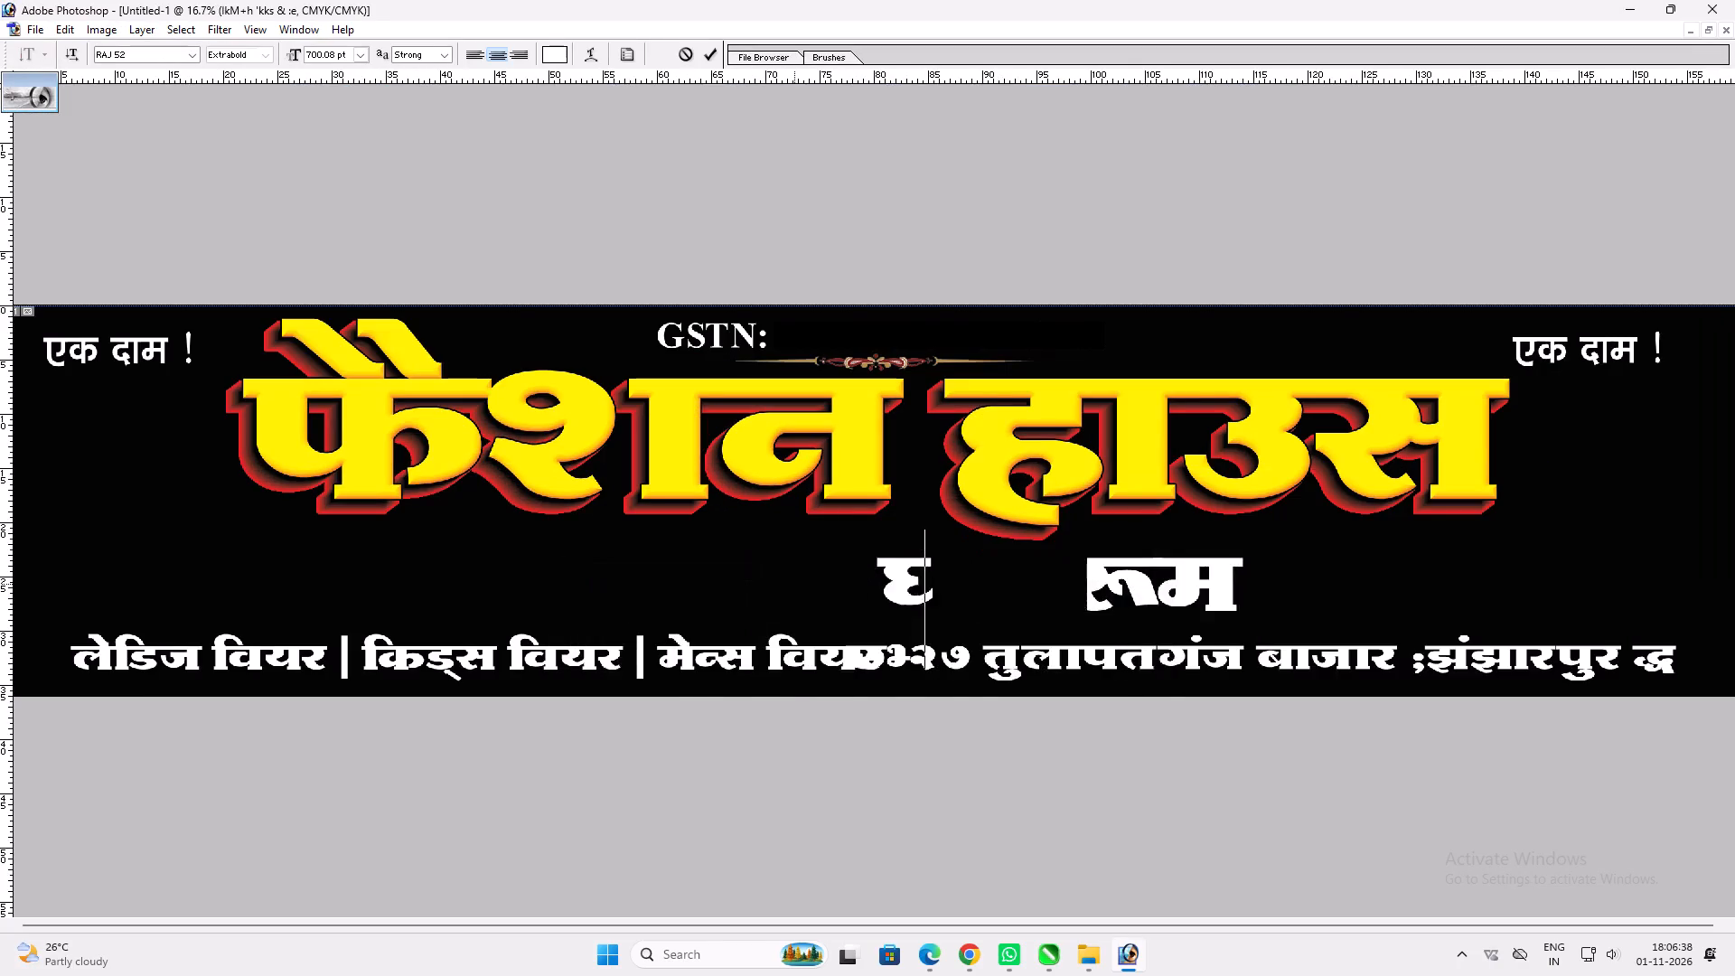
key(ctrl+z)
key(ctrl+Return)
Scale up the साड़ी शो – रूम line proportionally from its centre and shift it slightly left beneath the title.
key(ctrl+t)
alt+shift+drag(1238, 614, 1286, 604)
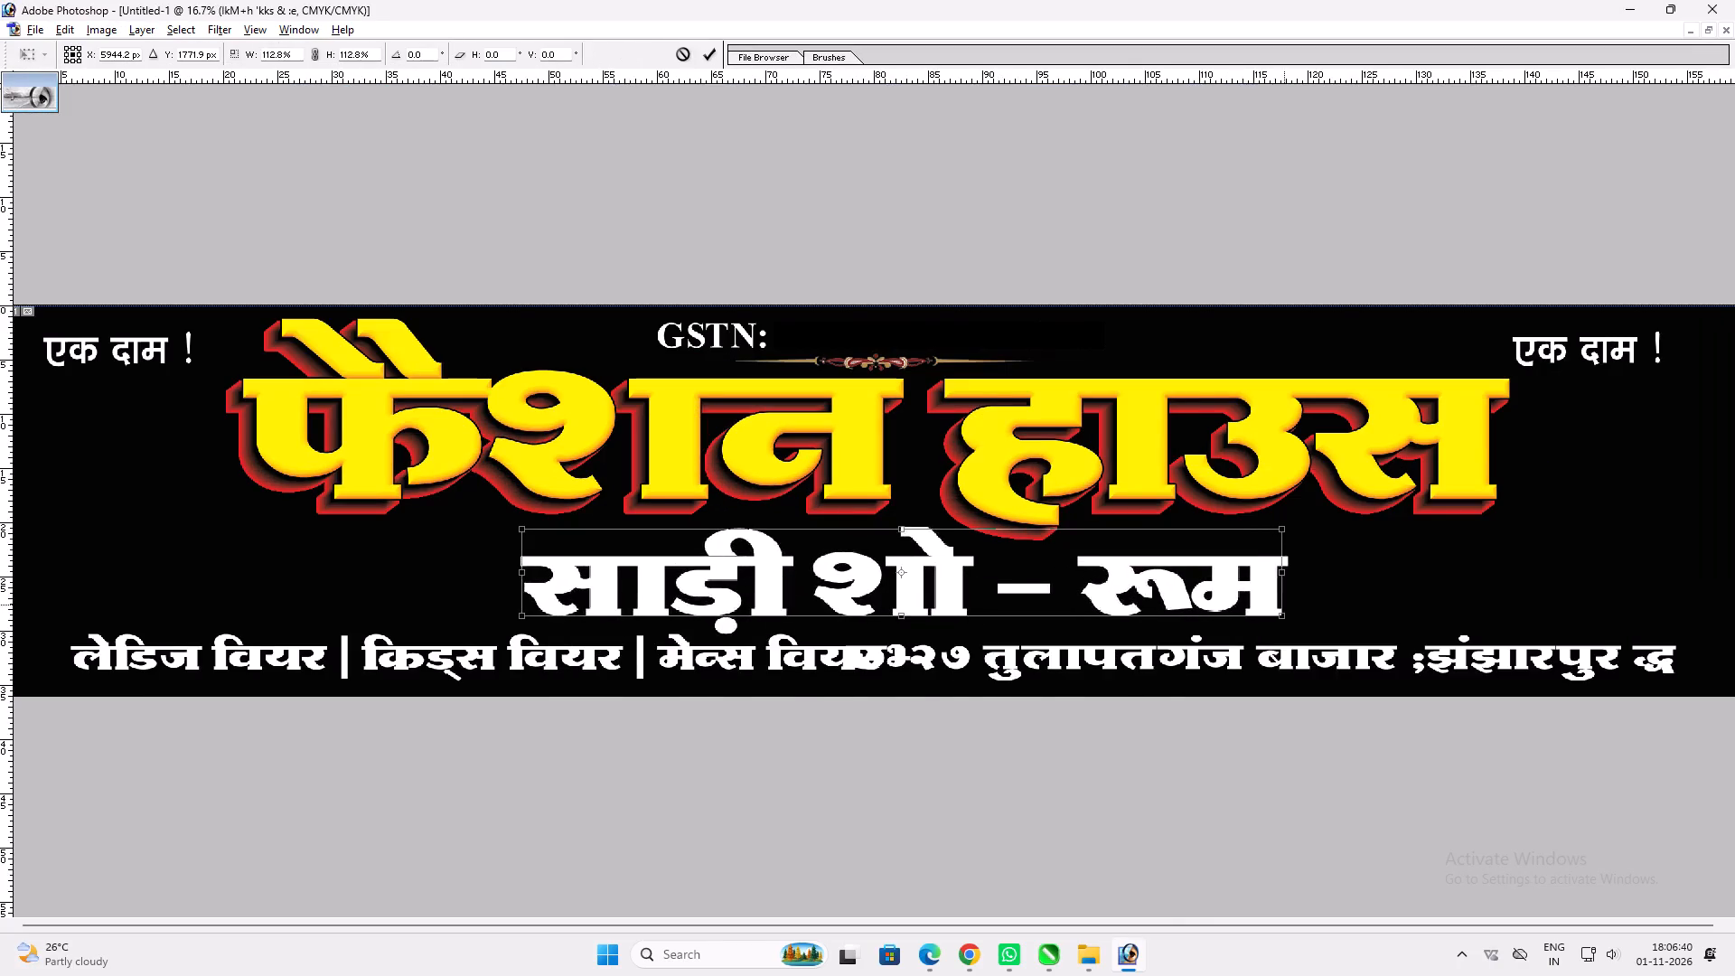
alt+shift+drag(1286, 604, 1303, 599)
key(Return)
key(v)
shift+drag(1199, 593, 1172, 594)
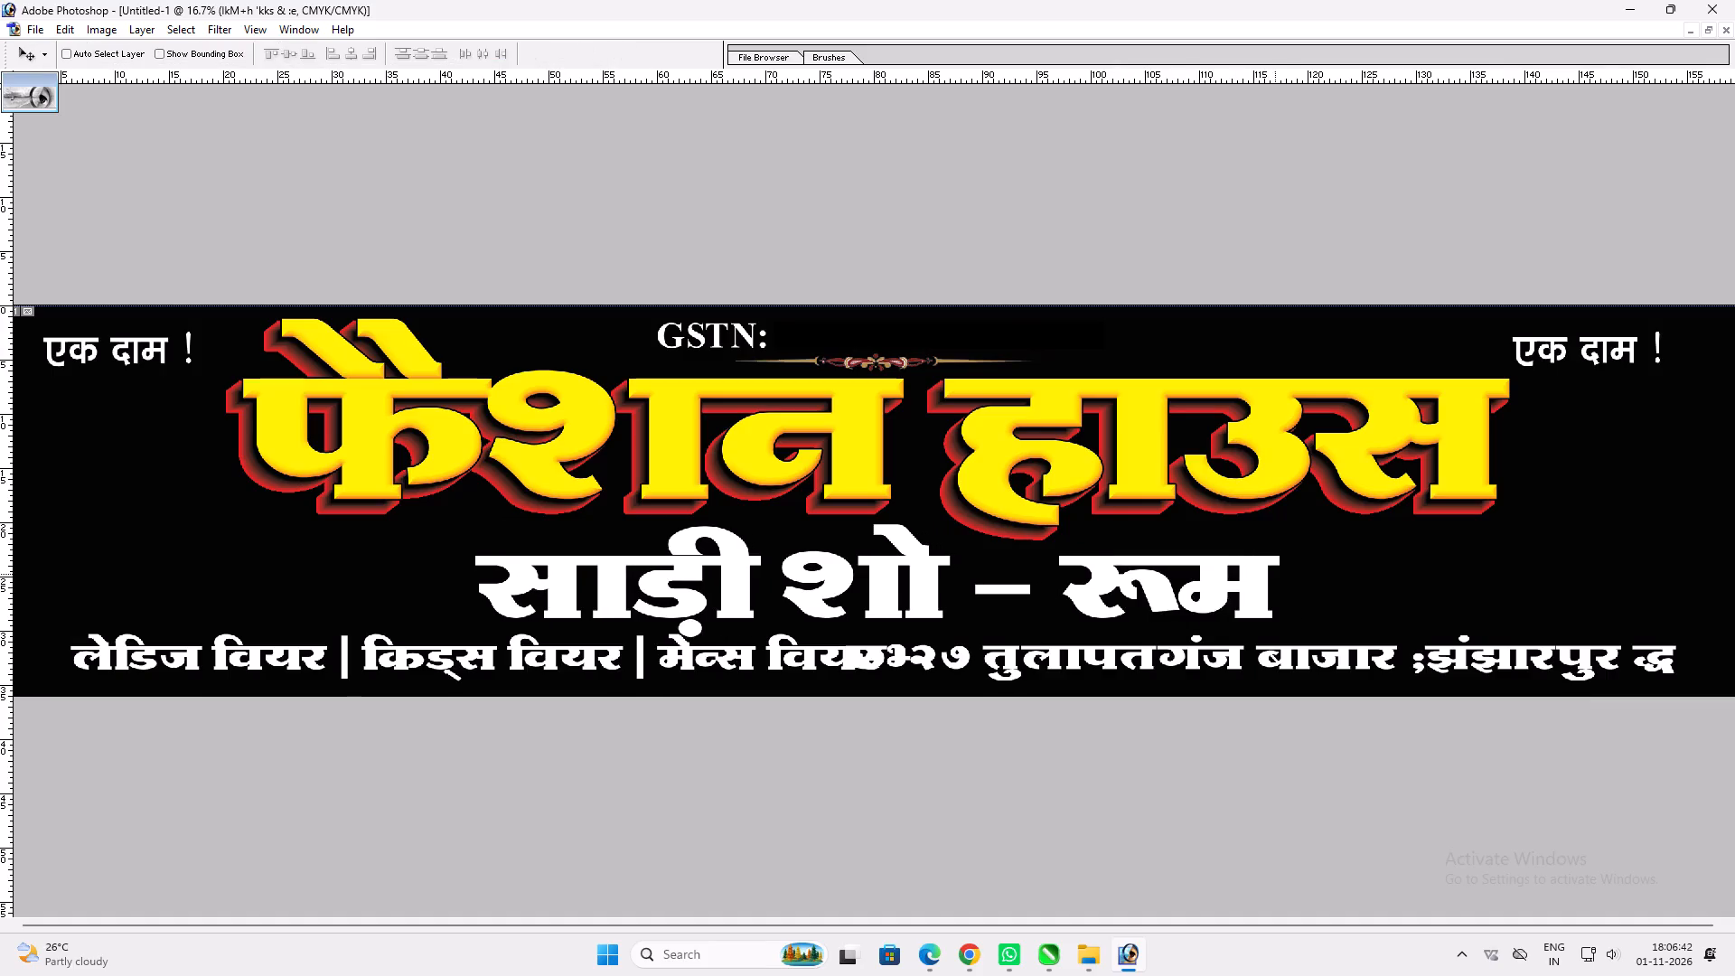
key(ctrl+t)
alt+shift+drag(1271, 562, 1298, 557)
key(Return)
text(vv)
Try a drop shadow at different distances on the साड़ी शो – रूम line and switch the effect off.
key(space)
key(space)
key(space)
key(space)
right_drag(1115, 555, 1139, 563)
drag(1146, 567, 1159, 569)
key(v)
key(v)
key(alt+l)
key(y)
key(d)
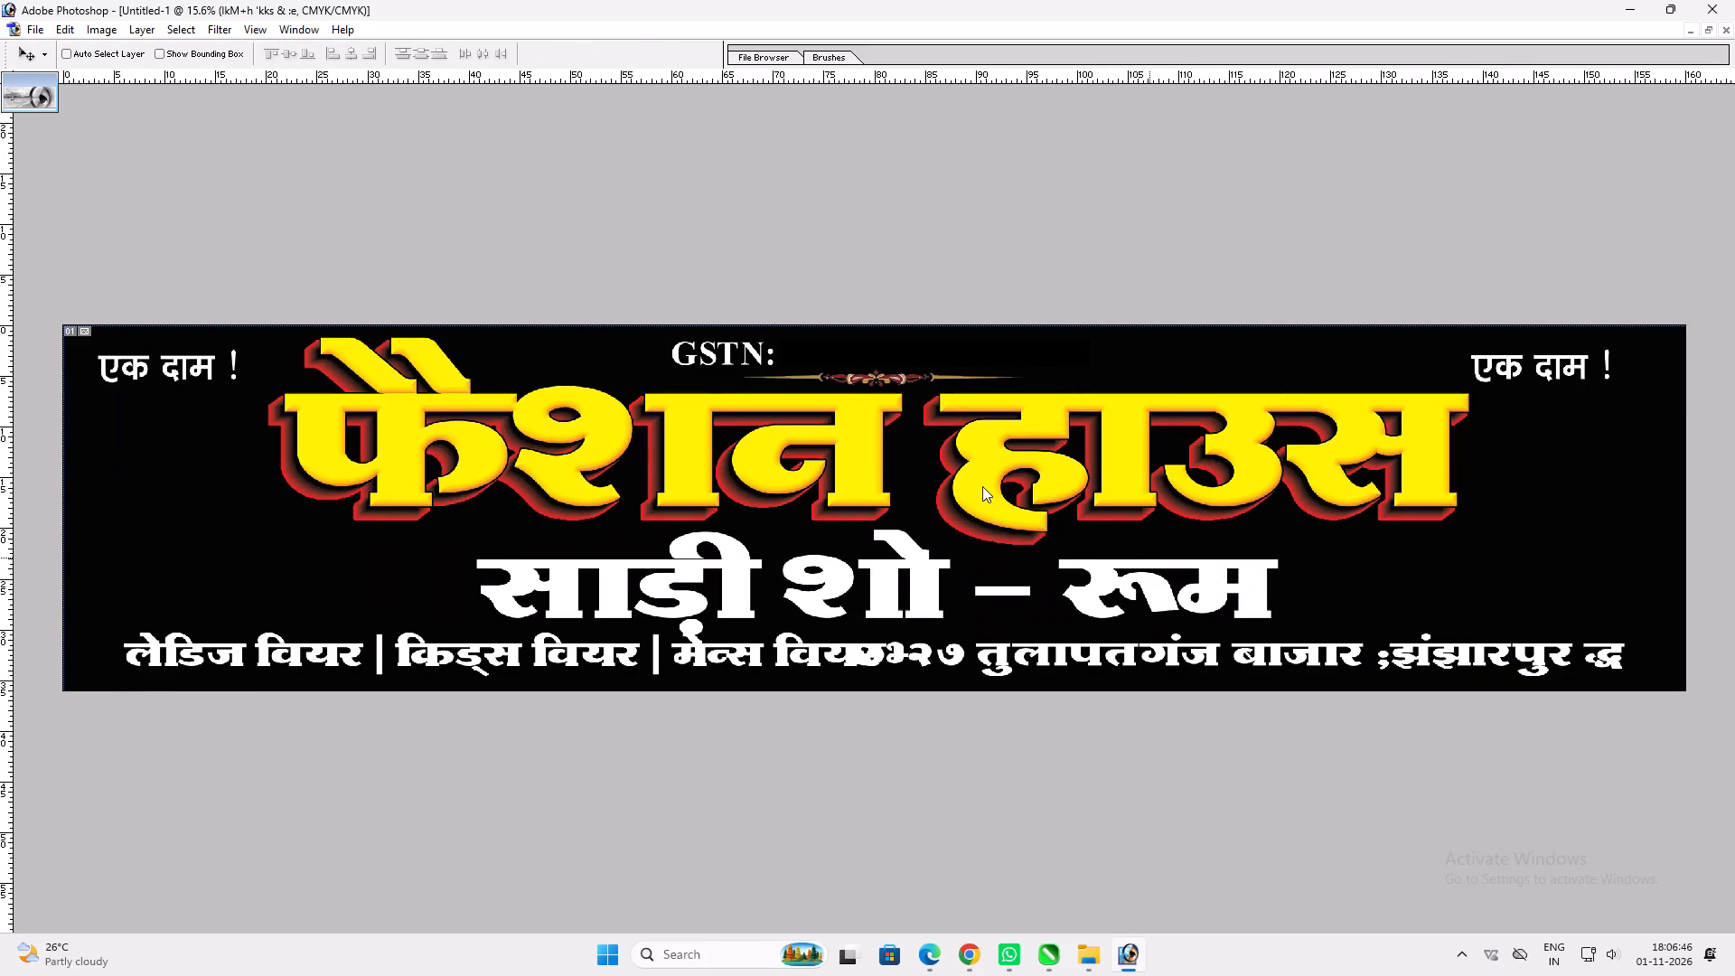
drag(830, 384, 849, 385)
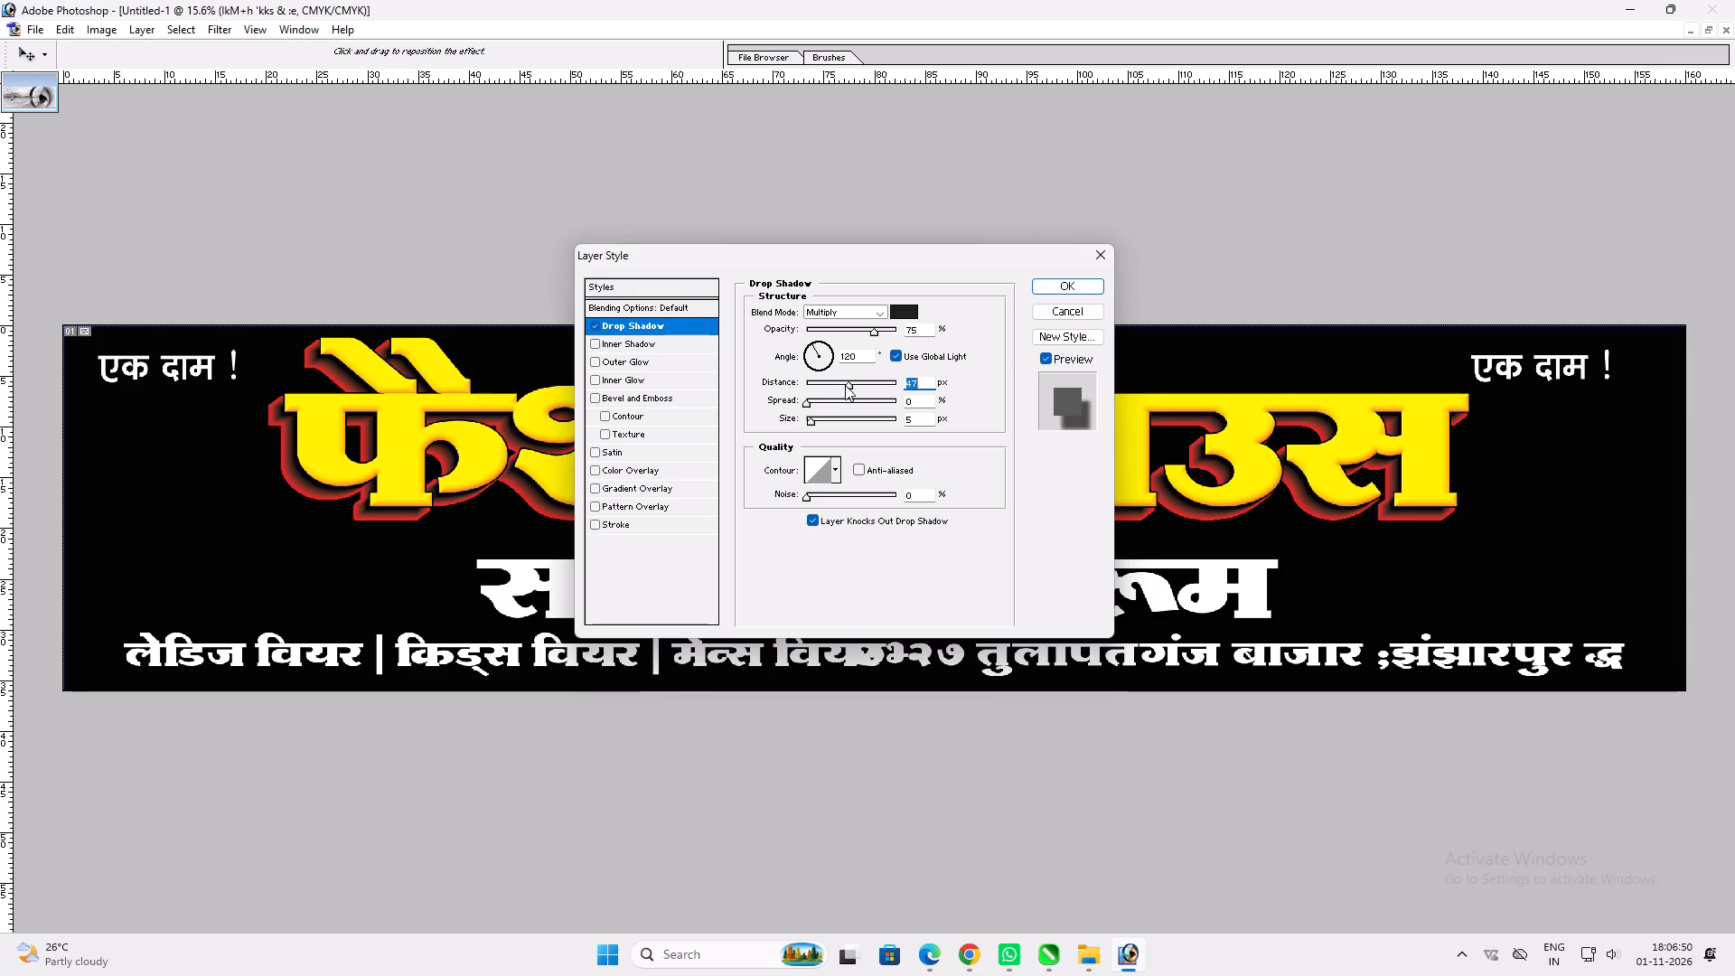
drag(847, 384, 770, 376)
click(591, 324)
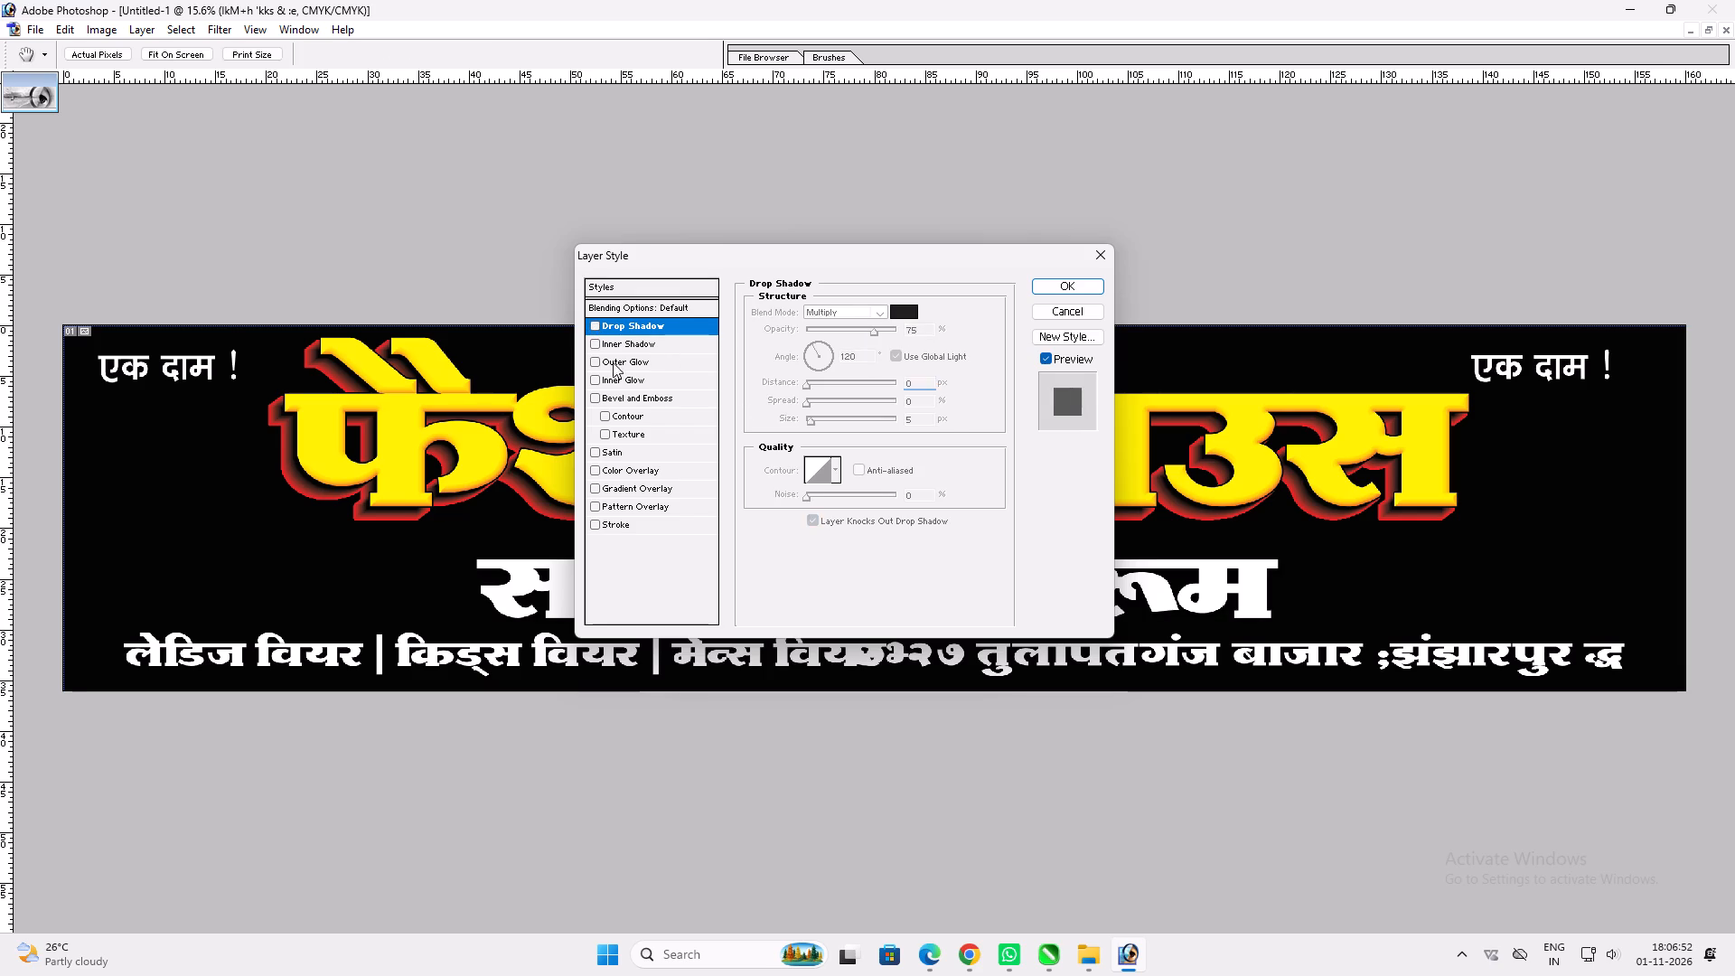
Add a black outside stroke to the साड़ी शो – रूम line and make it slightly thicker.
click(614, 526)
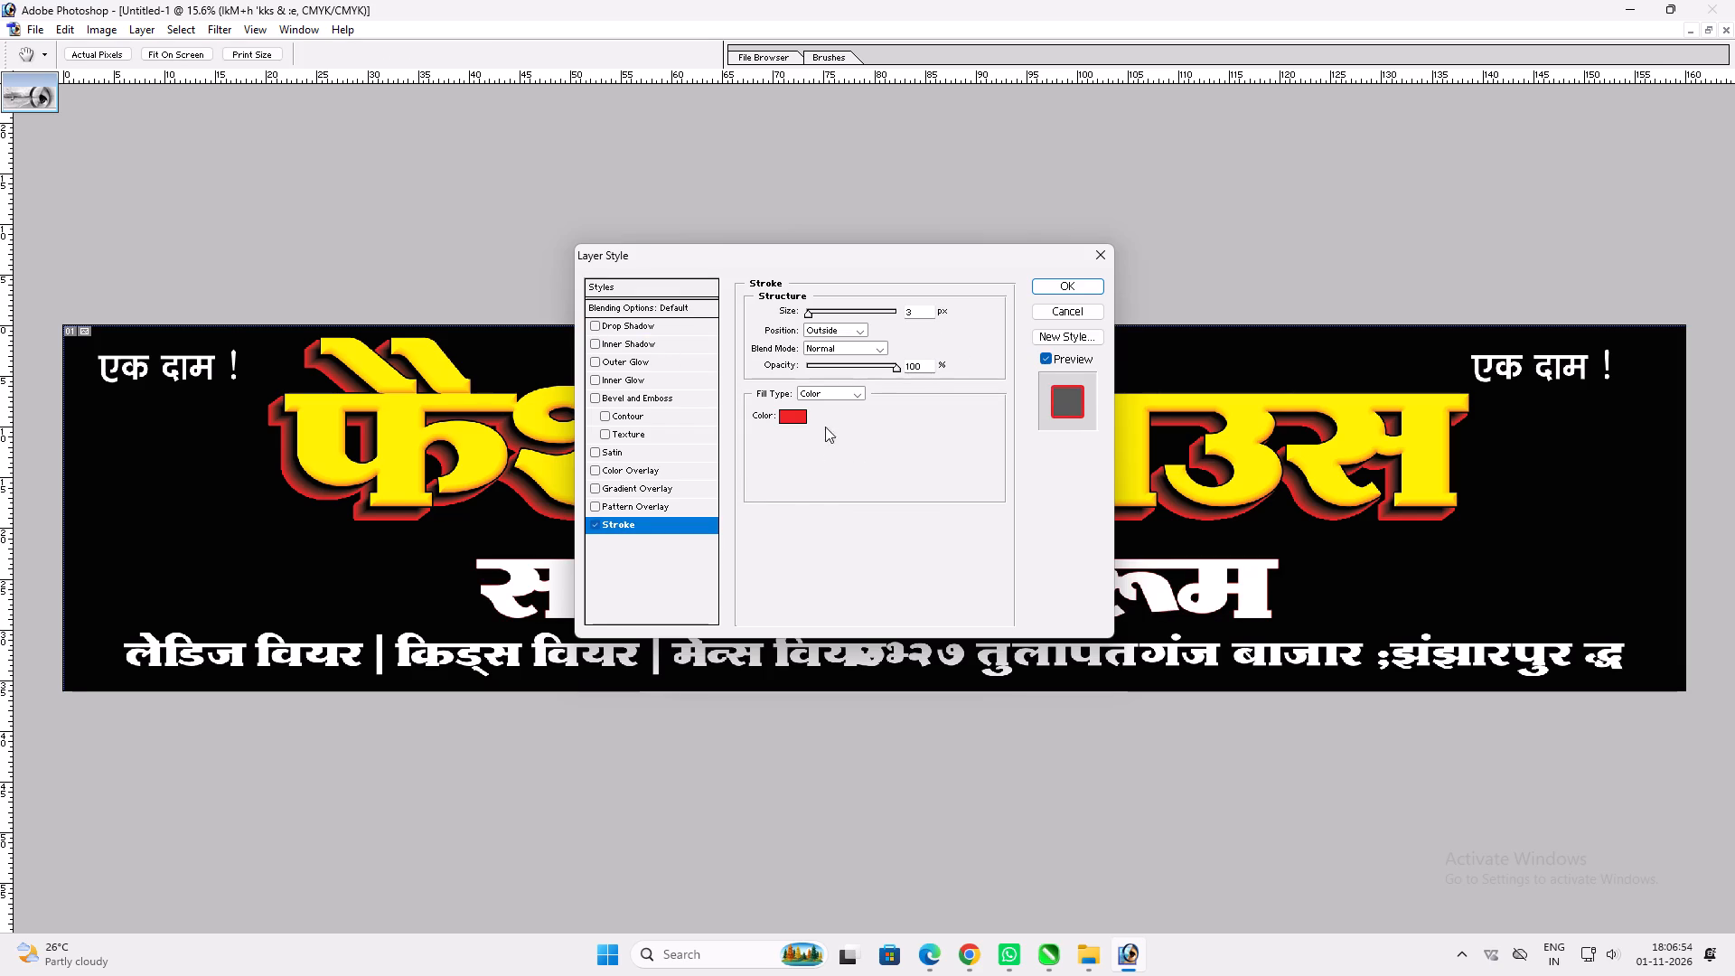
click(795, 411)
drag(502, 536, 1015, 829)
key(Return)
scroll(1017, 732, up, 7)
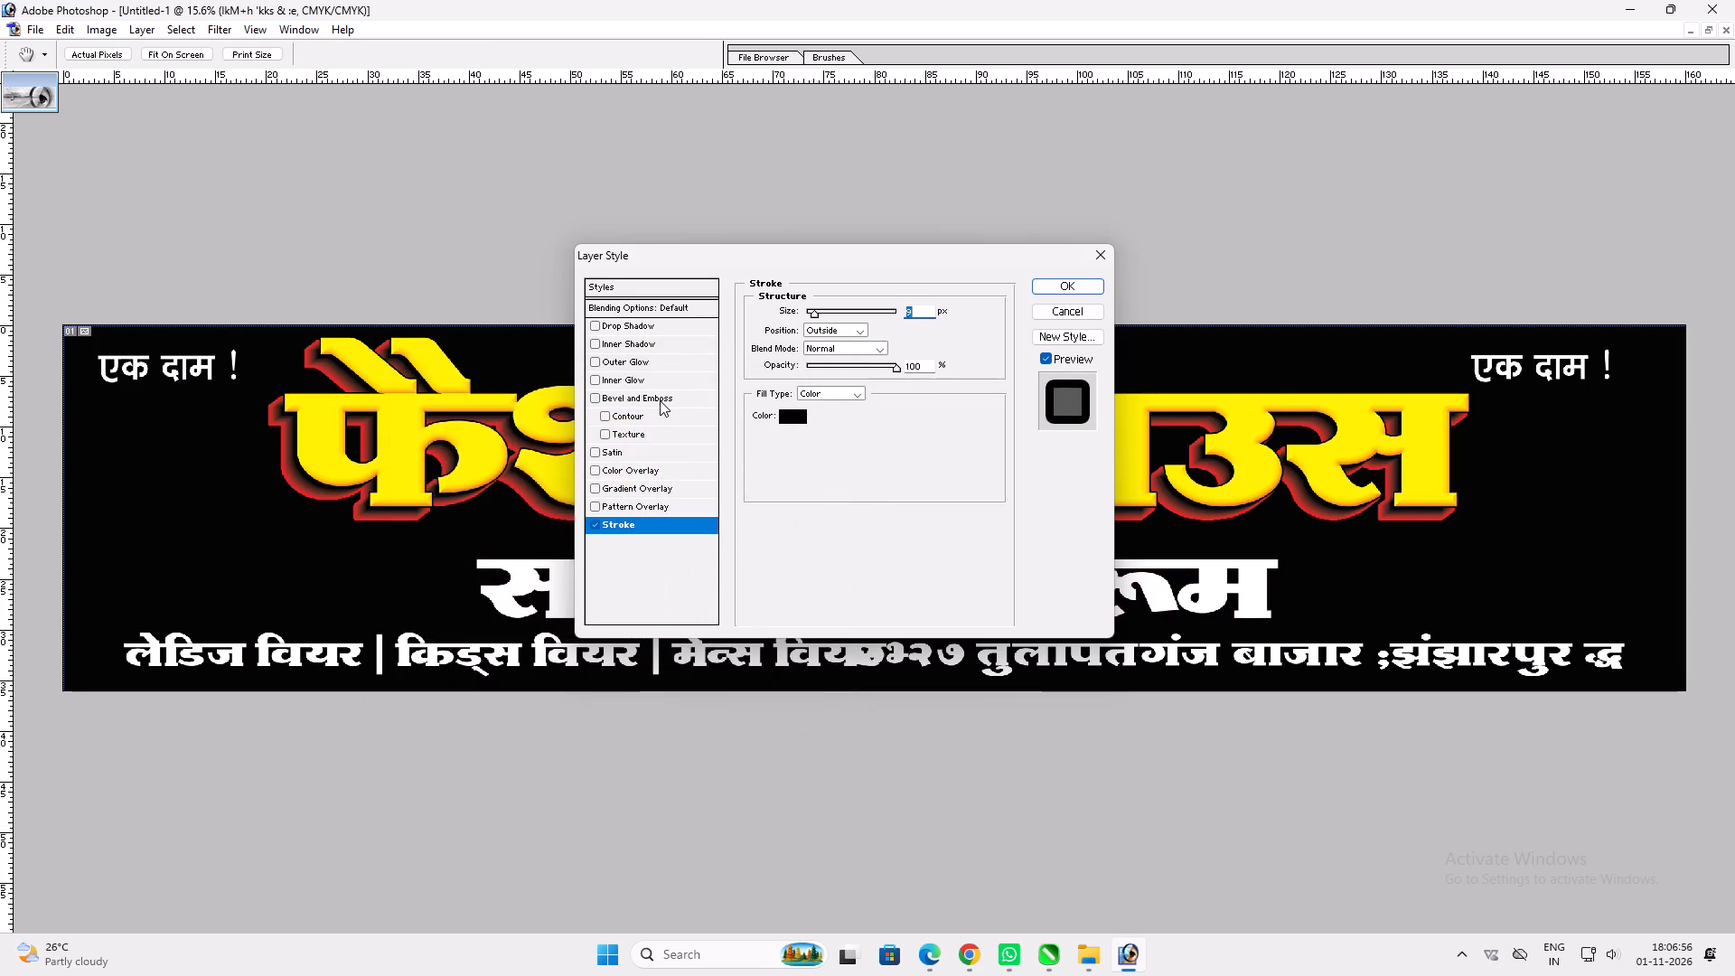
Add a Chisel Hard inner bevel to the line with size 16 px and an S-shaped contour.
click(660, 400)
click(845, 332)
click(845, 353)
click(831, 379)
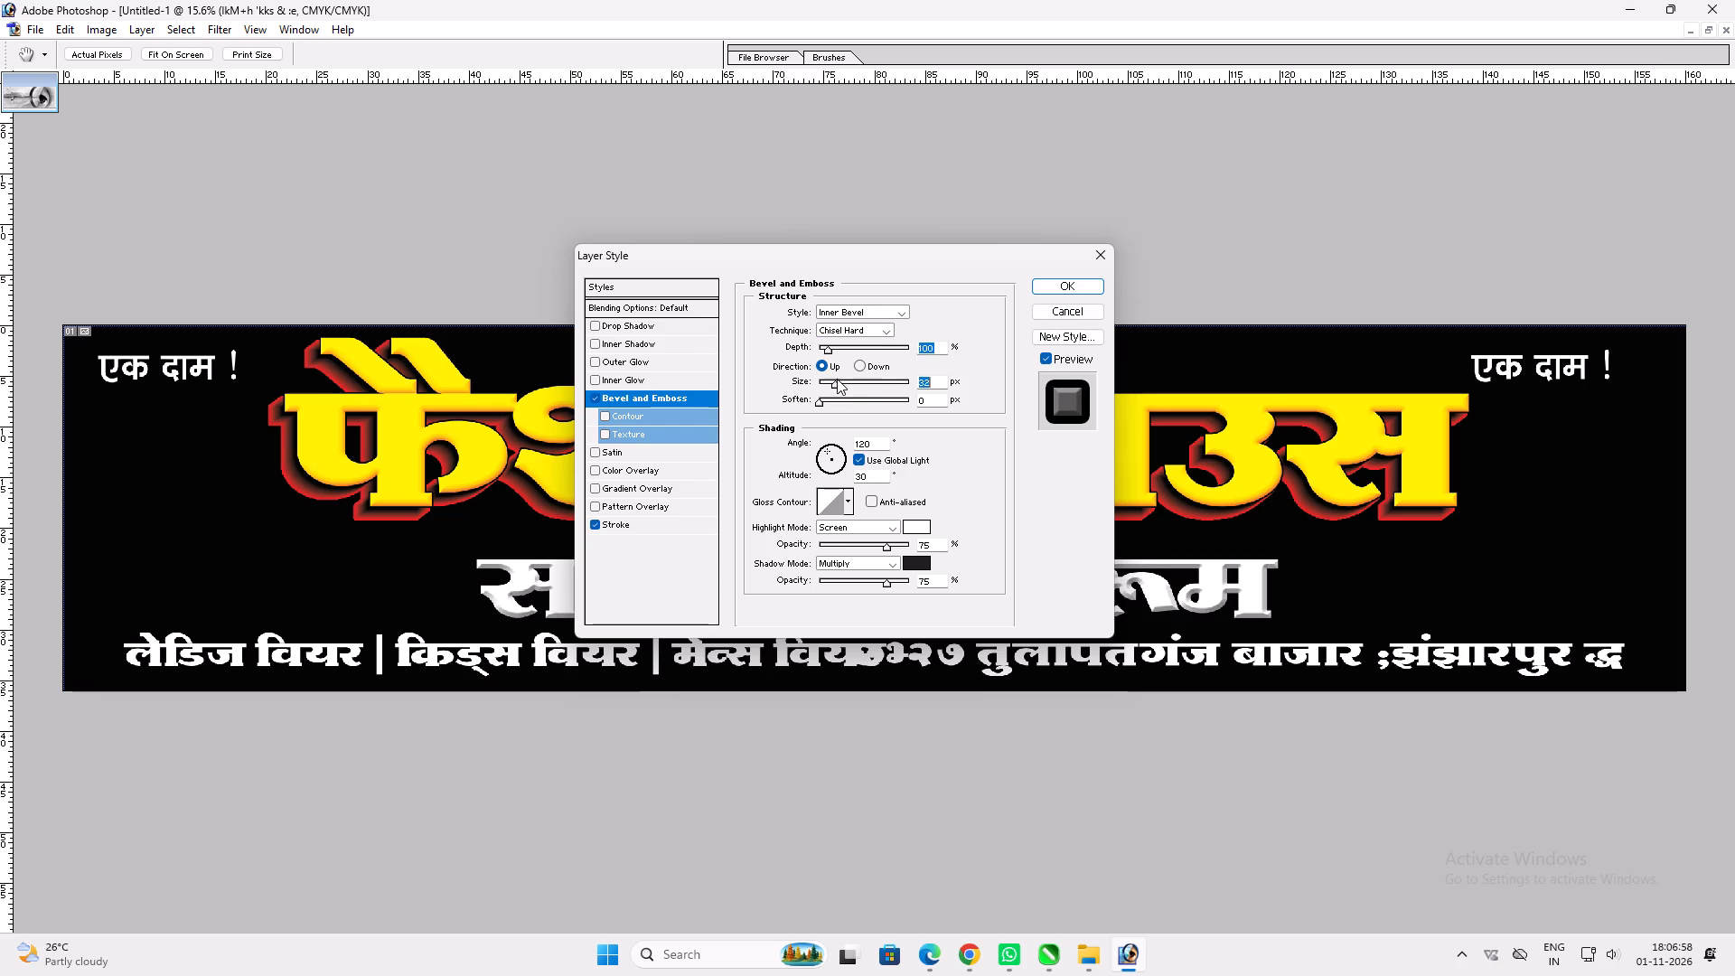
click(683, 414)
drag(875, 343, 937, 345)
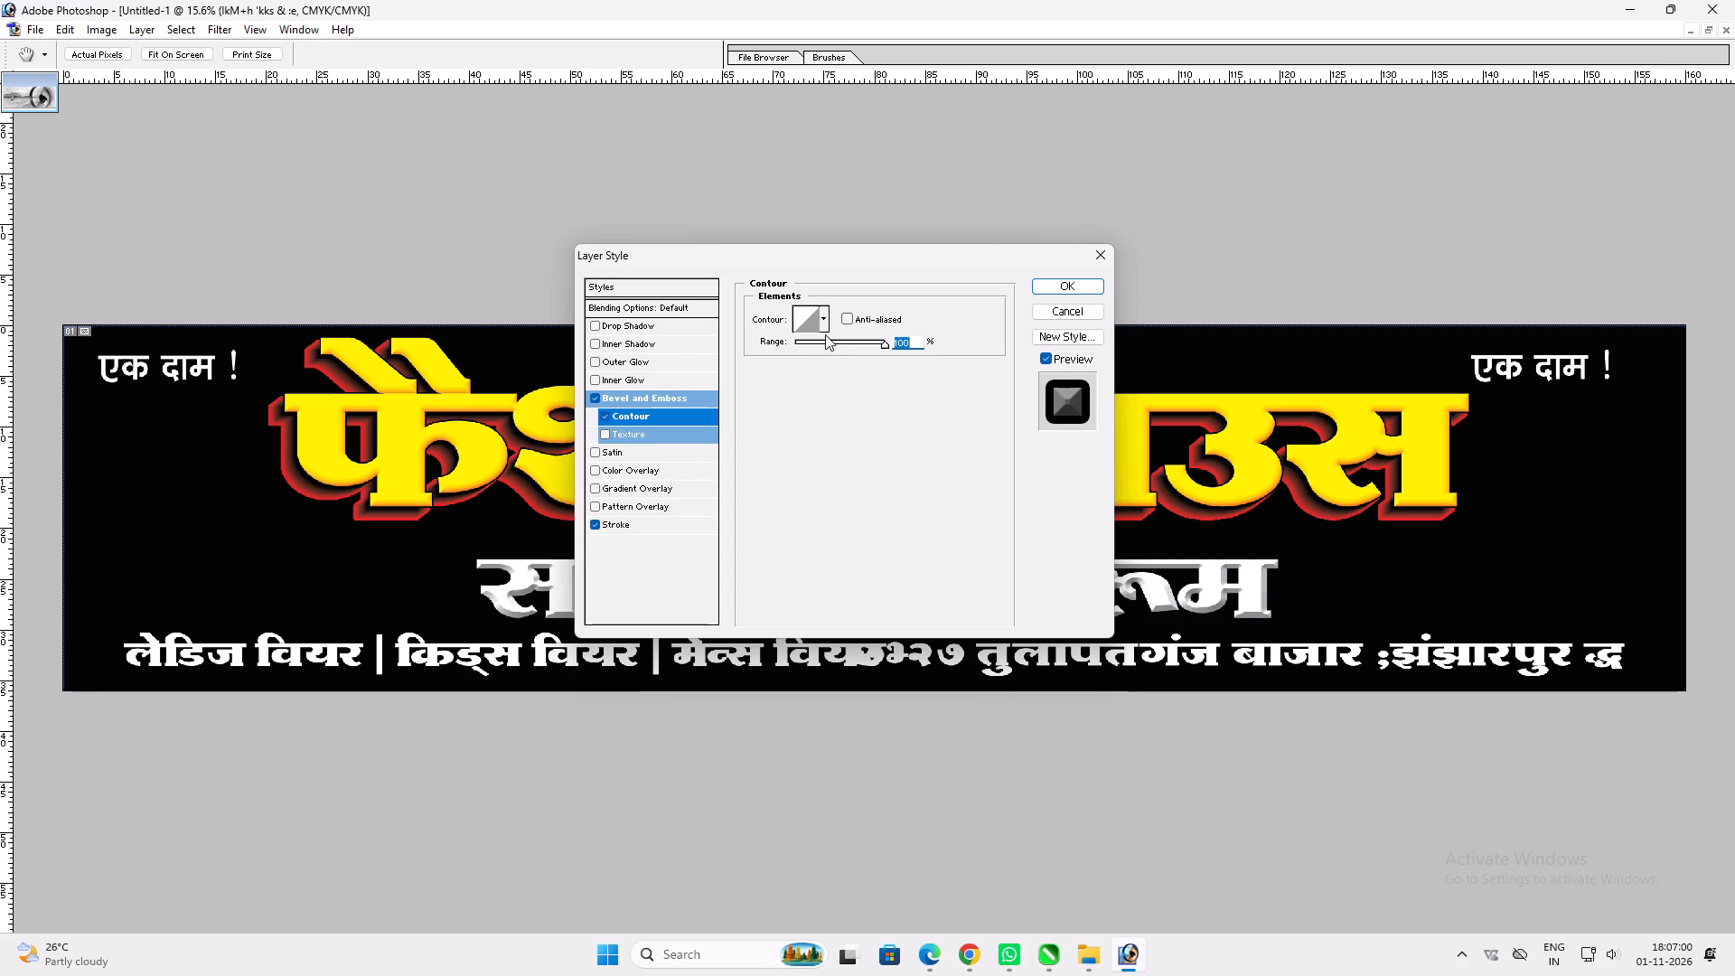
click(826, 315)
click(865, 358)
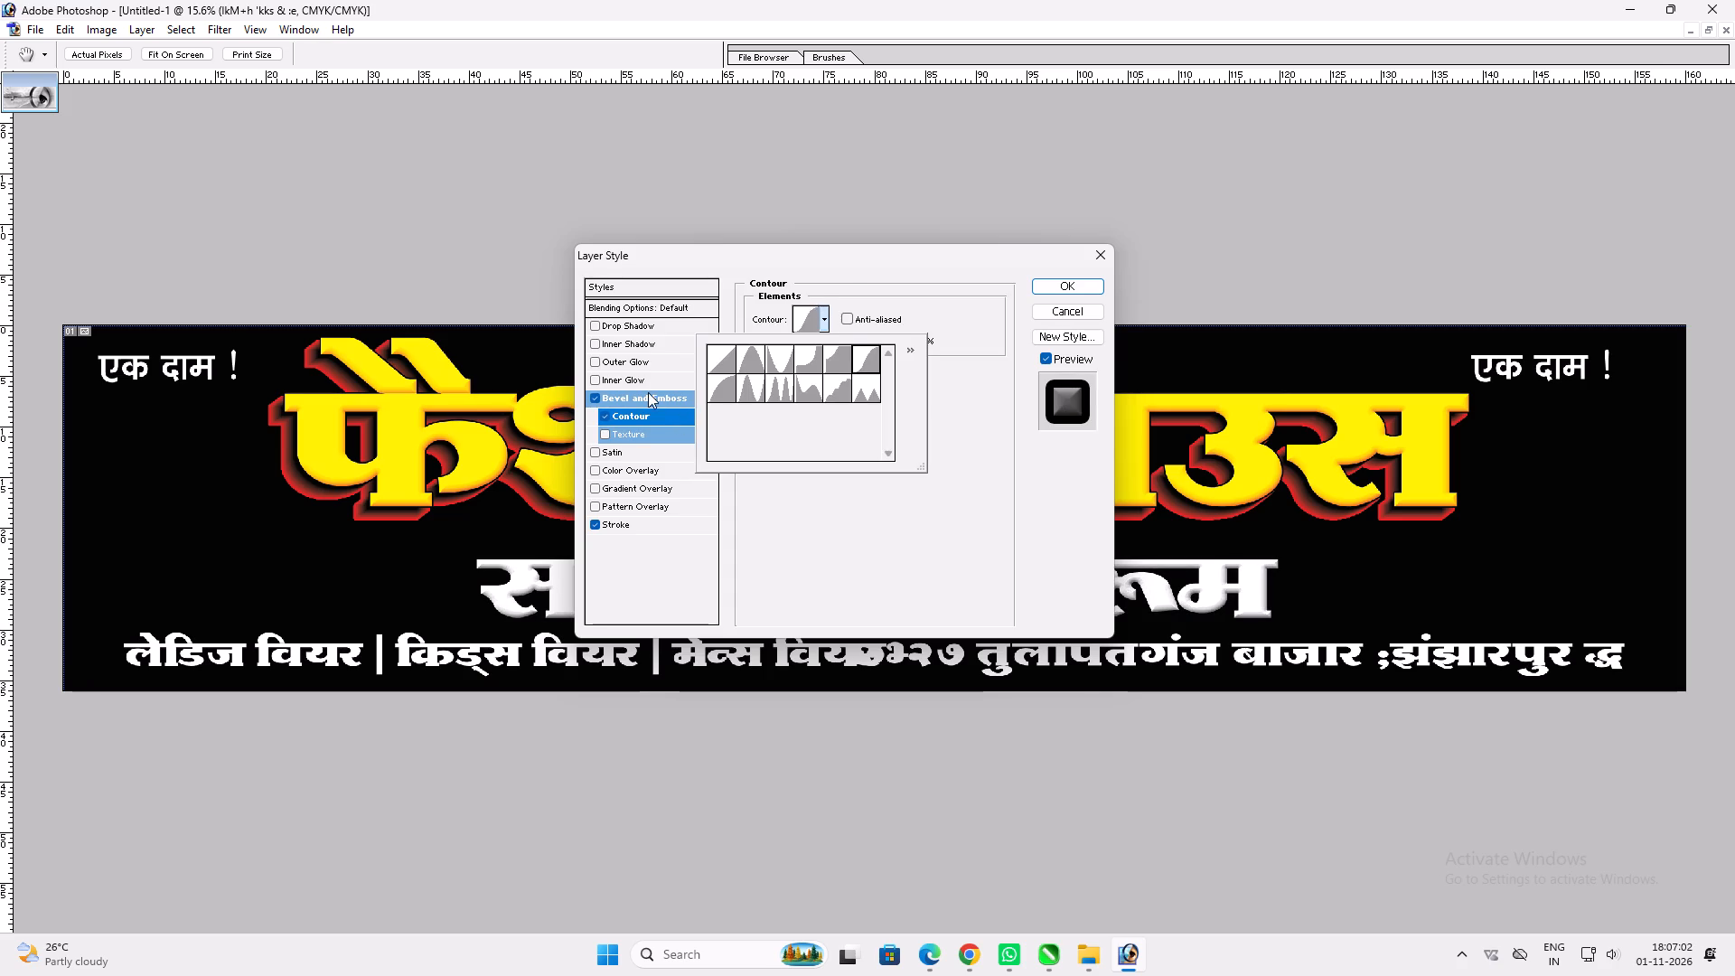
click(648, 392)
click(832, 385)
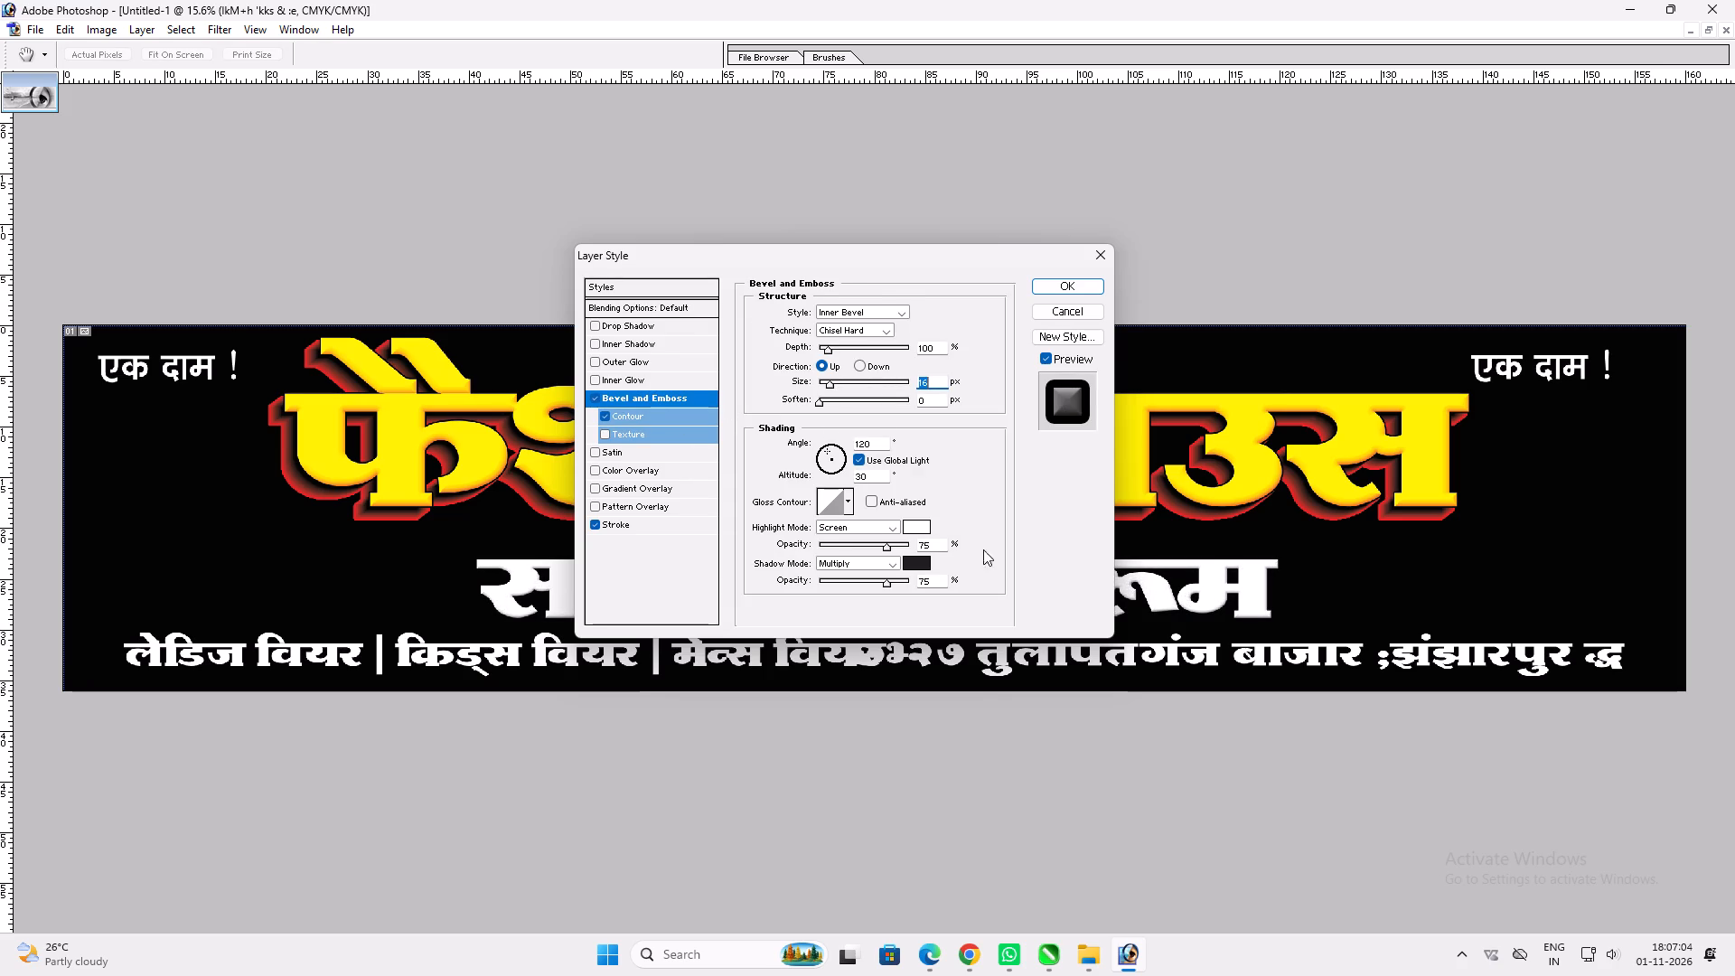
Set the bevel's highlight colour to pure cyan with C 100, M 0, Y 0, K 0.
click(914, 523)
key(Tab)
key(1)
key(shift+Tab)
text(100)
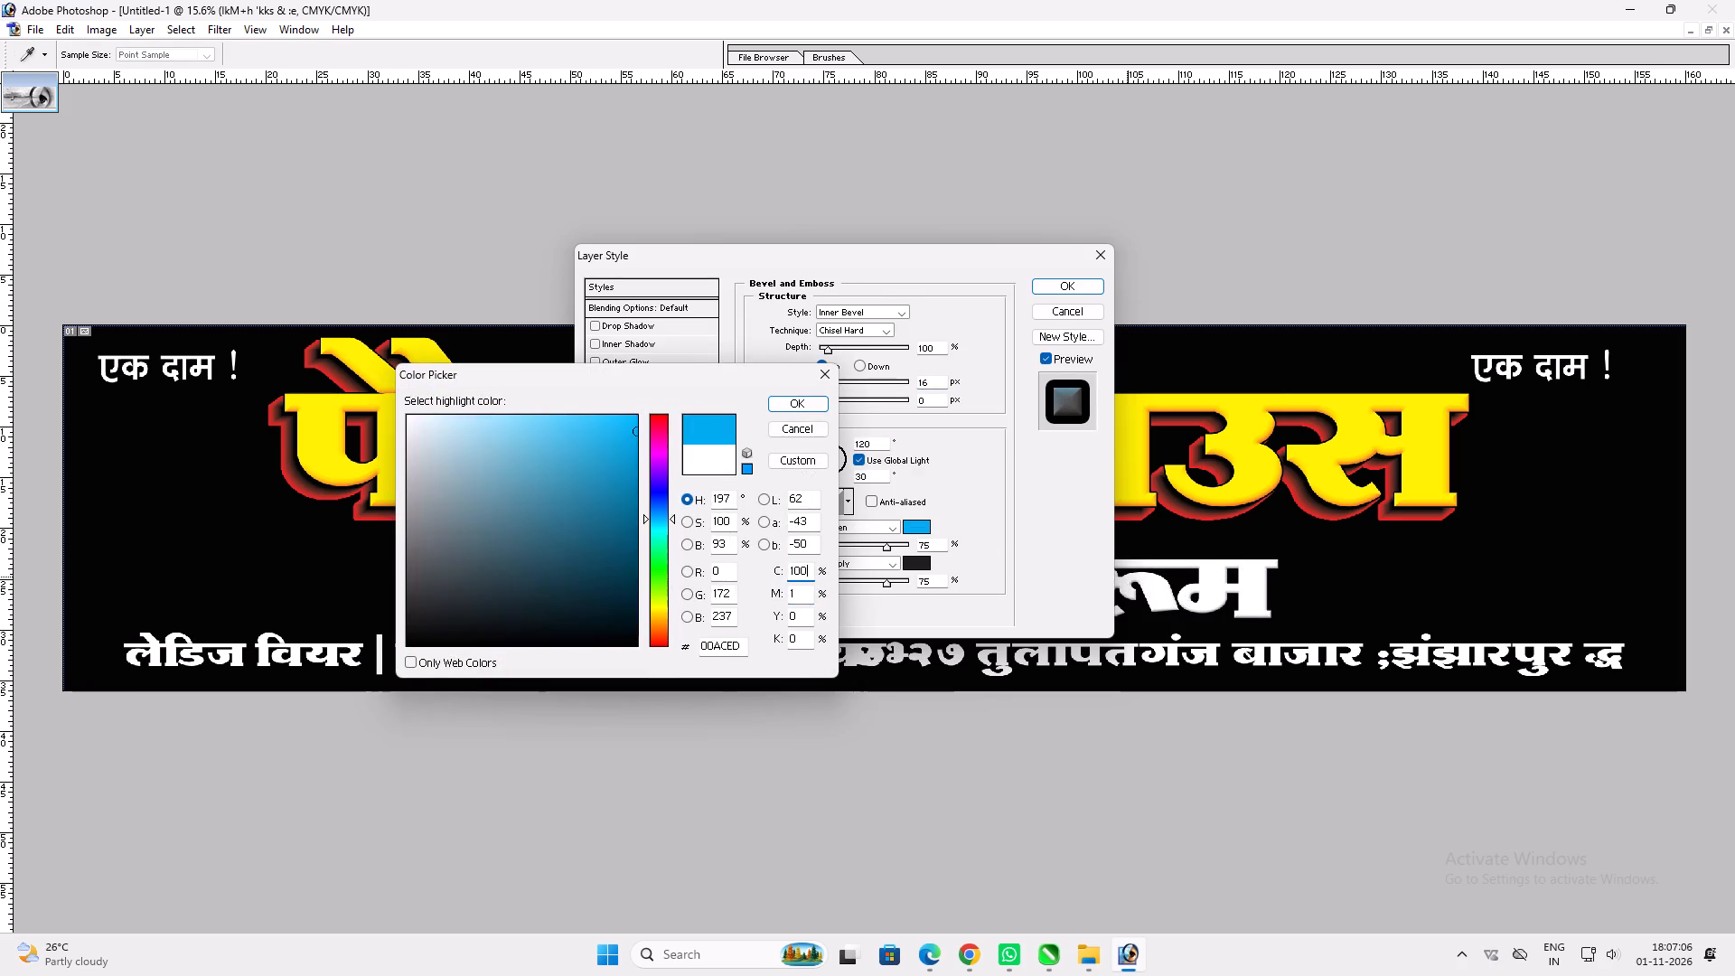
key(Tab)
key(0)
key(Tab)
key(Return)
Set the bevel's shadow colour to cyan with C 100, Y 0, K 0.
click(923, 560)
key(1)
text(00)
key(Tab)
key(Tab)
key(0)
key(Tab)
key(0)
key(Return)
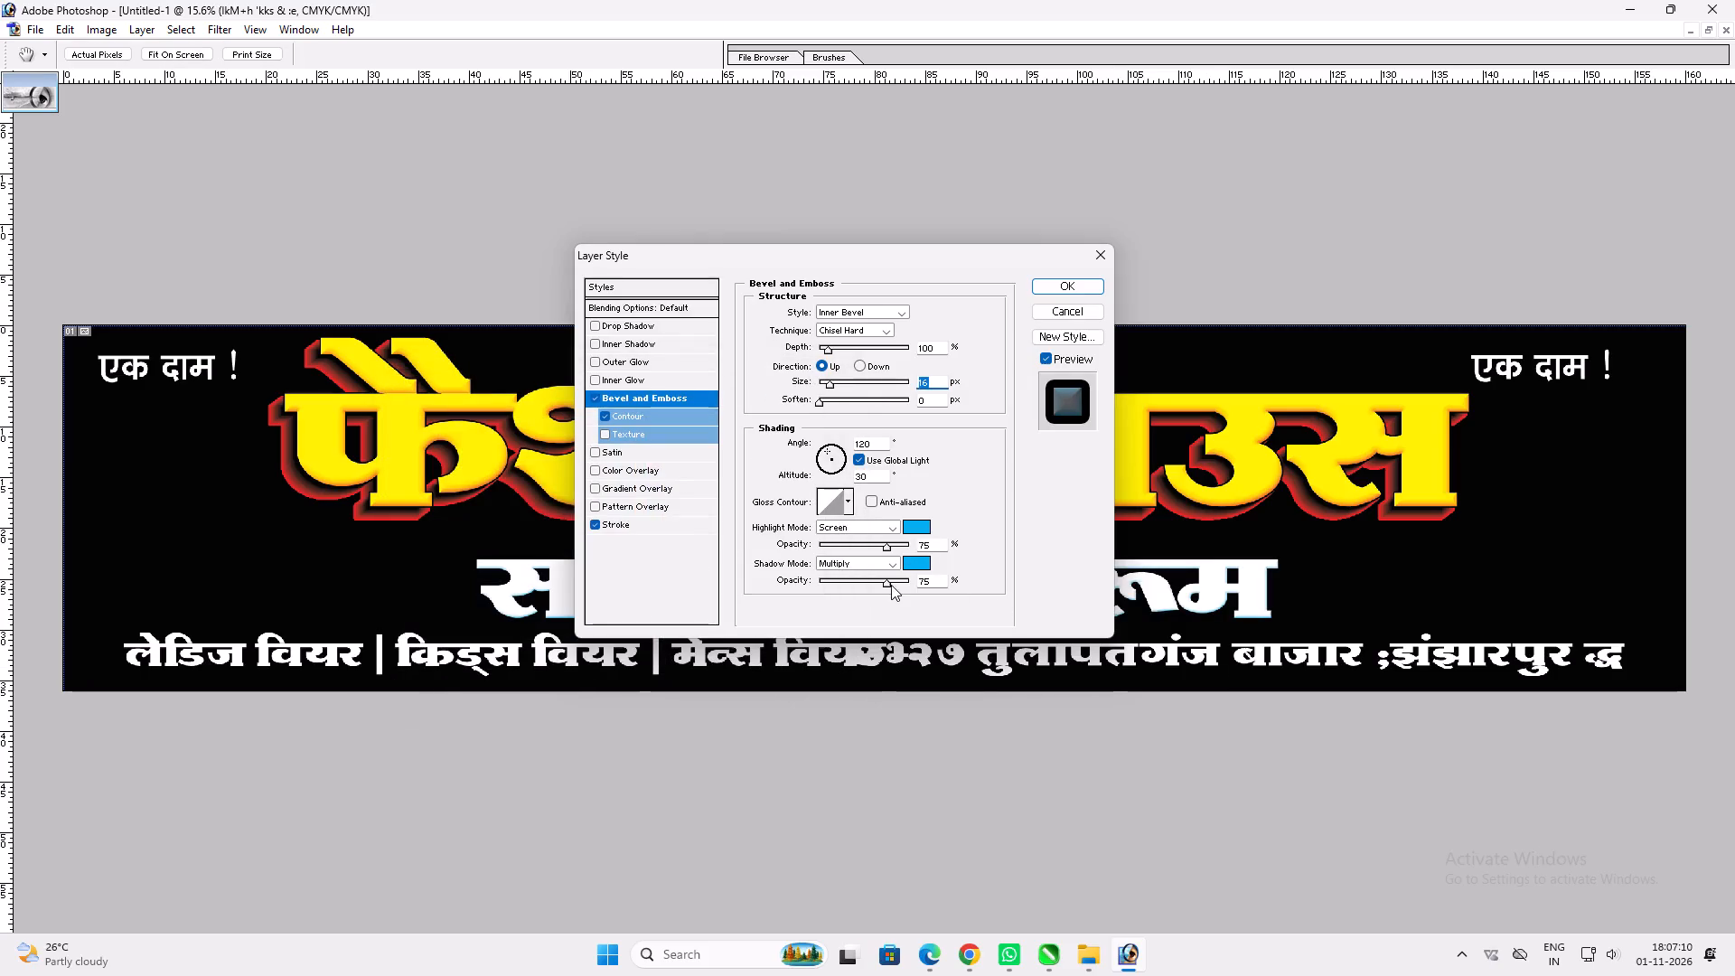
Lower the bevel's shadow and highlight opacities slightly and apply the layer style.
drag(888, 584, 871, 578)
click(882, 546)
key(Return)
key(Return)
Enlarge the styled साड़ी शो – रूम line slightly around its centre.
key(v)
key(ctrl+t)
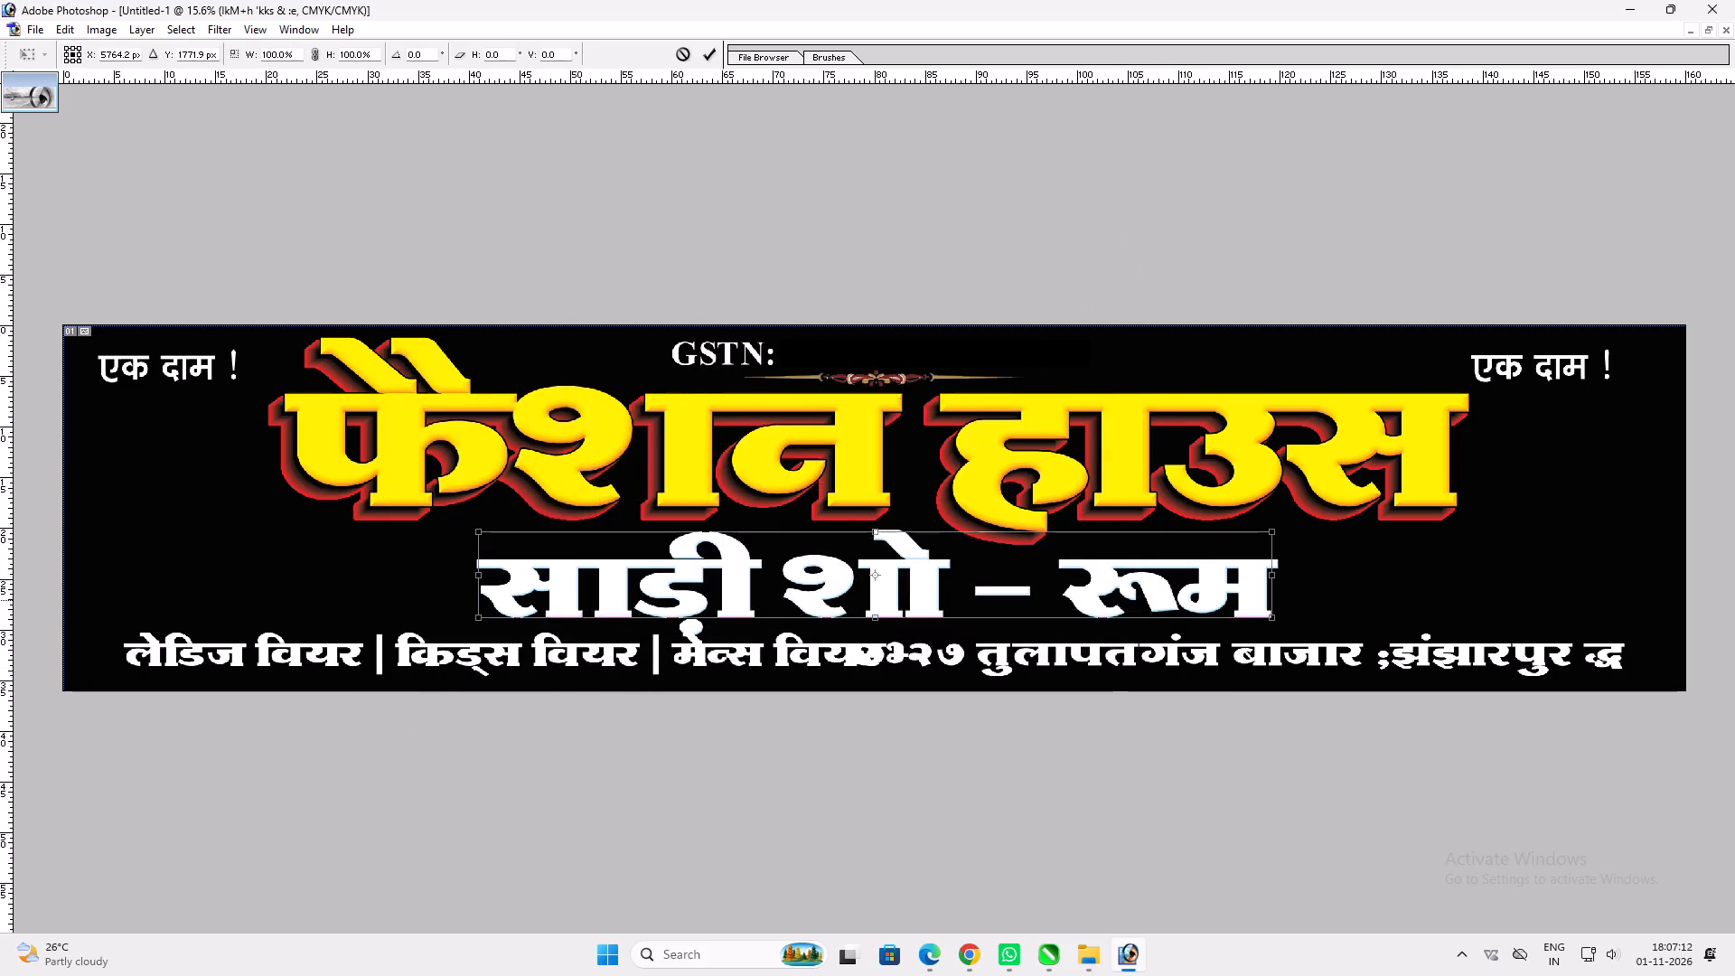
alt+shift+drag(1267, 623, 1282, 618)
key(Return)
key(v)
key(Return)
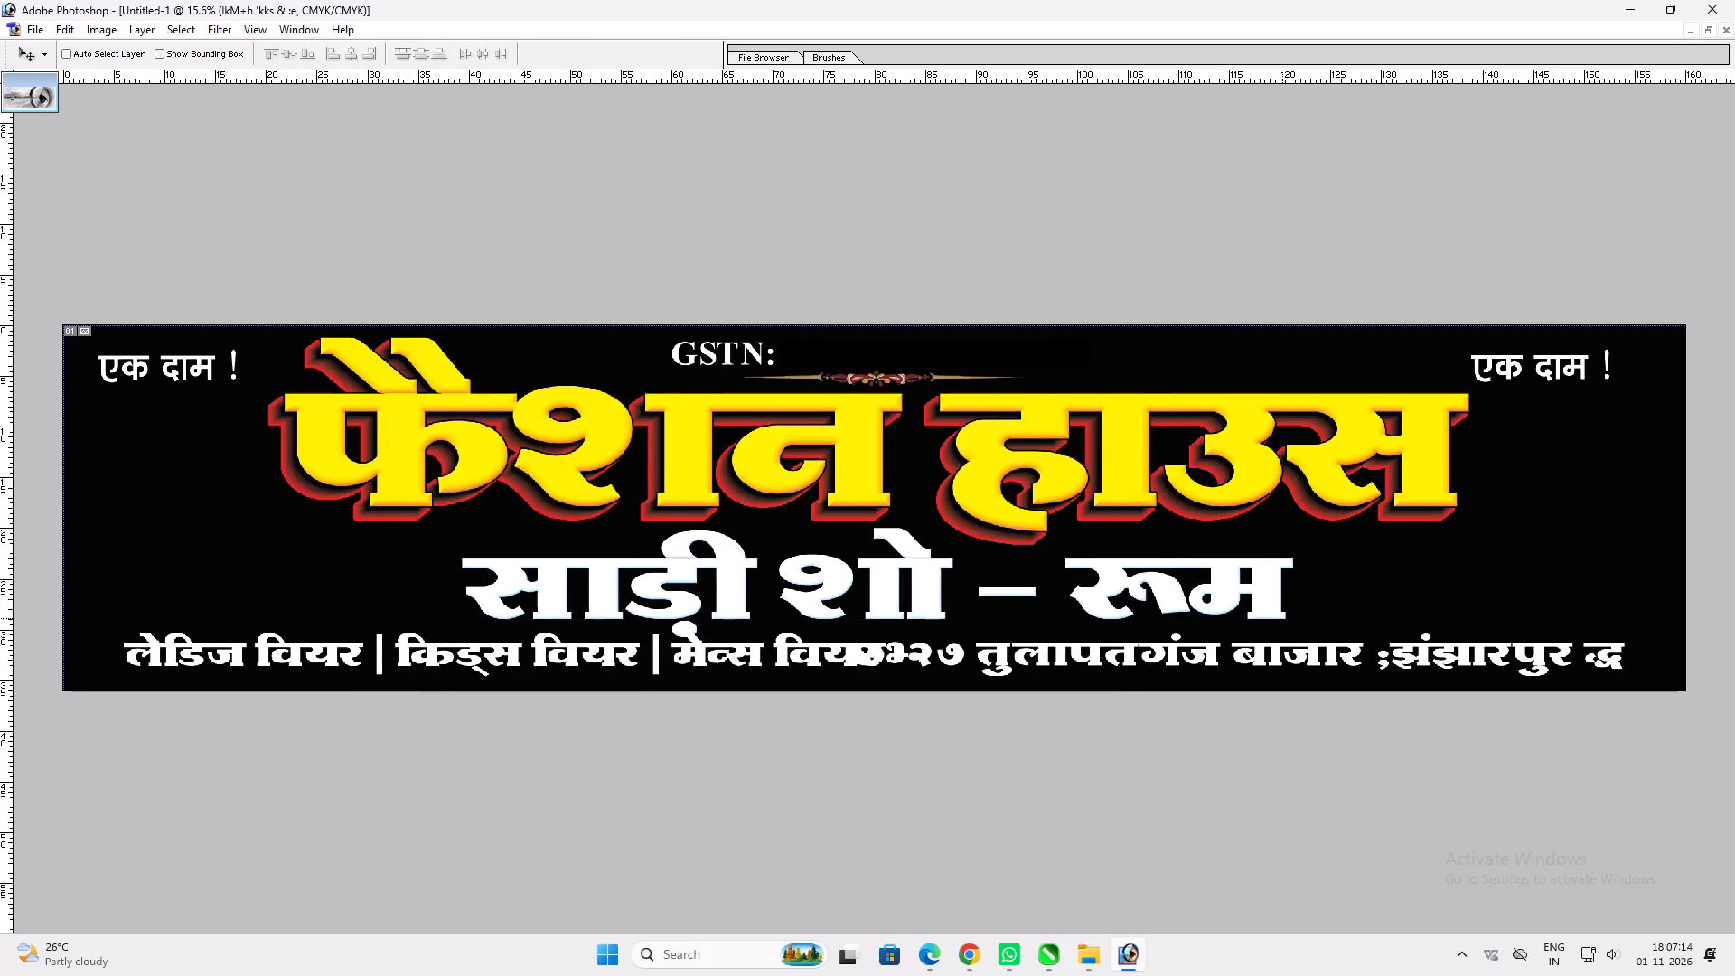
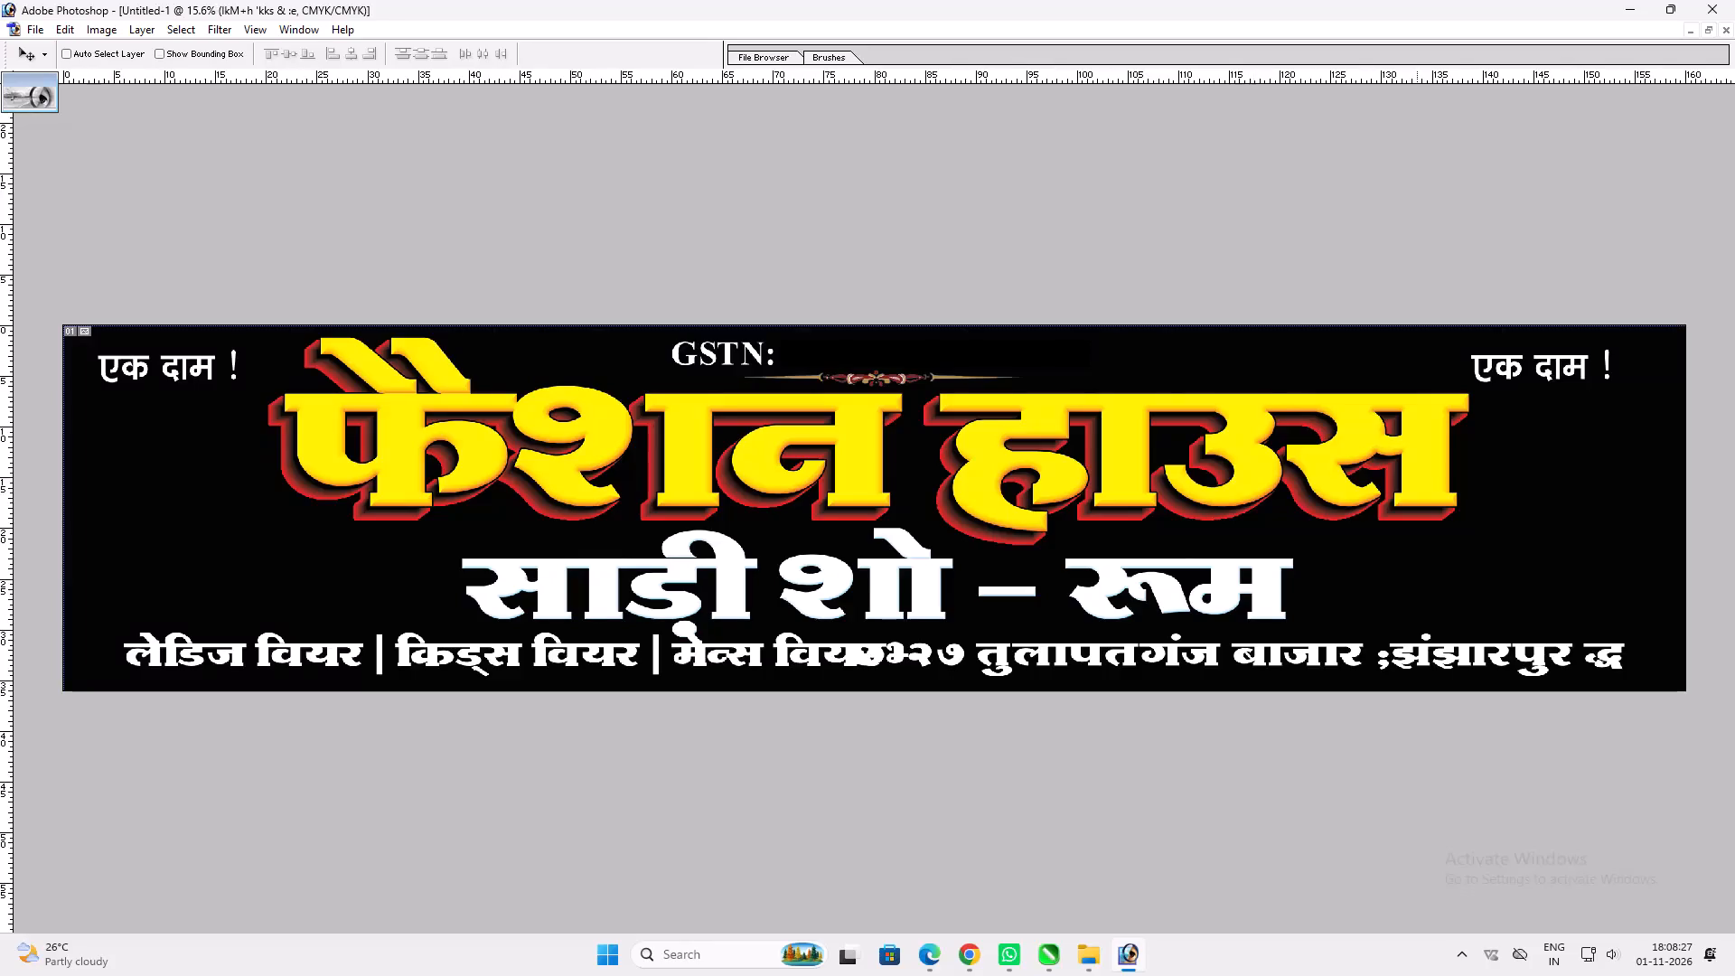
Shift both एक दाम ! texts in the banner's top corners slightly to the right.
ctrl+click(1507, 361)
drag(1507, 361, 1541, 352)
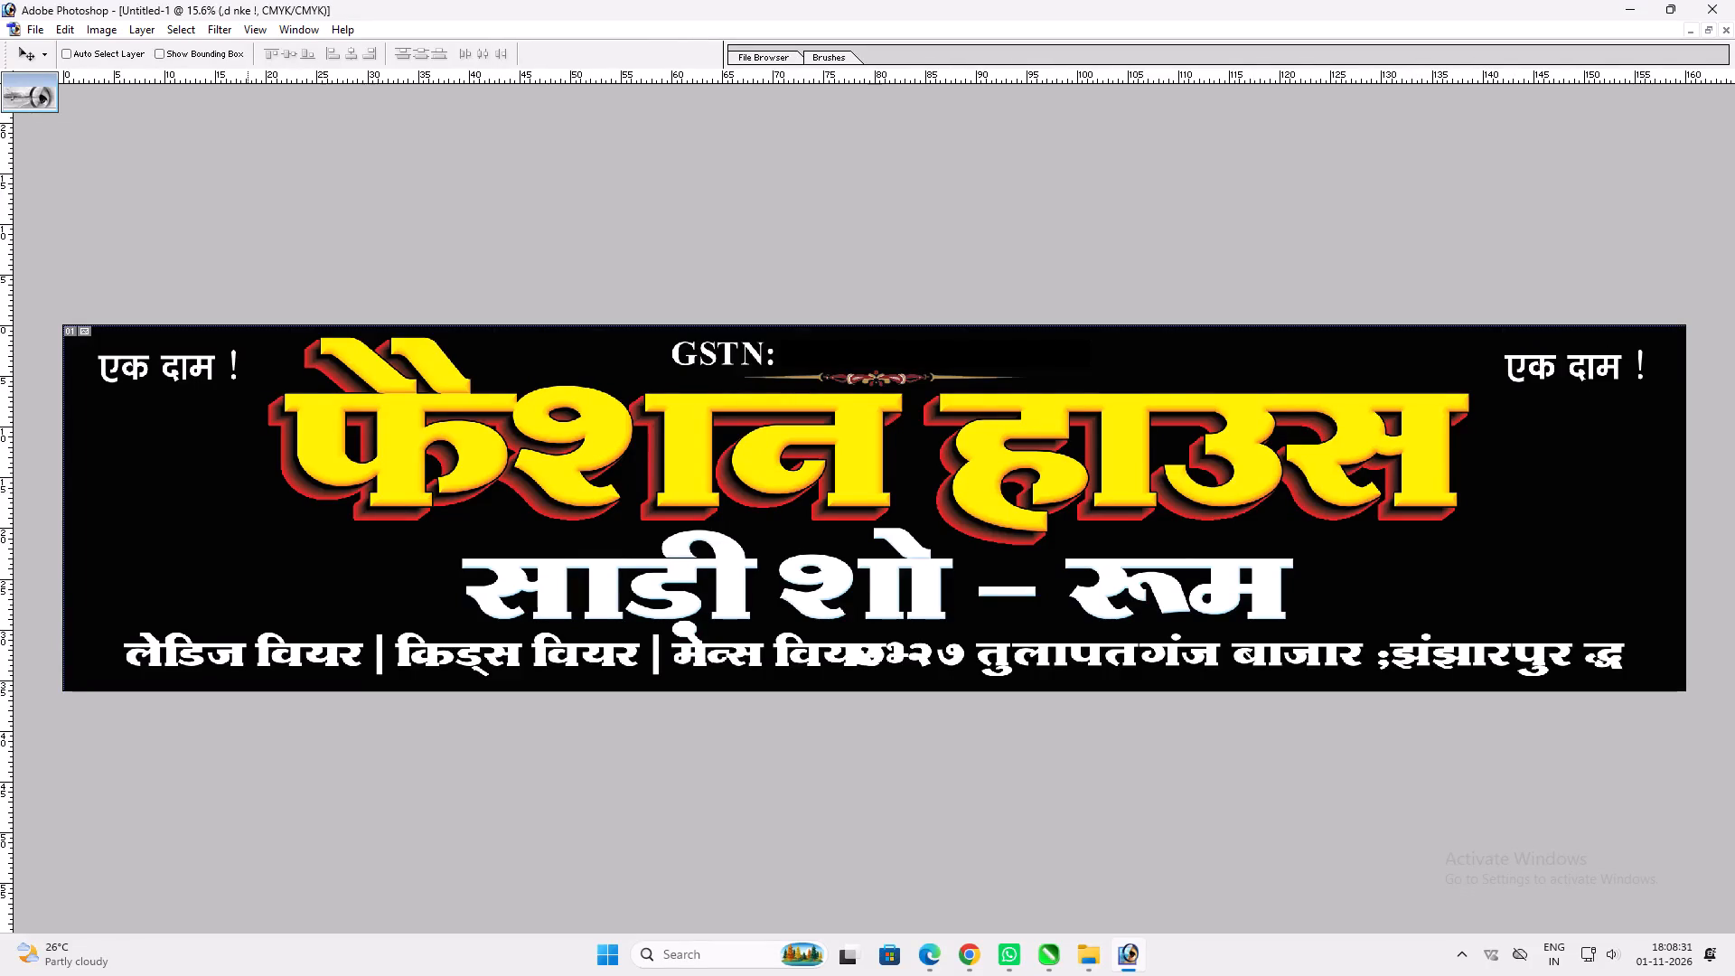
ctrl+click(209, 362)
drag(209, 362, 225, 358)
Scale the साड़ी शो – रूम line down to about 97% around its centre.
key(v)
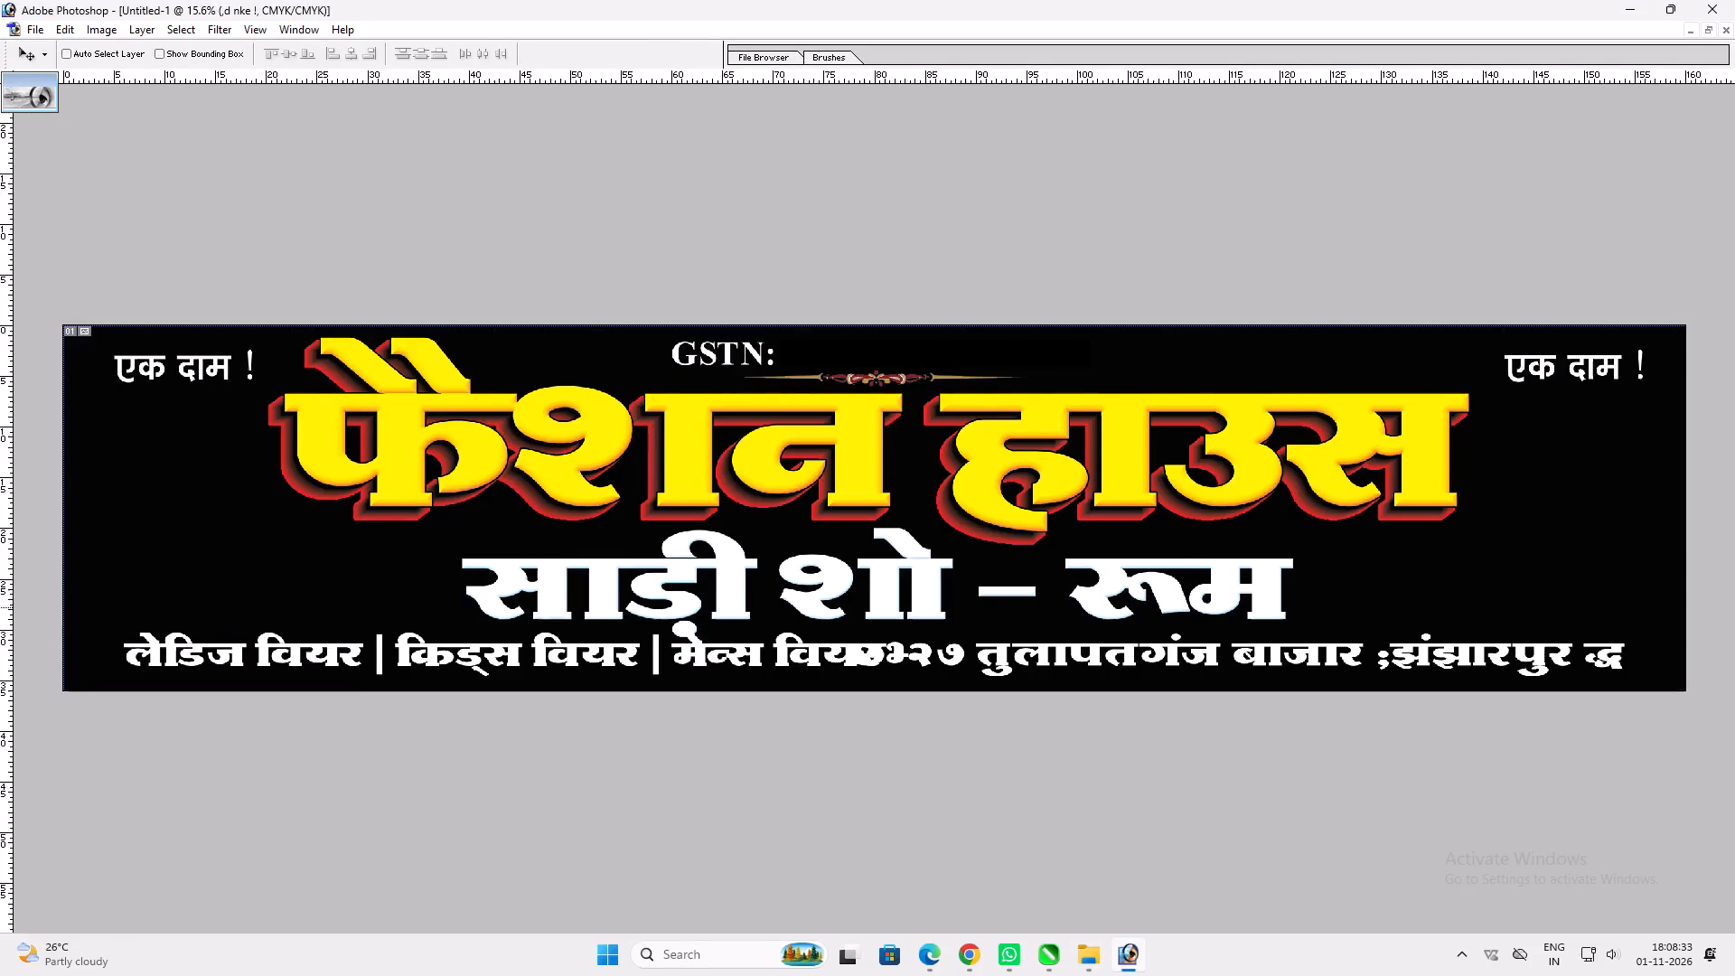
ctrl+click(892, 582)
key(ctrl+t)
shift+drag(1289, 615, 1276, 613)
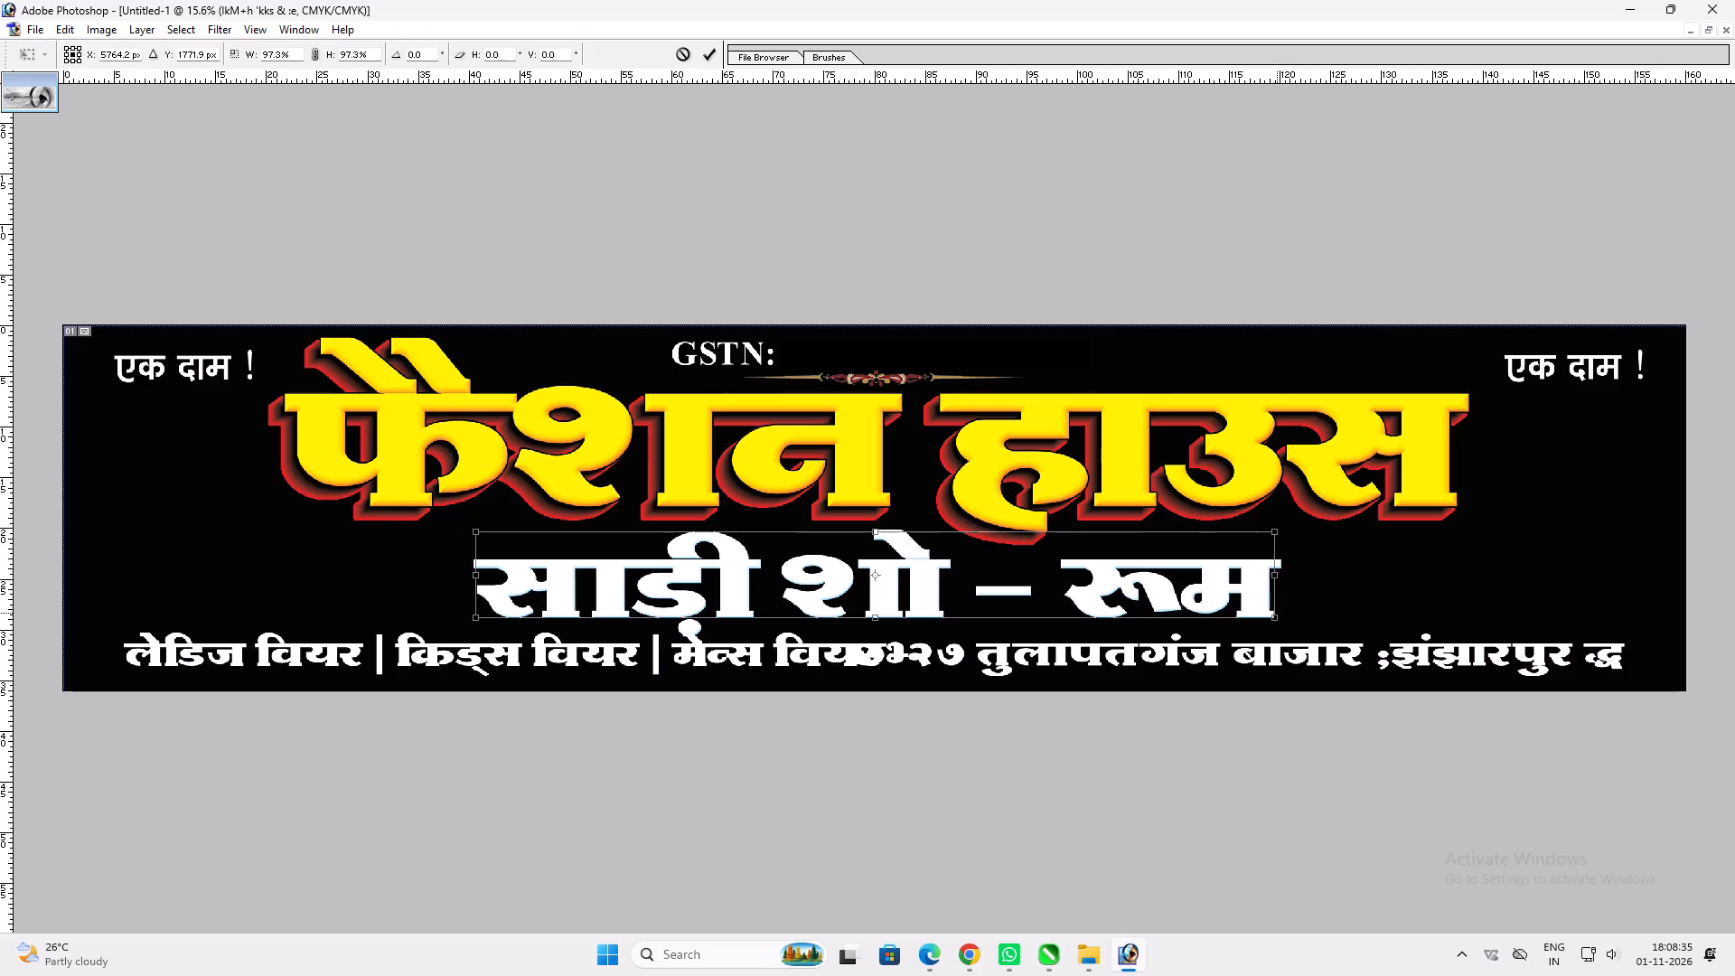
shift+drag(1276, 613, 1276, 610)
key(shift+Return)
Set the stroke size of the साड़ी शो – रूम text to 11 px.
key(alt+l)
key(alt+y)
key(k)
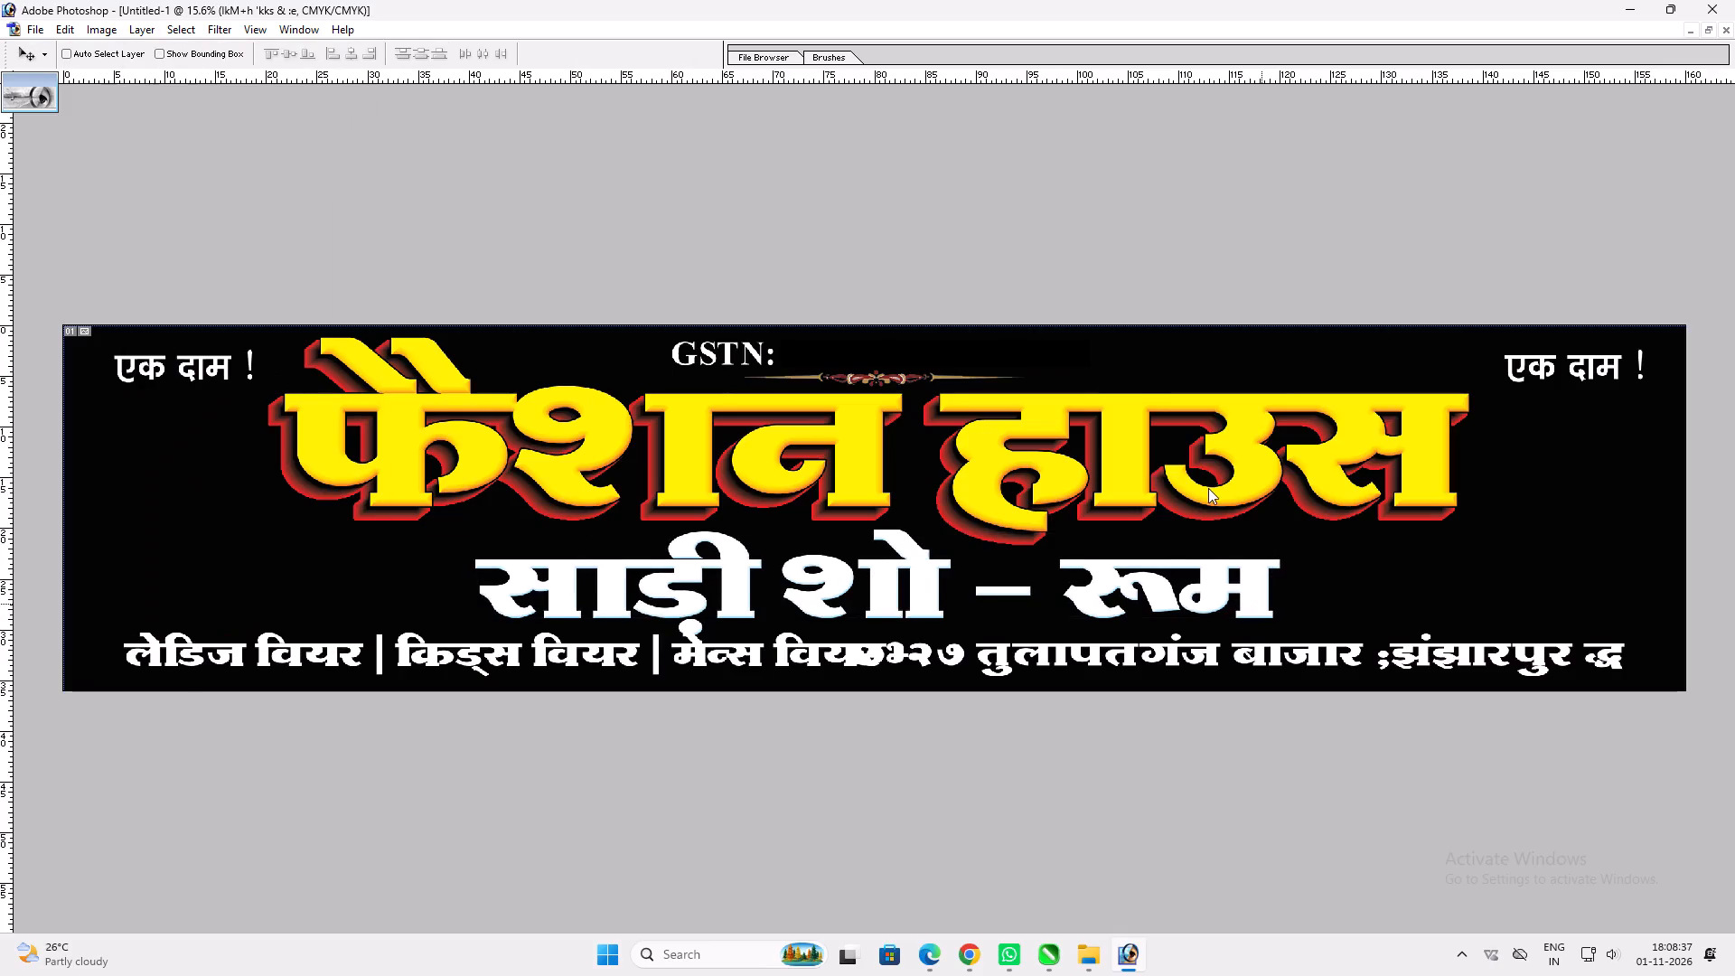
scroll(844, 556, up, 2)
key(Return)
Duplicate the साड़ी शो – रूम layer, apply a 108-pixel Motion Blur along a downward-right diagonal, and place the copy behind the original.
key(ctrl+j)
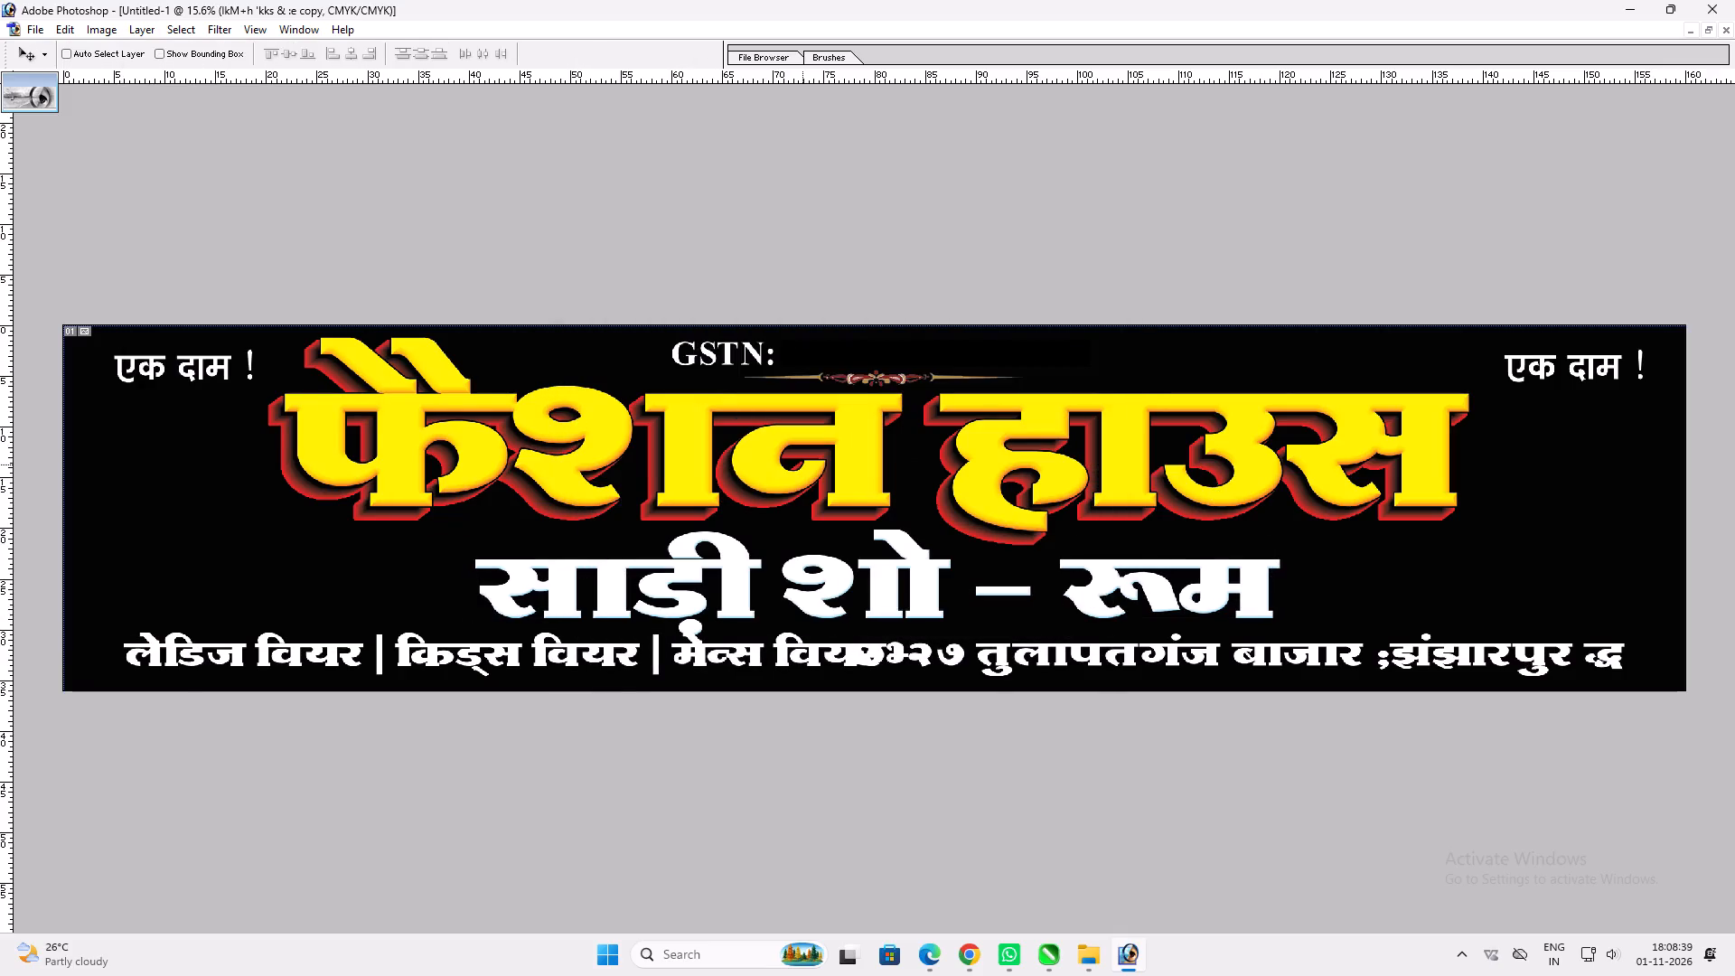
key(alt+t)
text(bm)
key(Return)
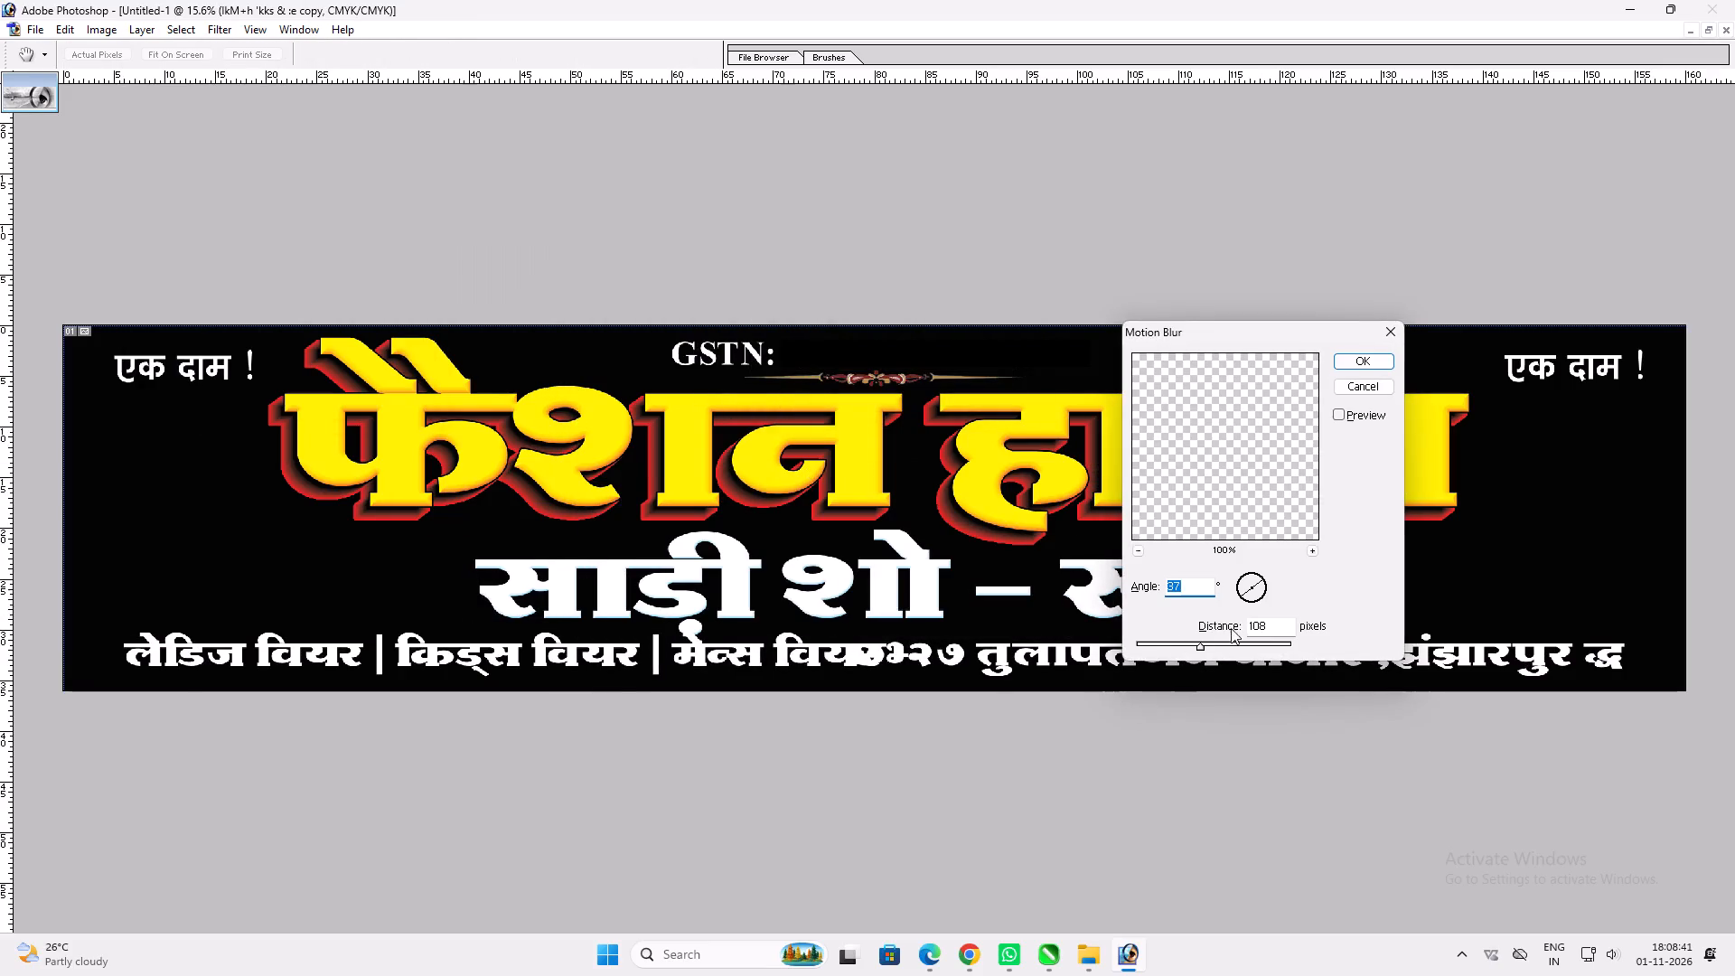
drag(1259, 583, 1269, 605)
key(Return)
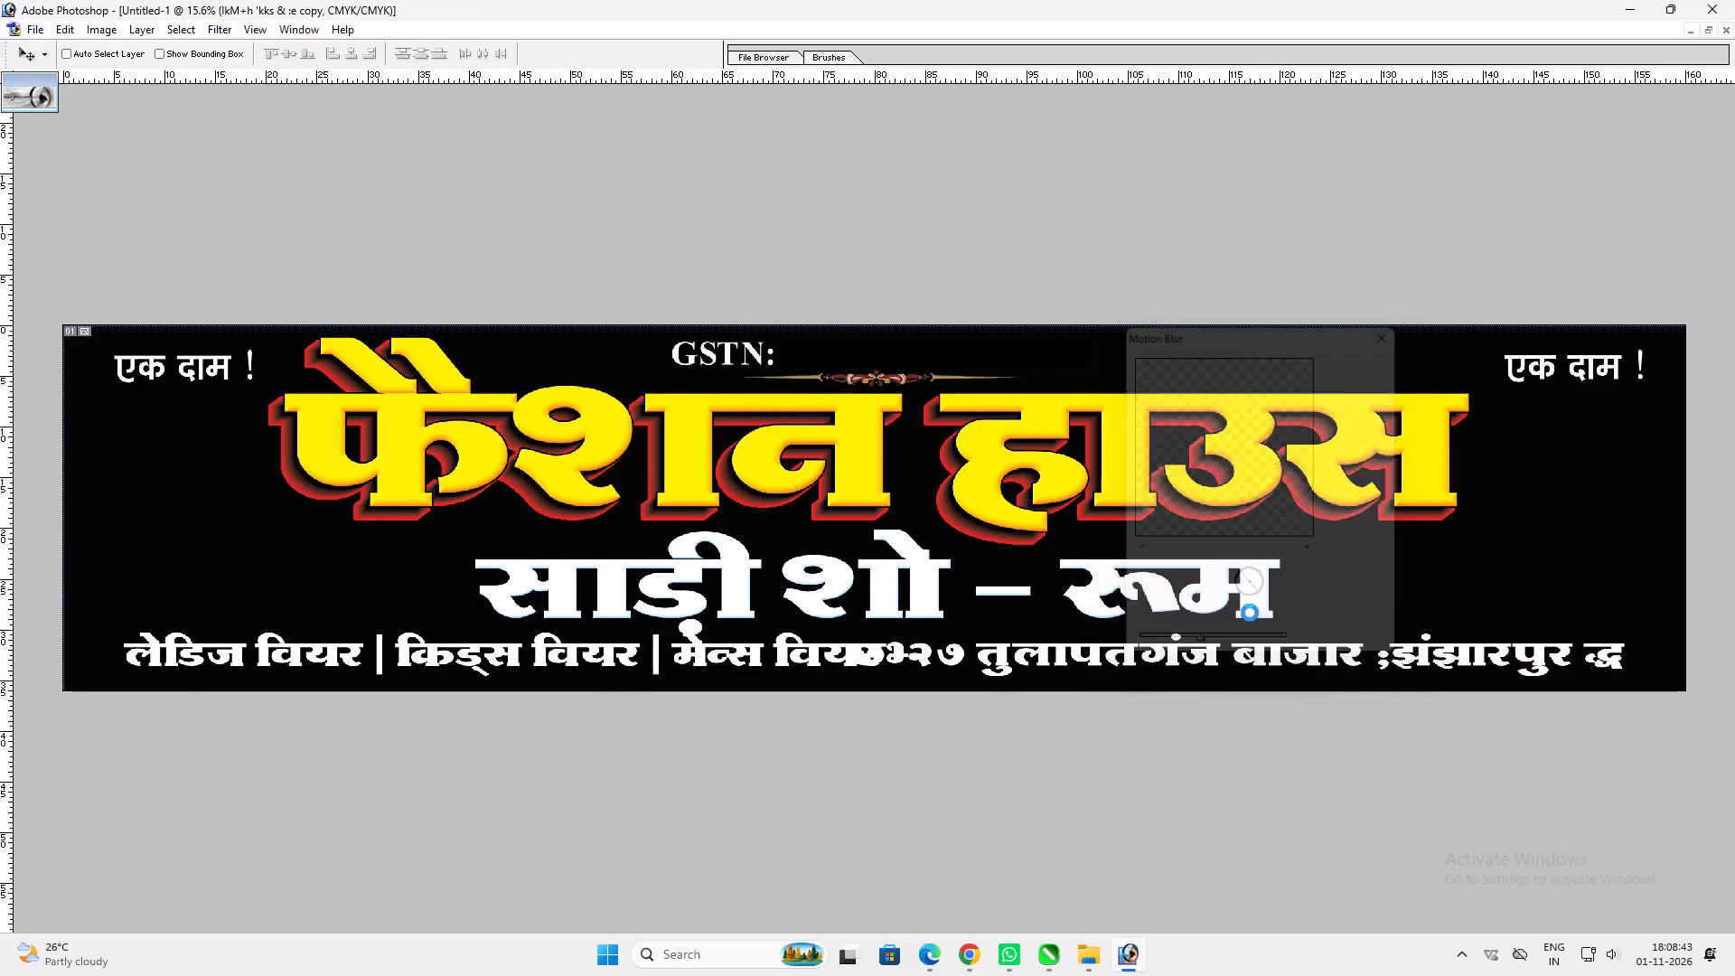
key(ctrl+bracketleft)
key(alt+x)
Add a black Color Overlay to the blurred साड़ी शो – रूम copy.
key(alt+l)
key(alt+y)
key(n)
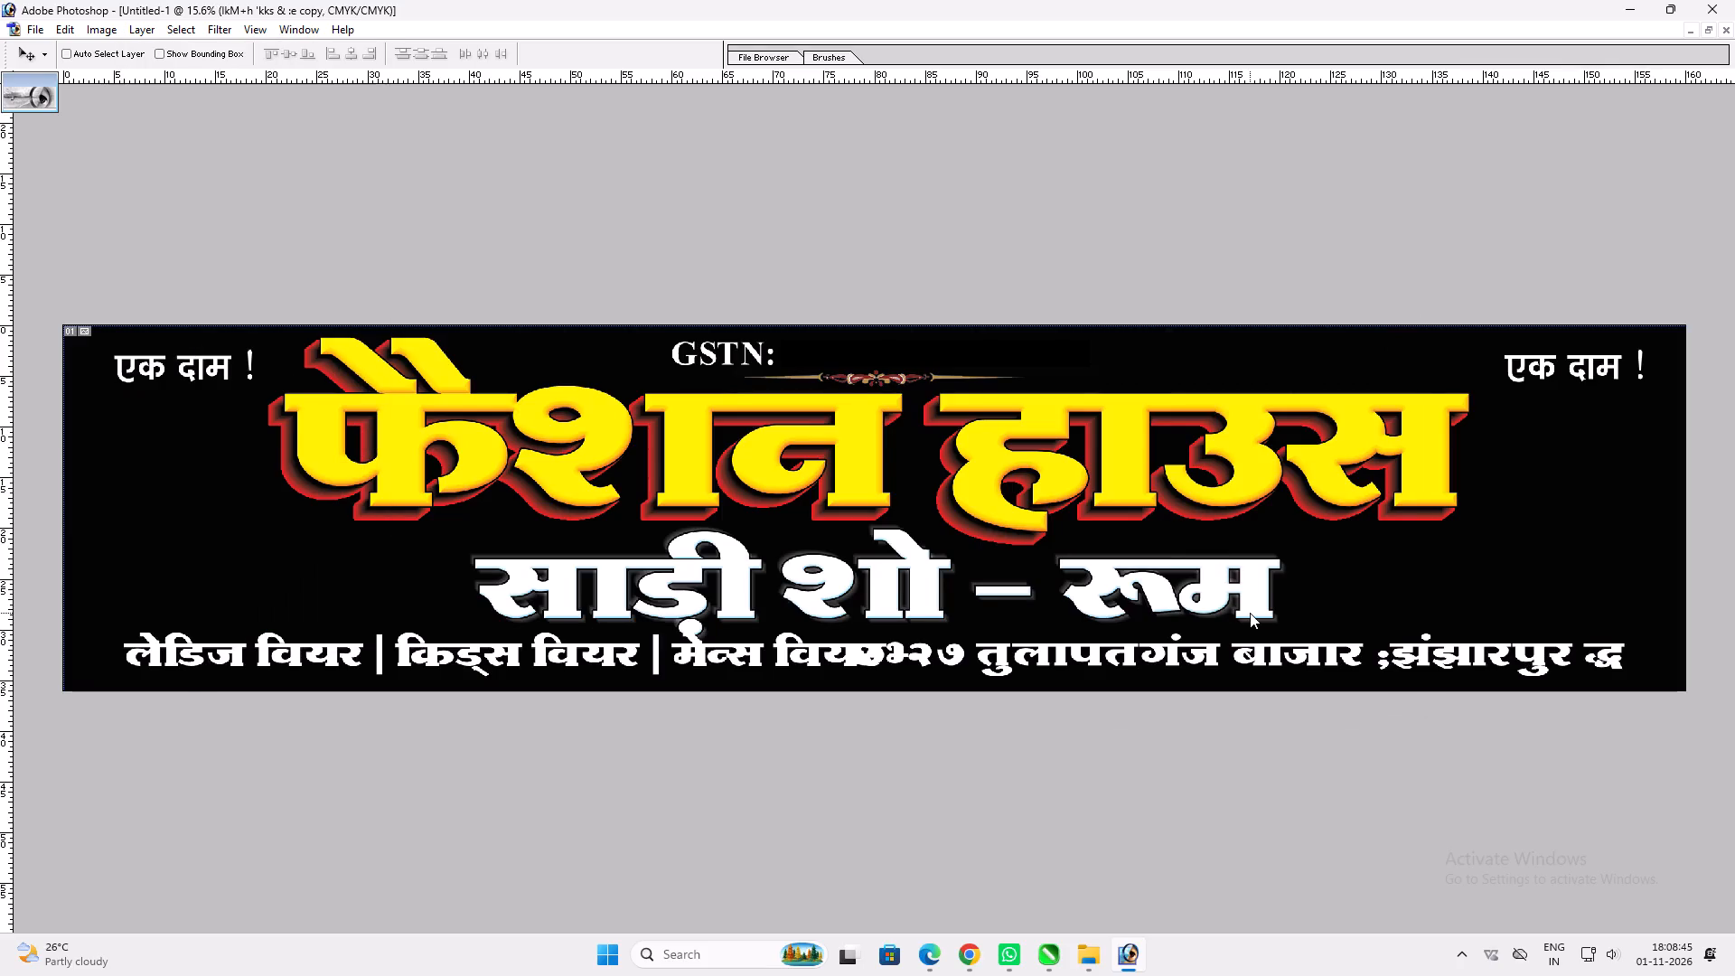
scroll(1142, 473, down, 1)
click(652, 467)
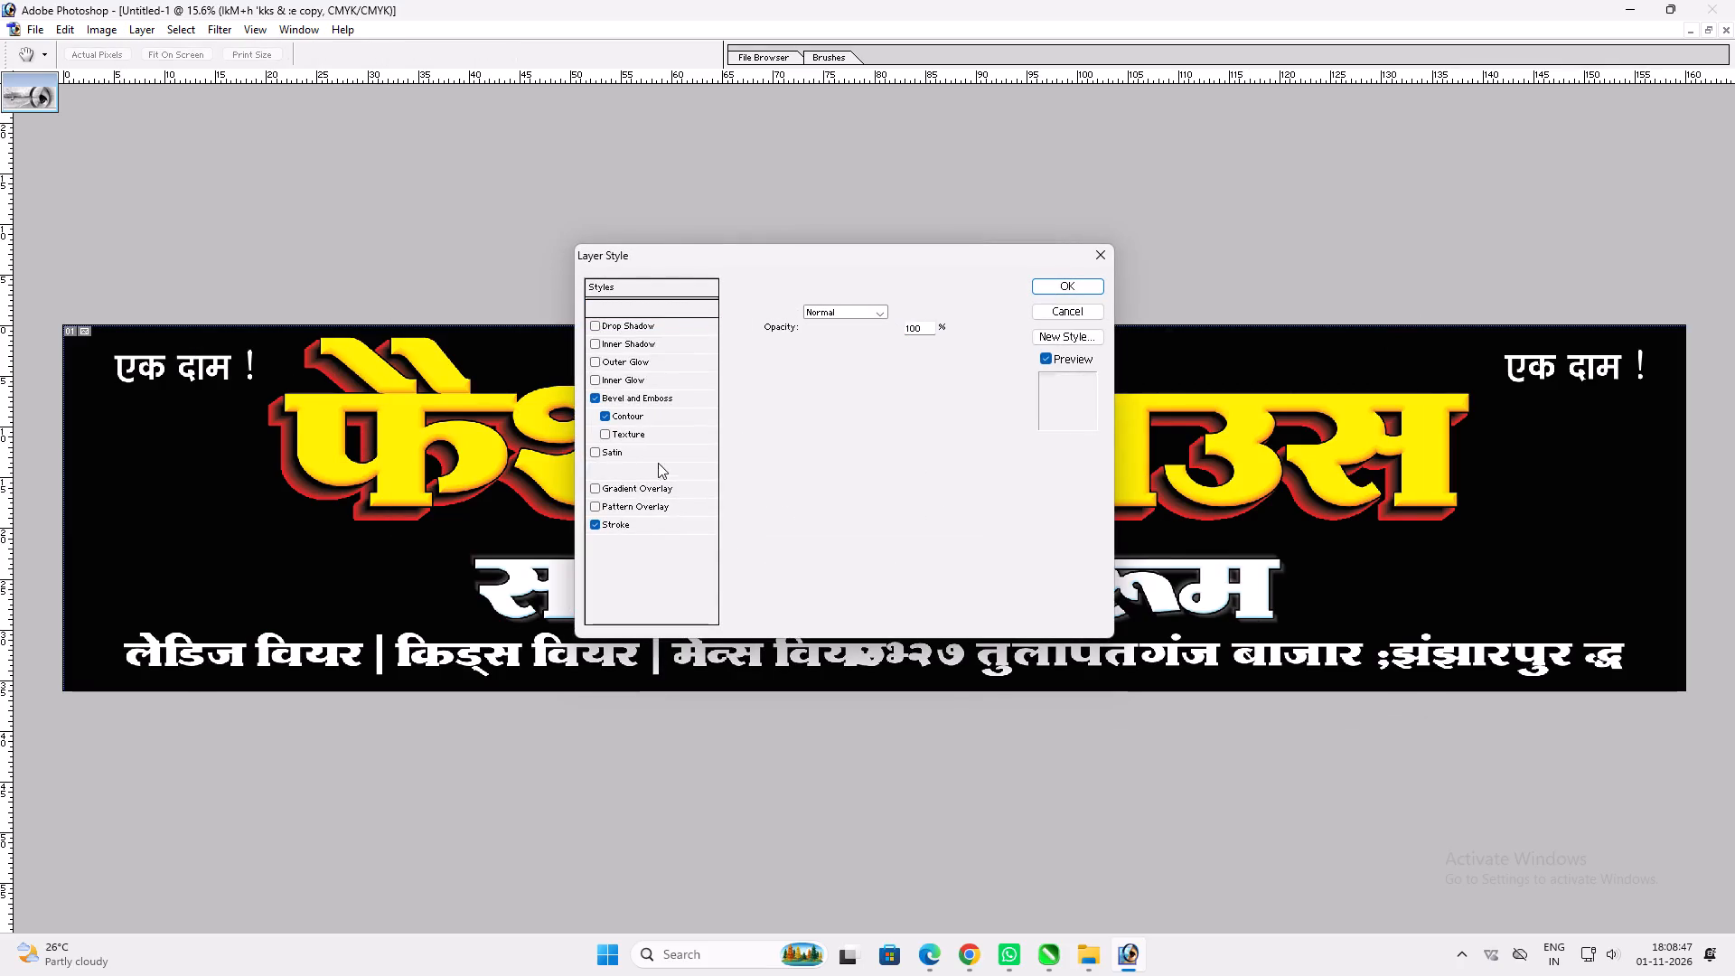
click(896, 306)
drag(585, 591, 636, 619)
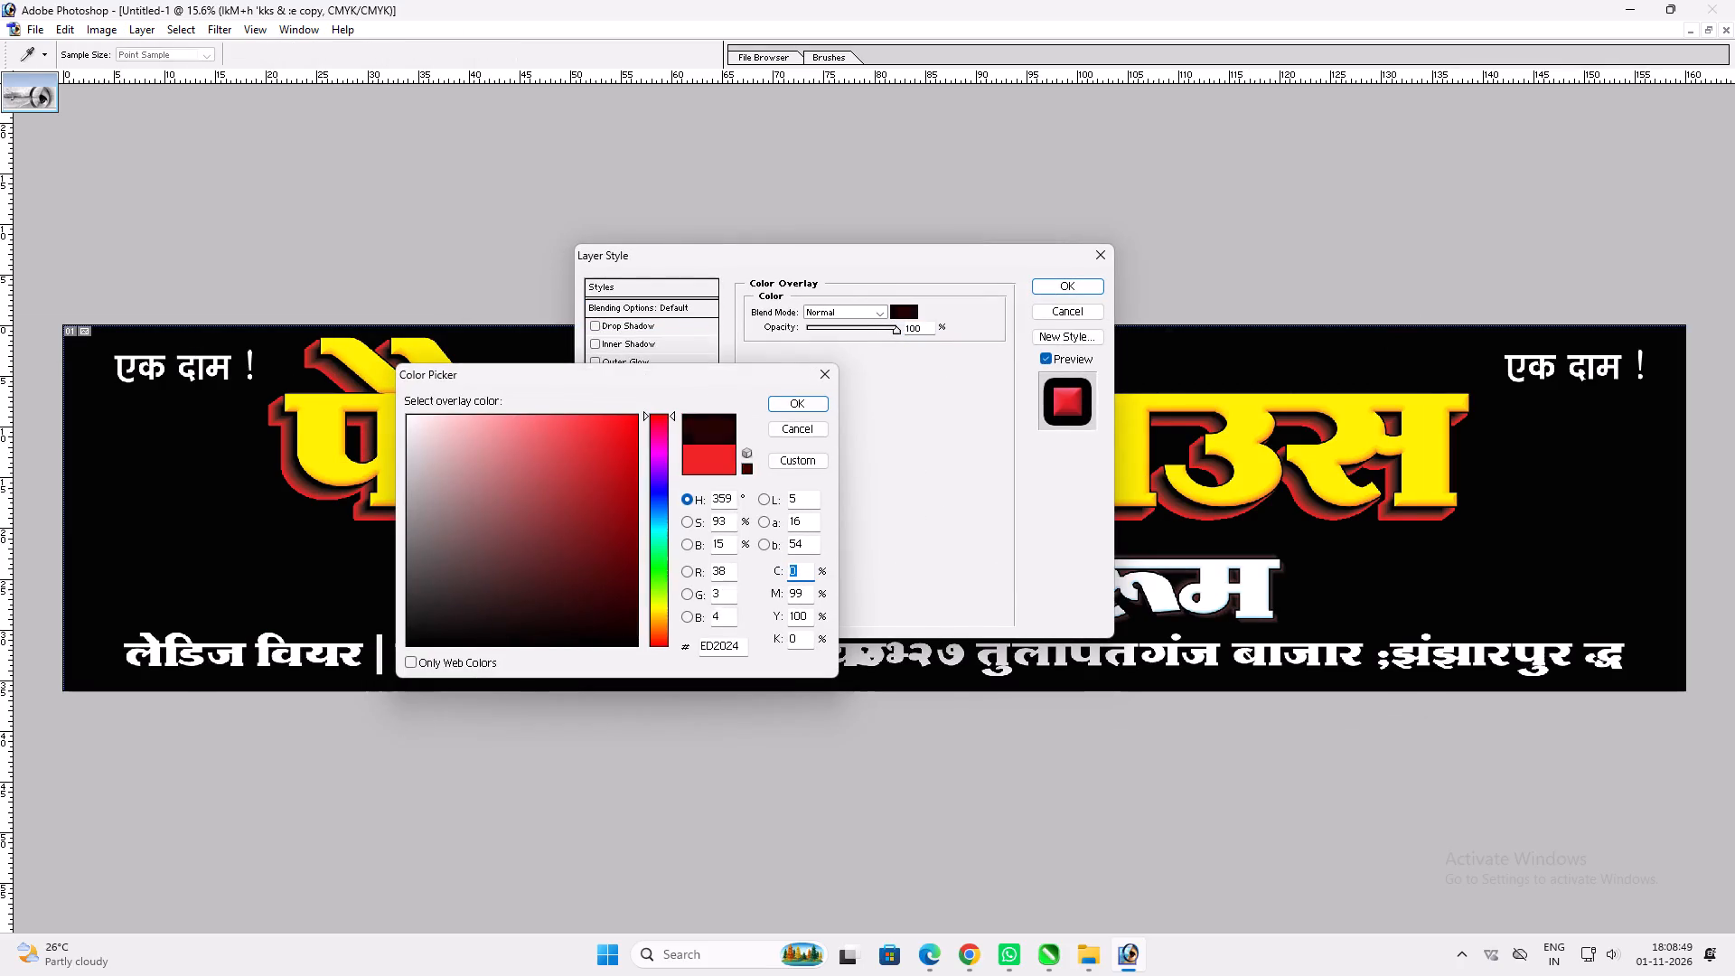
drag(636, 619, 837, 743)
key(Return)
Set the copy's stroke colour to pure cyan with C 100, M 0, Y 0, K 0.
click(654, 528)
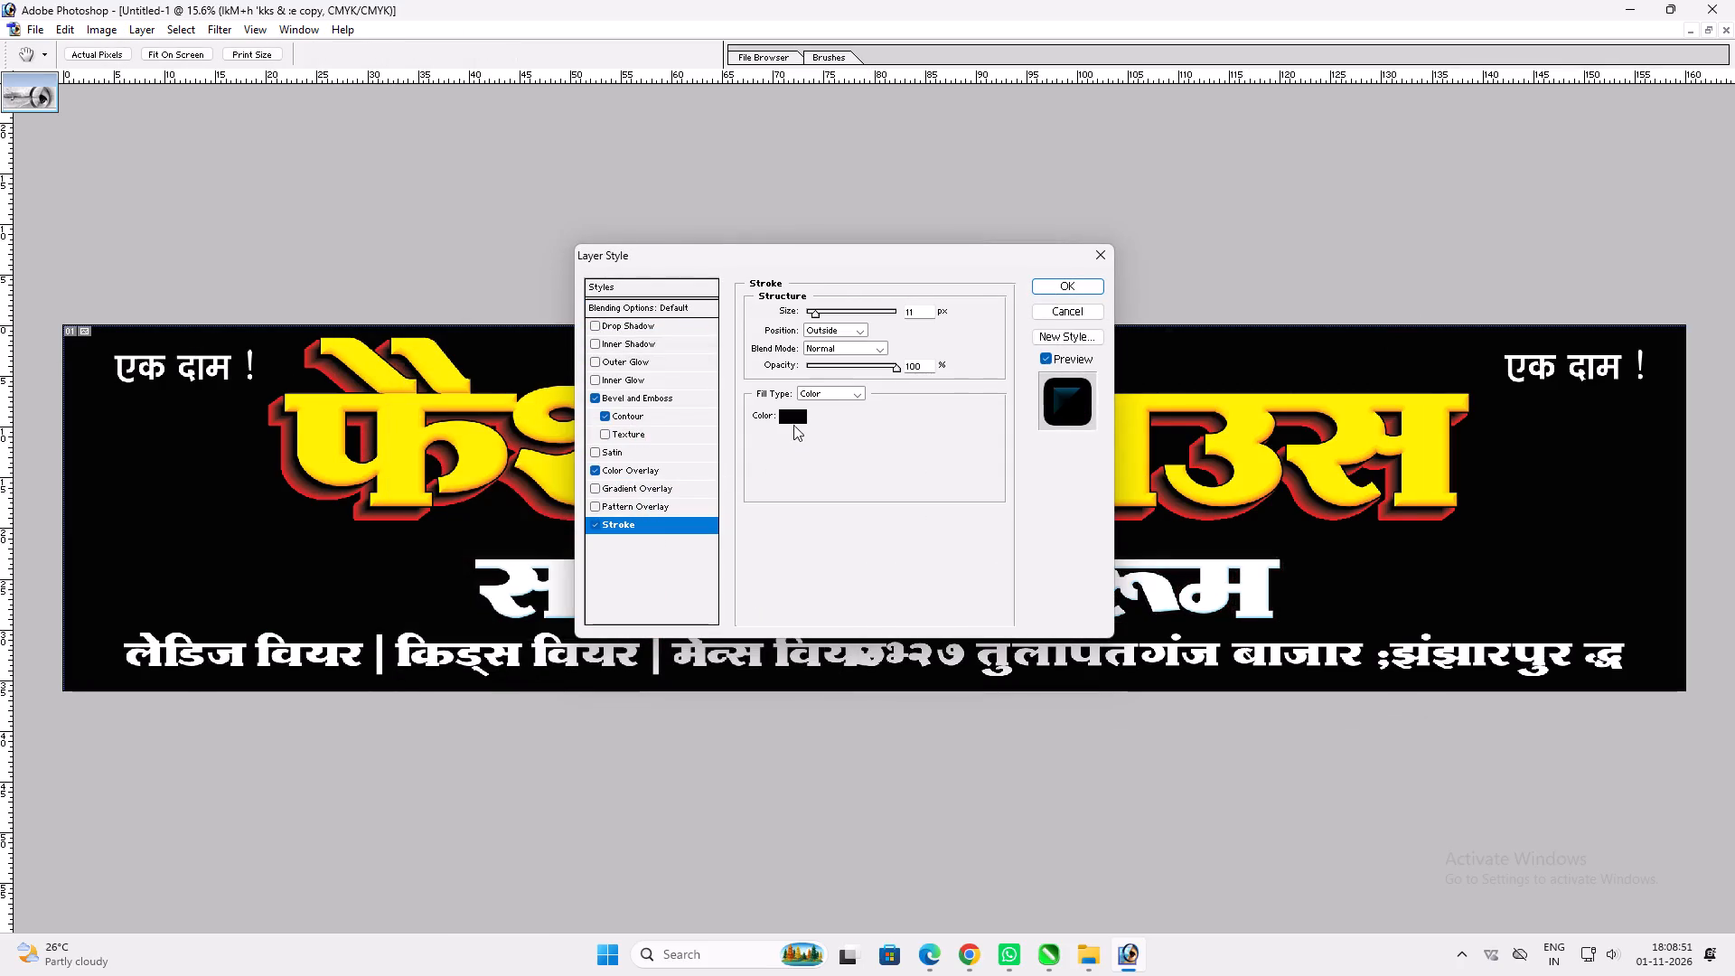
click(791, 413)
key(1)
text(00)
key(Tab)
key(0)
key(Tab)
key(0)
key(Tab)
key(0)
key(Return)
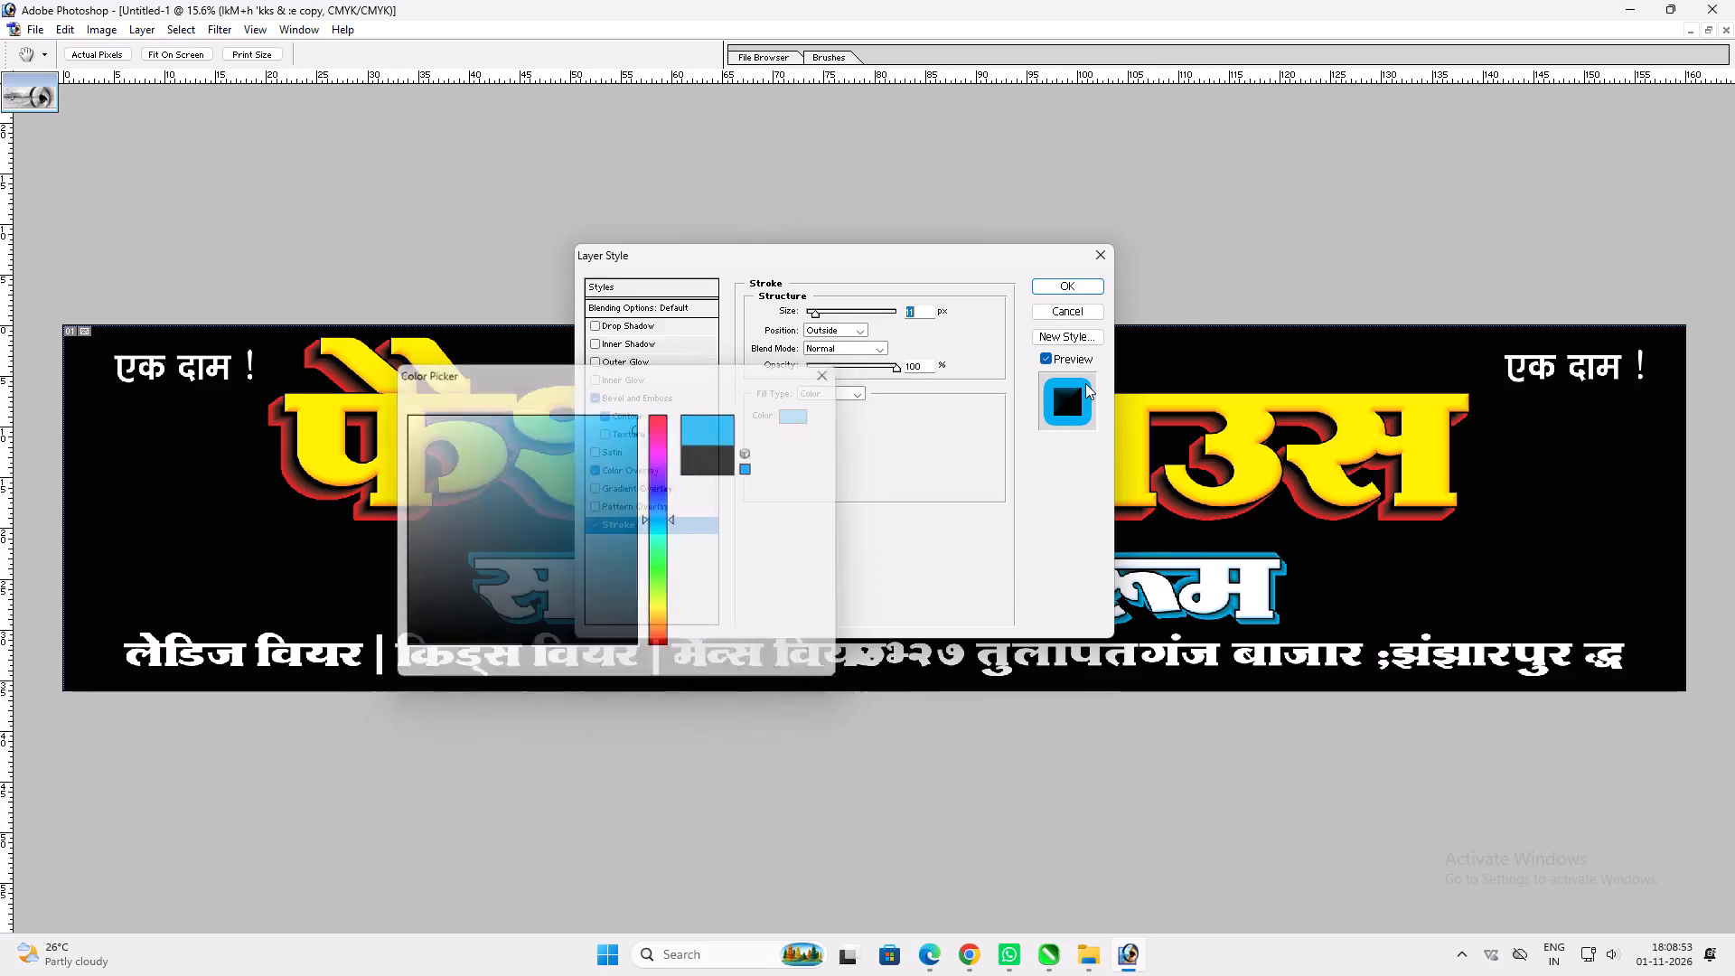
Reduce the copy's stroke size slightly, turn off the bevel contour and apply the layer style.
scroll(993, 449, down, 3)
click(608, 417)
double_click(602, 391)
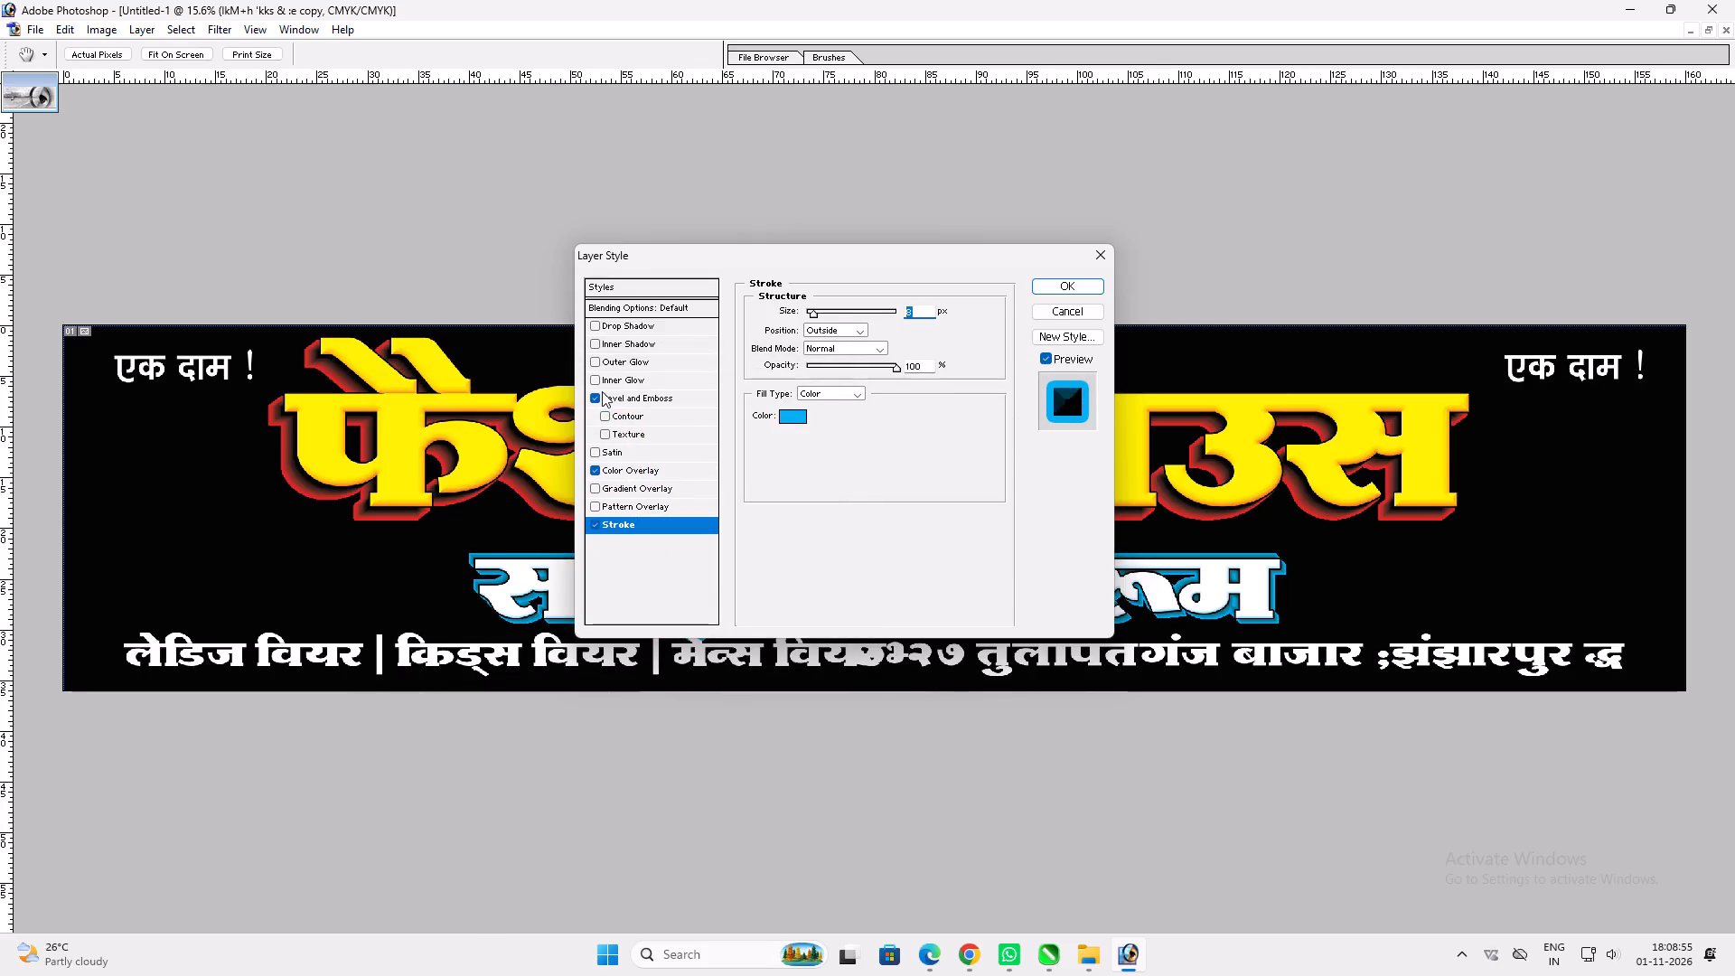
key(Return)
Nudge the cyan-outlined copy slightly downward behind the साड़ी शो – रूम text.
key(v)
click(1111, 624)
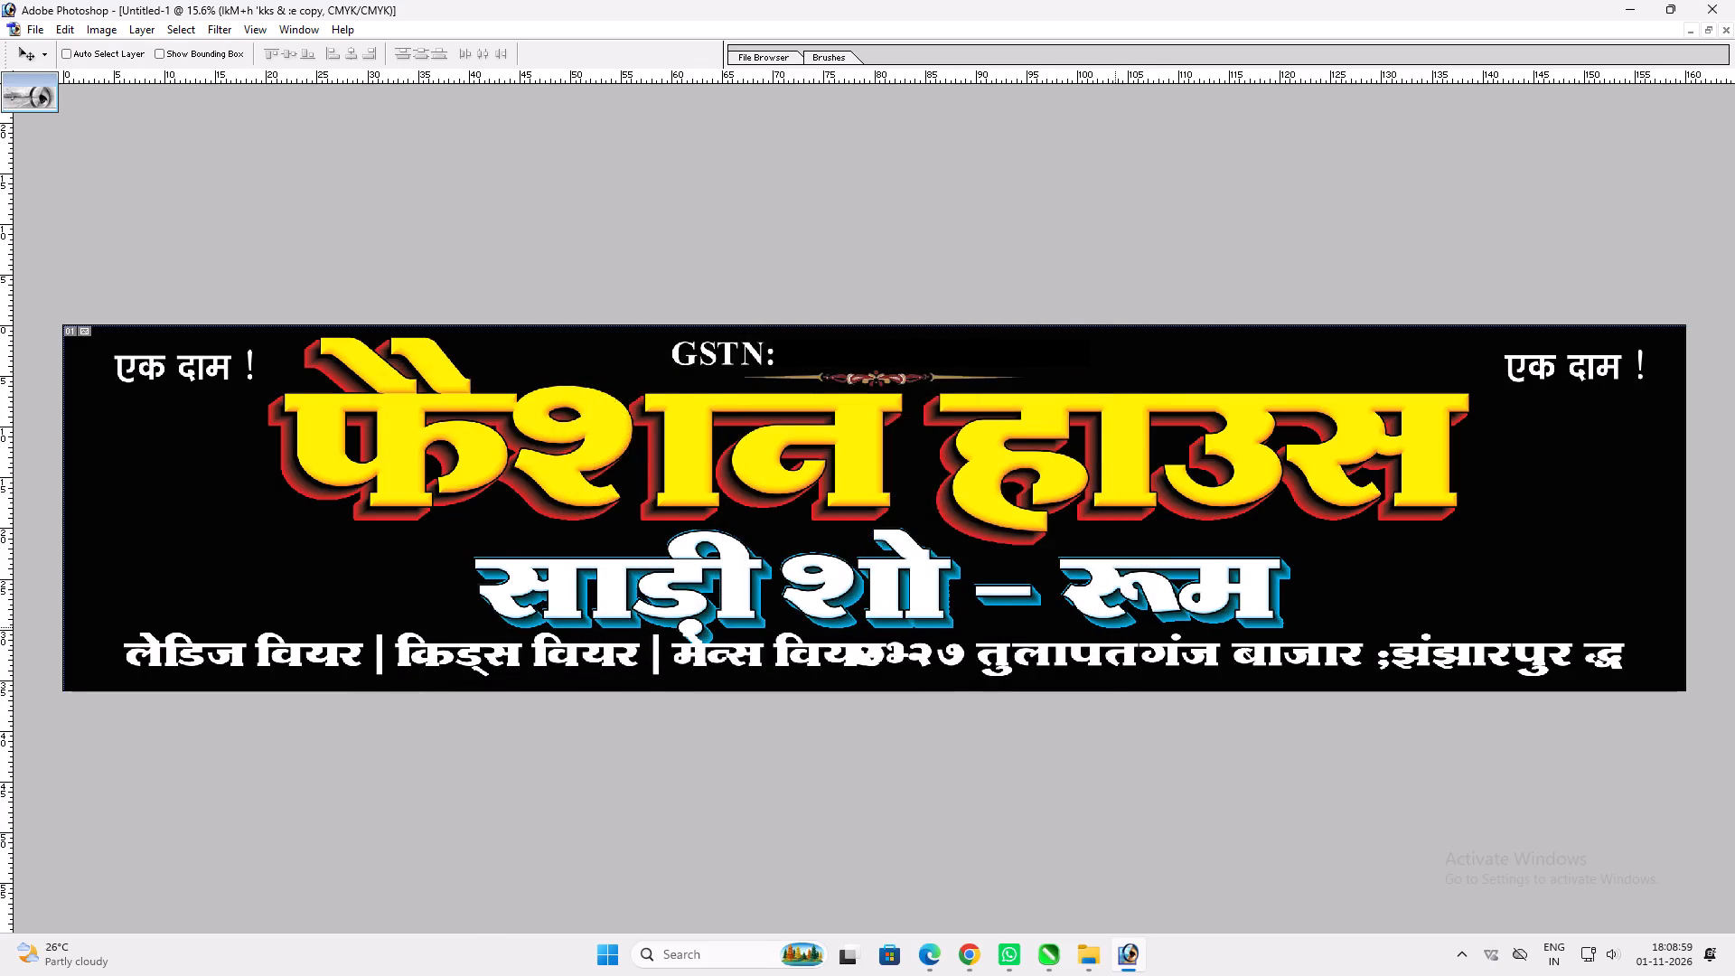
key(Down)
key(Down)
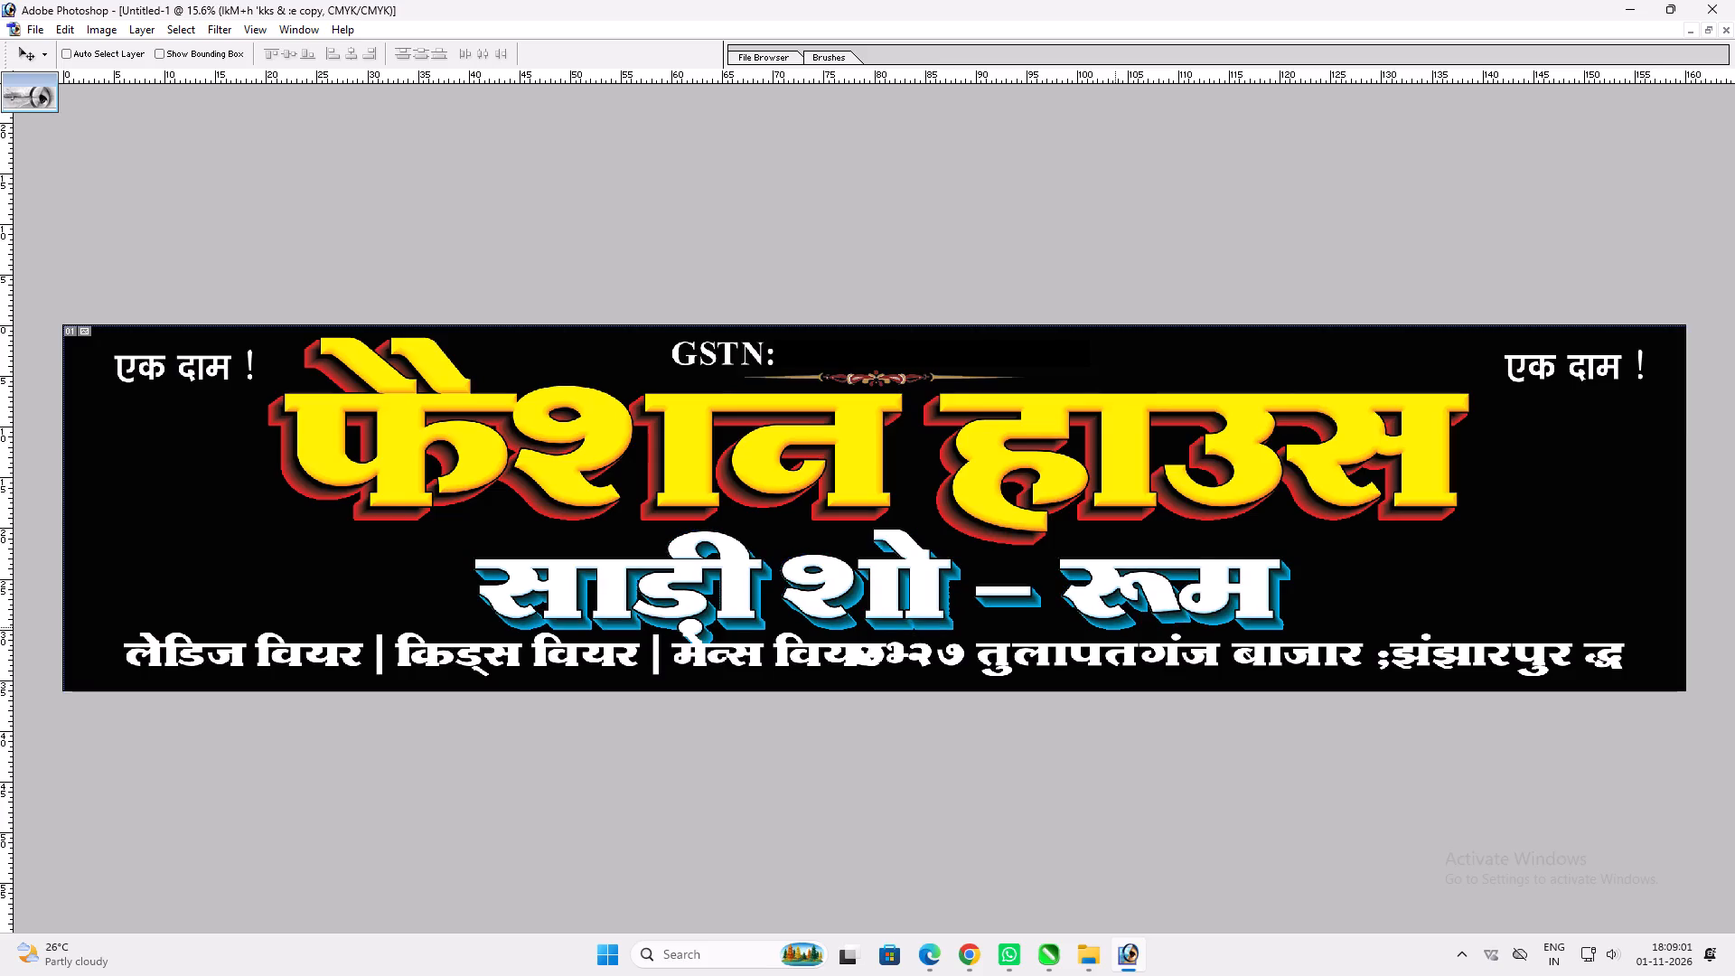
Link the साड़ी शो – रूम text with its cyan copy, scale the pair down slightly and move it up, clear of the bottom line.
ctrl+shift+right_click(1093, 606)
ctrl+shift+drag(1100, 615, 1106, 615)
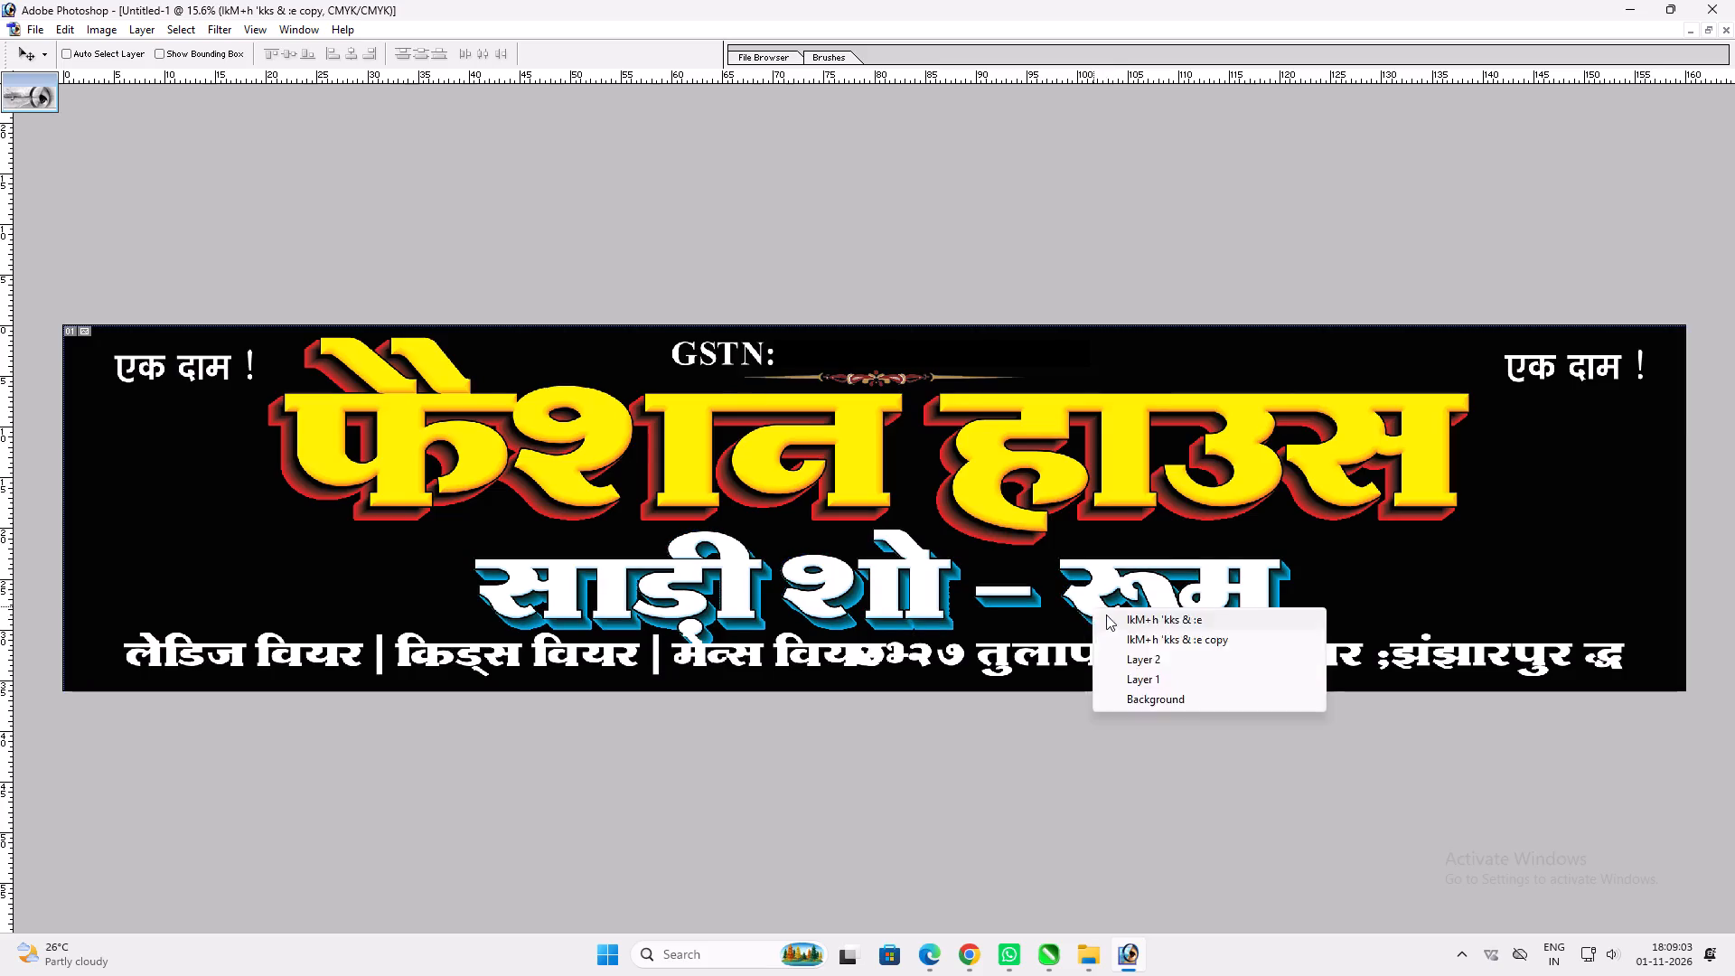
ctrl+shift+drag(1106, 615, 1112, 615)
key(ctrl+t)
alt+shift+drag(1294, 645, 1247, 624)
key(shift+Return)
key(v)
drag(1226, 622, 1223, 612)
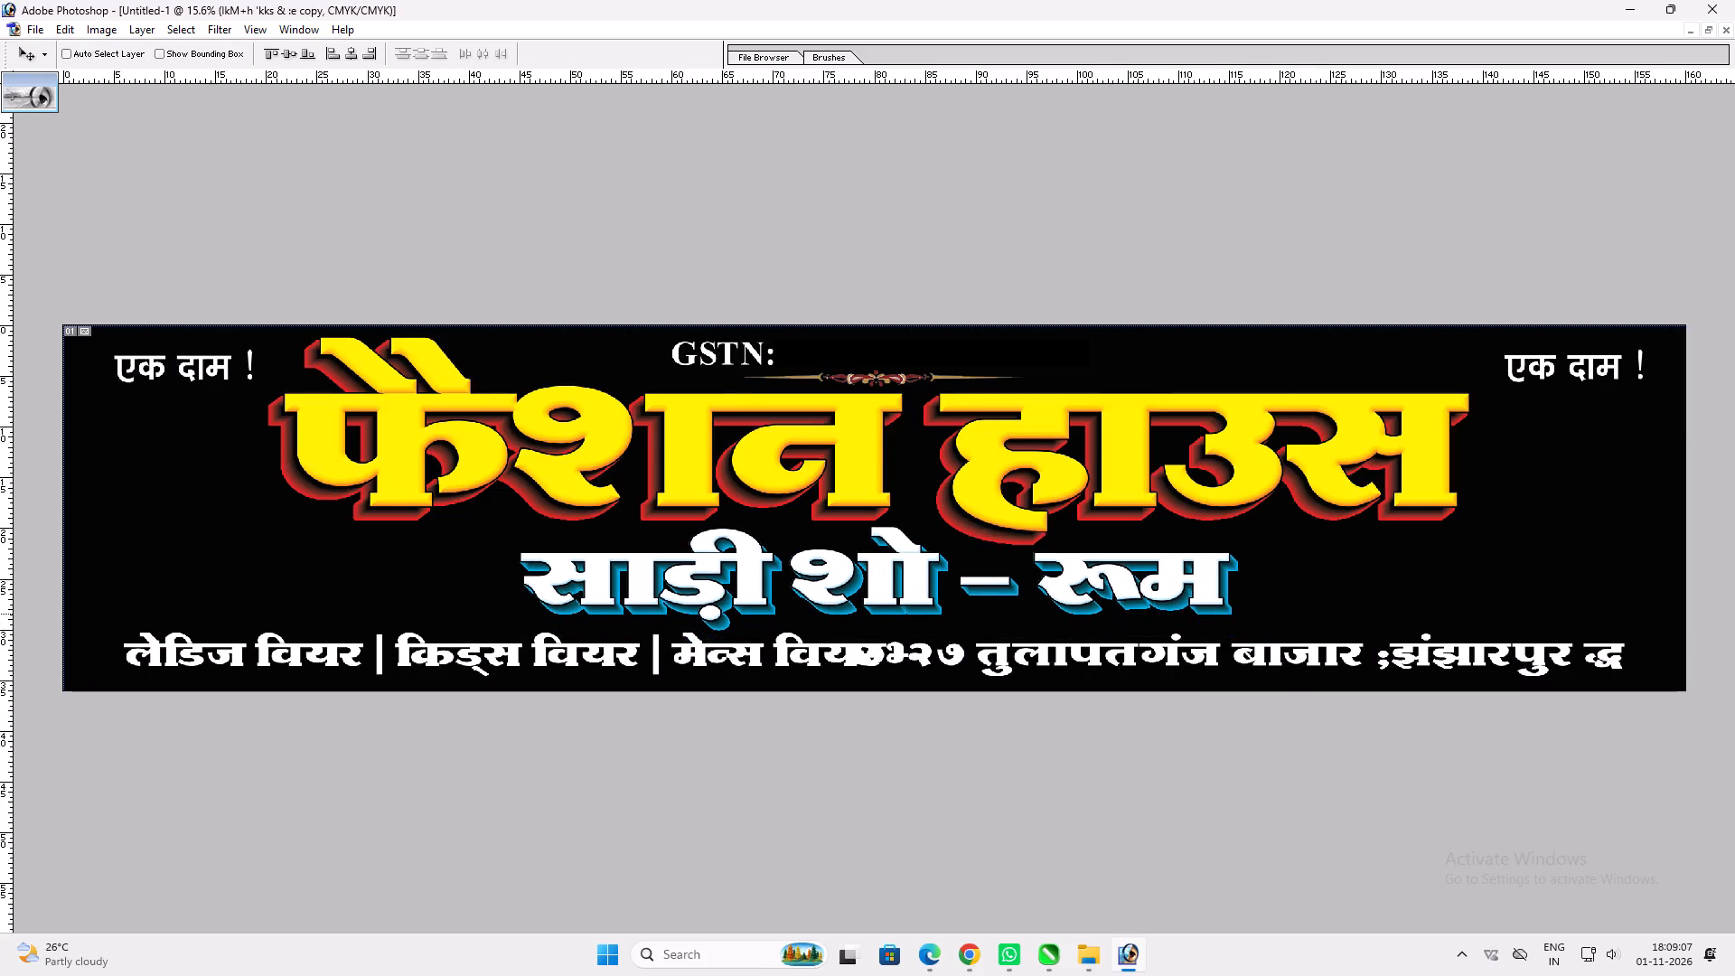
key(ctrl+t)
alt+shift+drag(1236, 586, 1263, 577)
key(shift+Return)
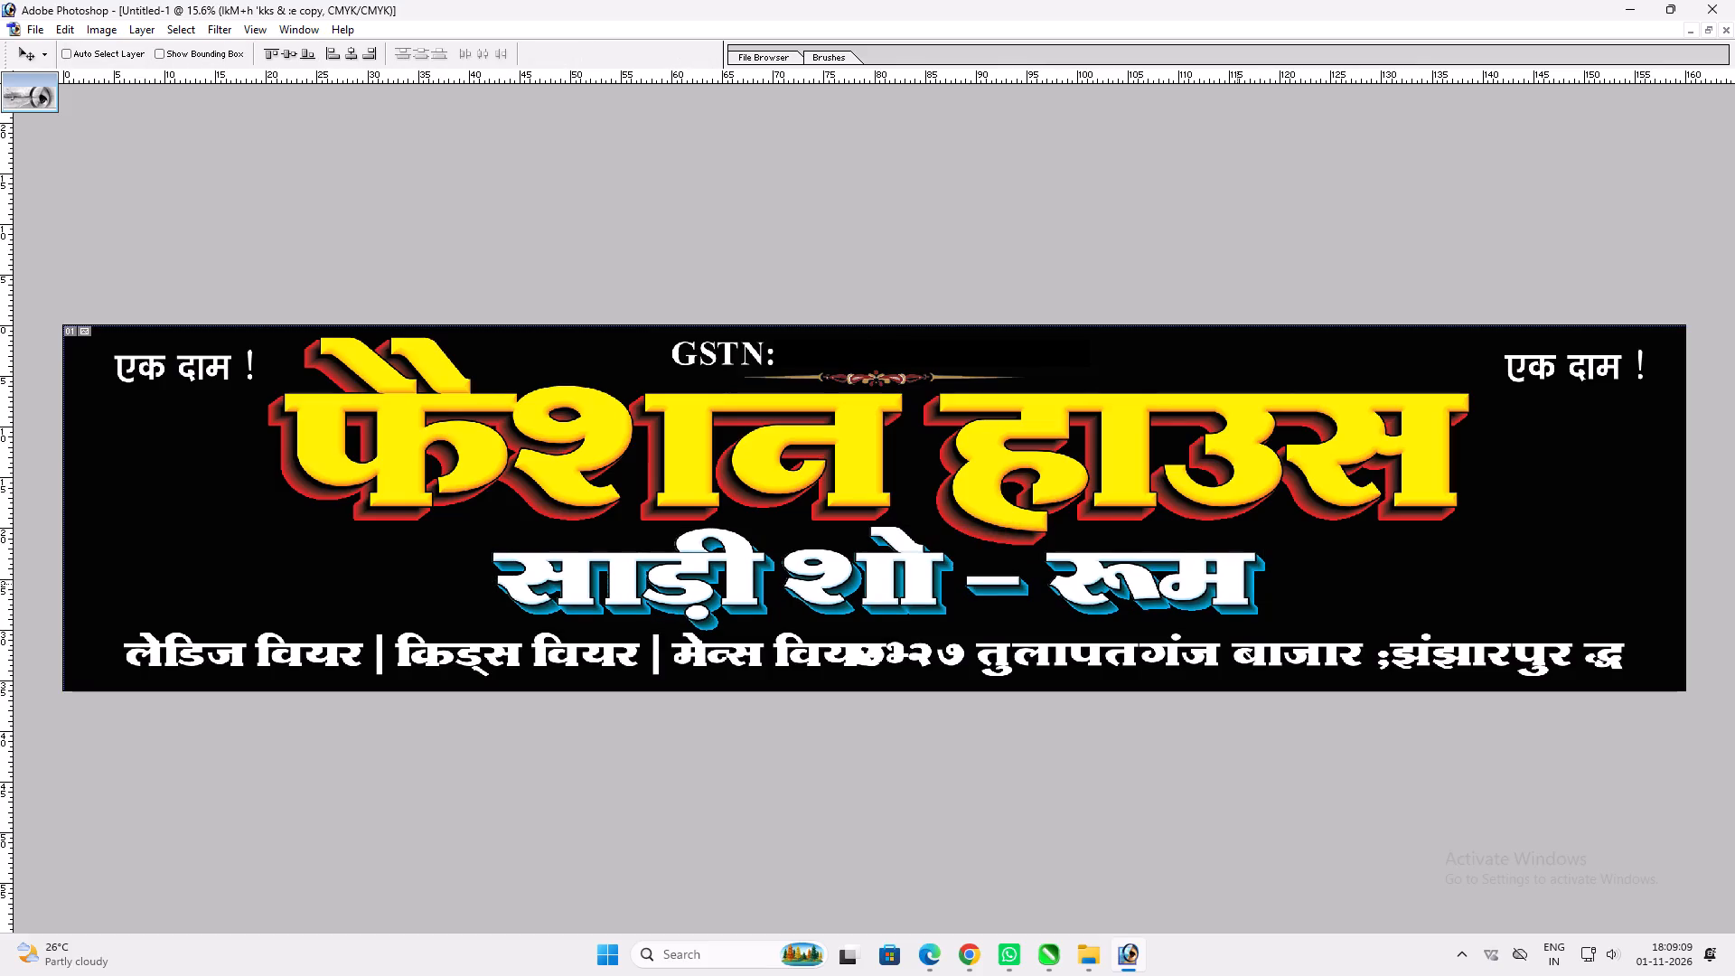
Move the लेडिज वियर | किड्स वियर | मेन्स वियर line left and scale it to about three-quarters width, clear of the address.
key(v)
ctrl+click(654, 656)
drag(654, 655, 623, 659)
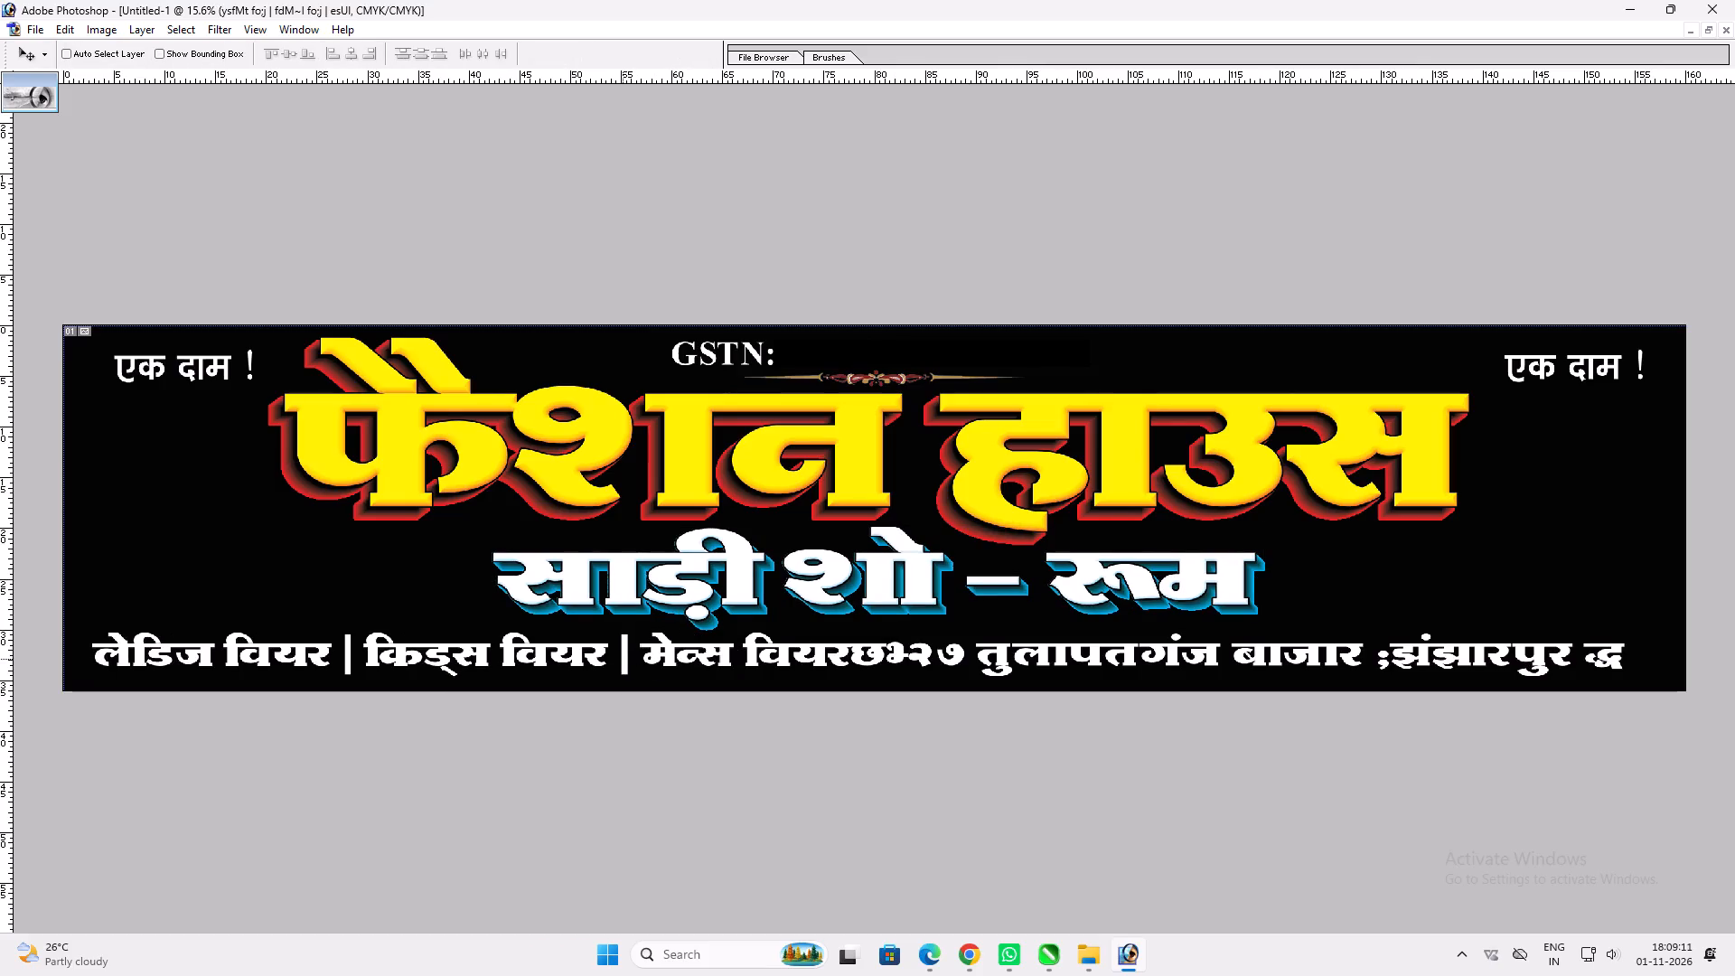
drag(623, 659, 624, 656)
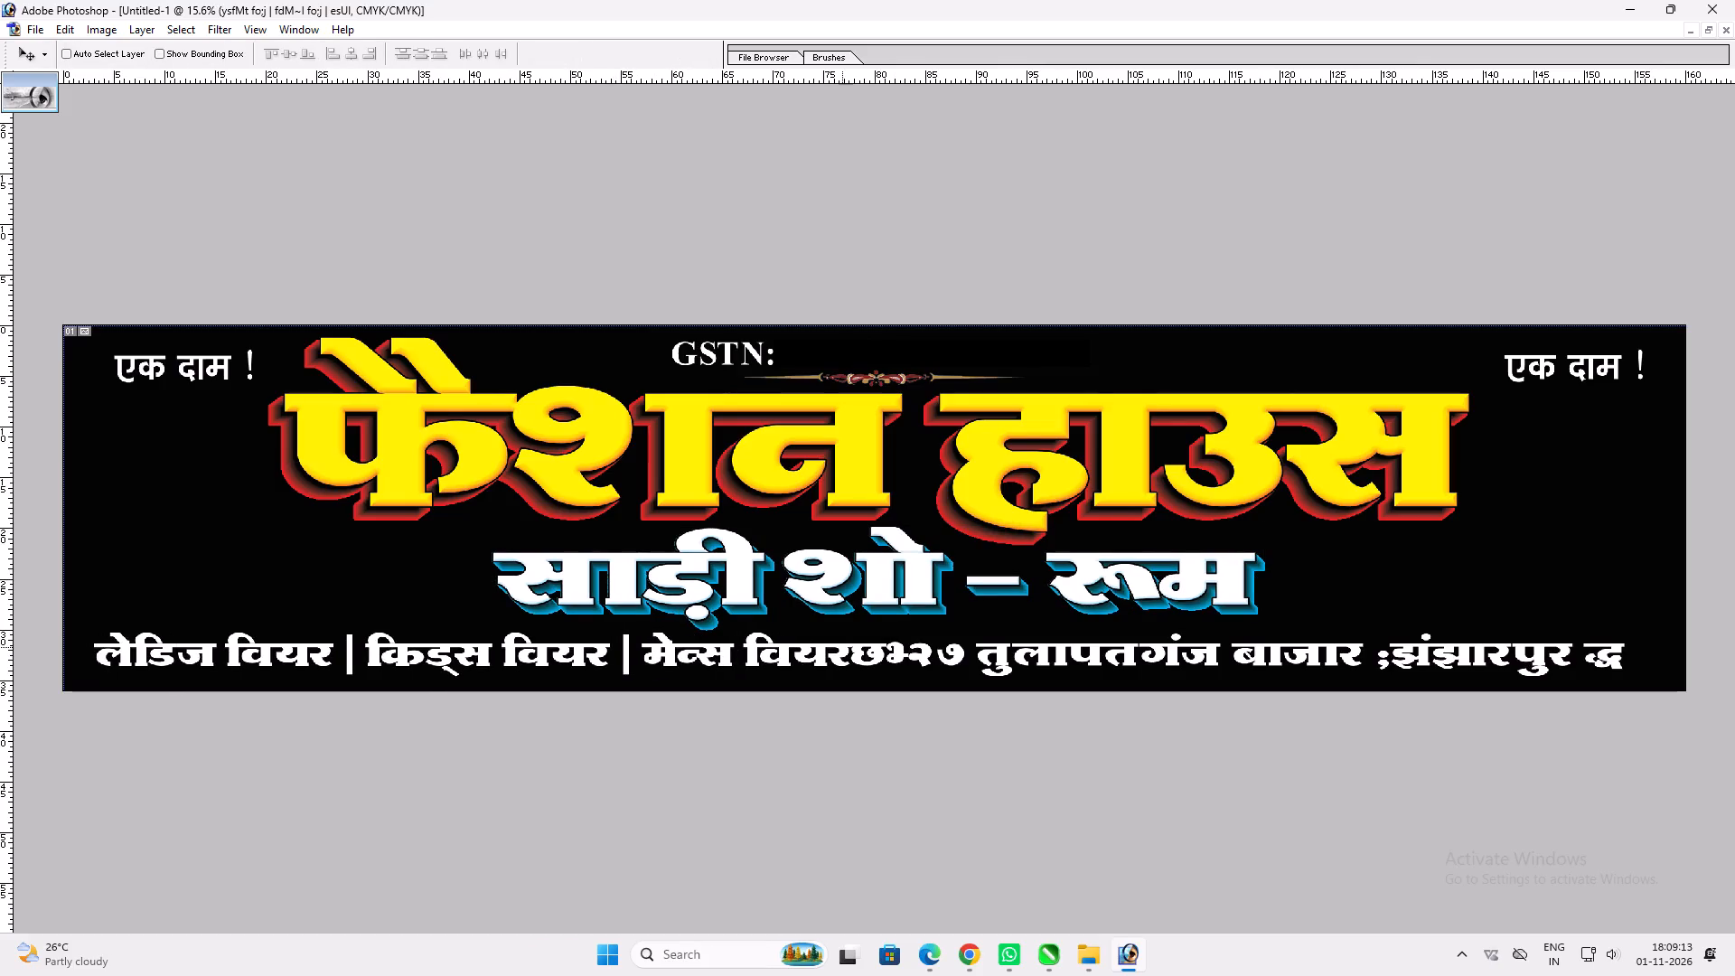
key(ctrl+t)
alt+shift+drag(853, 651, 825, 651)
alt+shift+drag(825, 669, 759, 650)
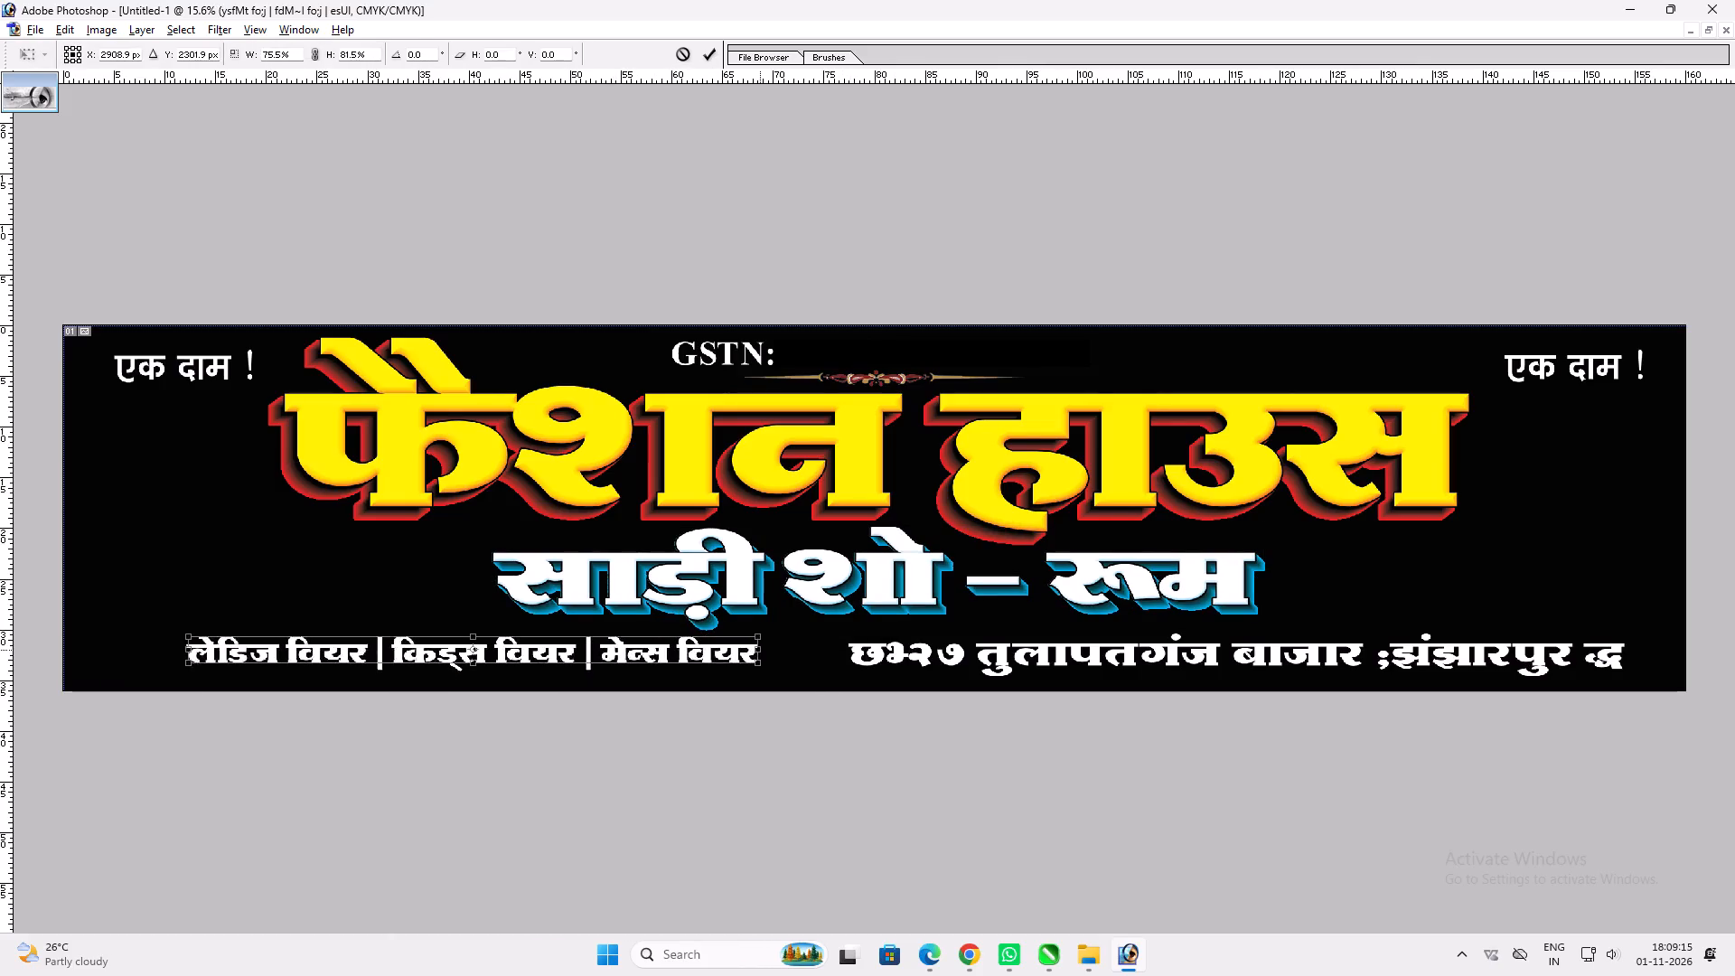
alt+shift+drag(759, 650, 764, 646)
key(shift+Return)
Try several RAJ fonts on the whole लेडिज वियर | किड्स वियर | मेन्स वियर line and set it in RAJ 04.
key(t)
click(749, 650)
key(ctrl+a)
click(135, 60)
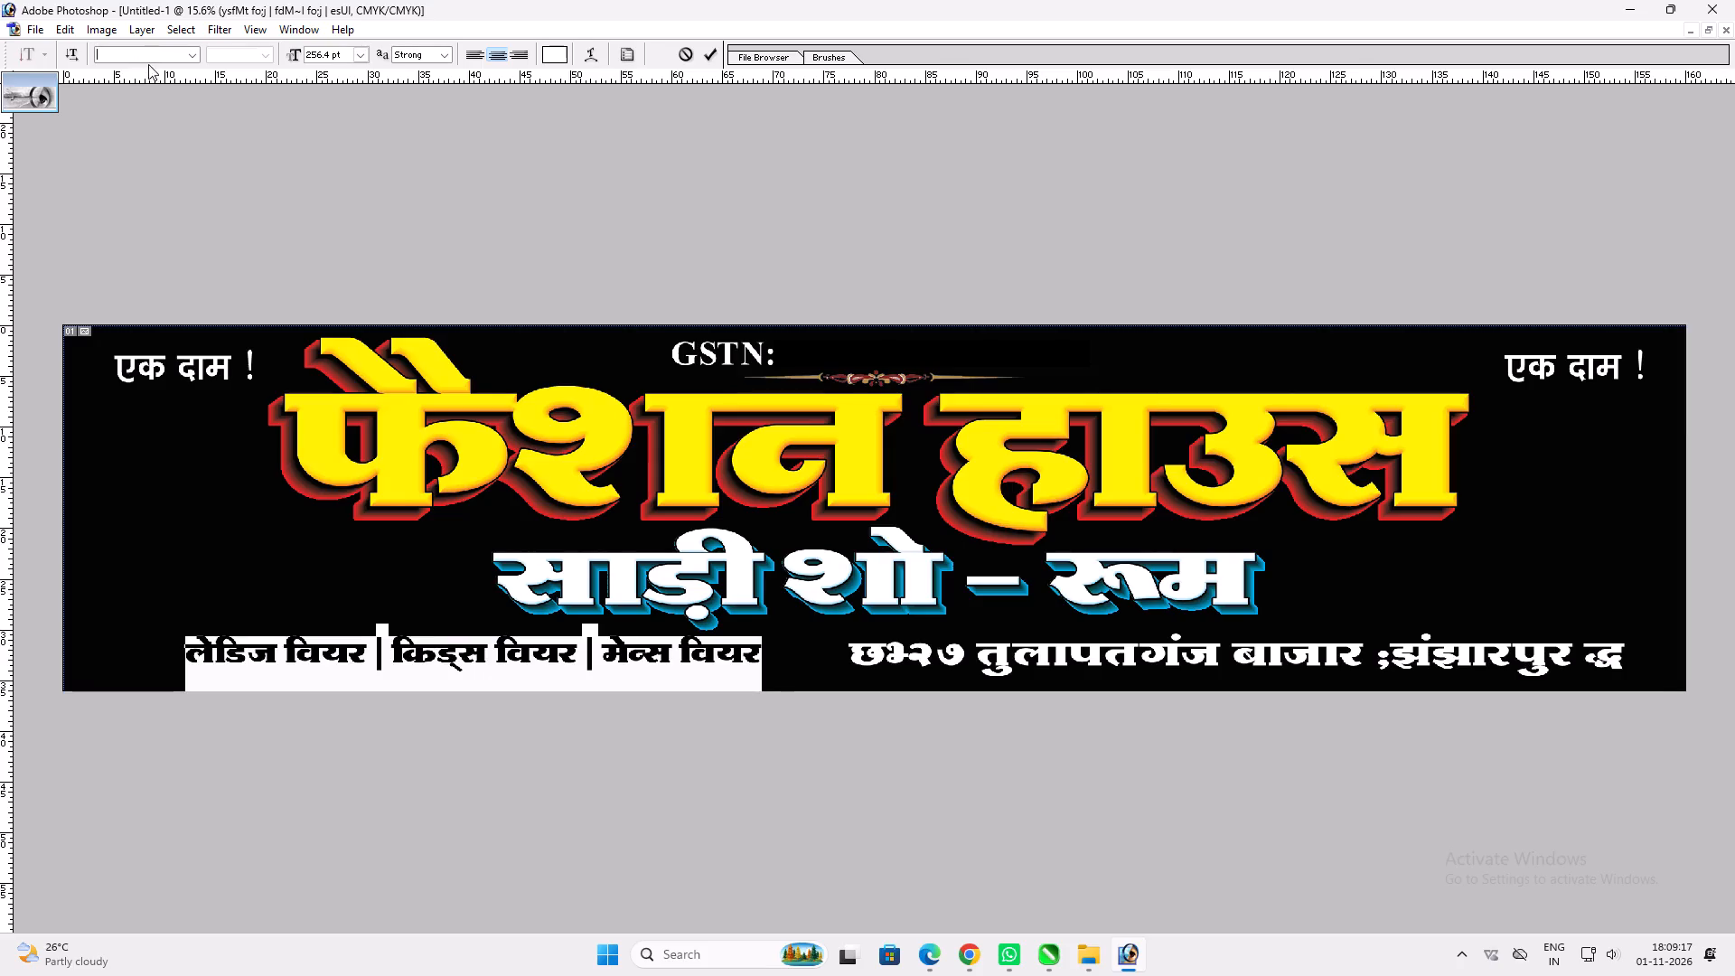
click(194, 58)
click(171, 90)
click(164, 54)
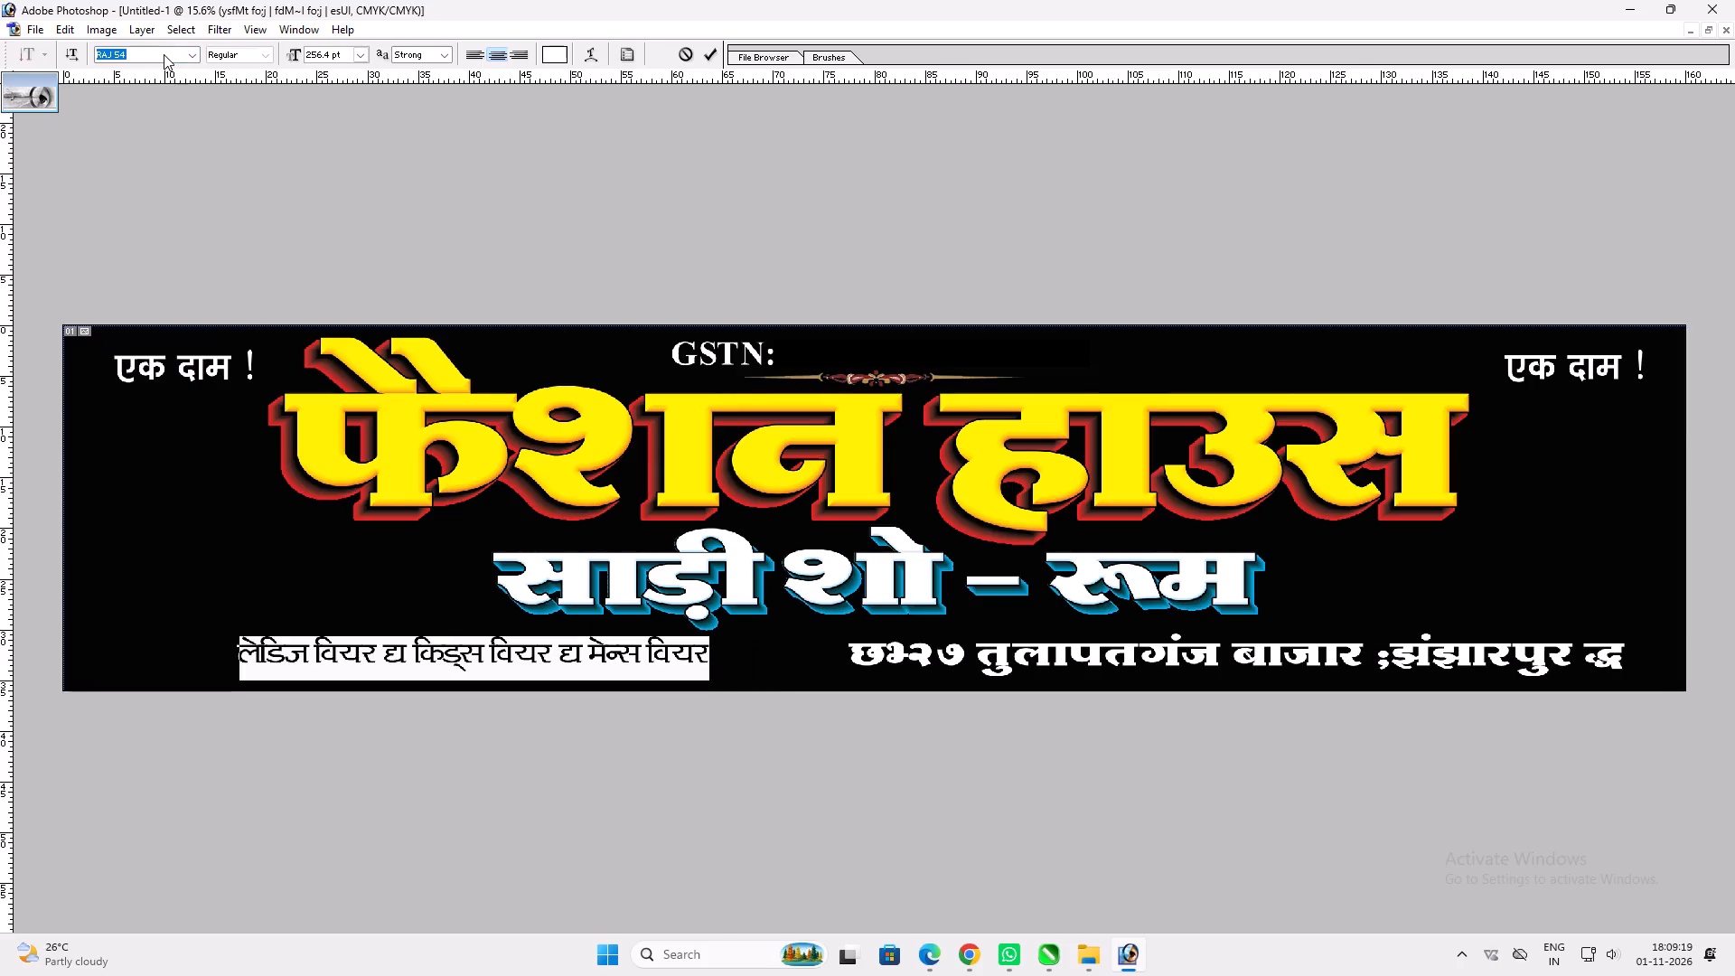
key(Down)
key(Down)
key(Down)
key(Down)
key(Down)
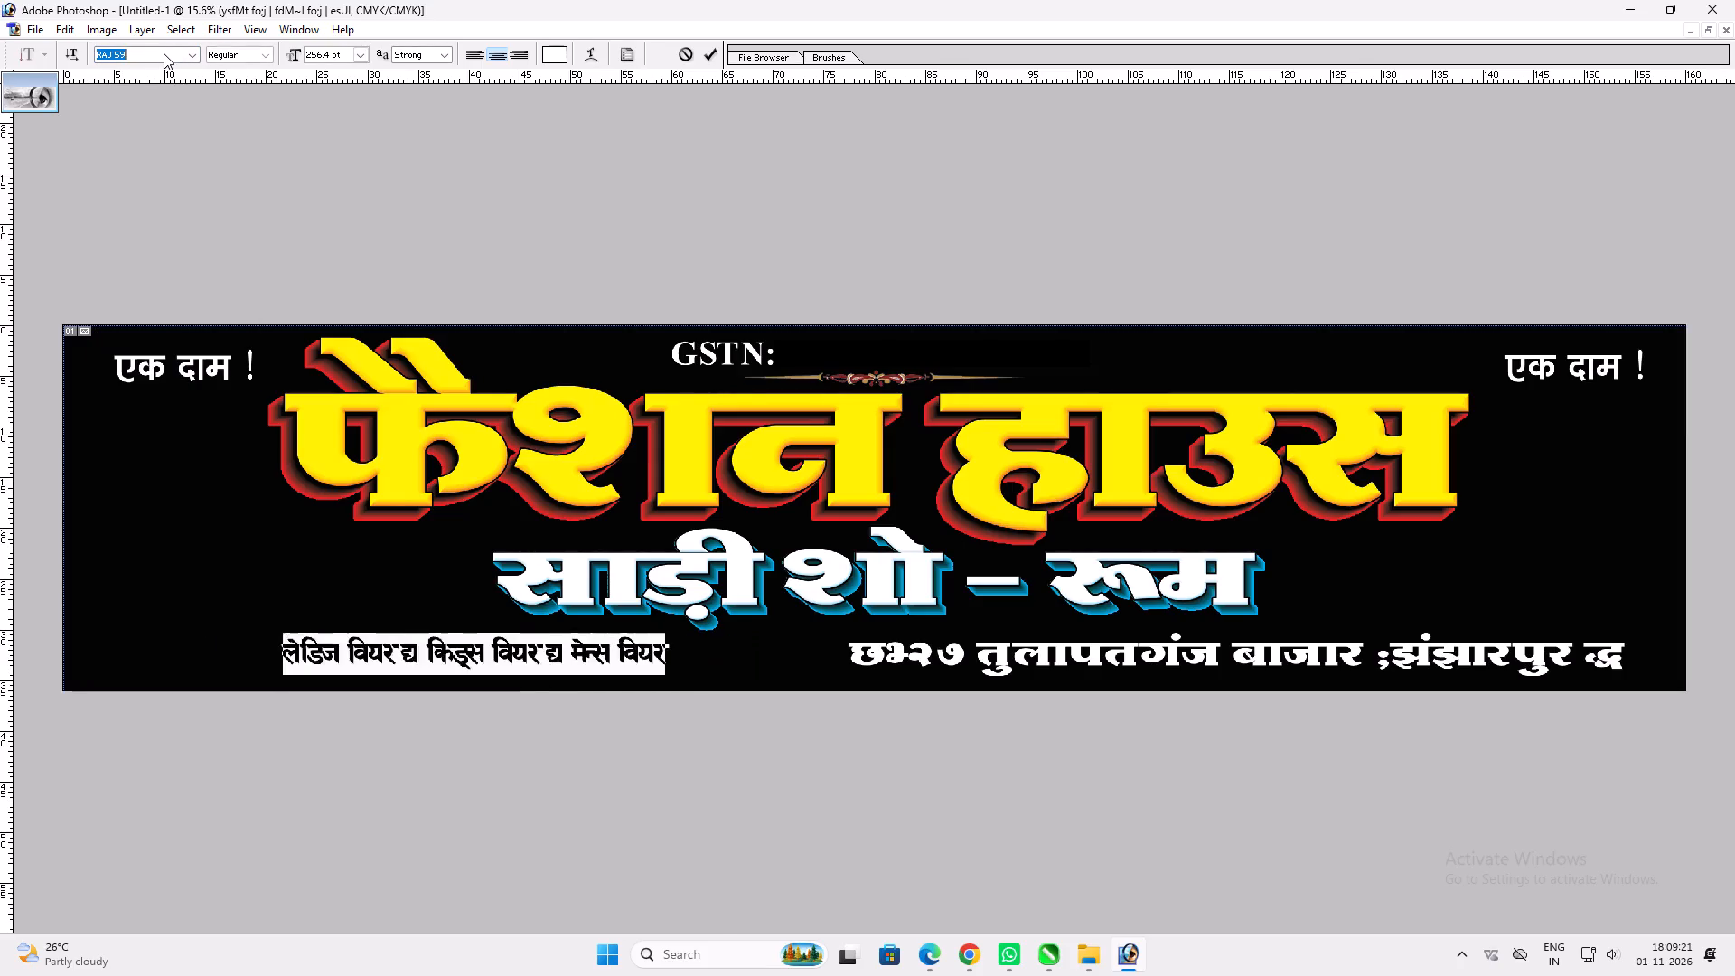
key(Down)
key(Down)
key(Down)
text(ra)
key(Down)
key(Down)
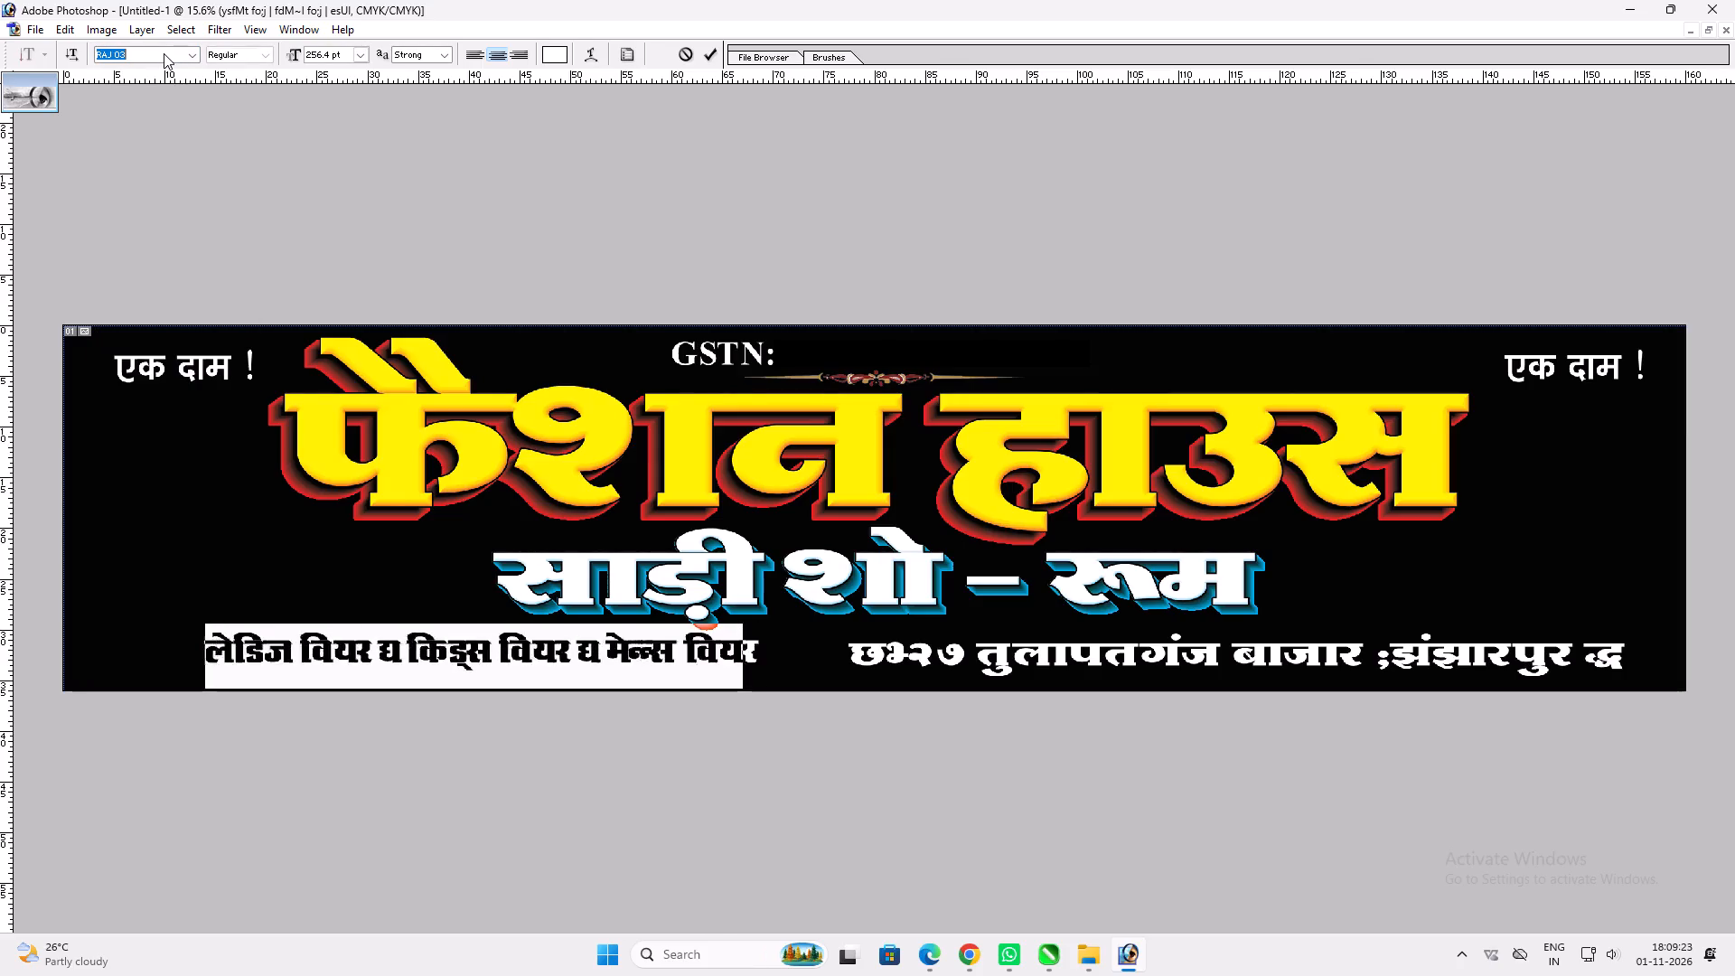
key(Down)
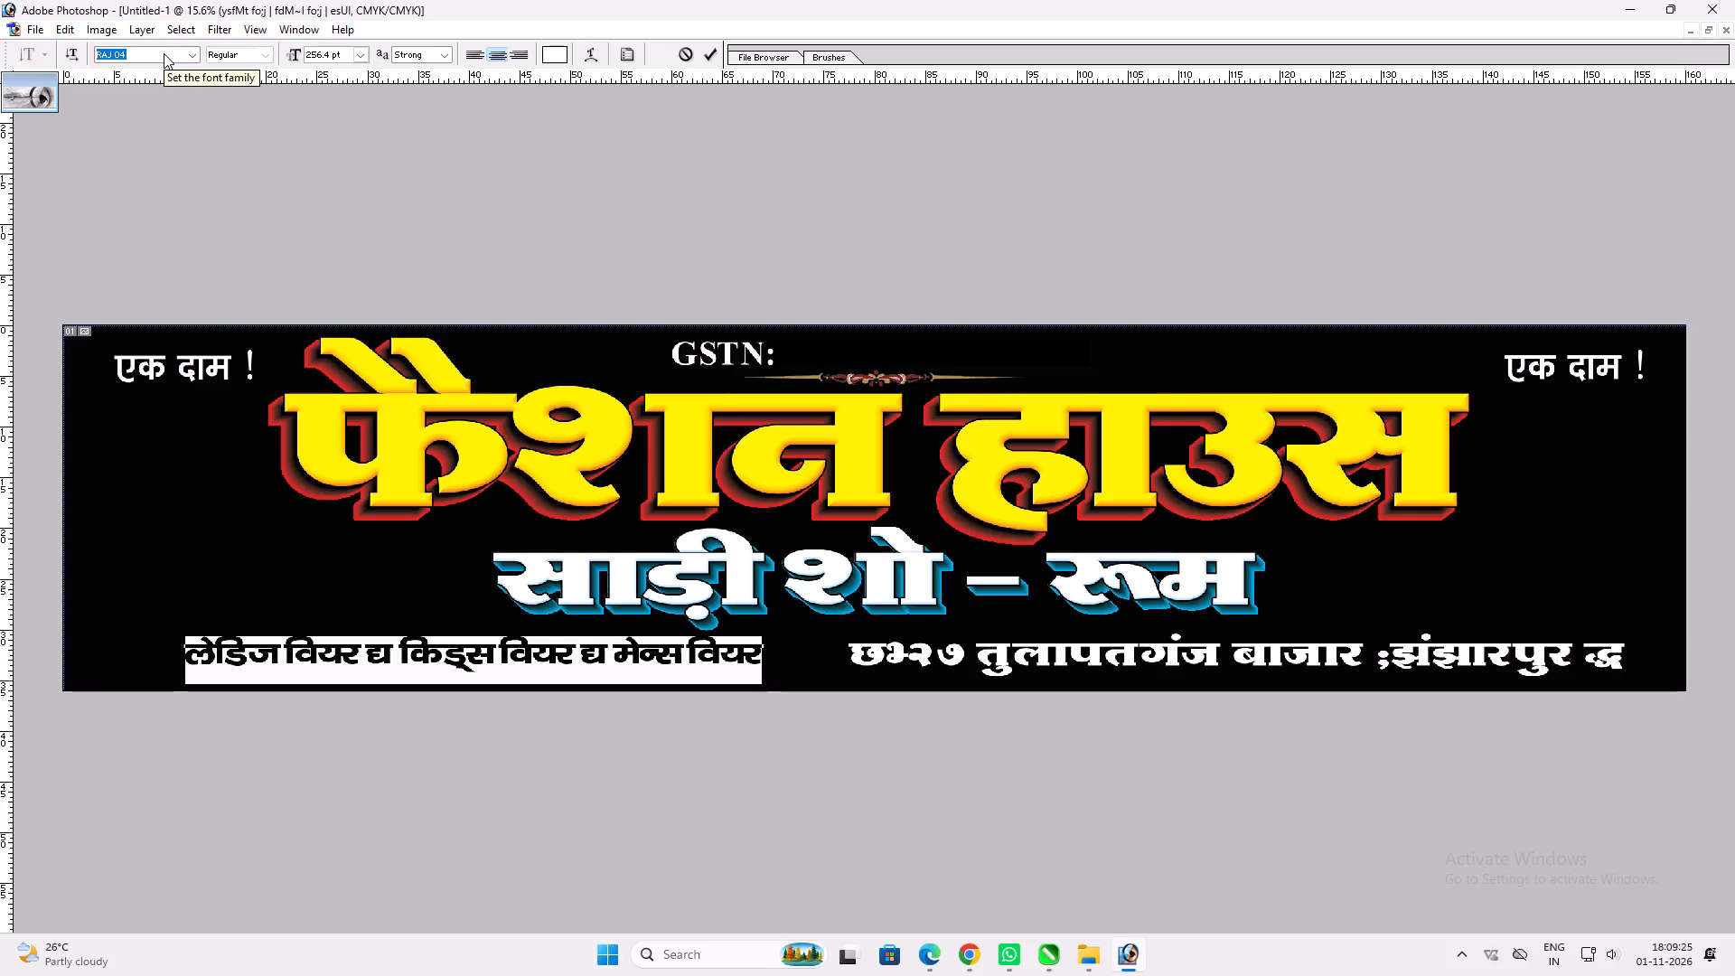
key(Return)
key(Return)
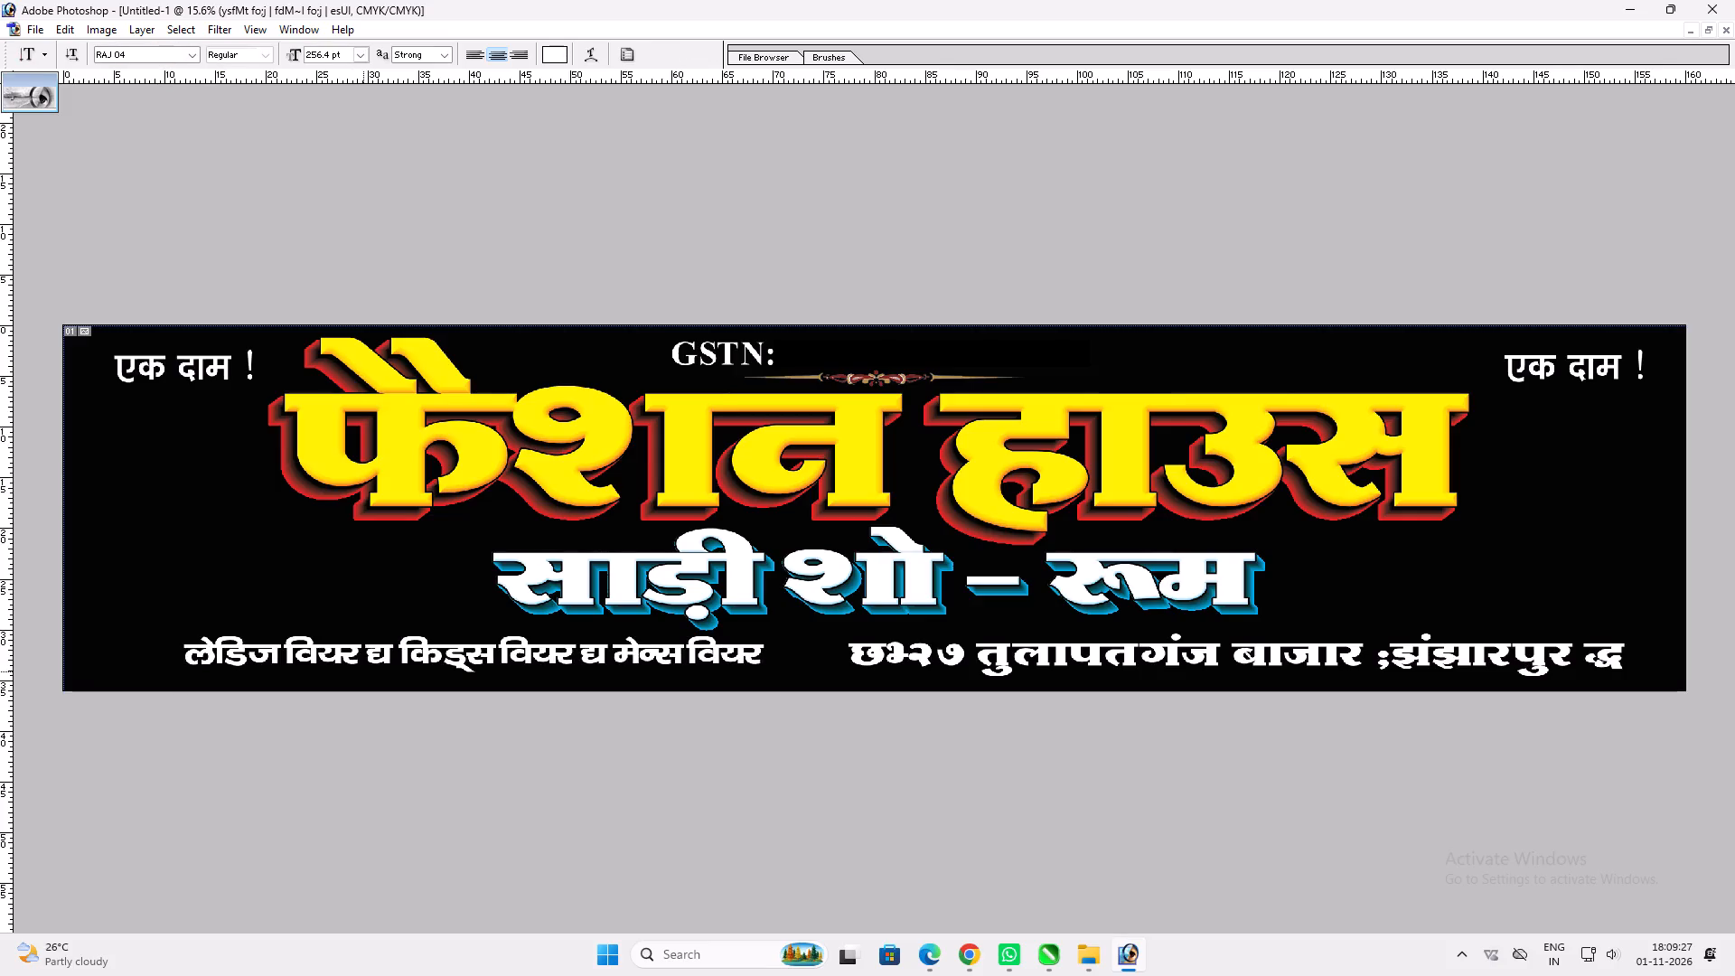
Set the separator after लेडिज वियर in Arial with the Black style so it shows as a vertical bar.
drag(365, 671, 389, 669)
key(shift+bar)
key(shift+Left)
click(115, 59)
key(a)
key(r)
key(Return)
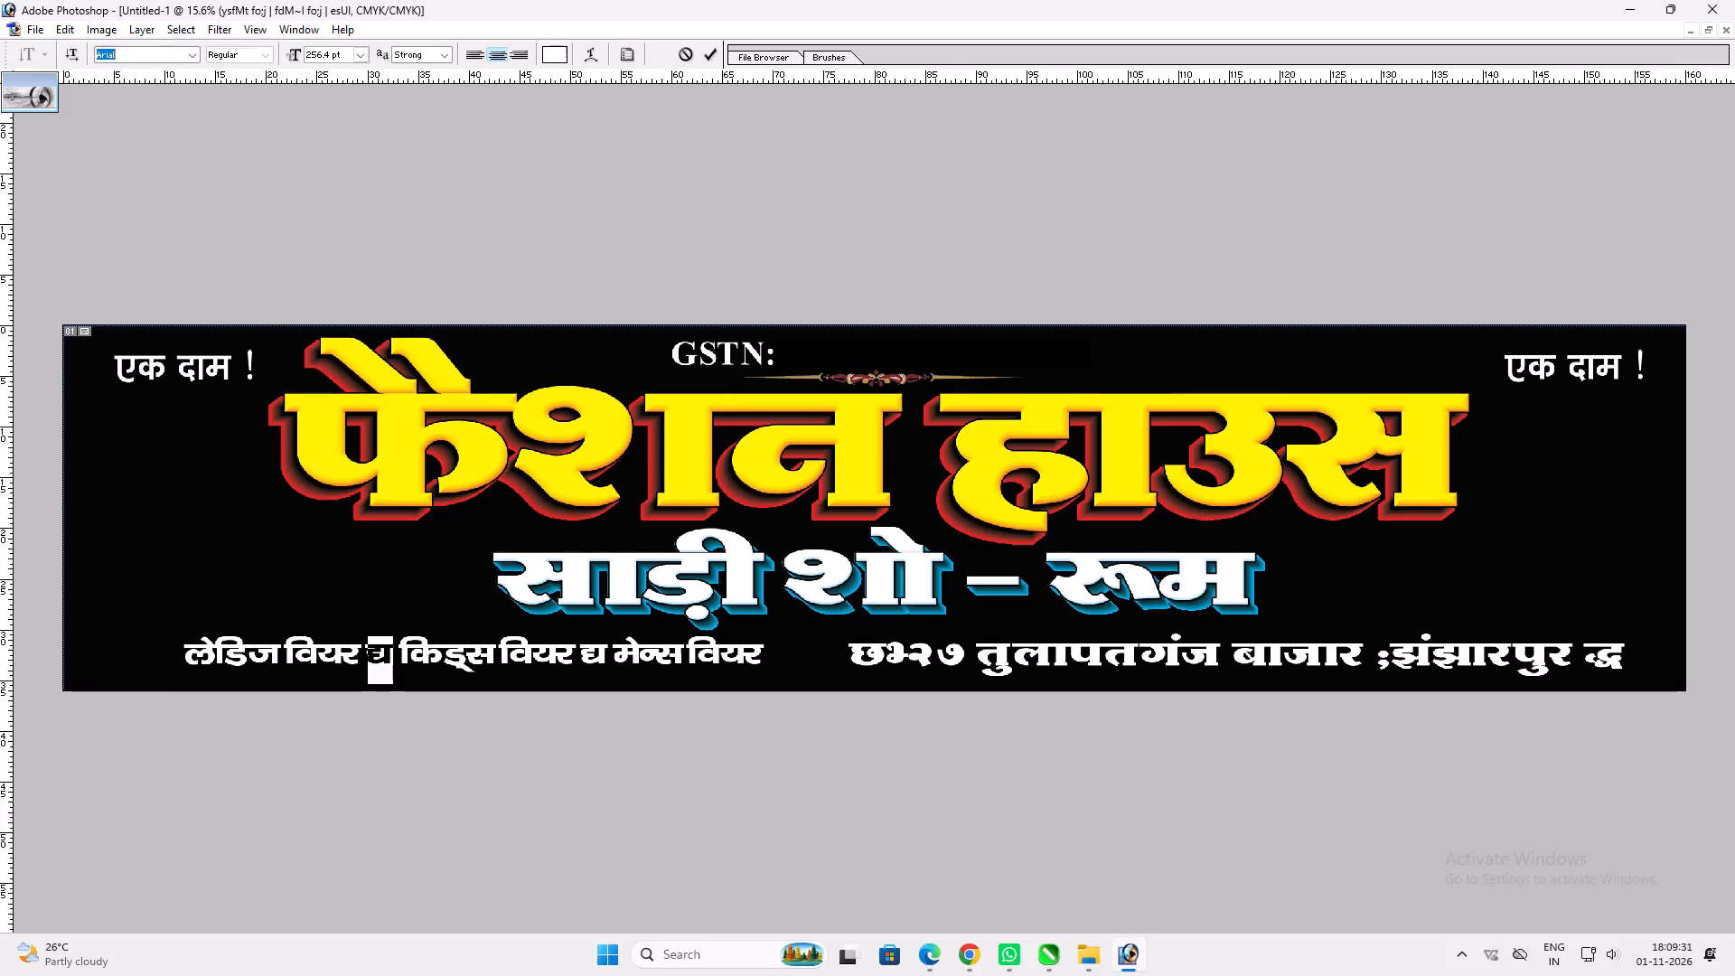
click(261, 52)
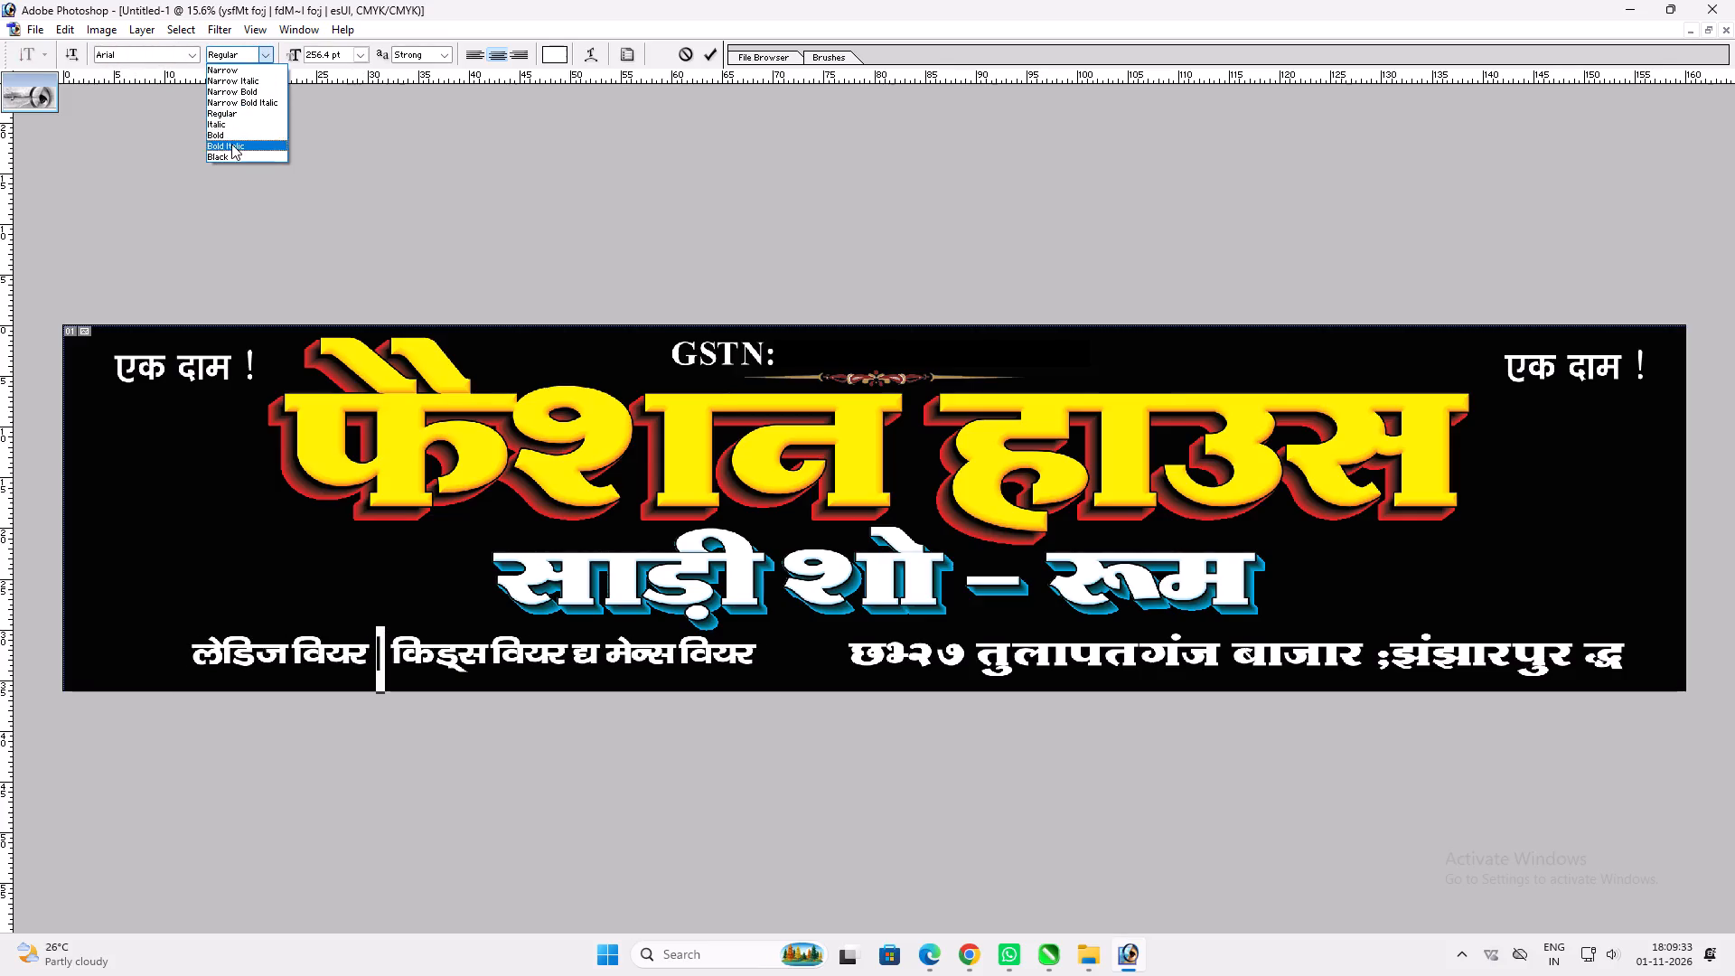
click(231, 155)
Copy the corrected bar and paste it over the separator between किड्स वियर and मेन्स वियर.
drag(375, 643, 386, 646)
key(ctrl+c)
key(ctrl+c)
key(ctrl+Return)
drag(596, 658, 577, 661)
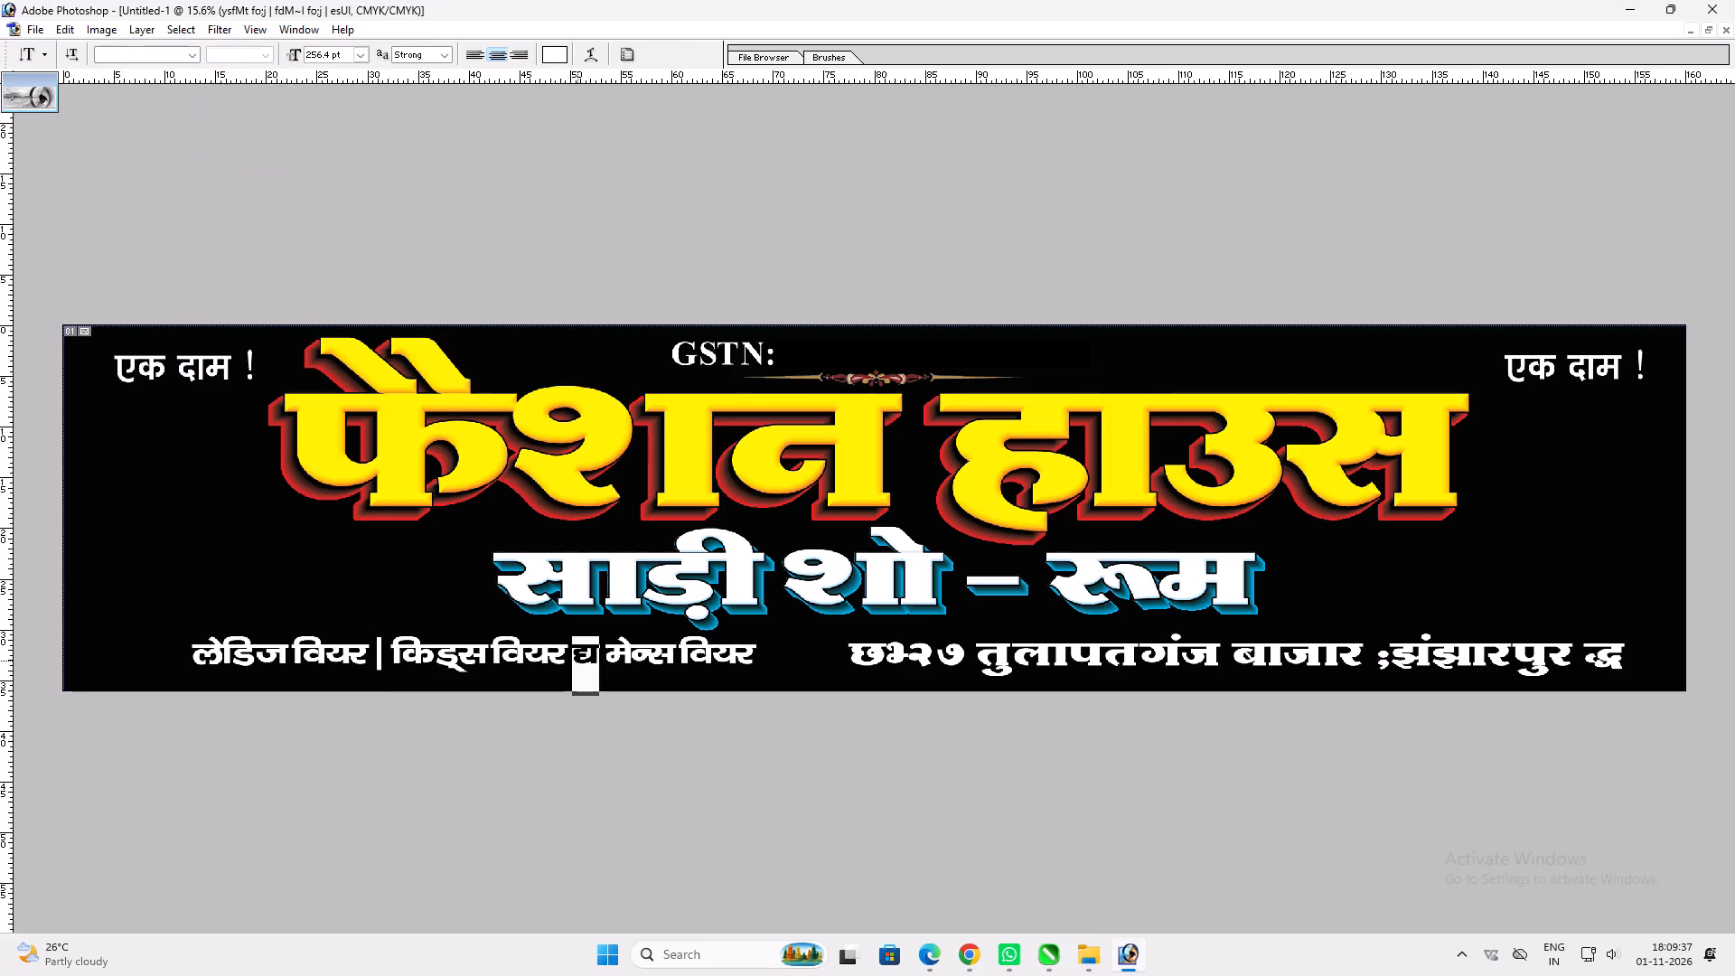
drag(577, 661, 575, 661)
key(ctrl+v)
key(Return)
key(v)
key(v)
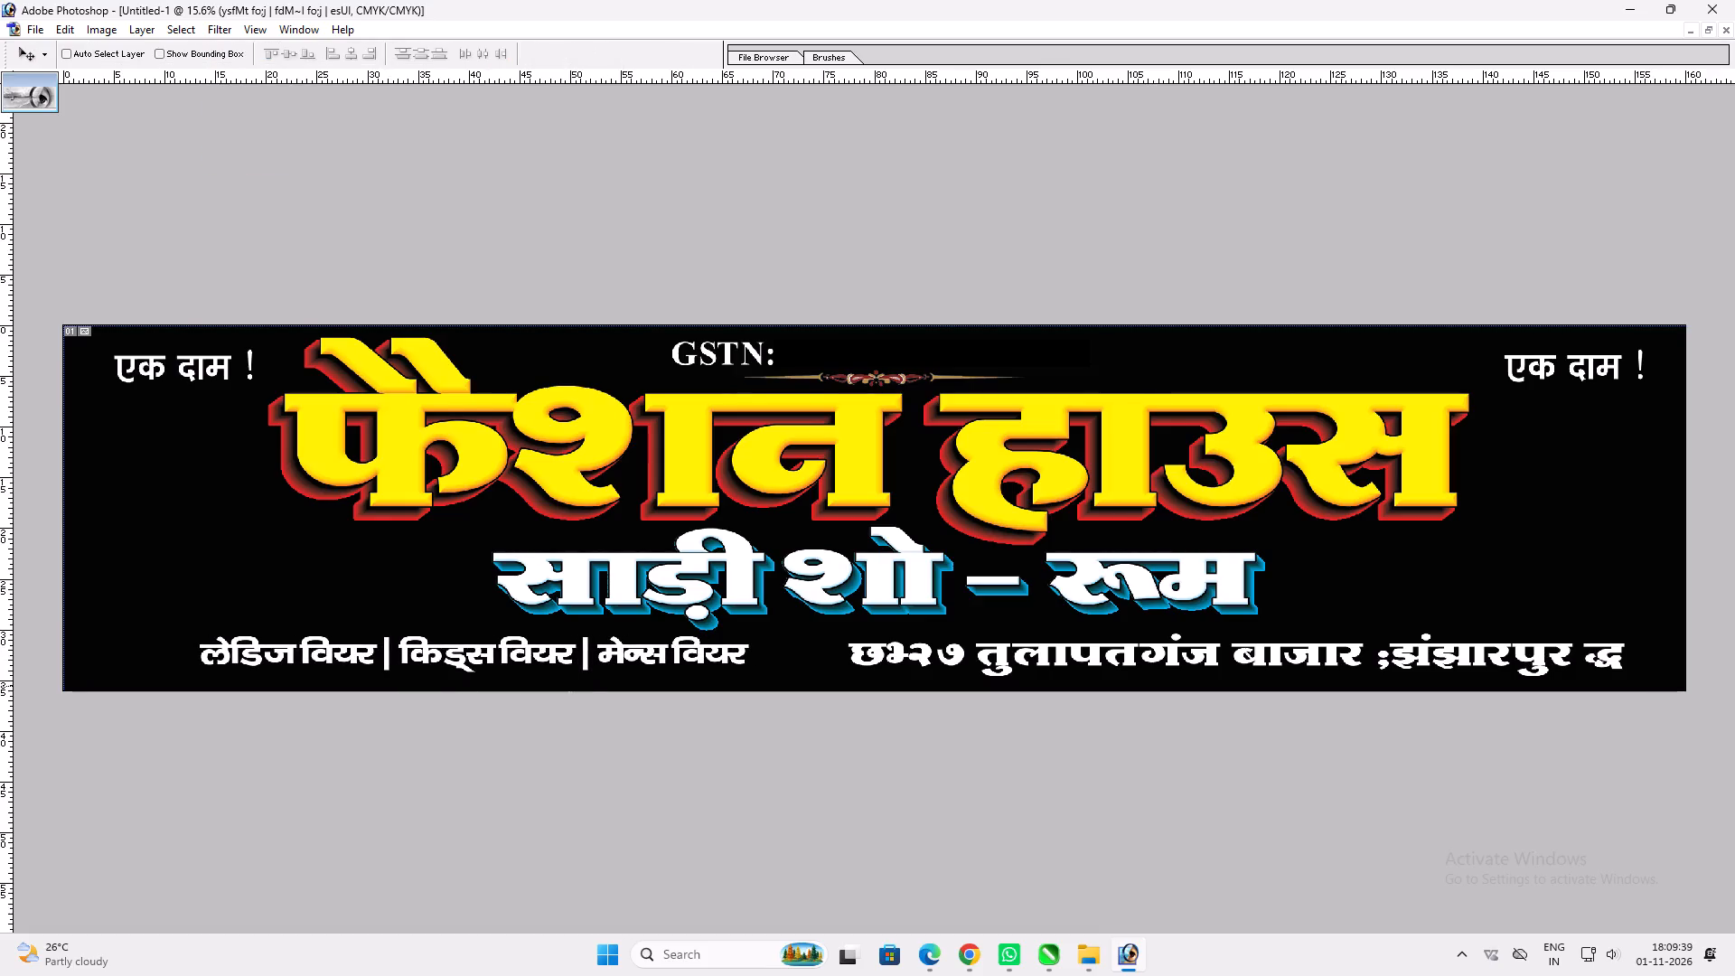
Colour the words लेडिज वियर orange with M 30 and Y 100.
key(t)
drag(376, 661, 0, 649)
click(552, 61)
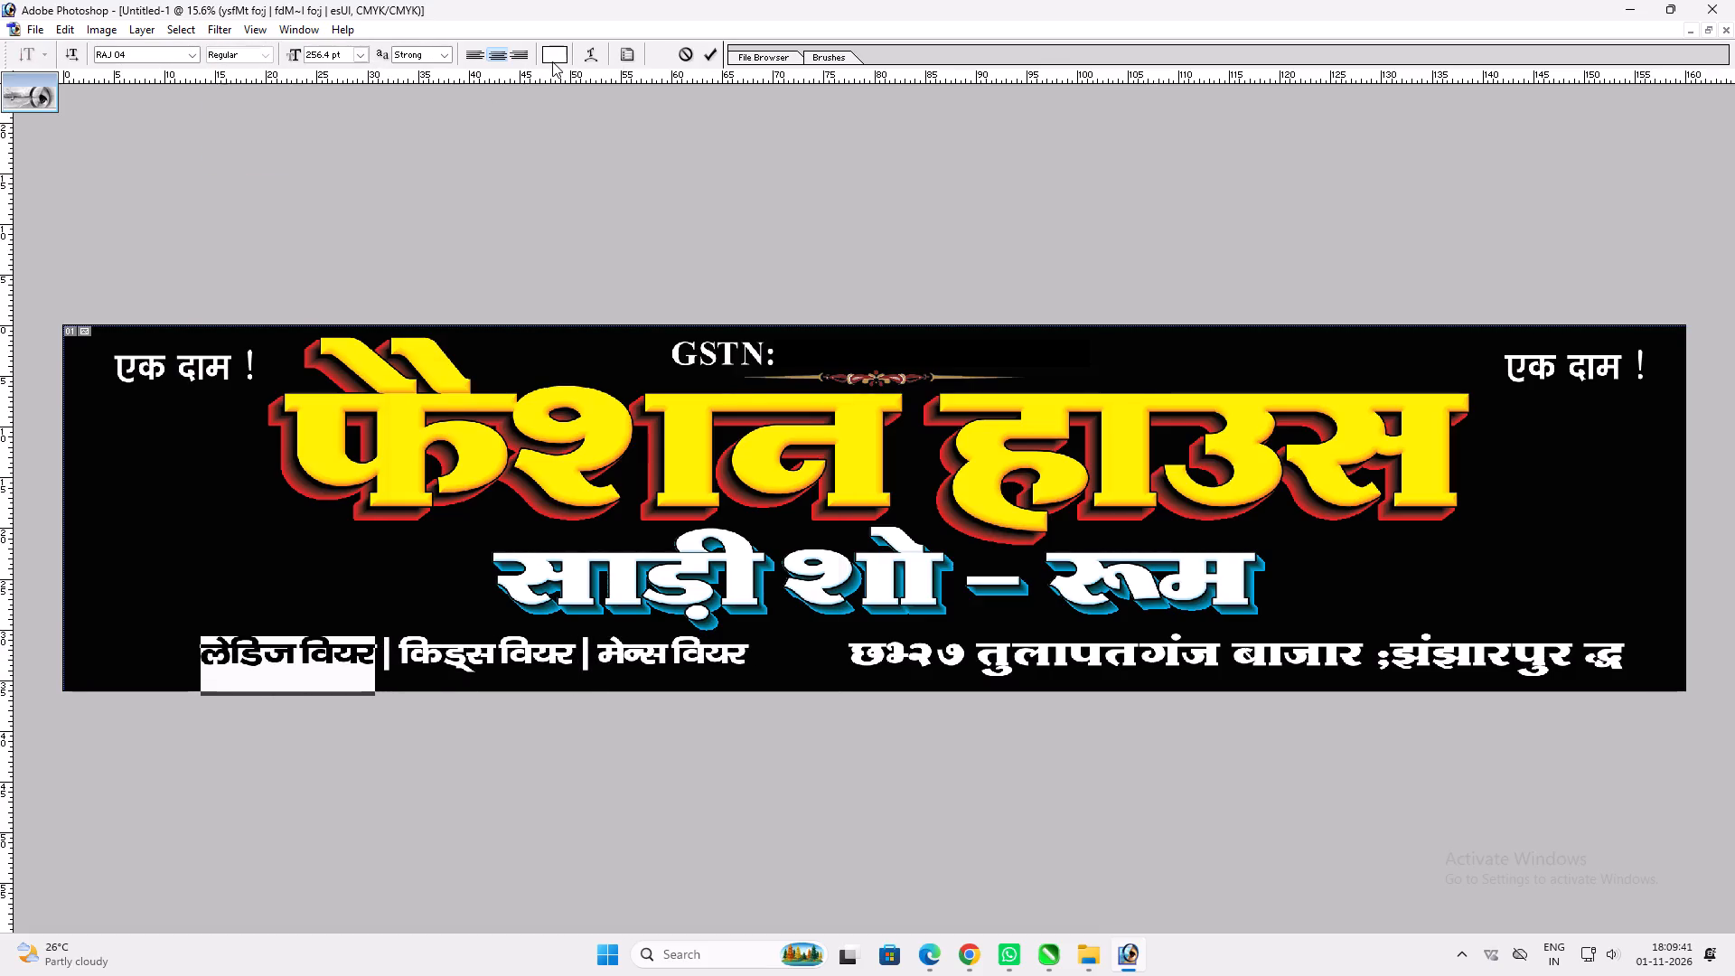
key(Tab)
text(30)
key(Tab)
text(100)
key(Return)
key(Return)
Colour the words किड्स वियर orange with M 30 and Y 100.
drag(399, 659, 443, 656)
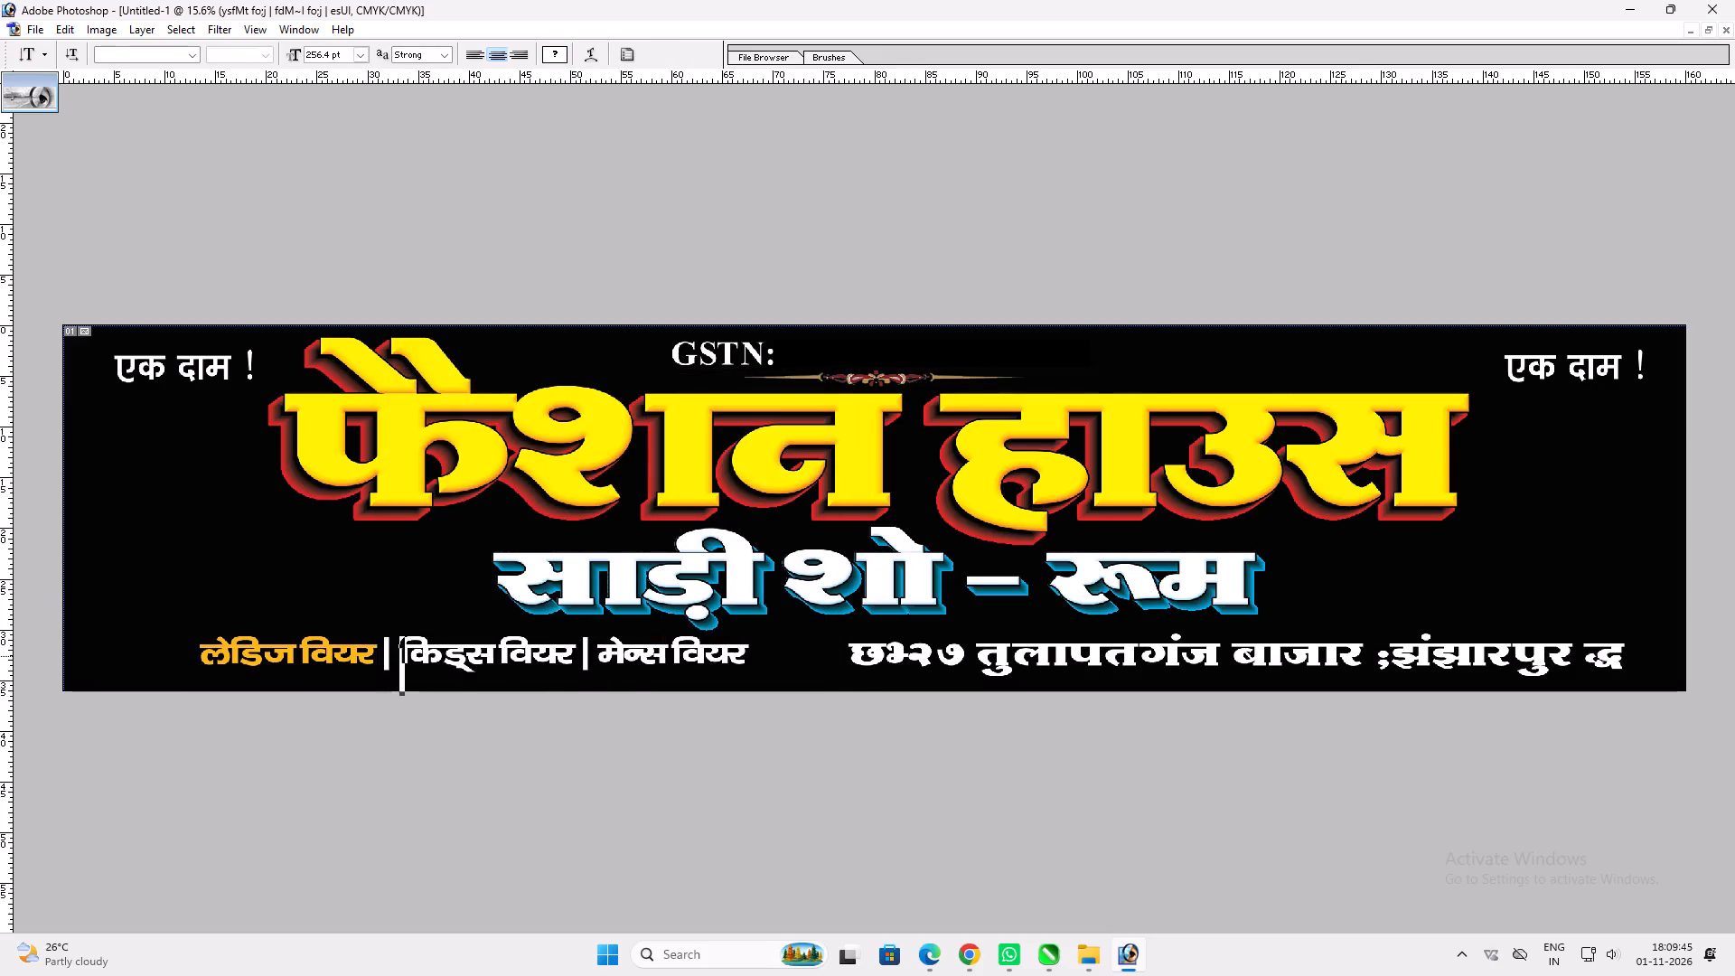
drag(443, 656, 574, 658)
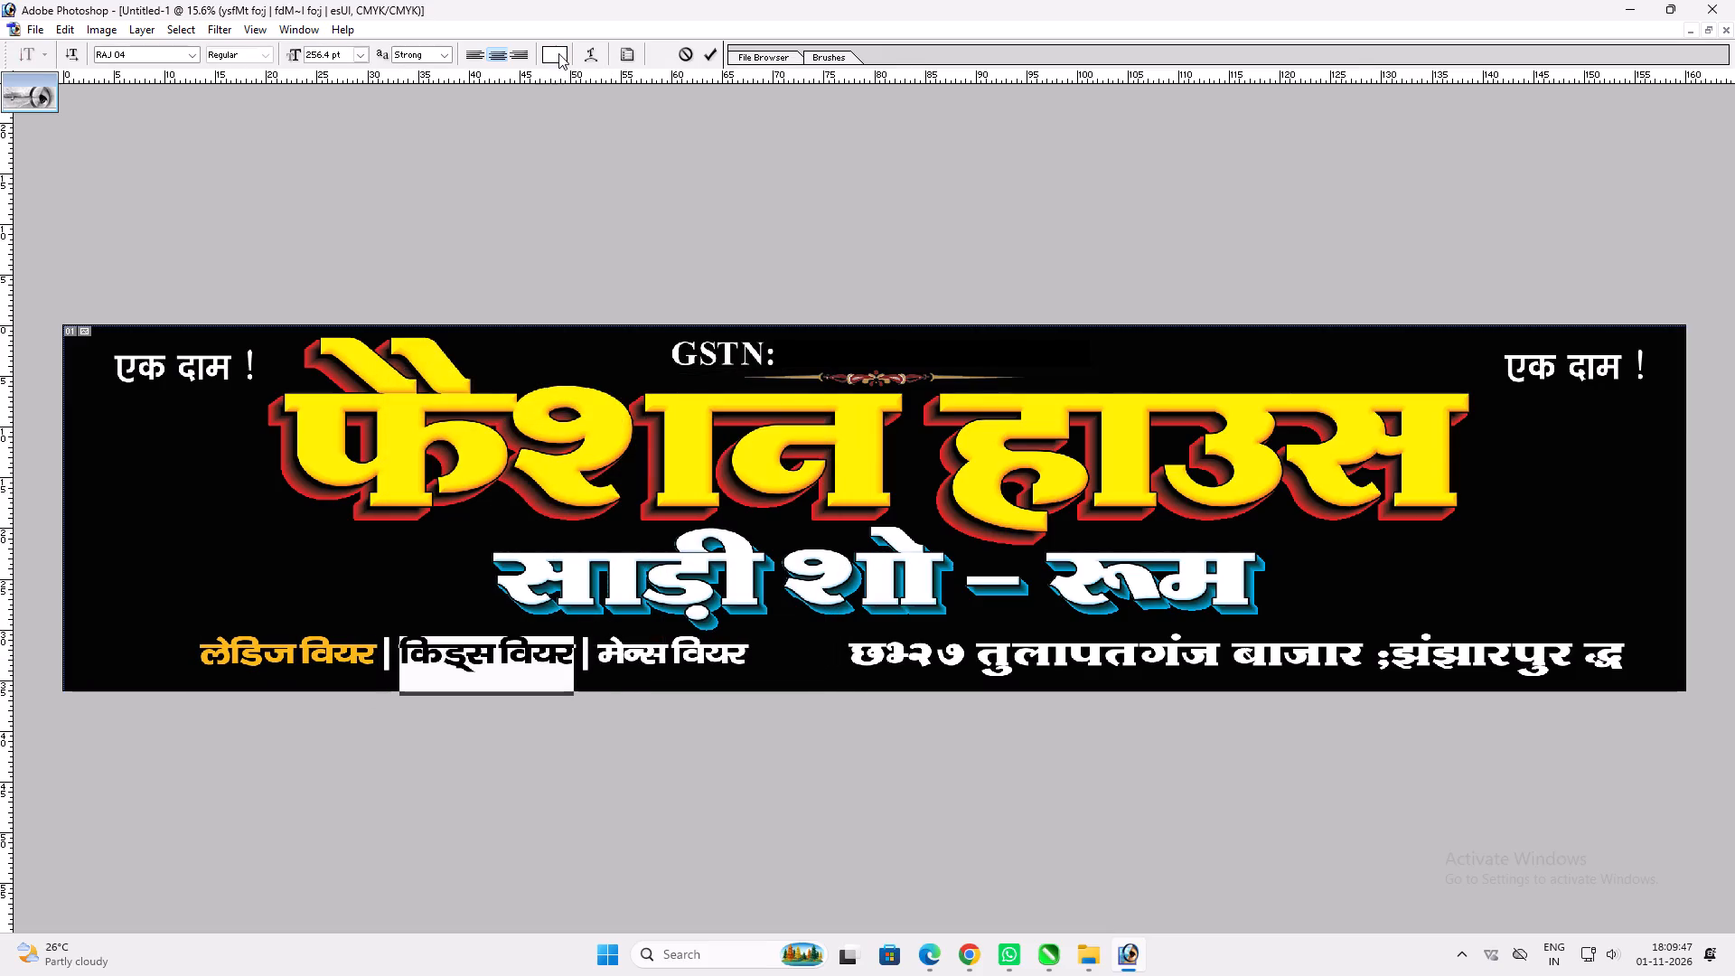
click(558, 53)
key(Tab)
text(.30)
key(Tab)
key(1)
key(shift+Tab)
key(Tab)
key(Return)
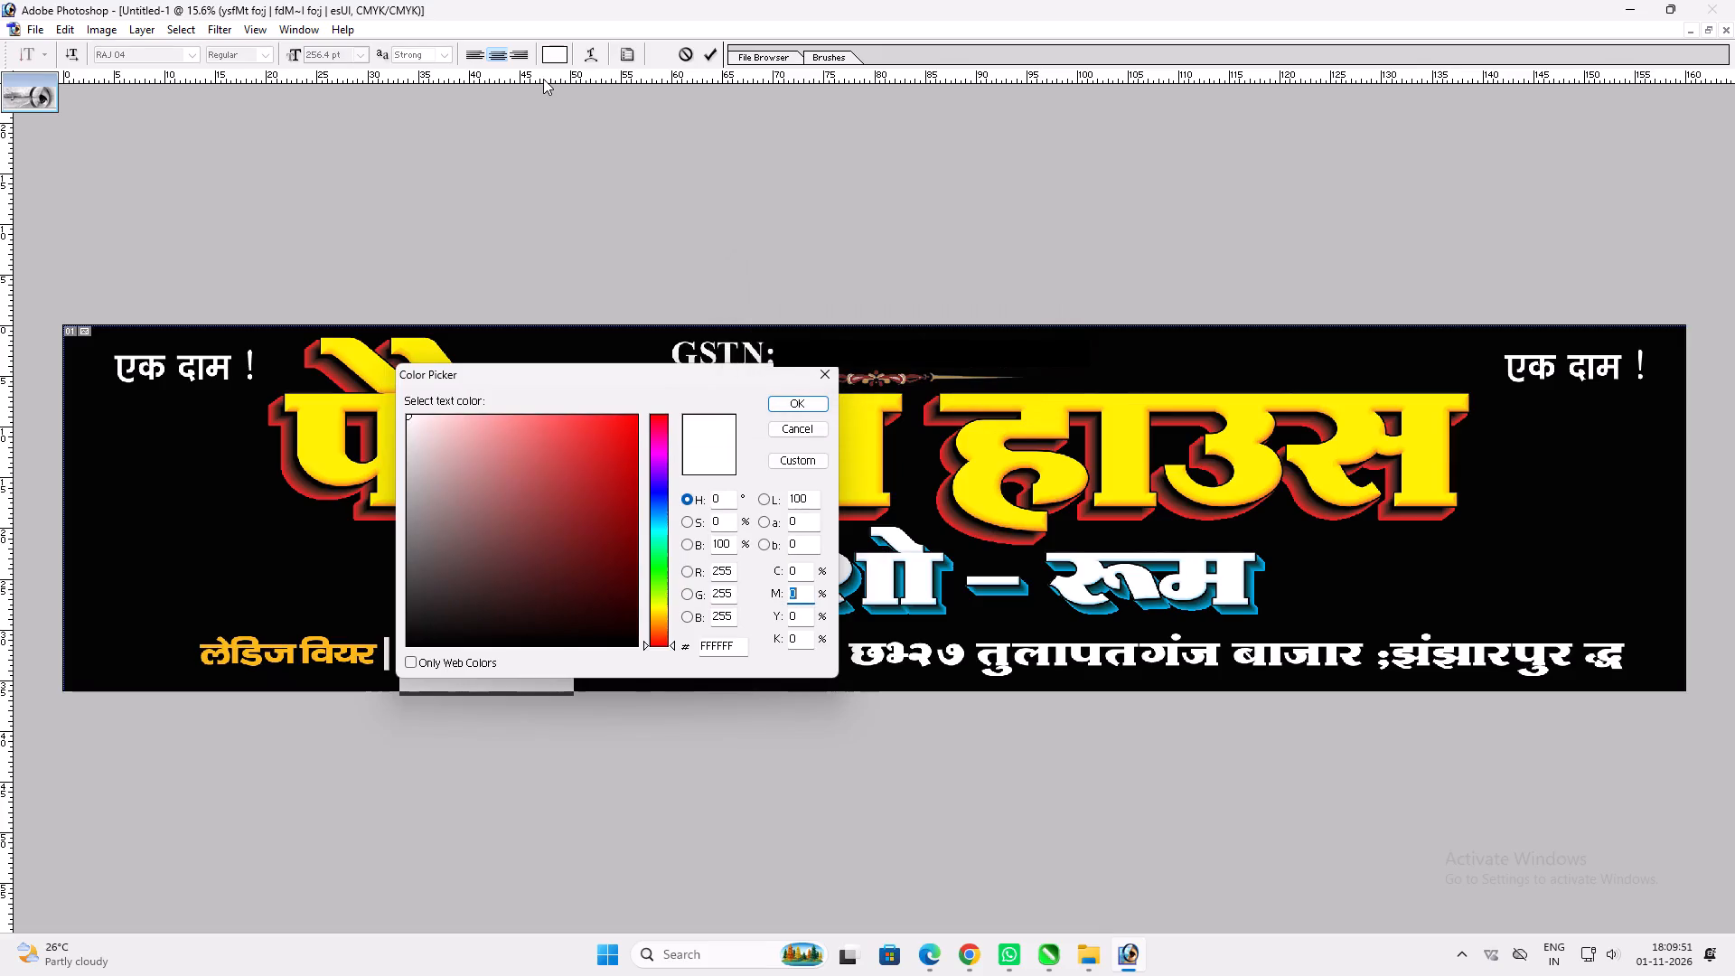
text(30)
key(Tab)
text(100)
key(Return)
key(Return)
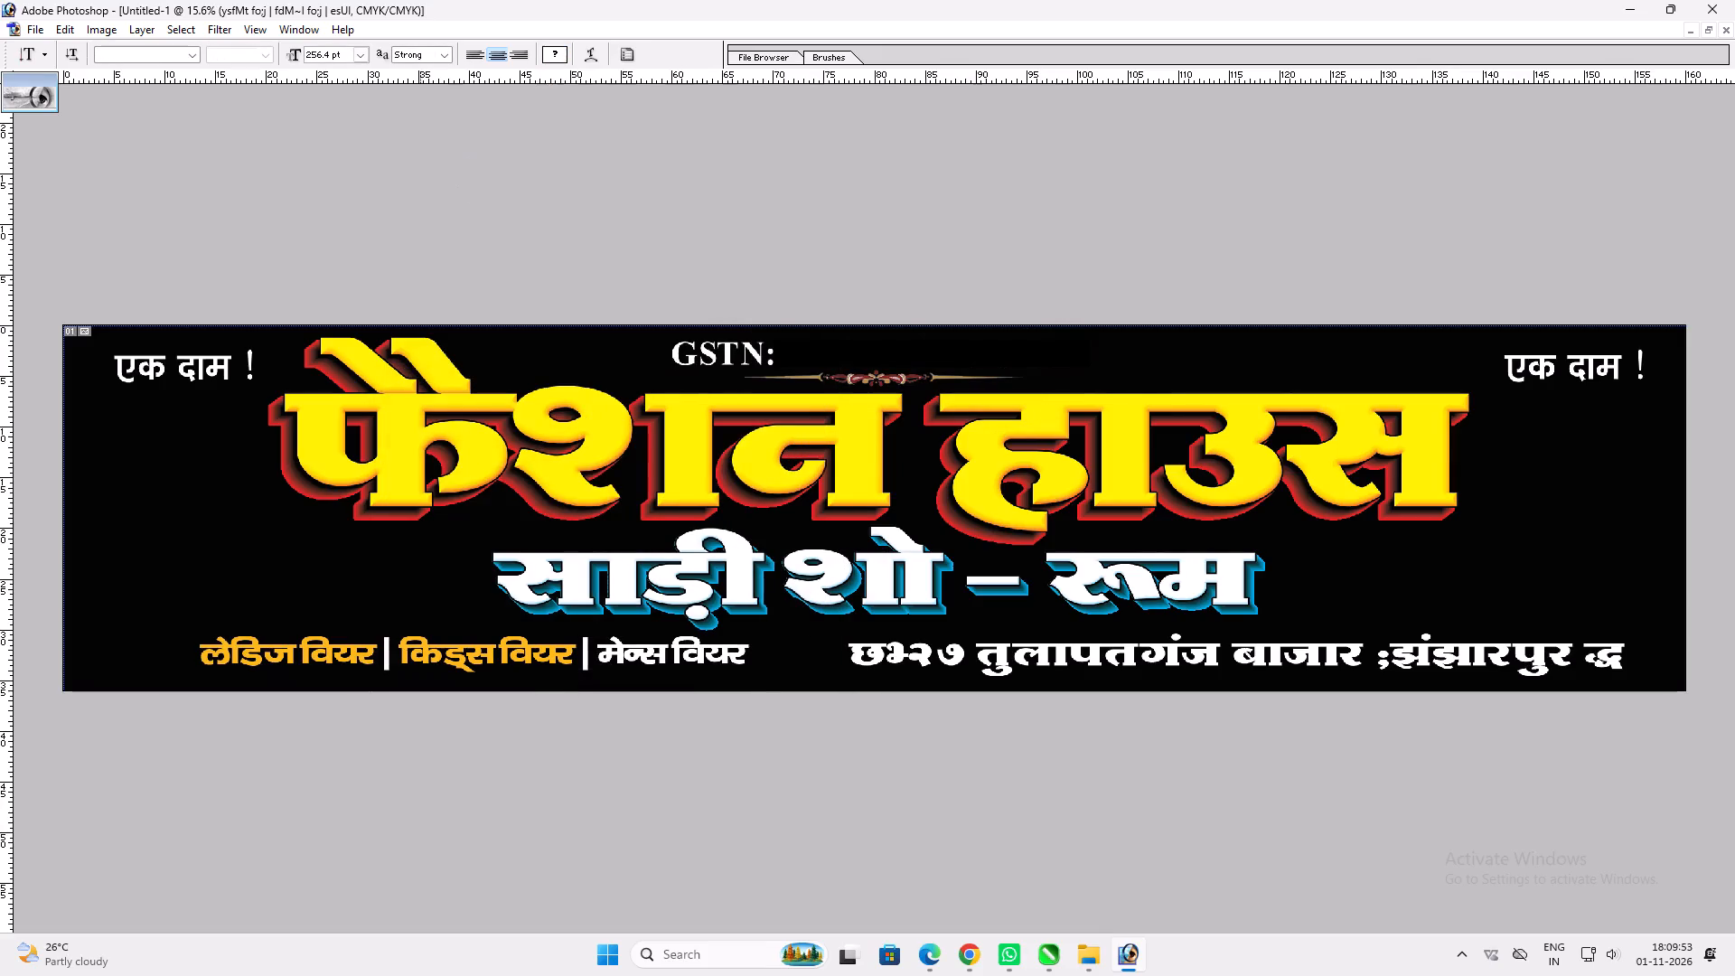
Colour the words मेन्स वियर orange with M 30 and Y 100.
drag(604, 653, 746, 647)
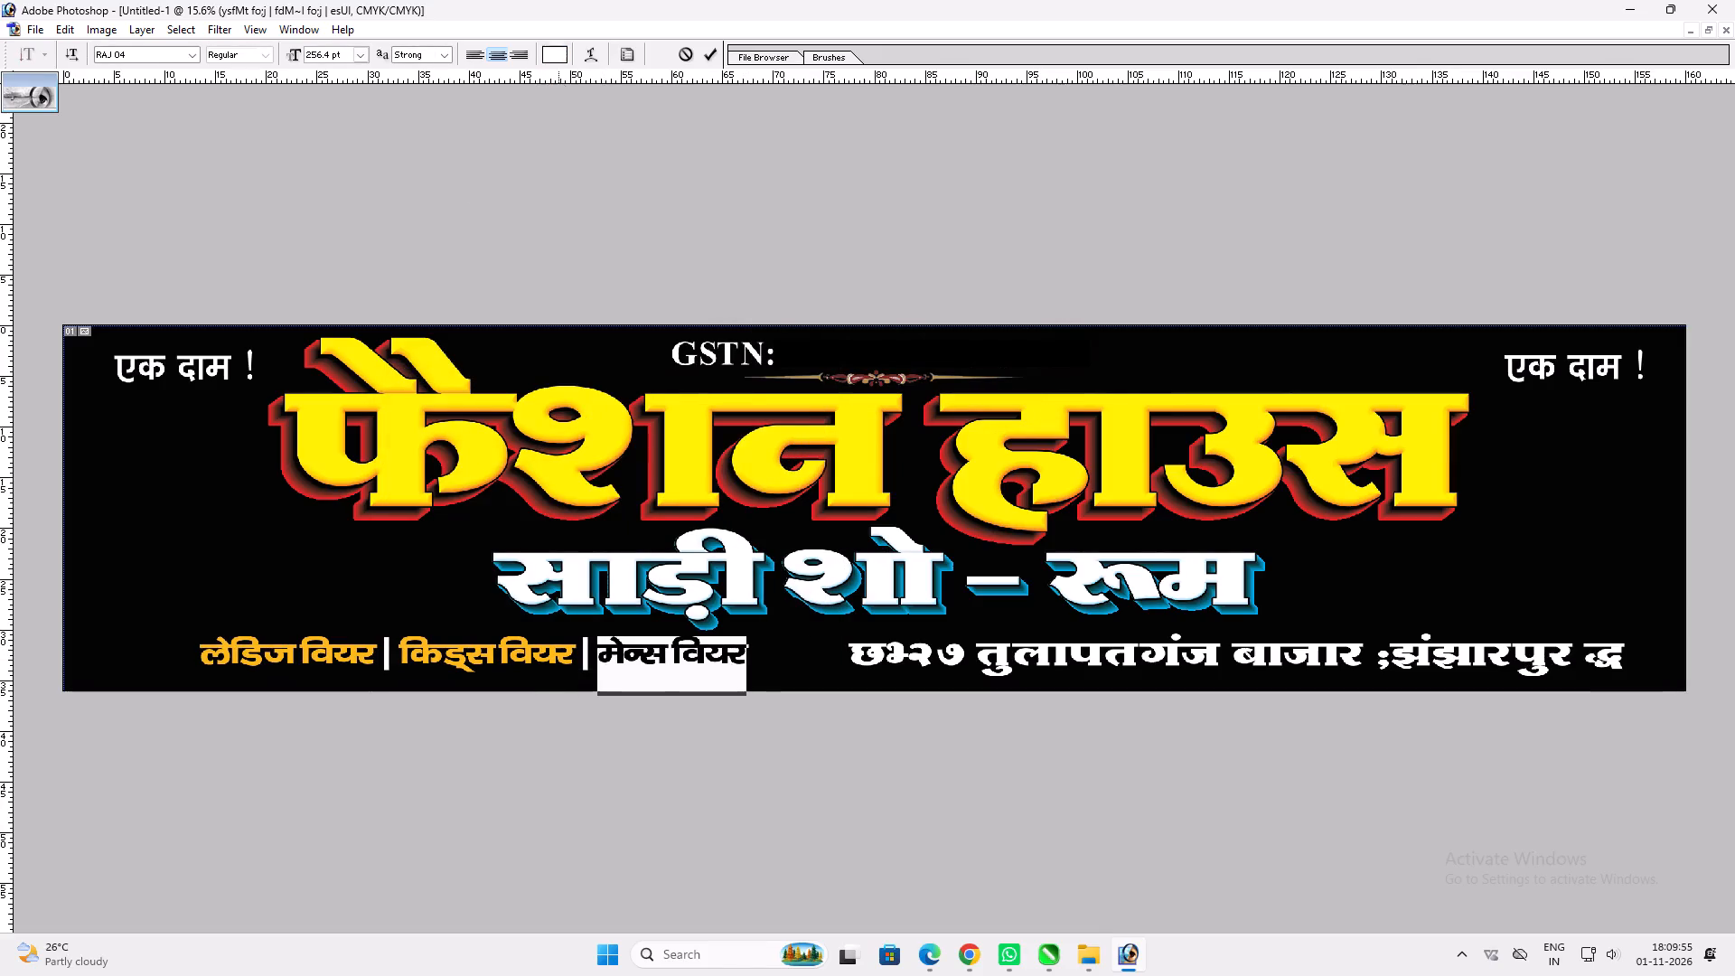
click(553, 59)
key(Tab)
text(30)
key(Tab)
text(100)
key(Return)
key(Return)
Move the लेडिज वियर | किड्स वियर | मेन्स वियर line right so it begins below the left edge of the फैशन हाउस heading.
key(v)
key(v)
shift+drag(641, 638, 690, 644)
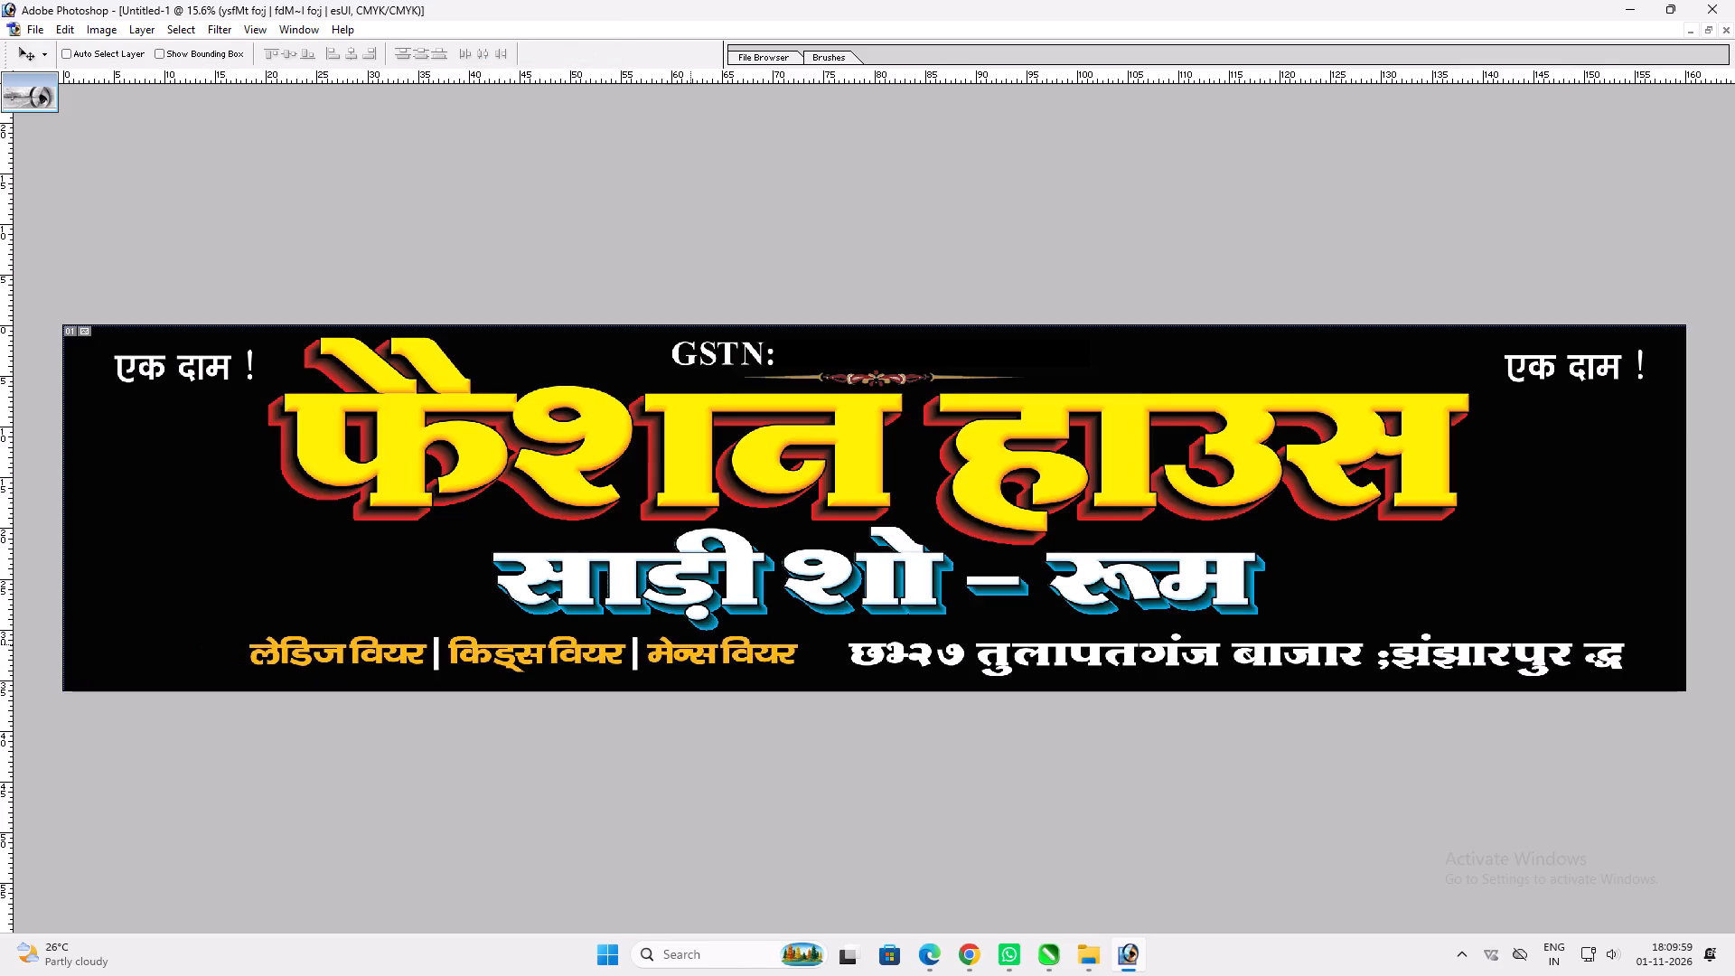
shift+drag(690, 644, 779, 643)
drag(743, 643, 736, 645)
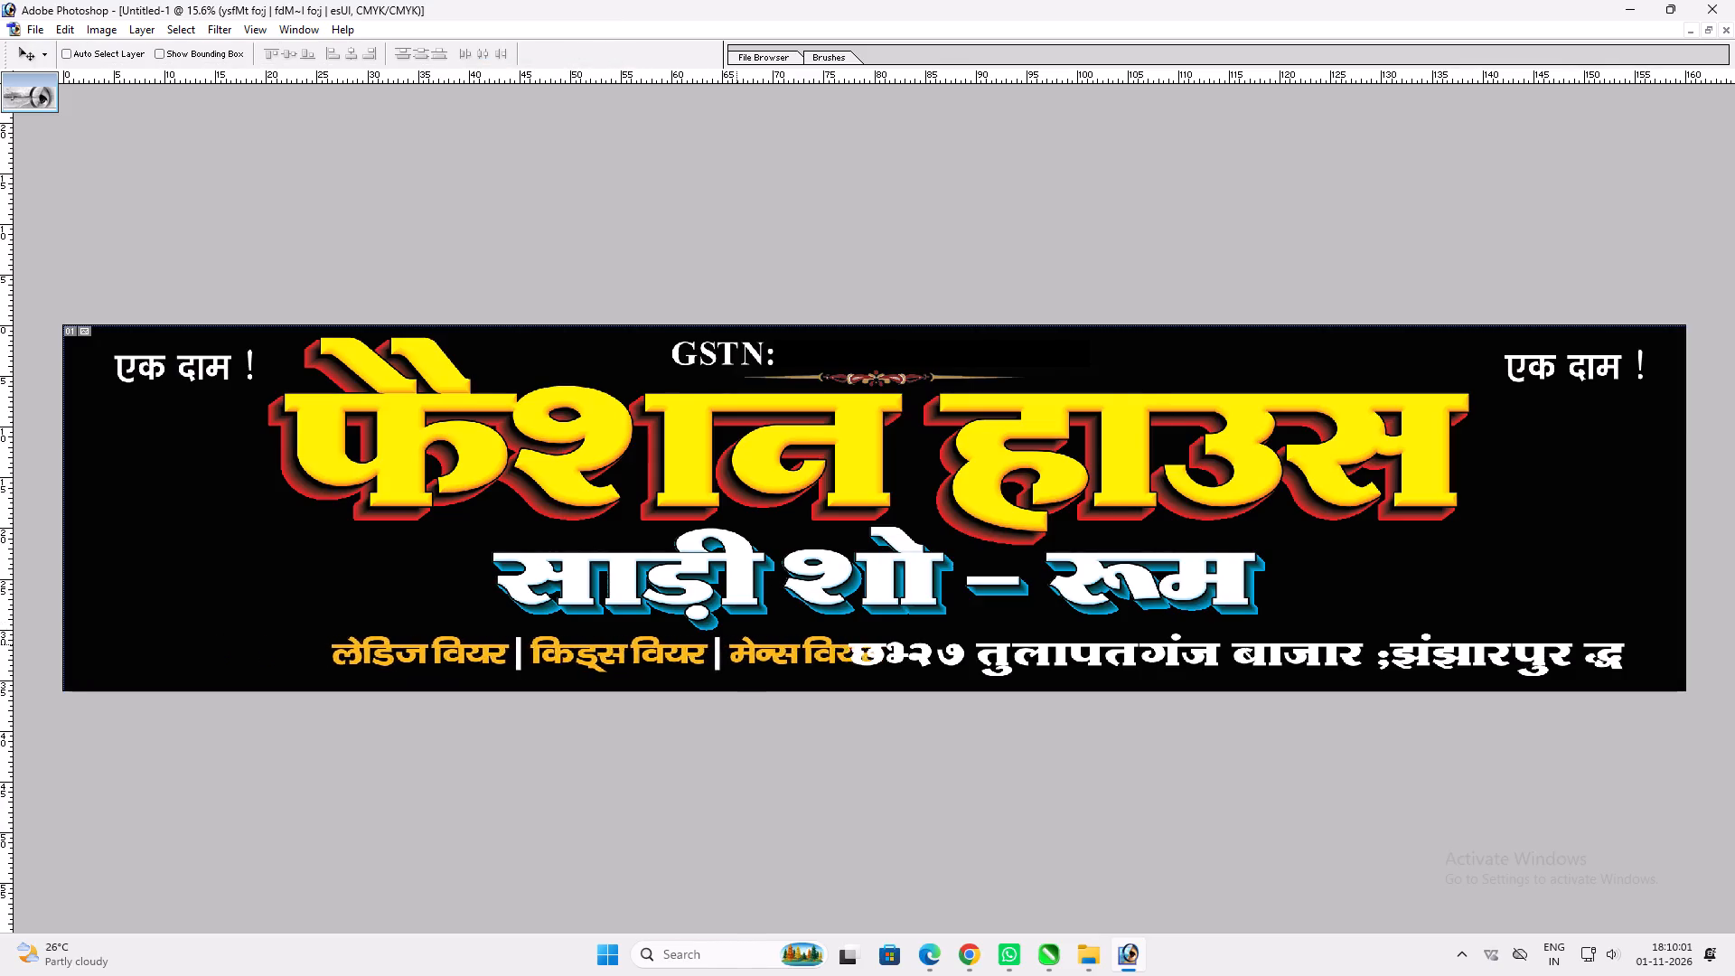
drag(736, 645, 710, 643)
Move the address line further right, clear of the orange मेन्स वियर text.
key(v)
ctrl+click(859, 653)
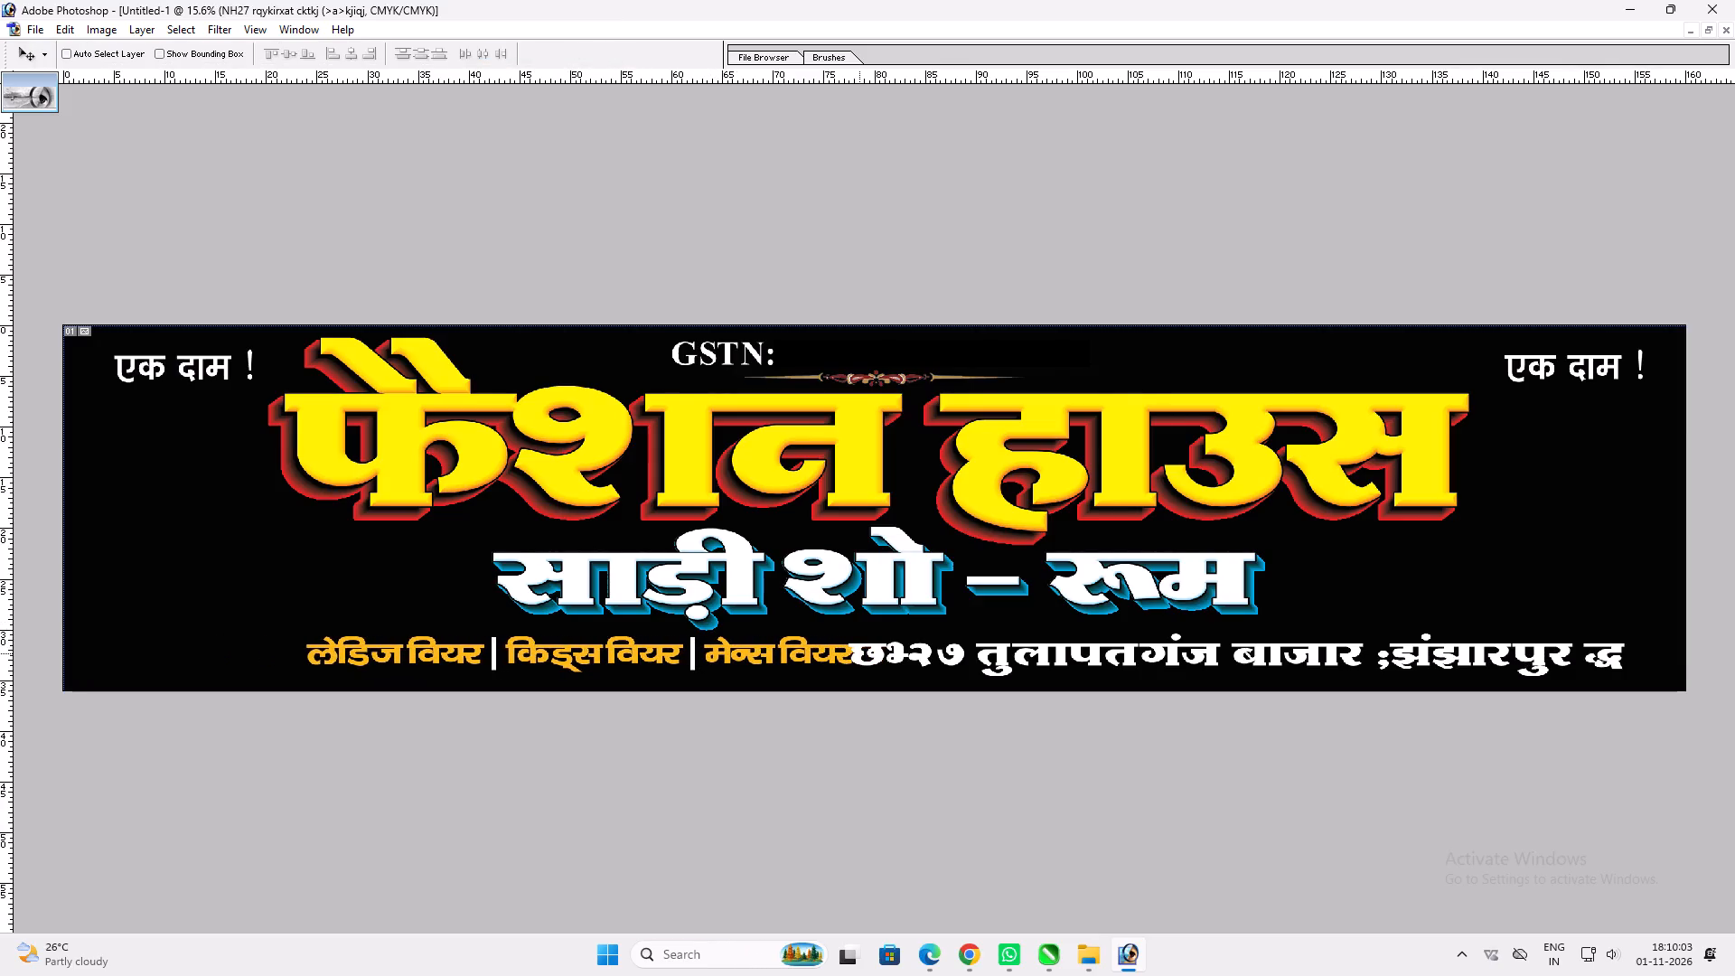
drag(858, 652, 946, 647)
Try several RAJ fonts on the whole address line and set it in RAJ 113.
key(t)
click(974, 648)
key(ctrl+a)
click(141, 50)
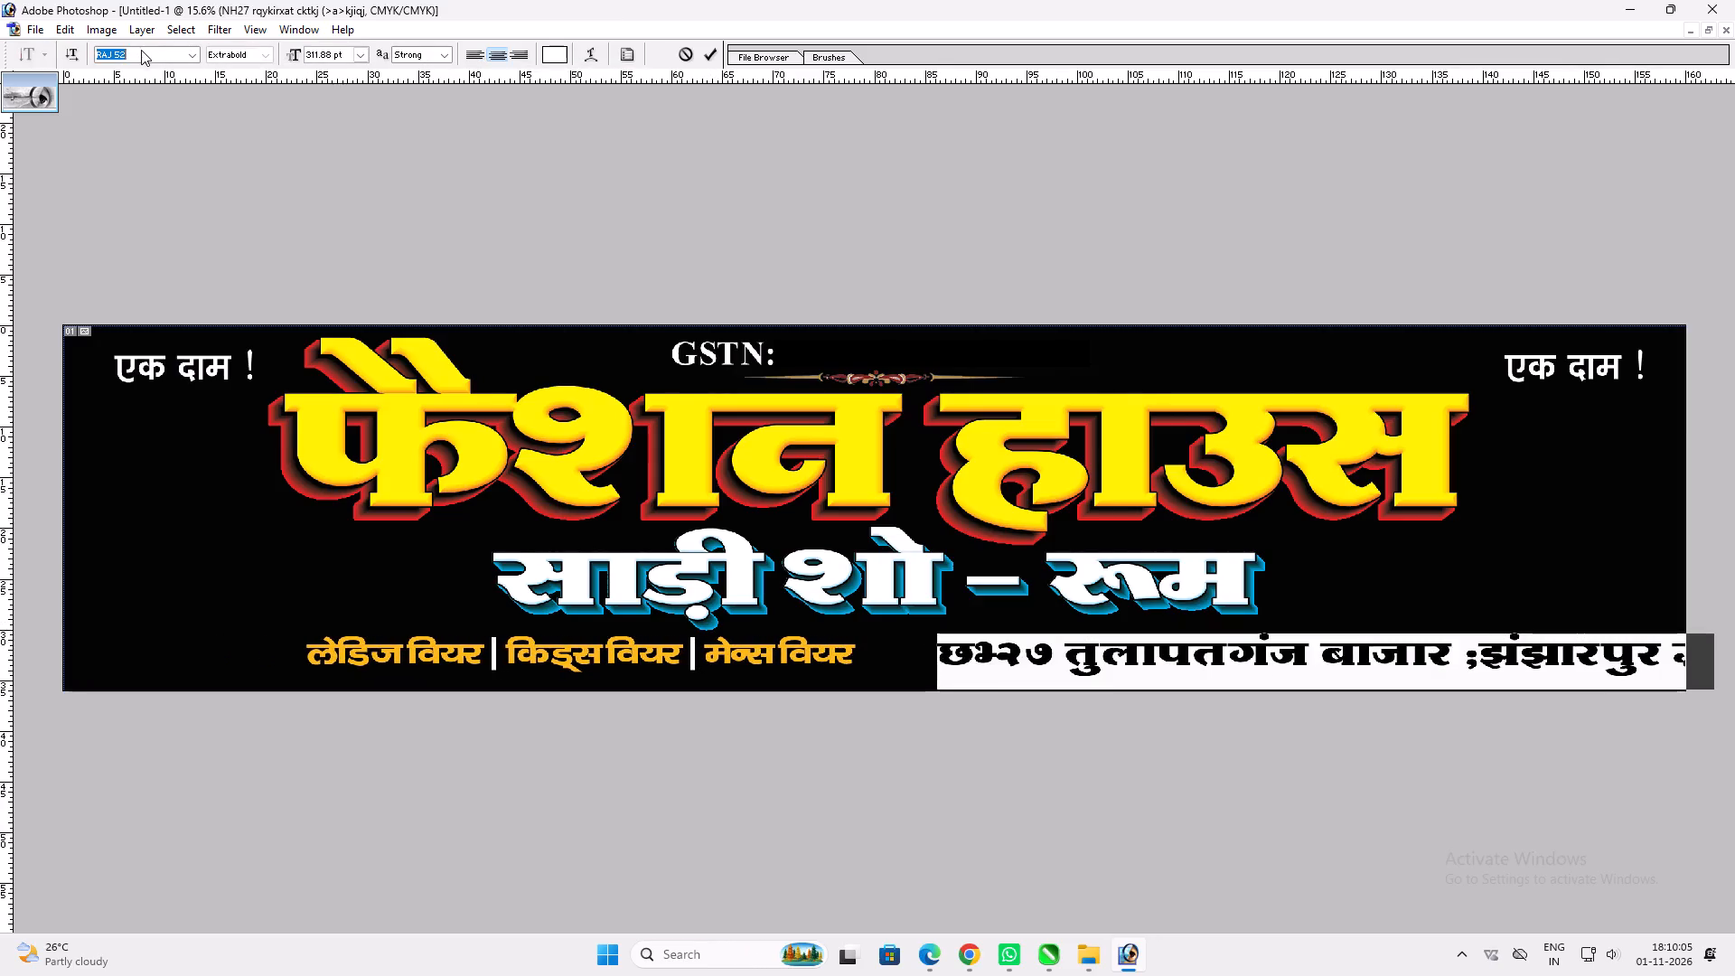
text(ra)
key(Down)
key(Down)
key(Down)
key(Down)
key(Down)
key(Up)
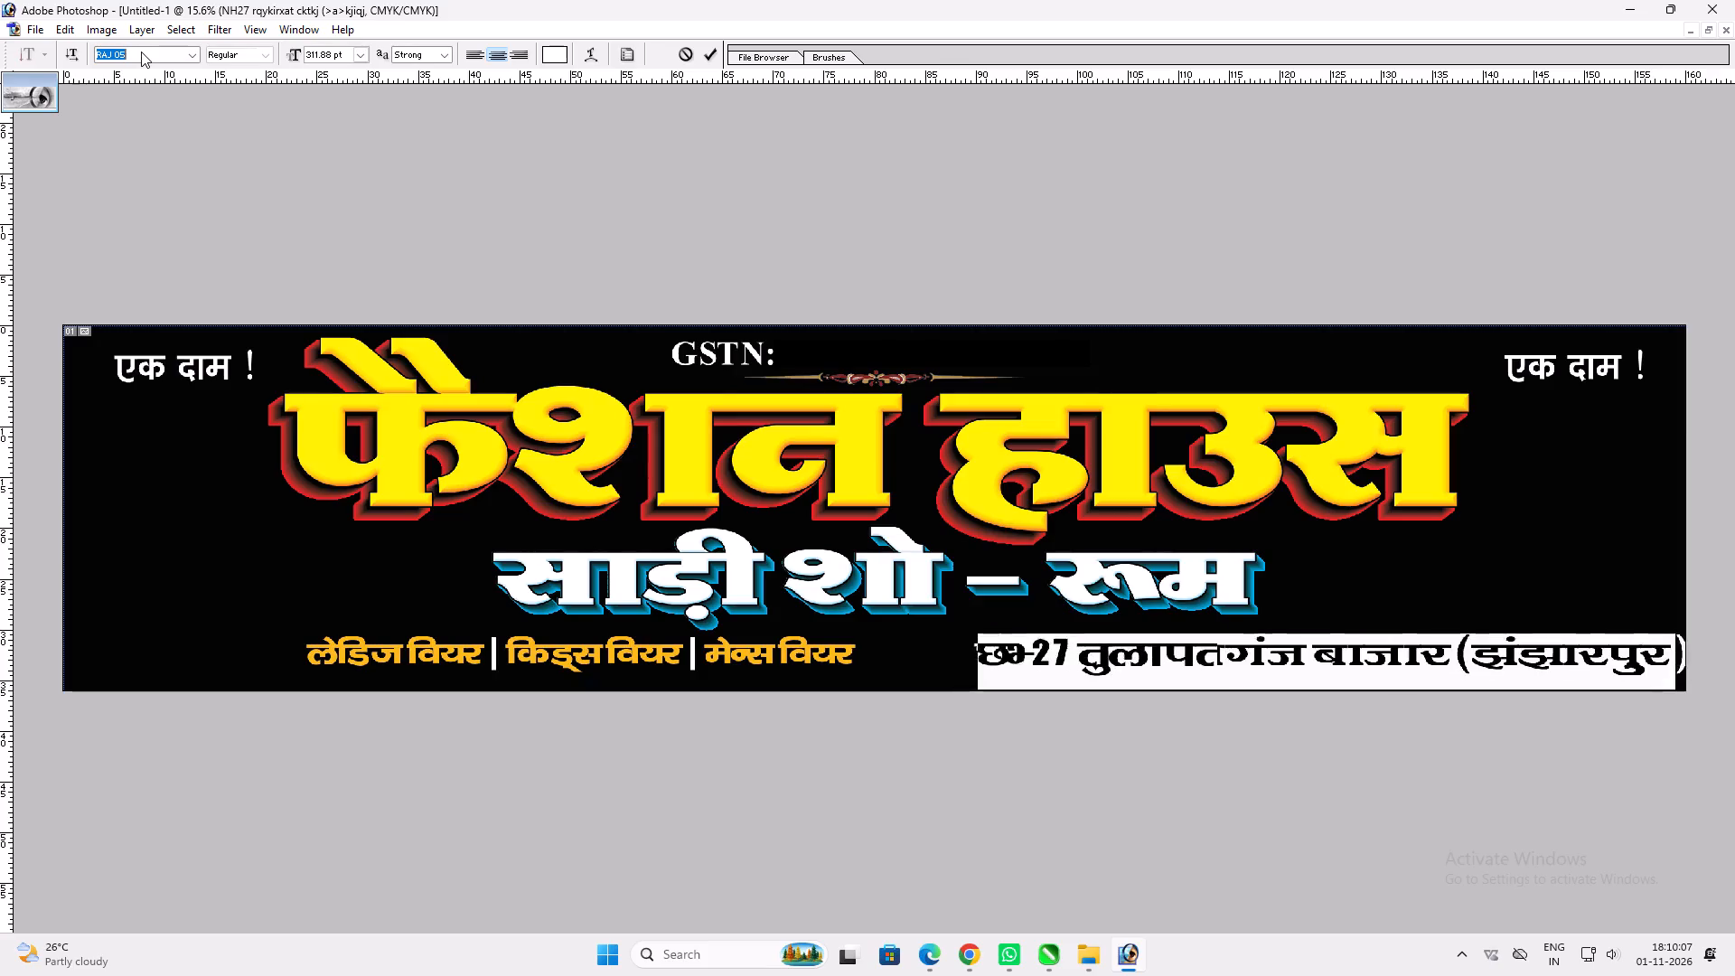
key(Up)
key(Up)
key(Up)
key(Down)
key(Down)
key(Down)
key(Down)
key(Down)
key(Down)
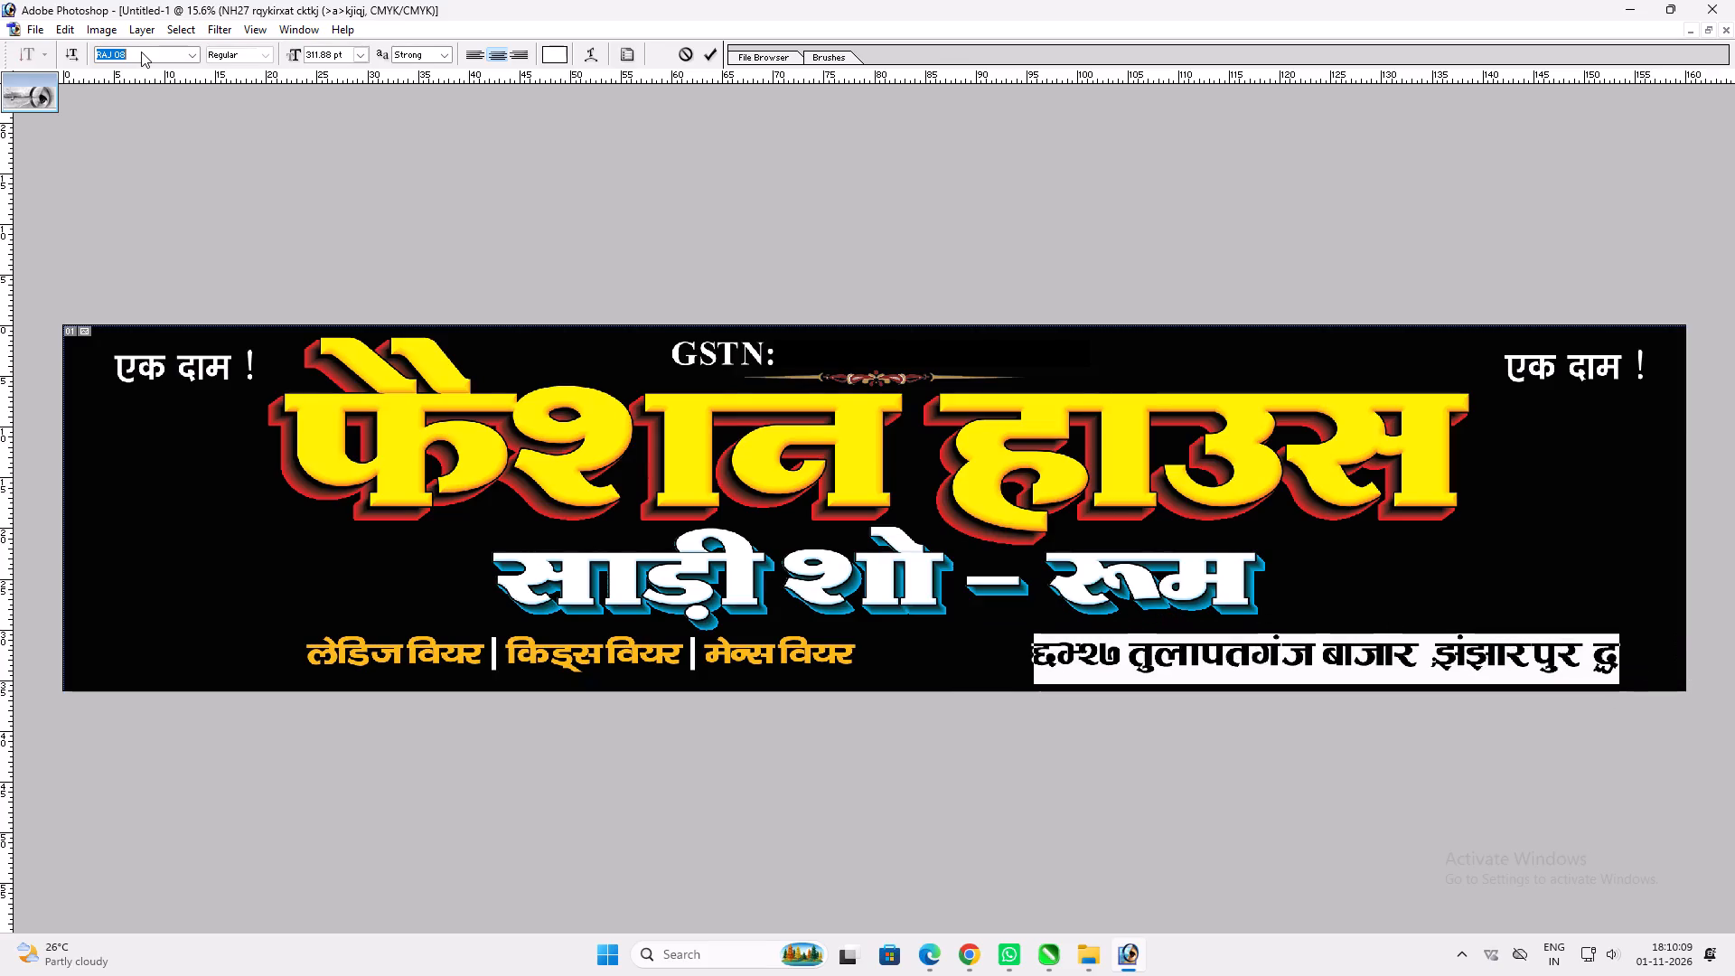
key(Down)
key(Down)
key(Down)
key(Down)
key(Down)
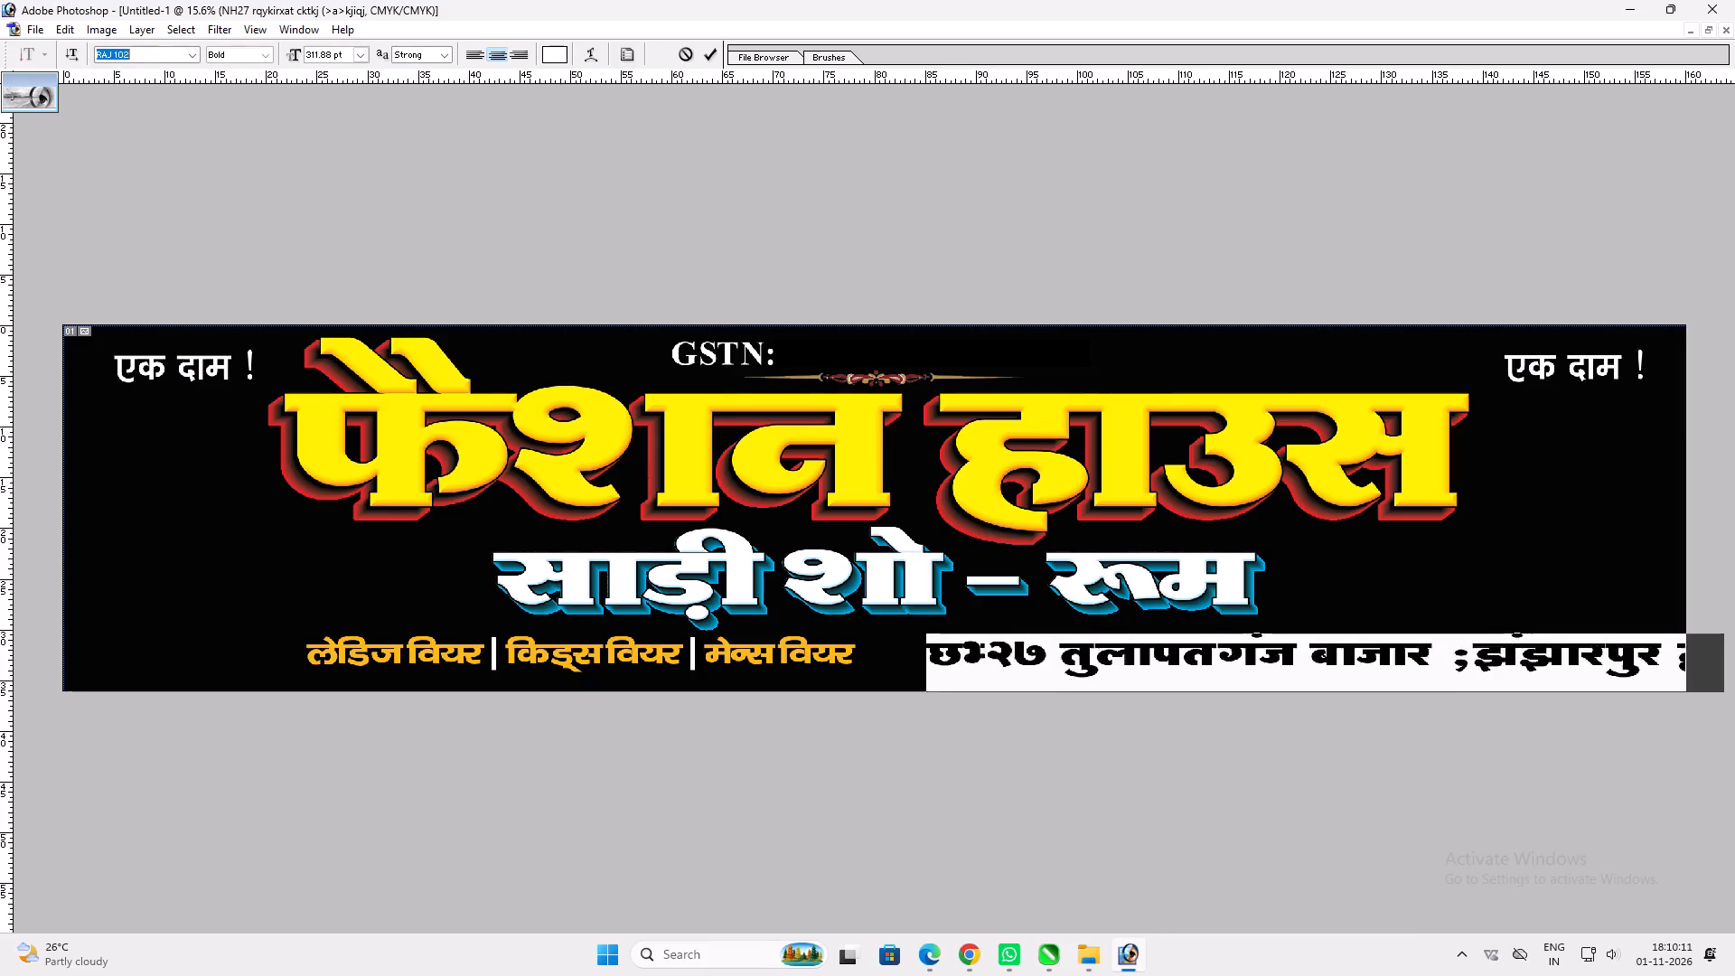
key(Down)
key(Down)
key(Down)
key(Down)
key(Down)
key(Down)
key(Down)
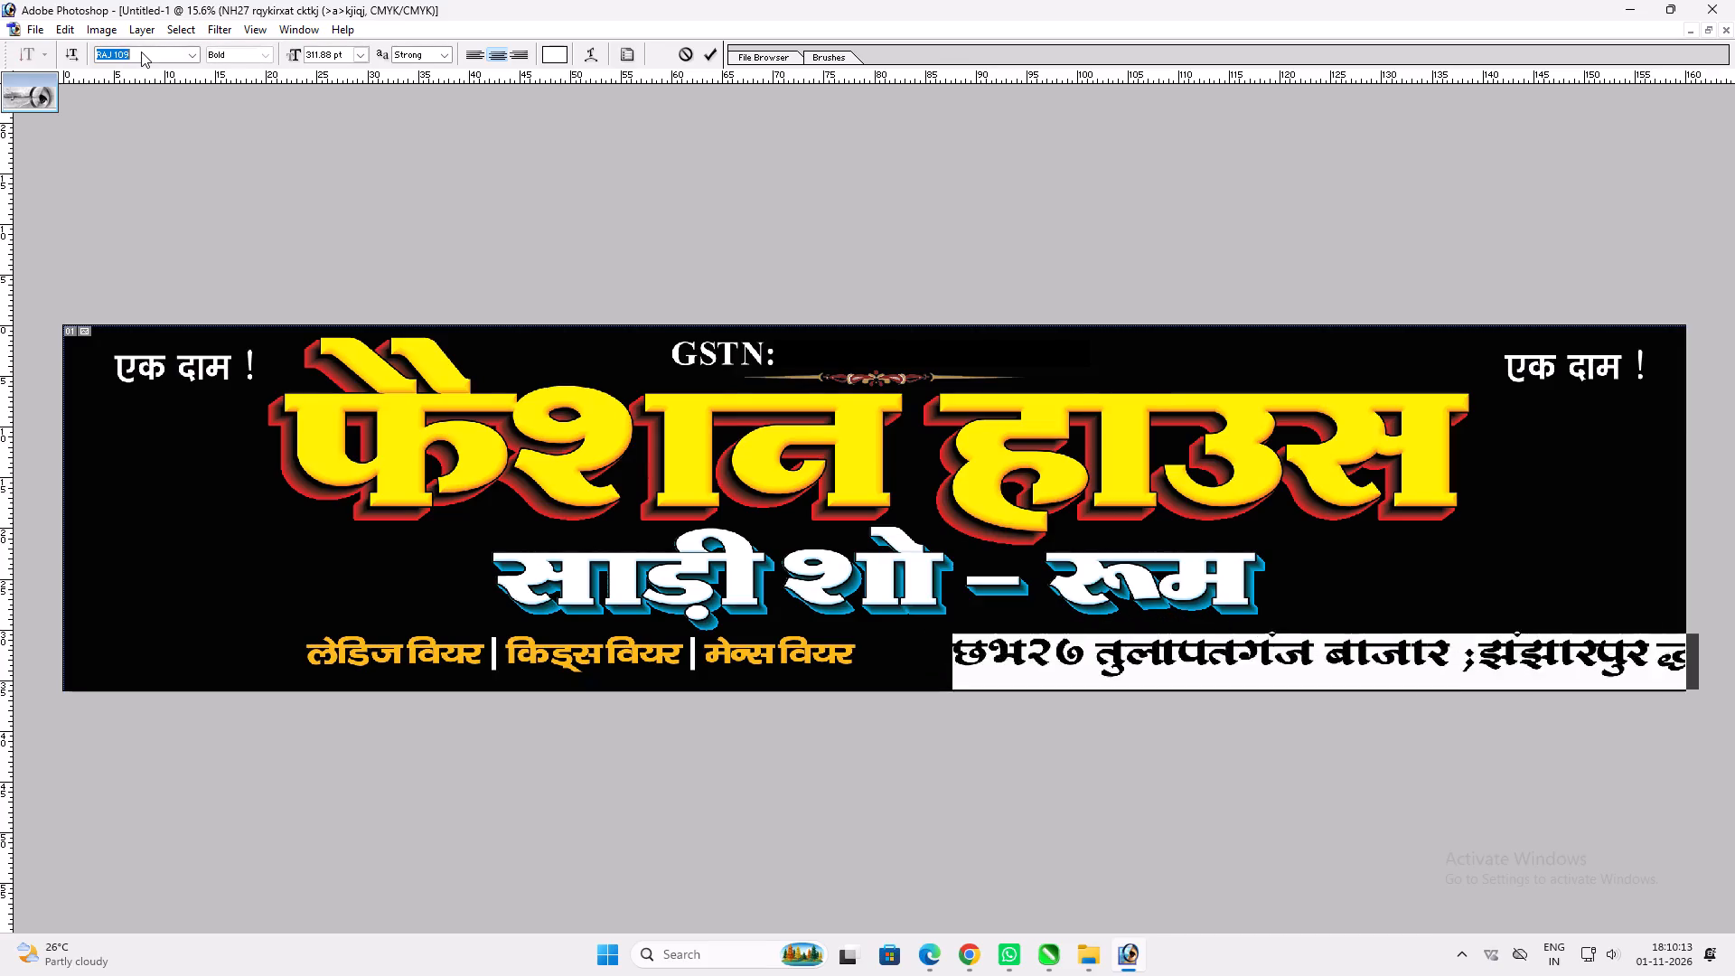
key(Down)
key(Down)
key(Down)
key(Down)
key(Down)
key(Down)
key(Down)
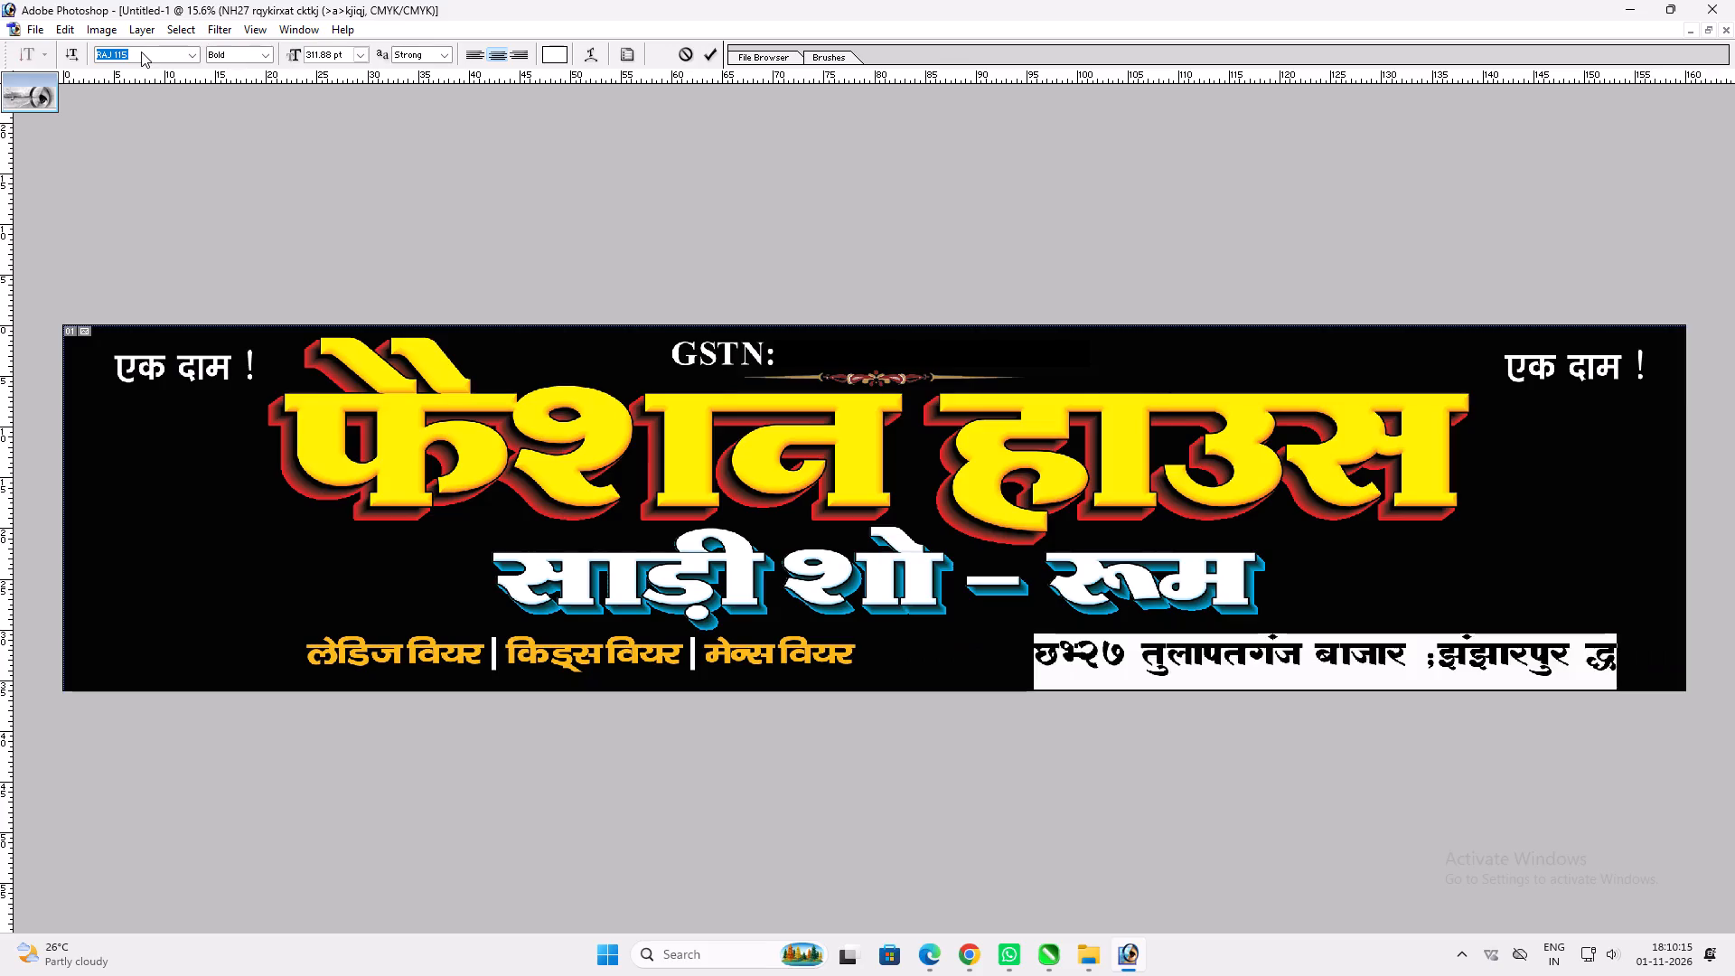
key(Down)
key(Down)
key(Up)
key(Up)
key(Up)
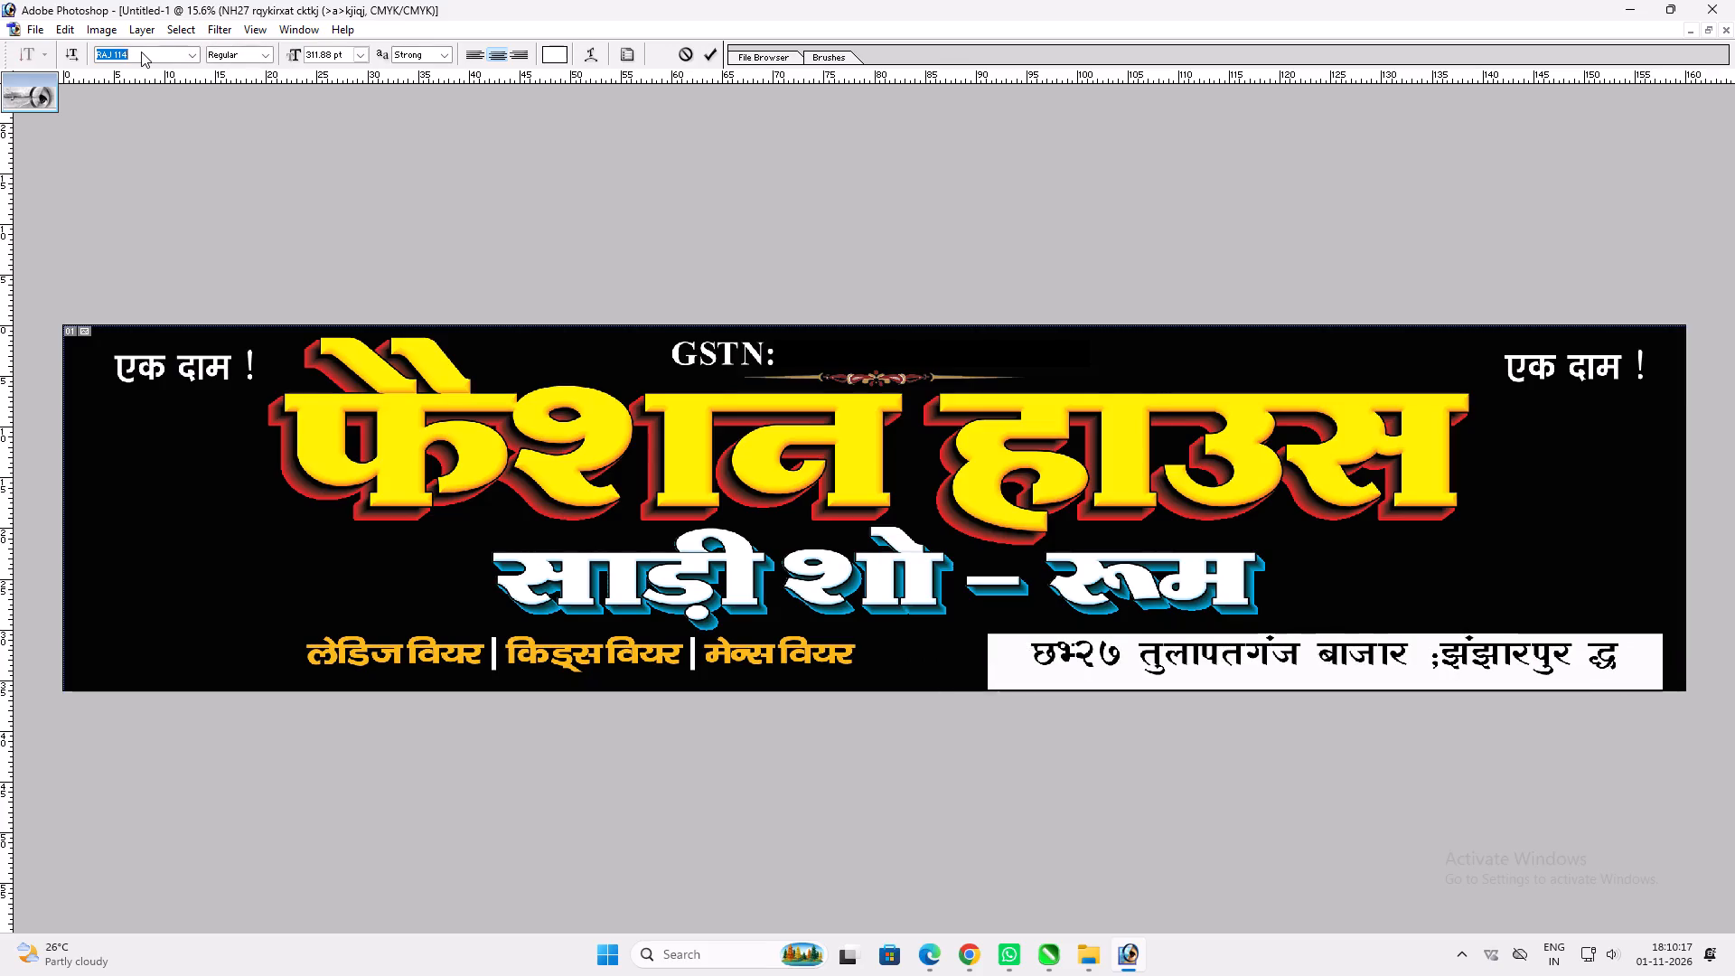
key(Up)
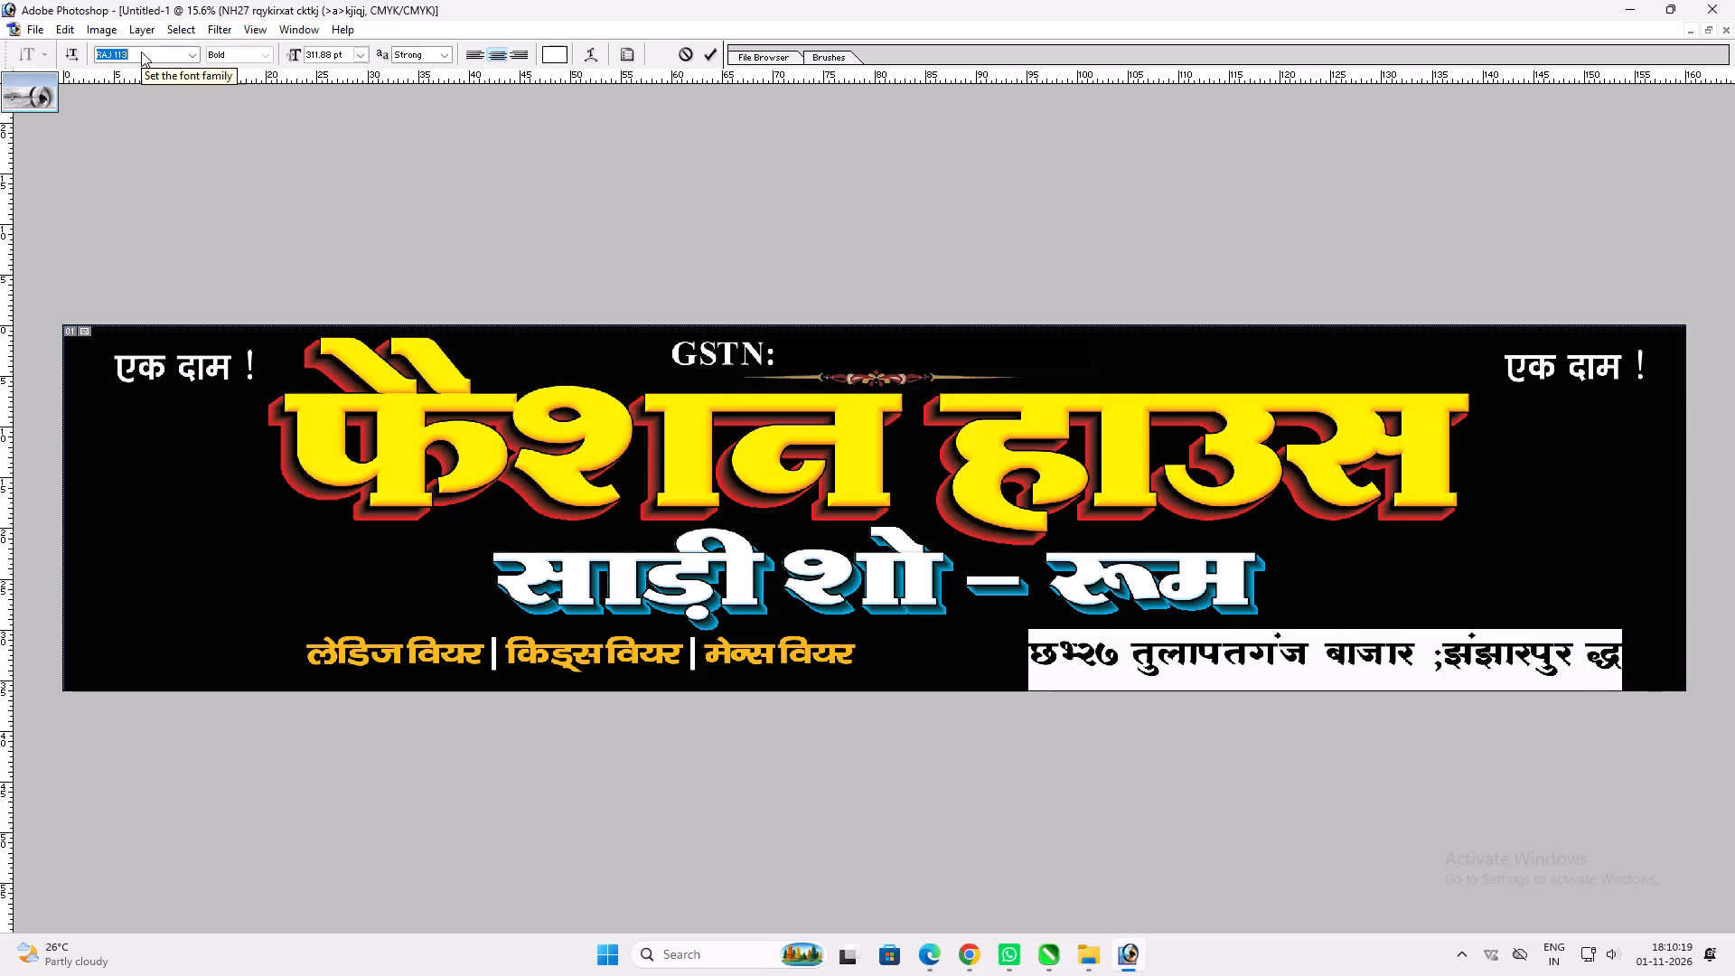
key(Return)
key(Return)
Tighten the letter spacing of the whole address line slightly.
click(1270, 664)
key(ctrl+a)
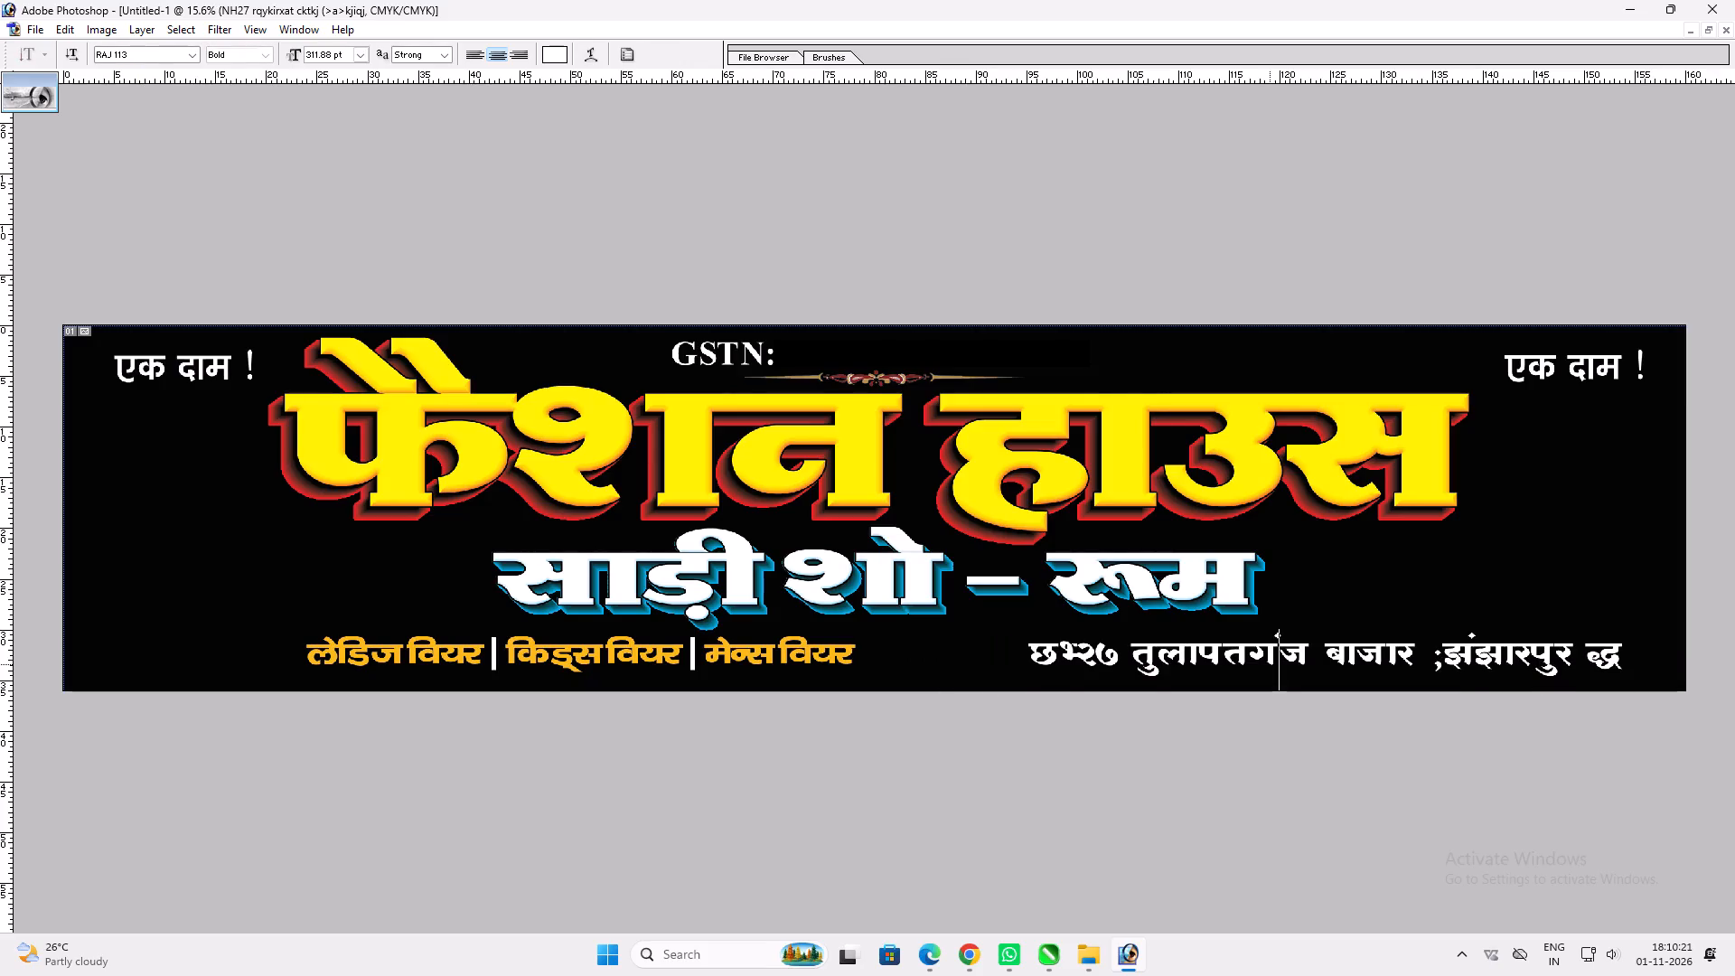
key(alt+Left)
key(ctrl+z)
key(ctrl+Return)
key(v)
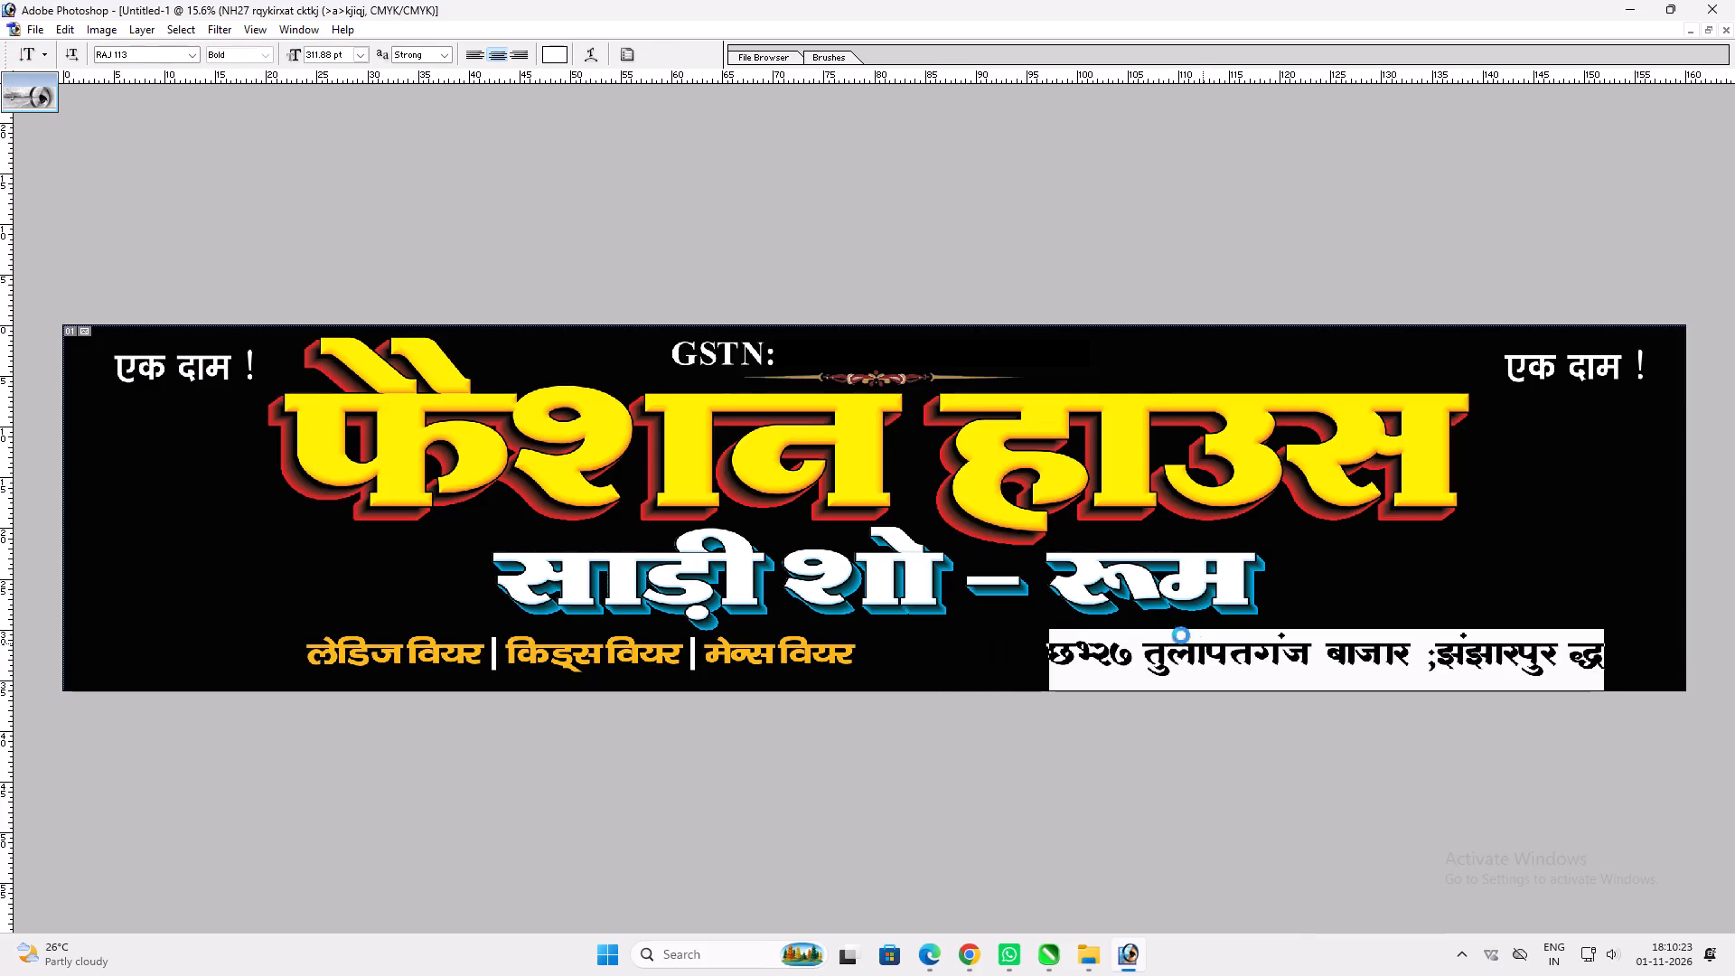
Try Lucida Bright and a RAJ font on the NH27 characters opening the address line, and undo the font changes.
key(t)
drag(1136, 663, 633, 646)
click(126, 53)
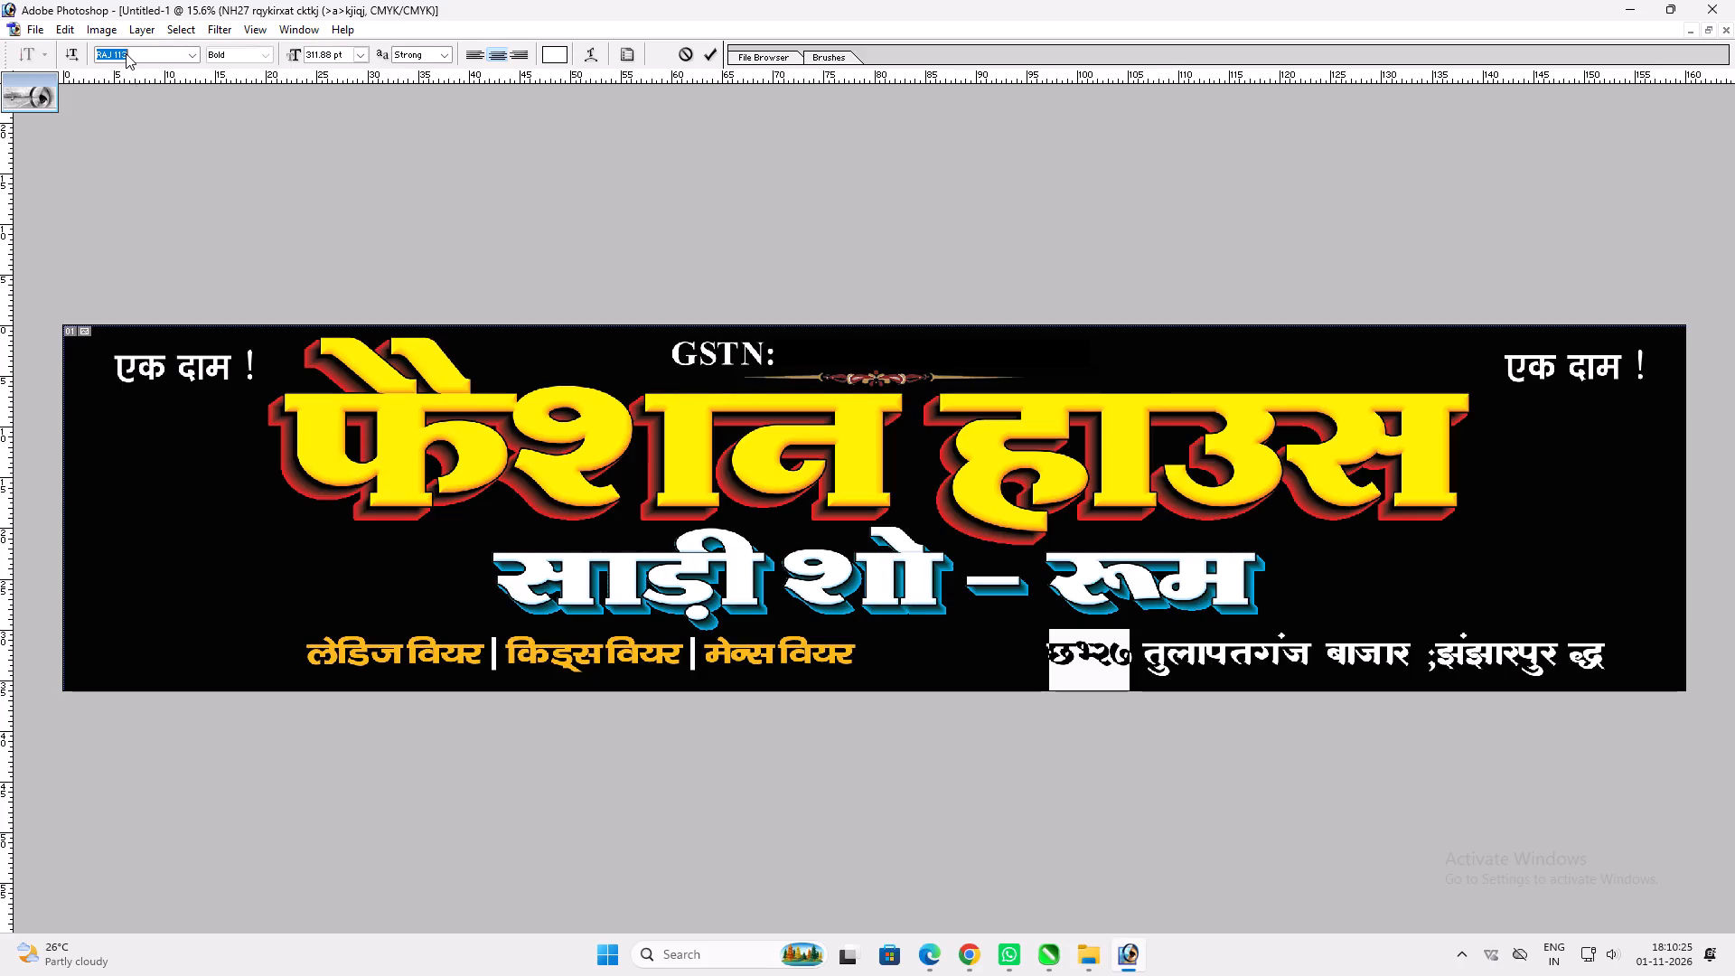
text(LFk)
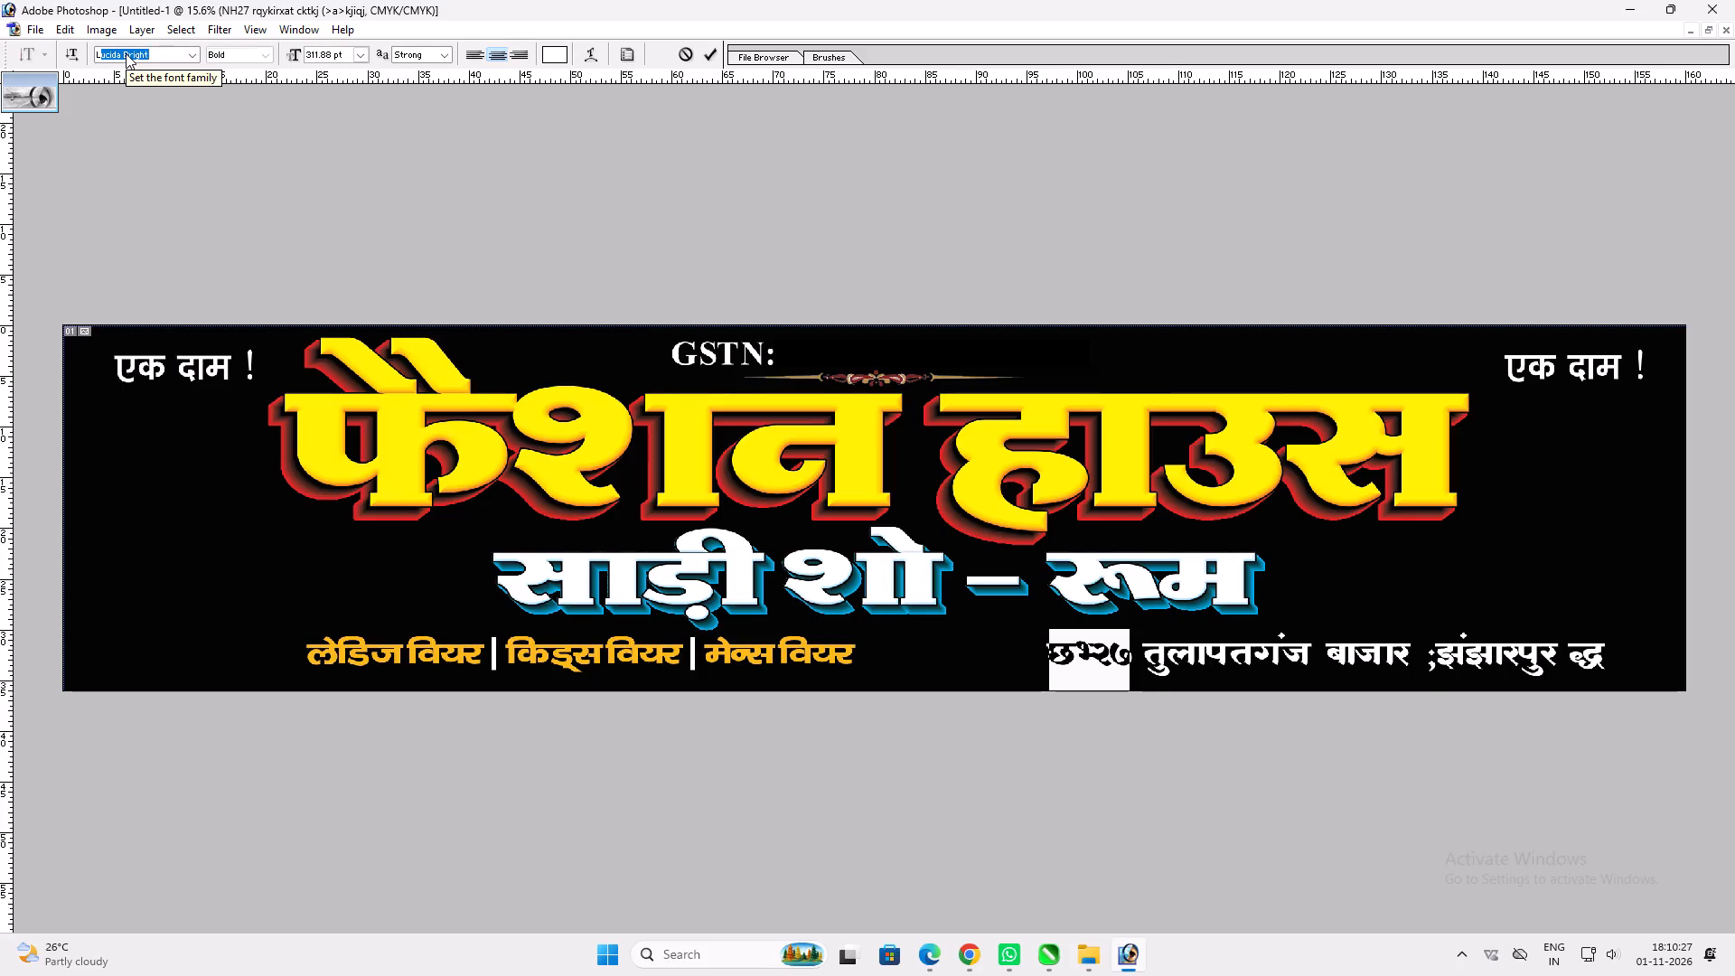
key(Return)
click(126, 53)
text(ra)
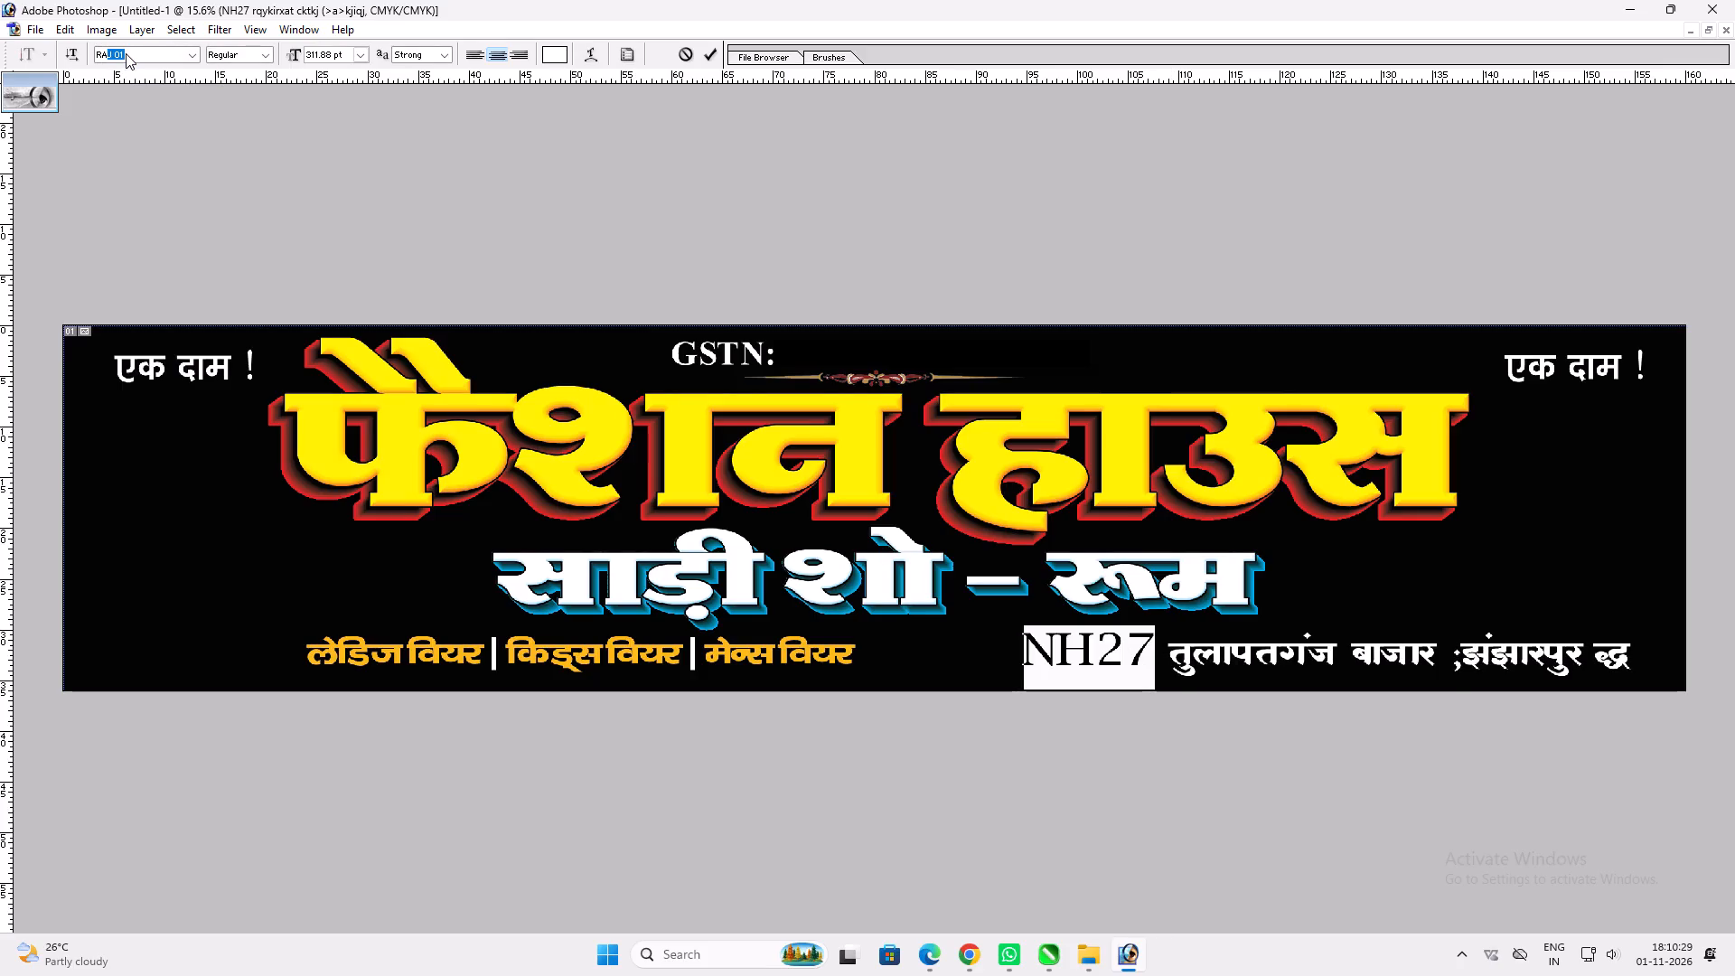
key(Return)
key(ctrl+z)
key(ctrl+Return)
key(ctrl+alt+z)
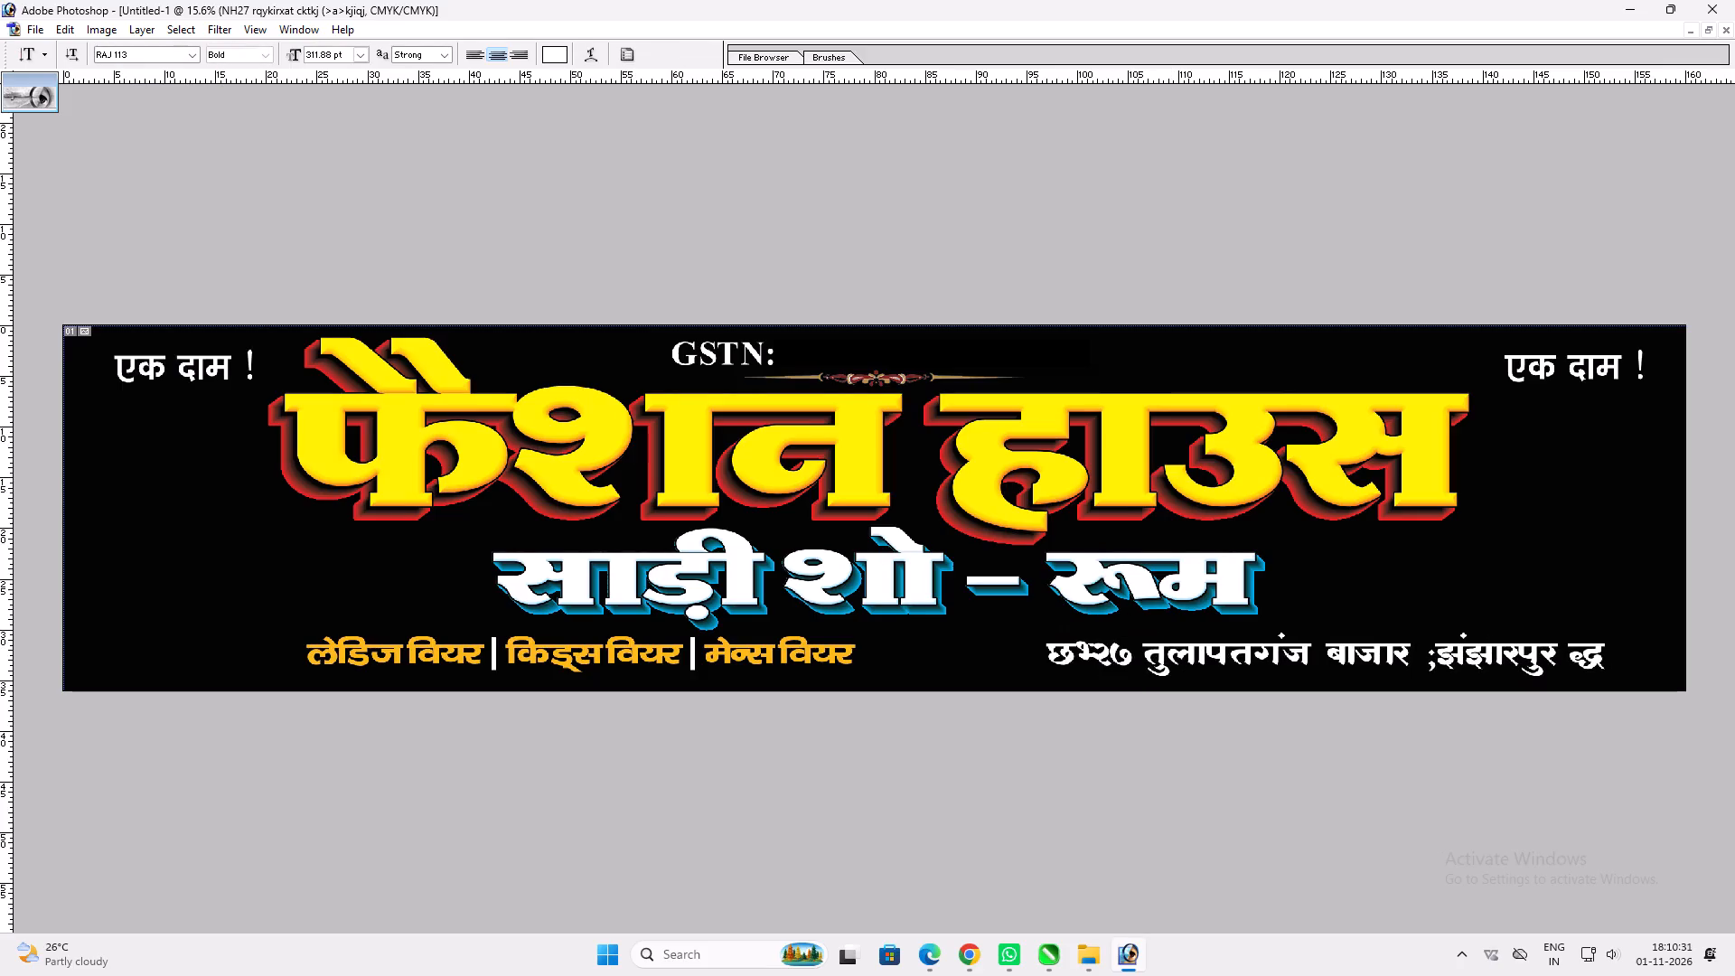
Set the NH27 characters at the start of the address line in Arial Bold.
drag(1135, 652, 628, 618)
click(119, 55)
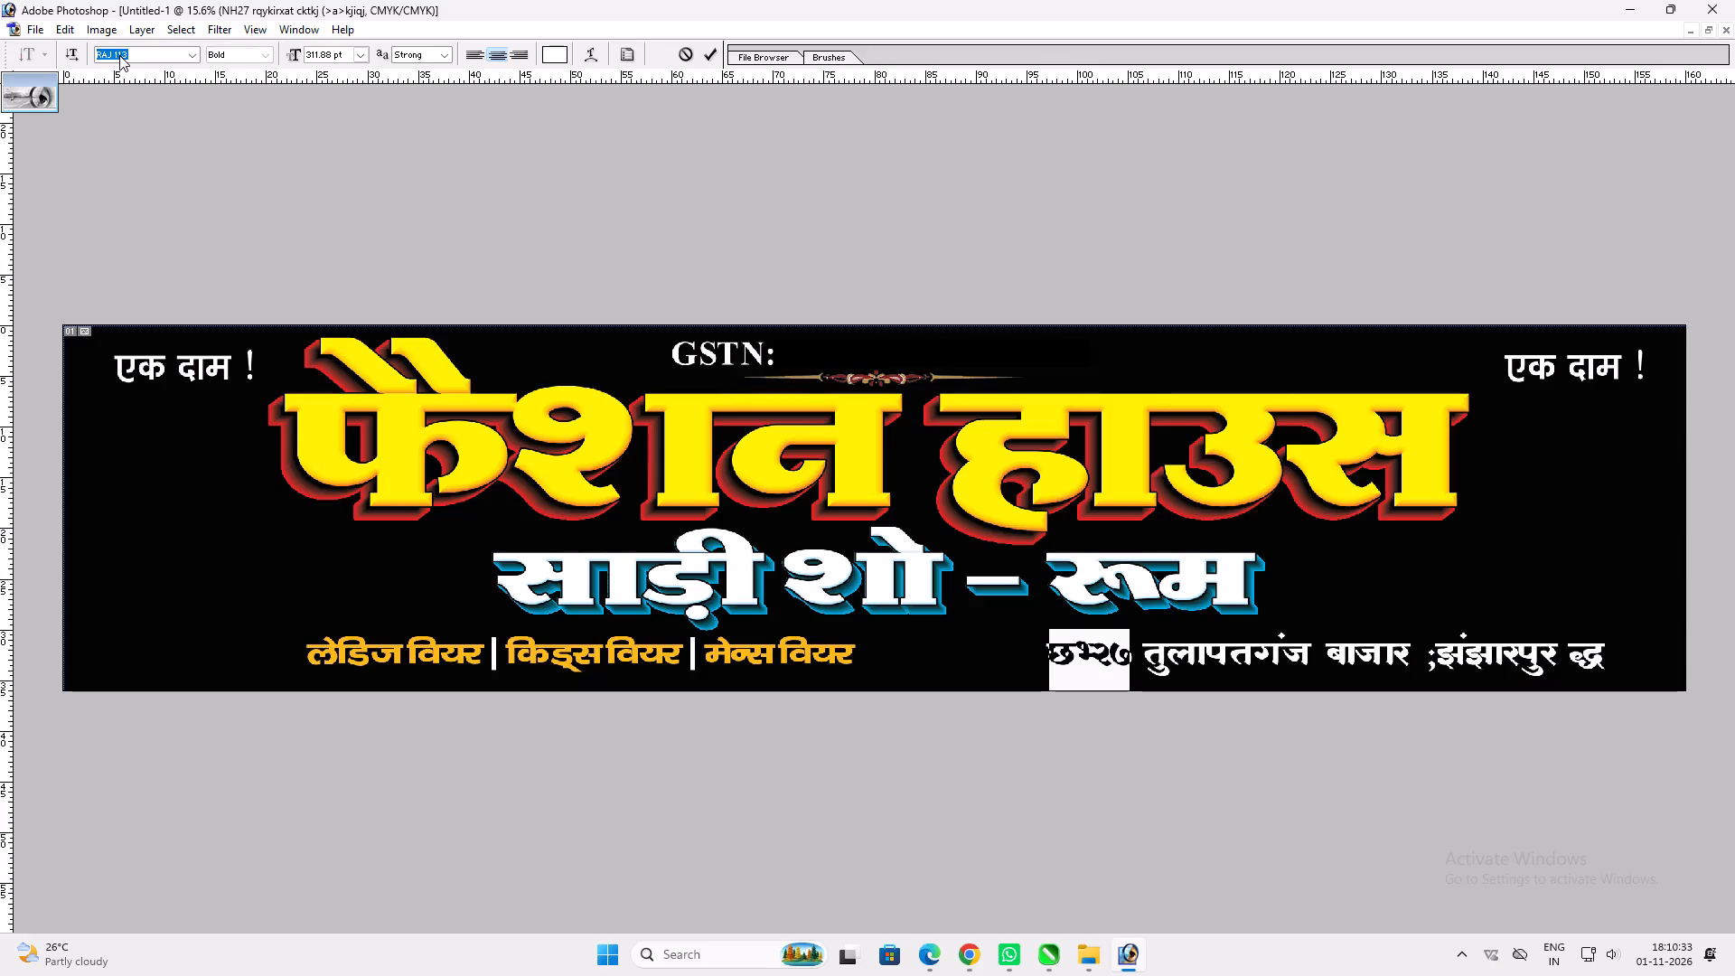
text(ari)
key(Return)
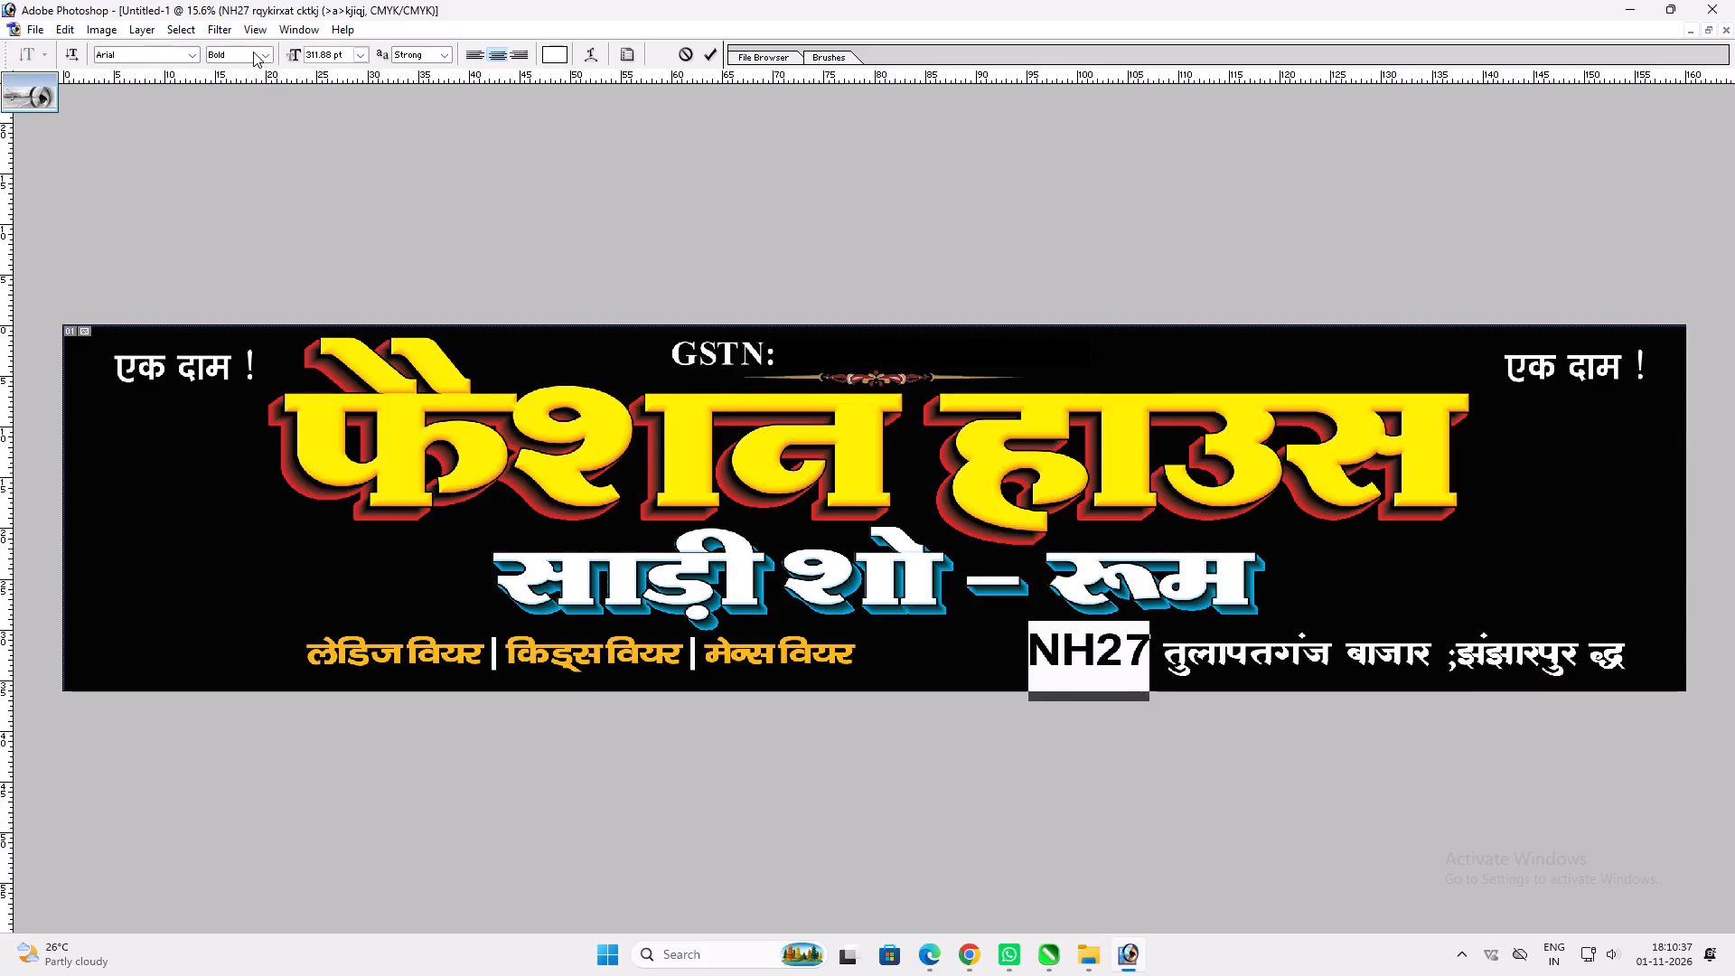
Reduce the NH27 characters to 215.88 pt to match the height of the Hindi address text.
drag(1148, 653, 841, 633)
key(ctrl+shift+comma)
key(ctrl+shift+comma)
key(ctrl+shift+comma)
key(ctrl+shift+comma)
key(ctrl+shift+comma)
key(ctrl+shift+comma)
key(ctrl+shift+comma)
key(ctrl+shift+comma)
key(ctrl+shift+comma)
key(ctrl+shift+comma)
key(ctrl+shift+comma)
key(ctrl+shift+comma)
key(ctrl+shift+comma)
key(ctrl+shift+comma)
key(ctrl+shift+comma)
key(ctrl+shift+comma)
key(ctrl+shift+comma)
key(ctrl+shift+comma)
key(ctrl+shift+comma)
key(ctrl+shift+comma)
key(ctrl+shift+comma)
key(ctrl+shift+comma)
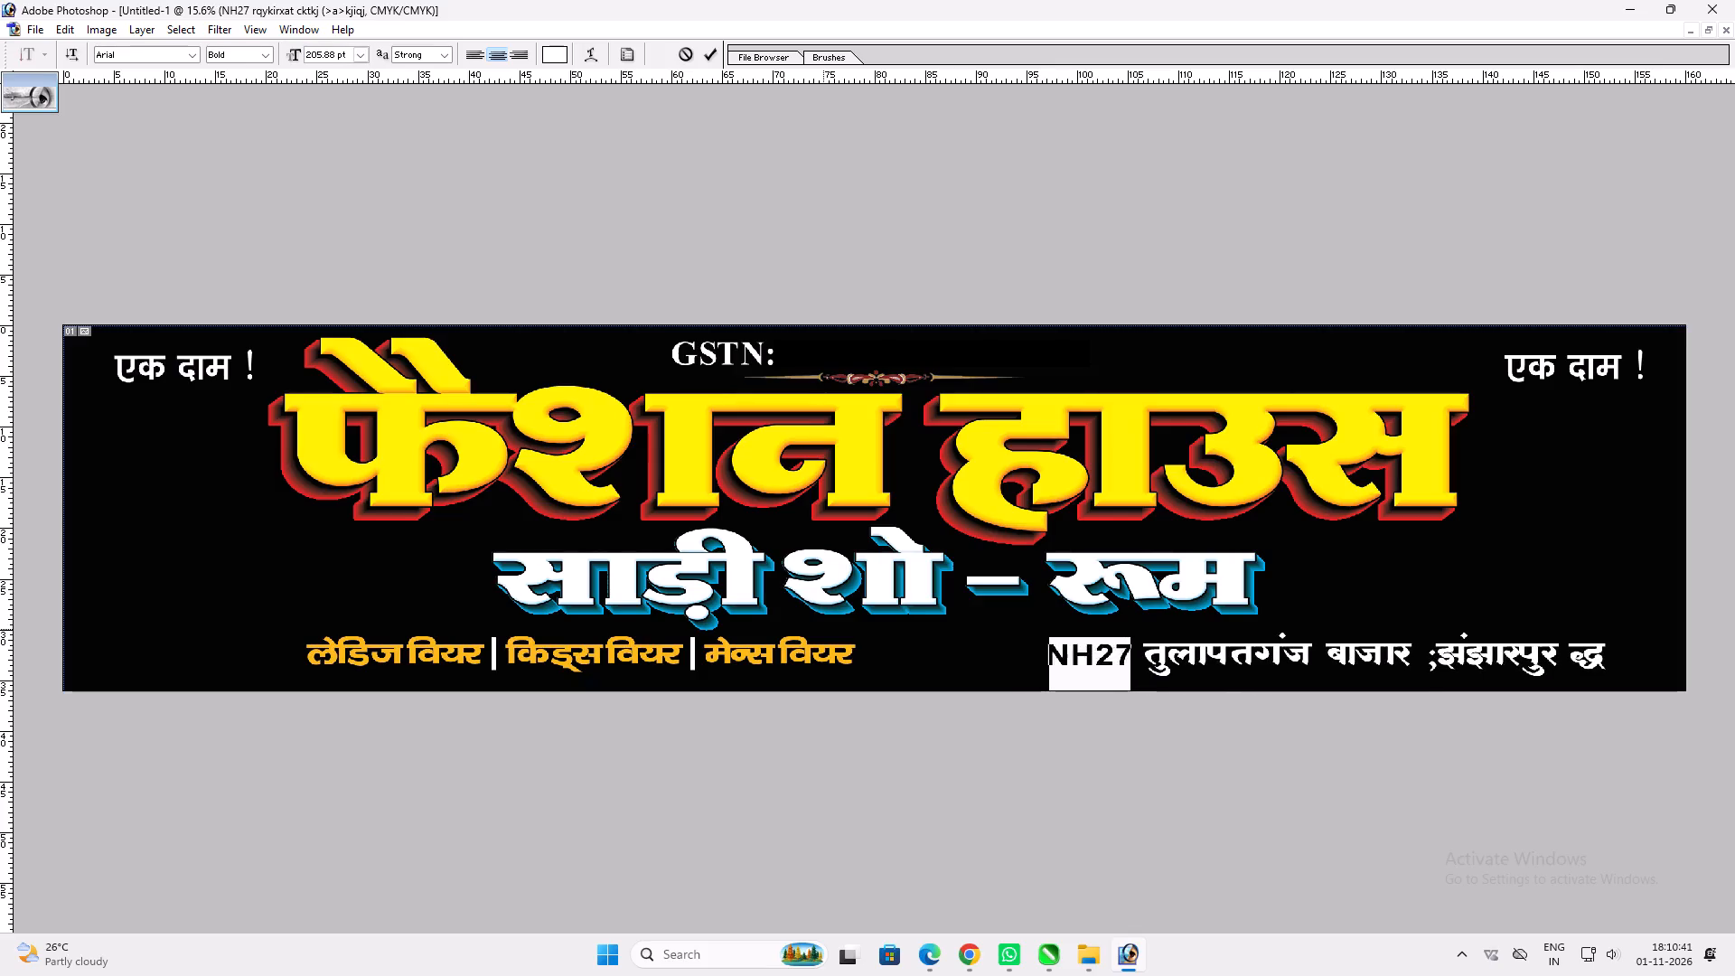
key(ctrl+shift+period)
key(ctrl+shift+period)
key(ctrl+shift+period)
key(ctrl+shift+period)
key(ctrl+shift+period)
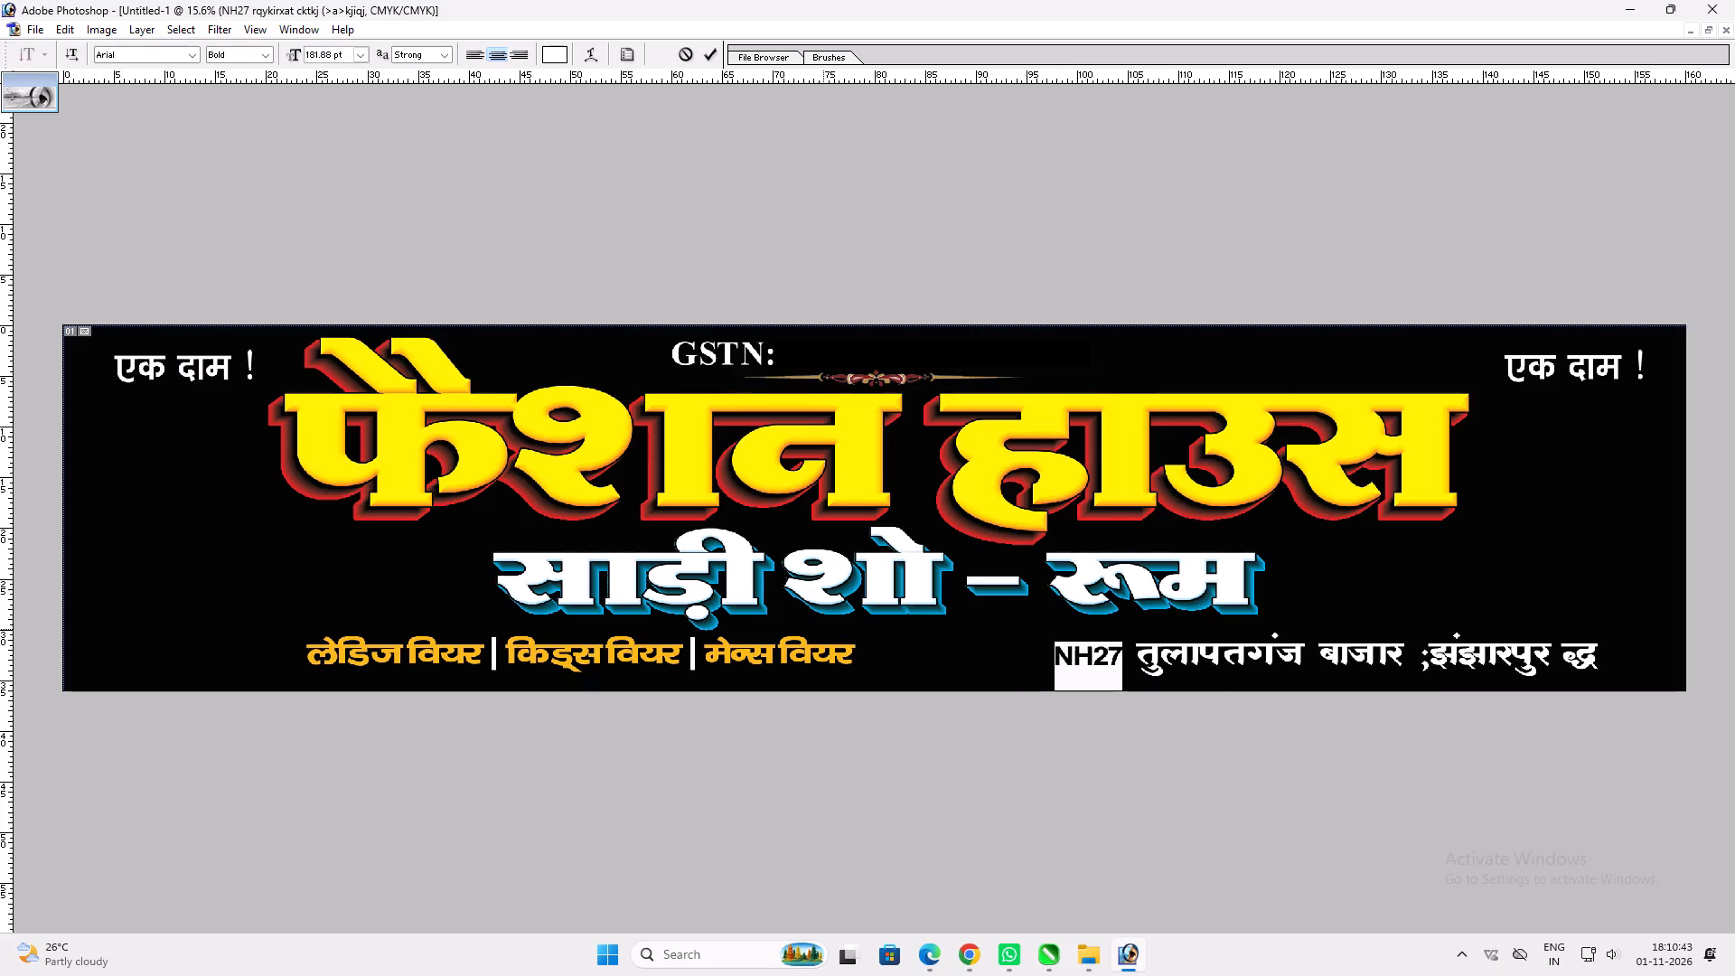
key(ctrl+shift+period)
key(ctrl+shift+period)
key(ctrl+shift+period)
key(ctrl+shift+period)
key(ctrl+shift+period)
key(ctrl+shift+period)
key(ctrl+shift+period)
key(ctrl+shift+period)
key(ctrl+shift+period)
key(ctrl+shift+period)
key(ctrl+shift+period)
key(ctrl+shift+period)
key(ctrl+shift+period)
key(ctrl+shift+period)
key(ctrl+shift+period)
key(ctrl+shift+period)
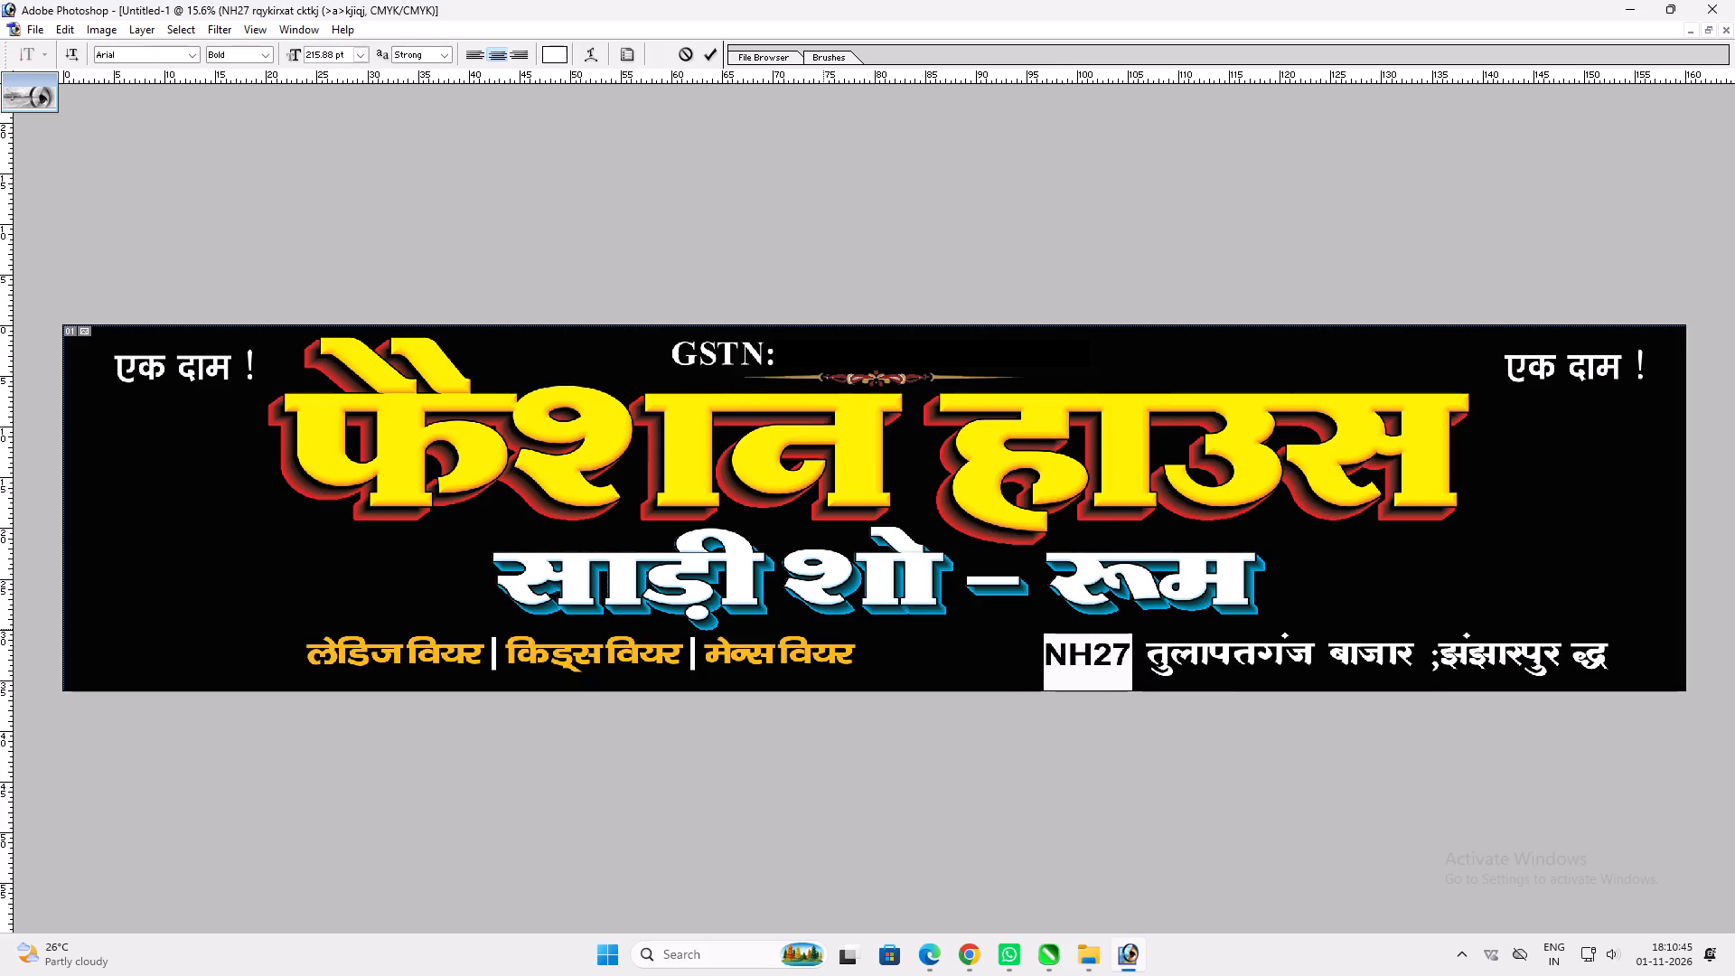
key(Return)
Move the address line left so that NH27 sits just after the मेन्स वियर text on the same row.
key(v)
key(v)
drag(1326, 649, 1266, 653)
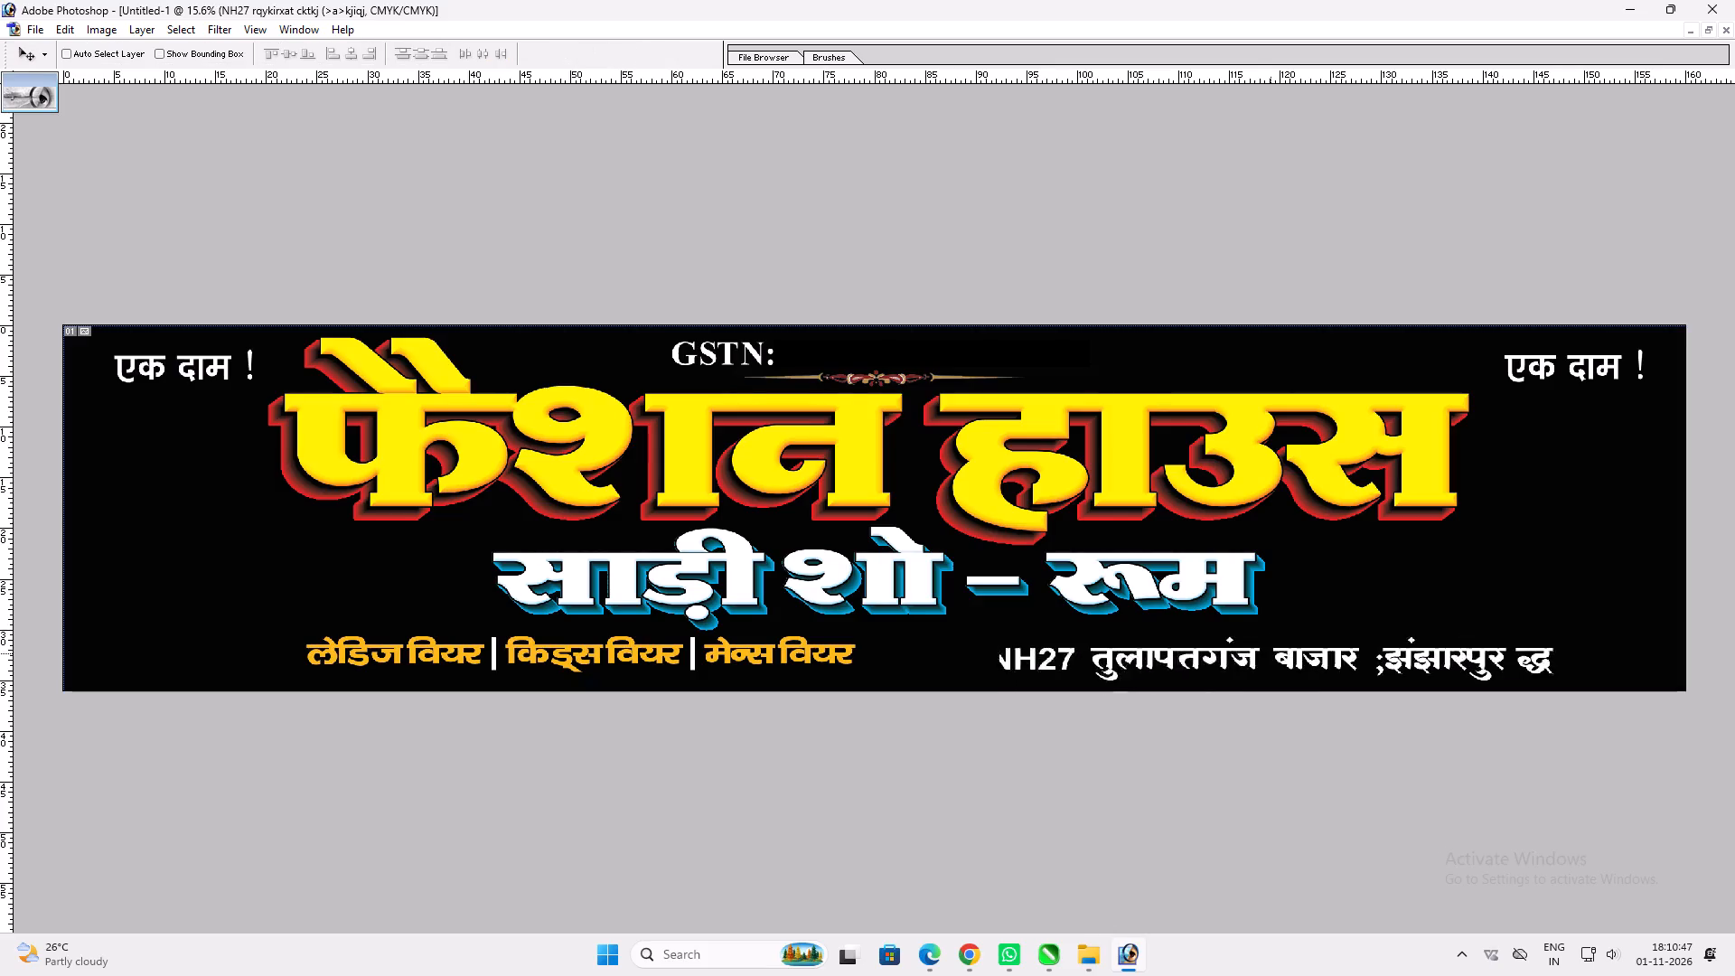
drag(1266, 653, 1166, 650)
key(t)
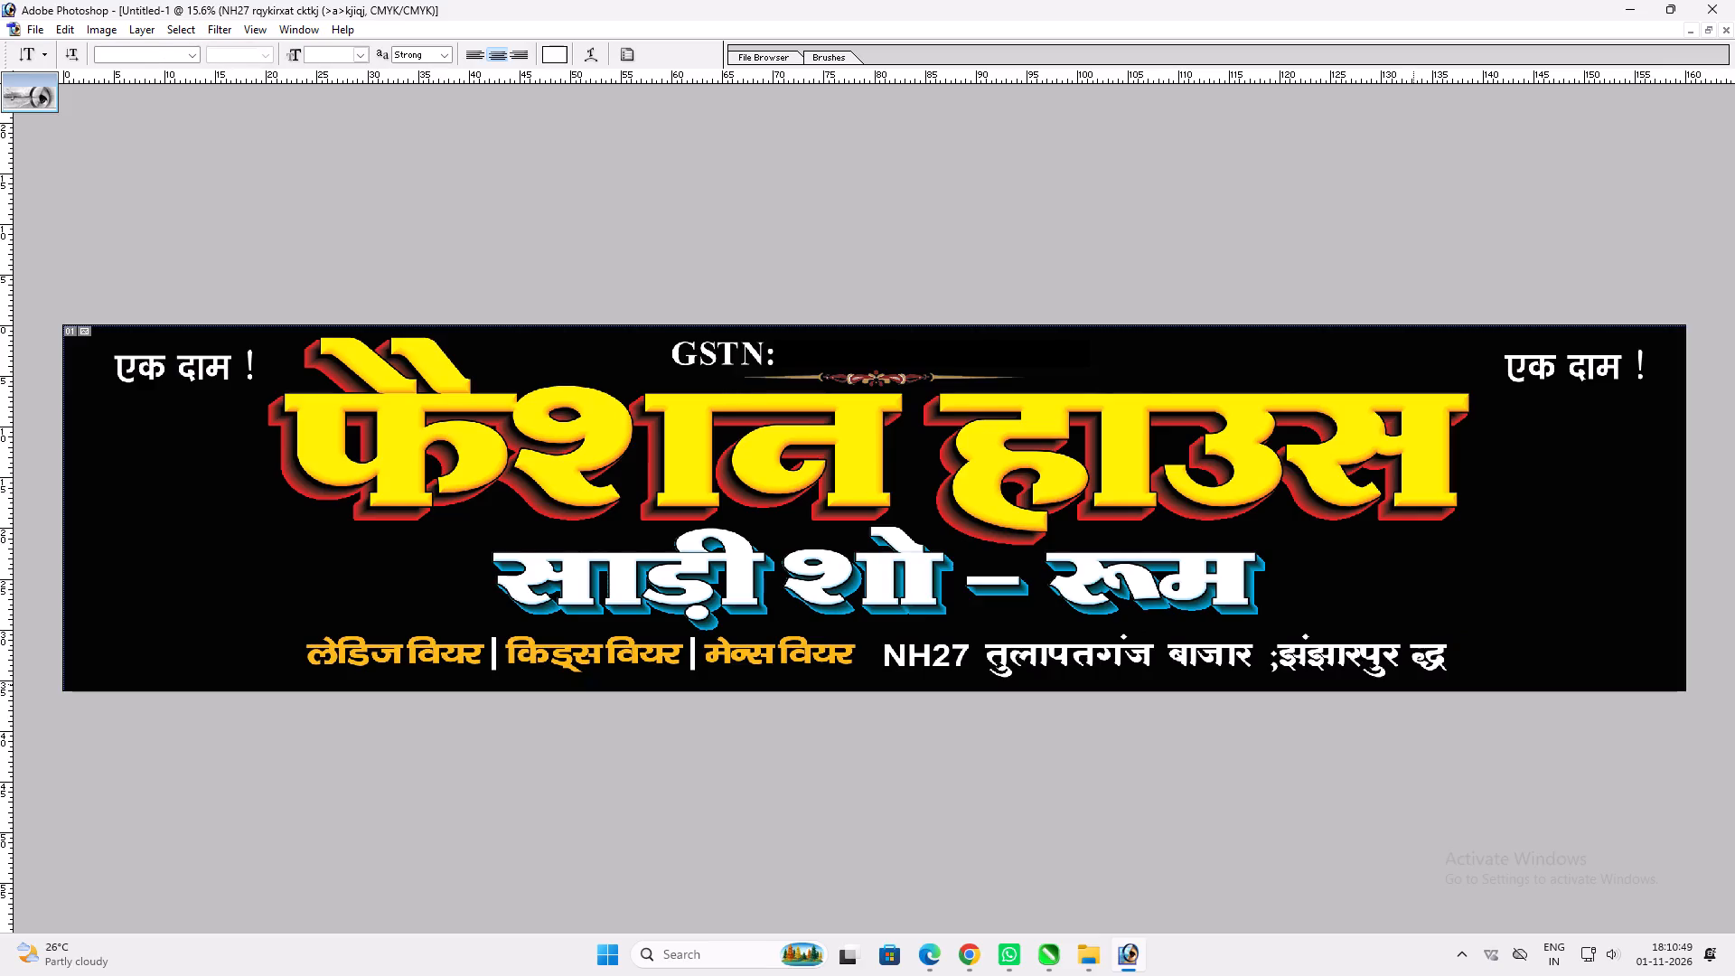
Enclose झंझारपुर in parentheses at the end of the address line, replacing the stray characters and adding a space before the word.
drag(1277, 670, 1263, 671)
key(alt+0)
key(alt+1)
key(alt+8)
key(alt+8)
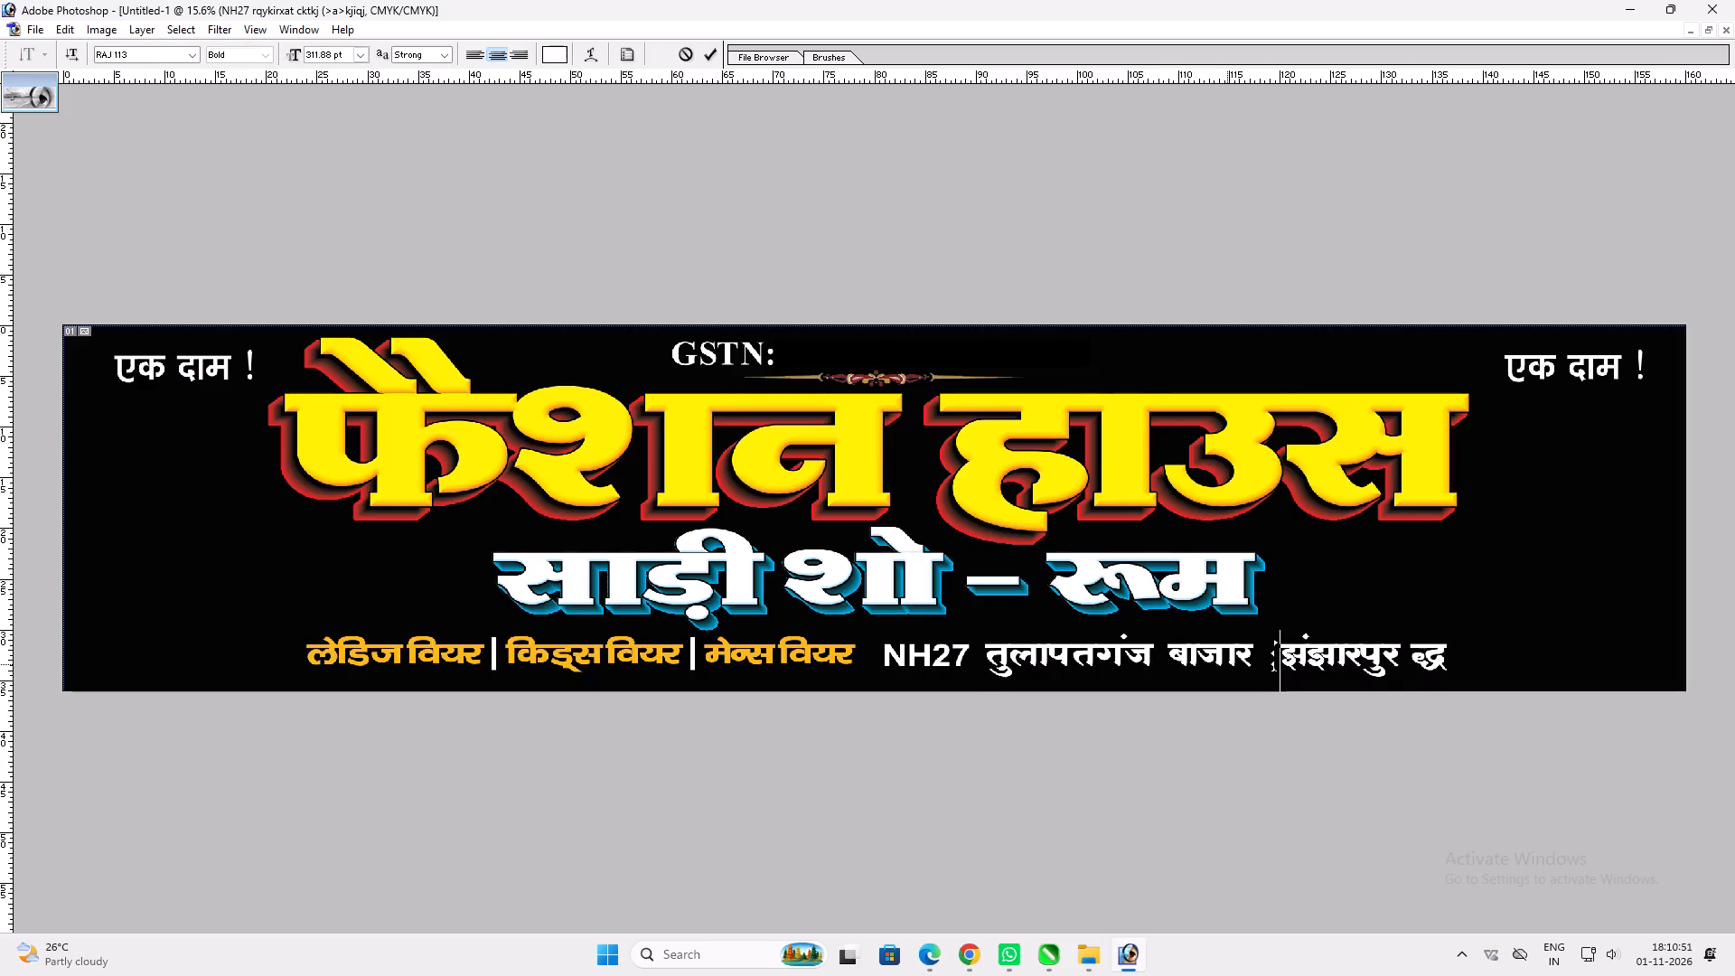
key(space)
drag(1423, 657, 1689, 665)
key(alt+0)
key(alt+1)
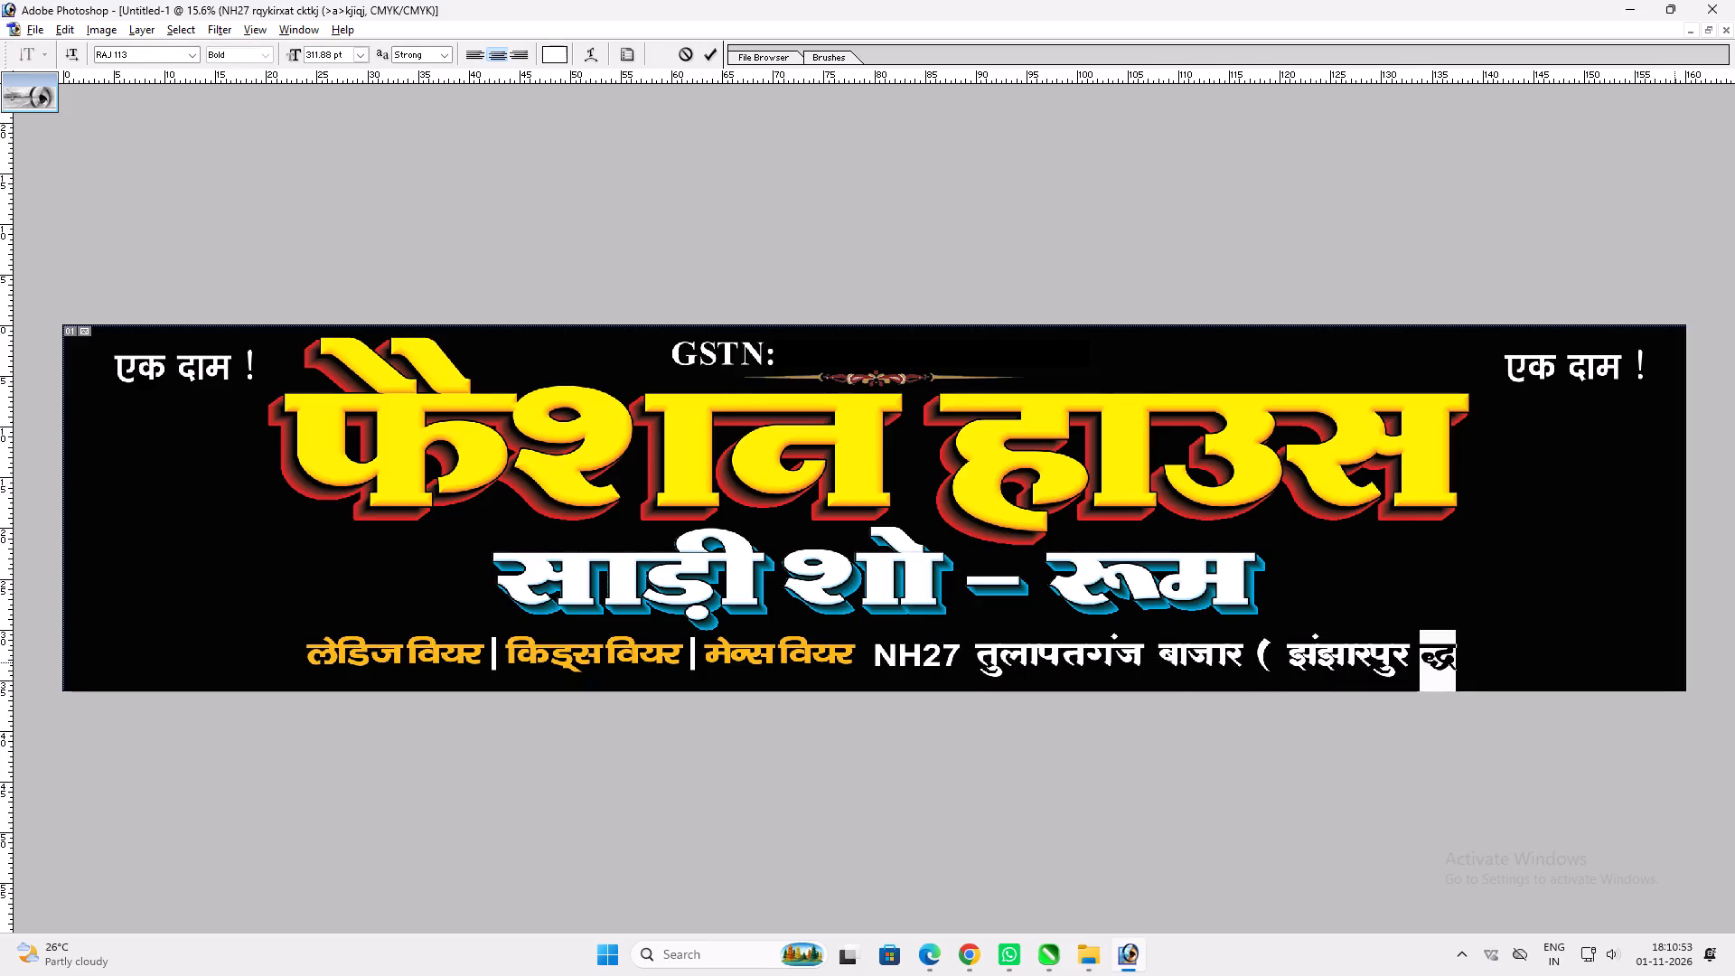
key(alt+8)
key(alt+9)
key(Return)
Scale the NH27 address line down slightly and shift it slightly away from the मेन्स वियर text.
key(v)
key(ctrl+t)
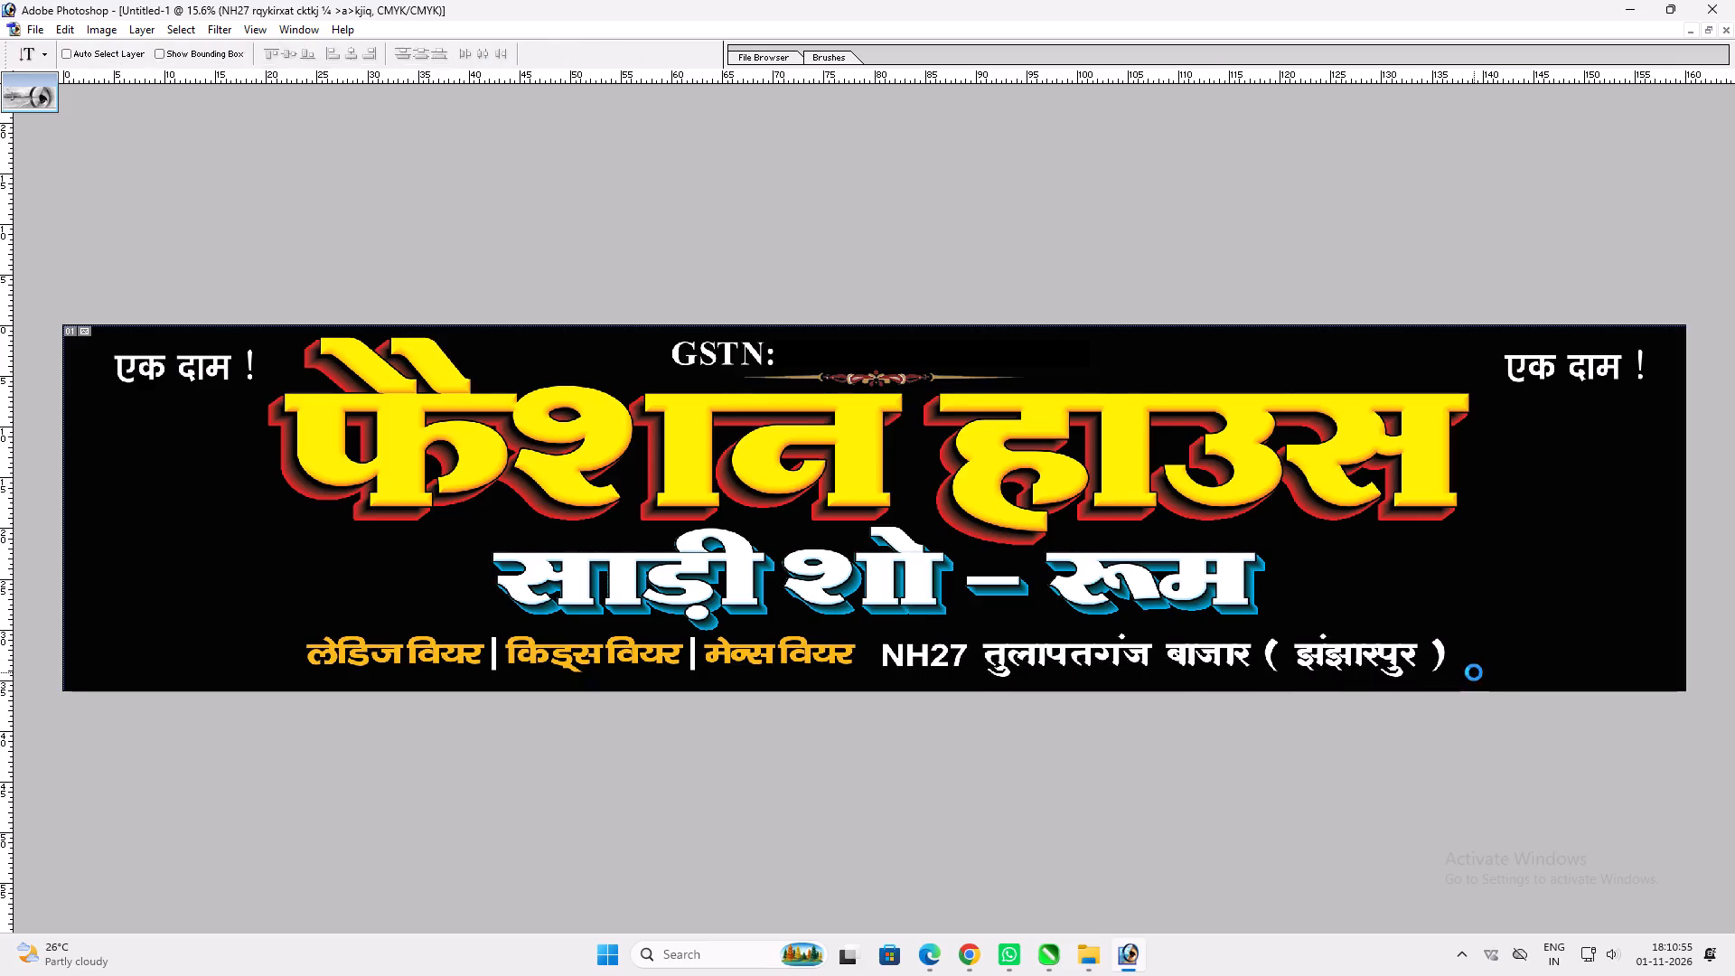
shift+drag(1441, 661, 1435, 646)
key(shift+Return)
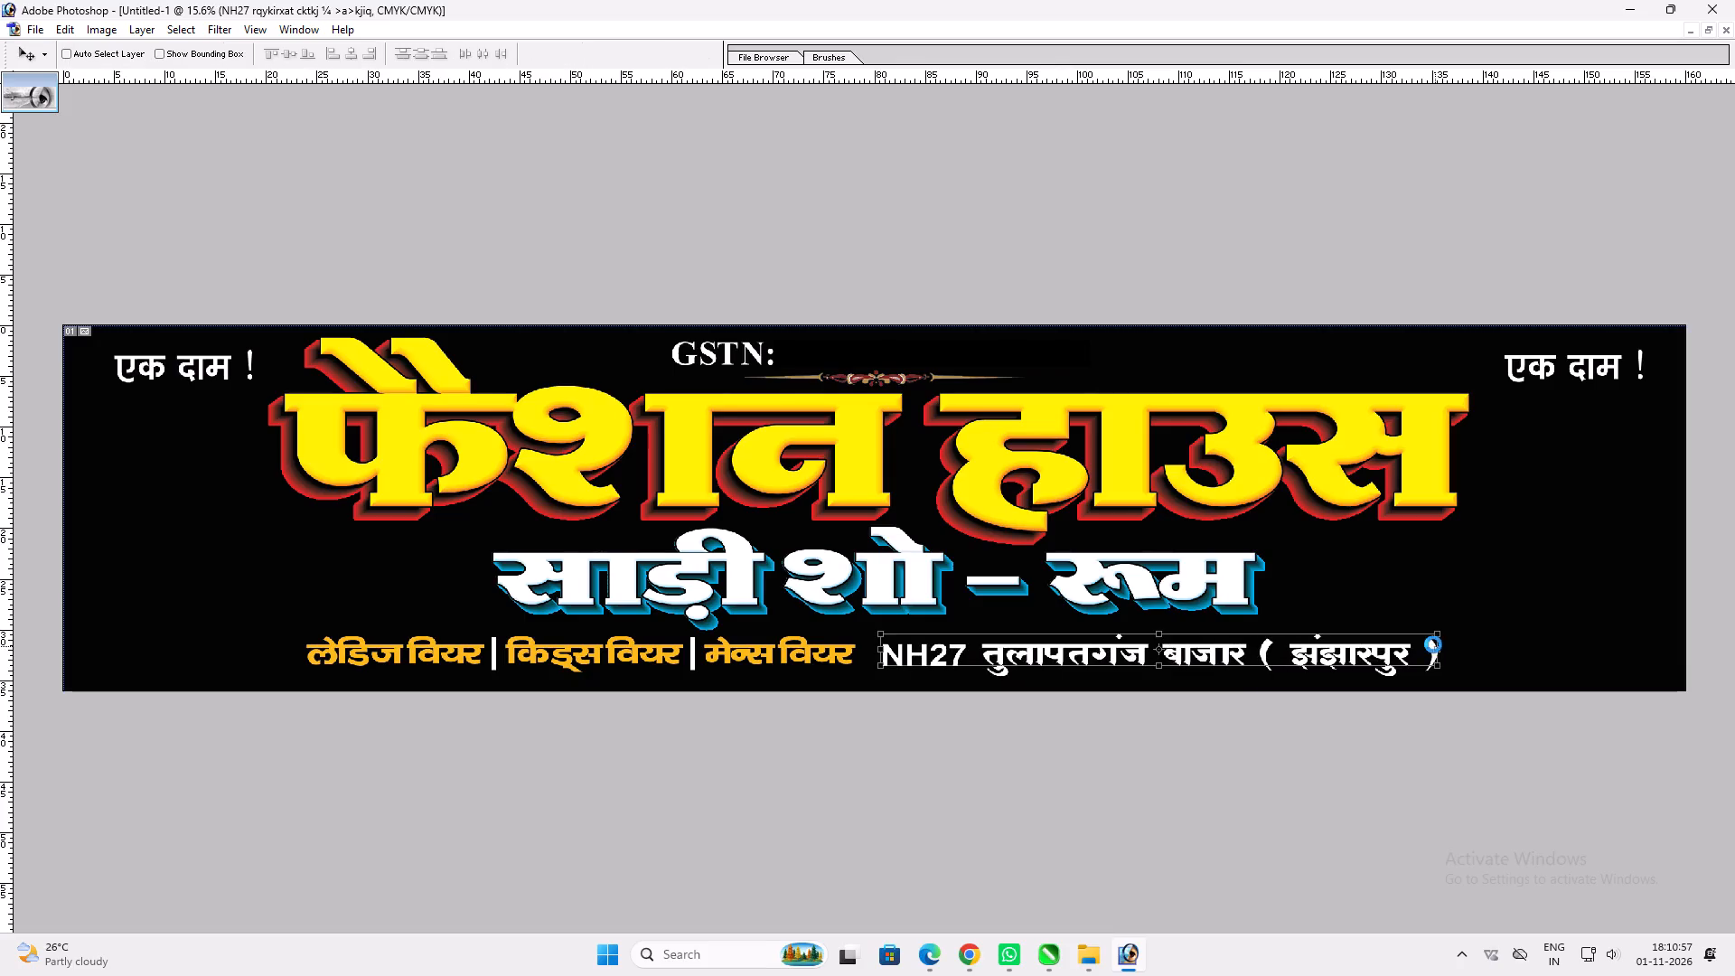
key(v)
shift+drag(1269, 659, 1287, 659)
drag(1192, 662, 1177, 662)
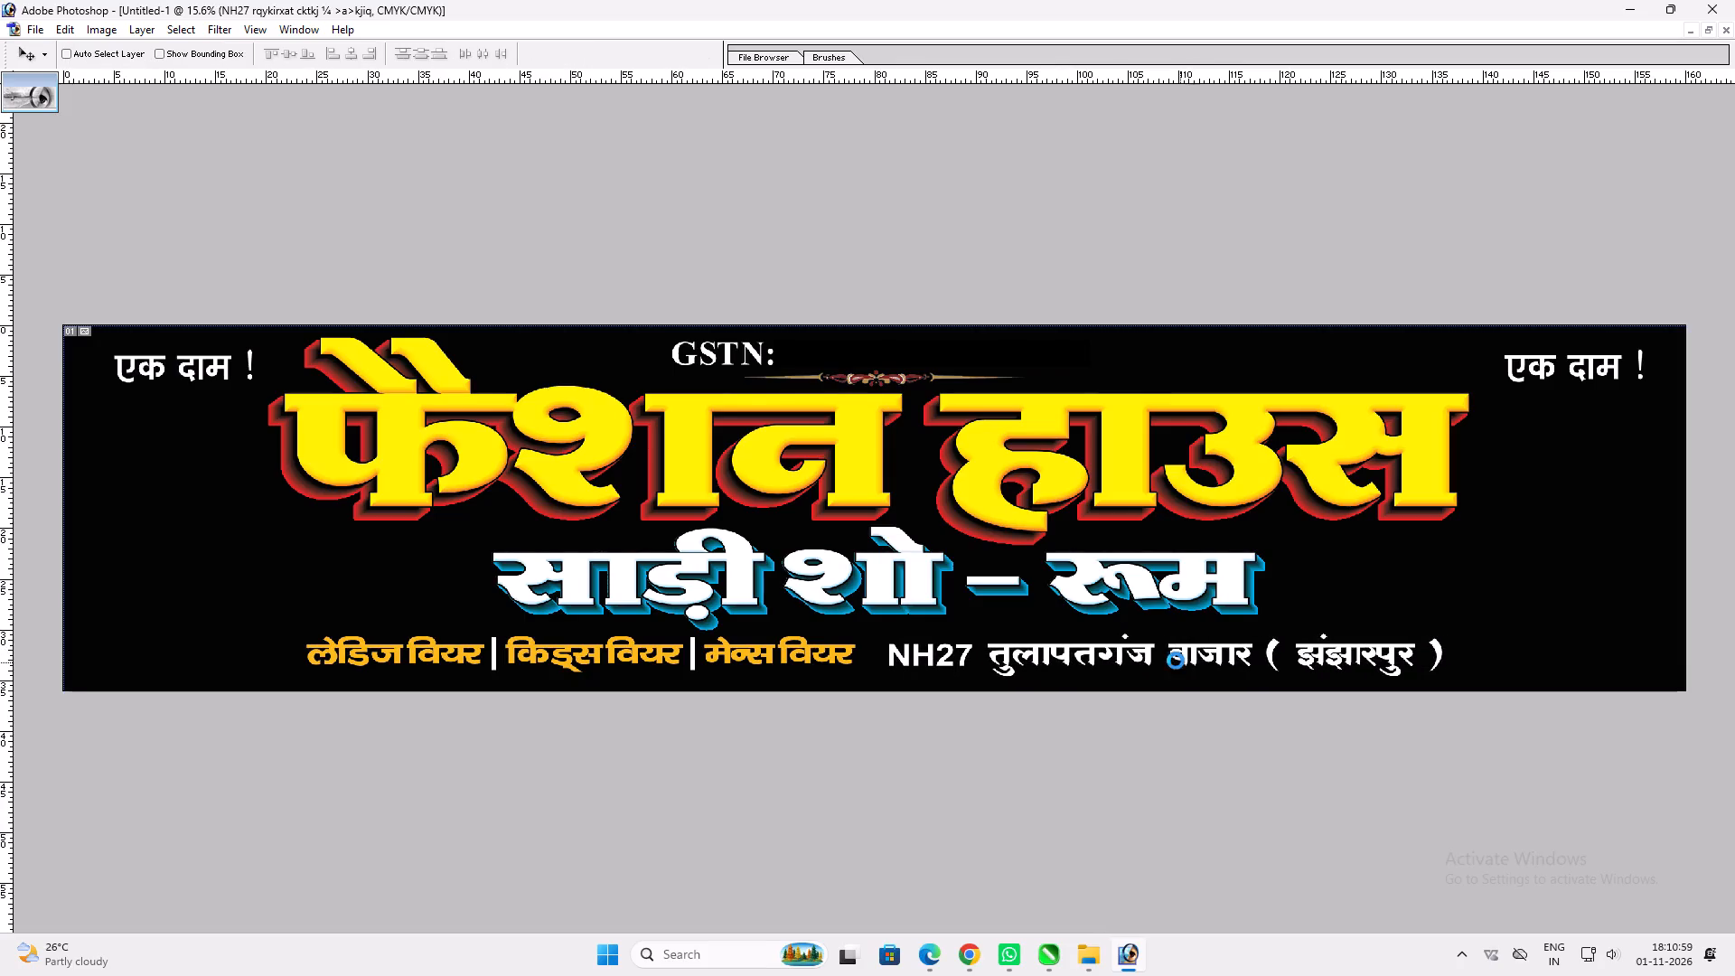
Lower the लेडिज वियर | किड्स वियर | मेन्स वियर line slightly on the bottom row.
ctrl+click(834, 659)
ctrl+click(836, 651)
ctrl+double_click(837, 654)
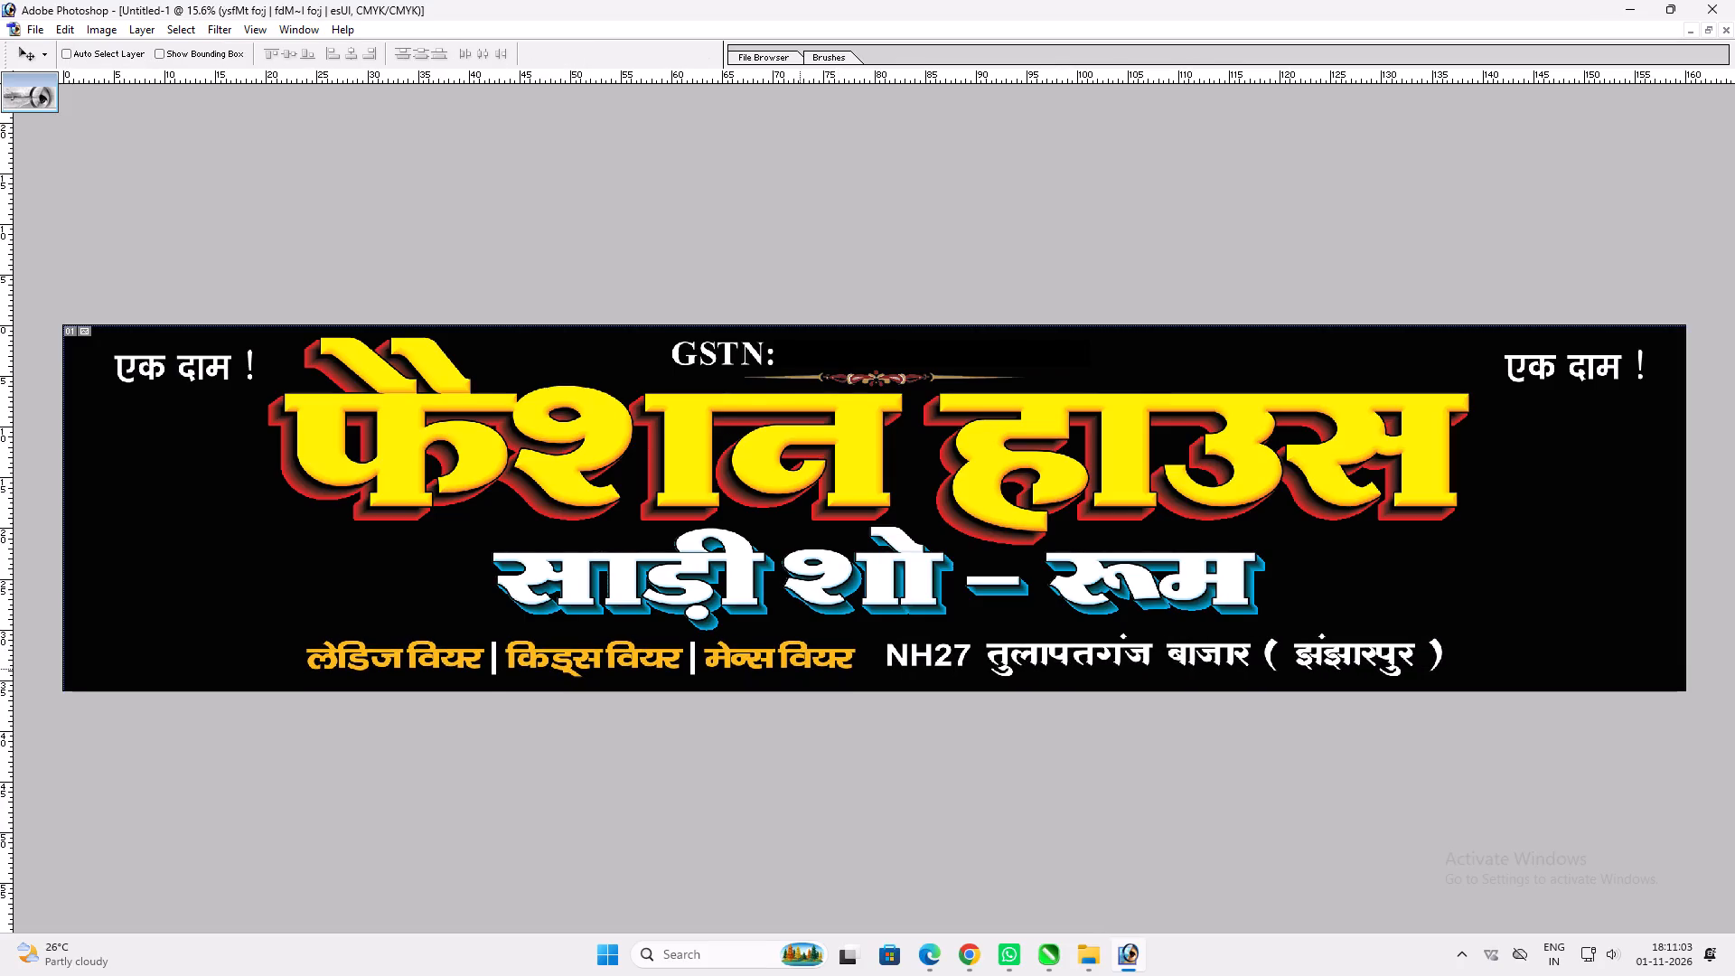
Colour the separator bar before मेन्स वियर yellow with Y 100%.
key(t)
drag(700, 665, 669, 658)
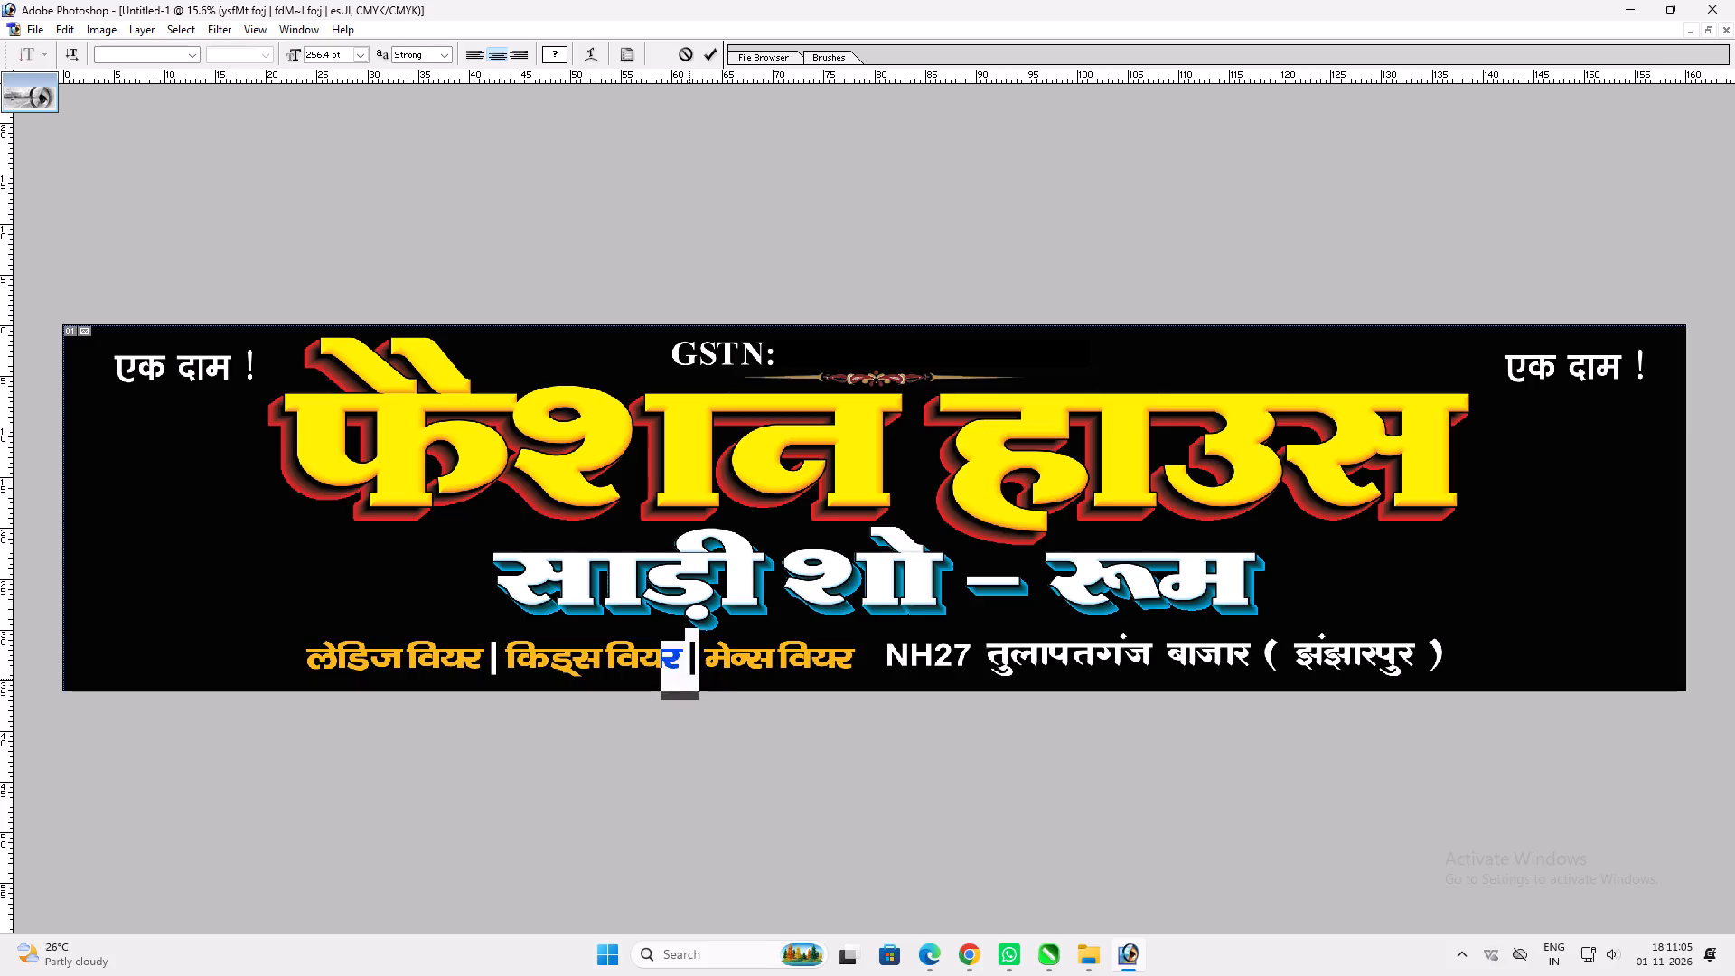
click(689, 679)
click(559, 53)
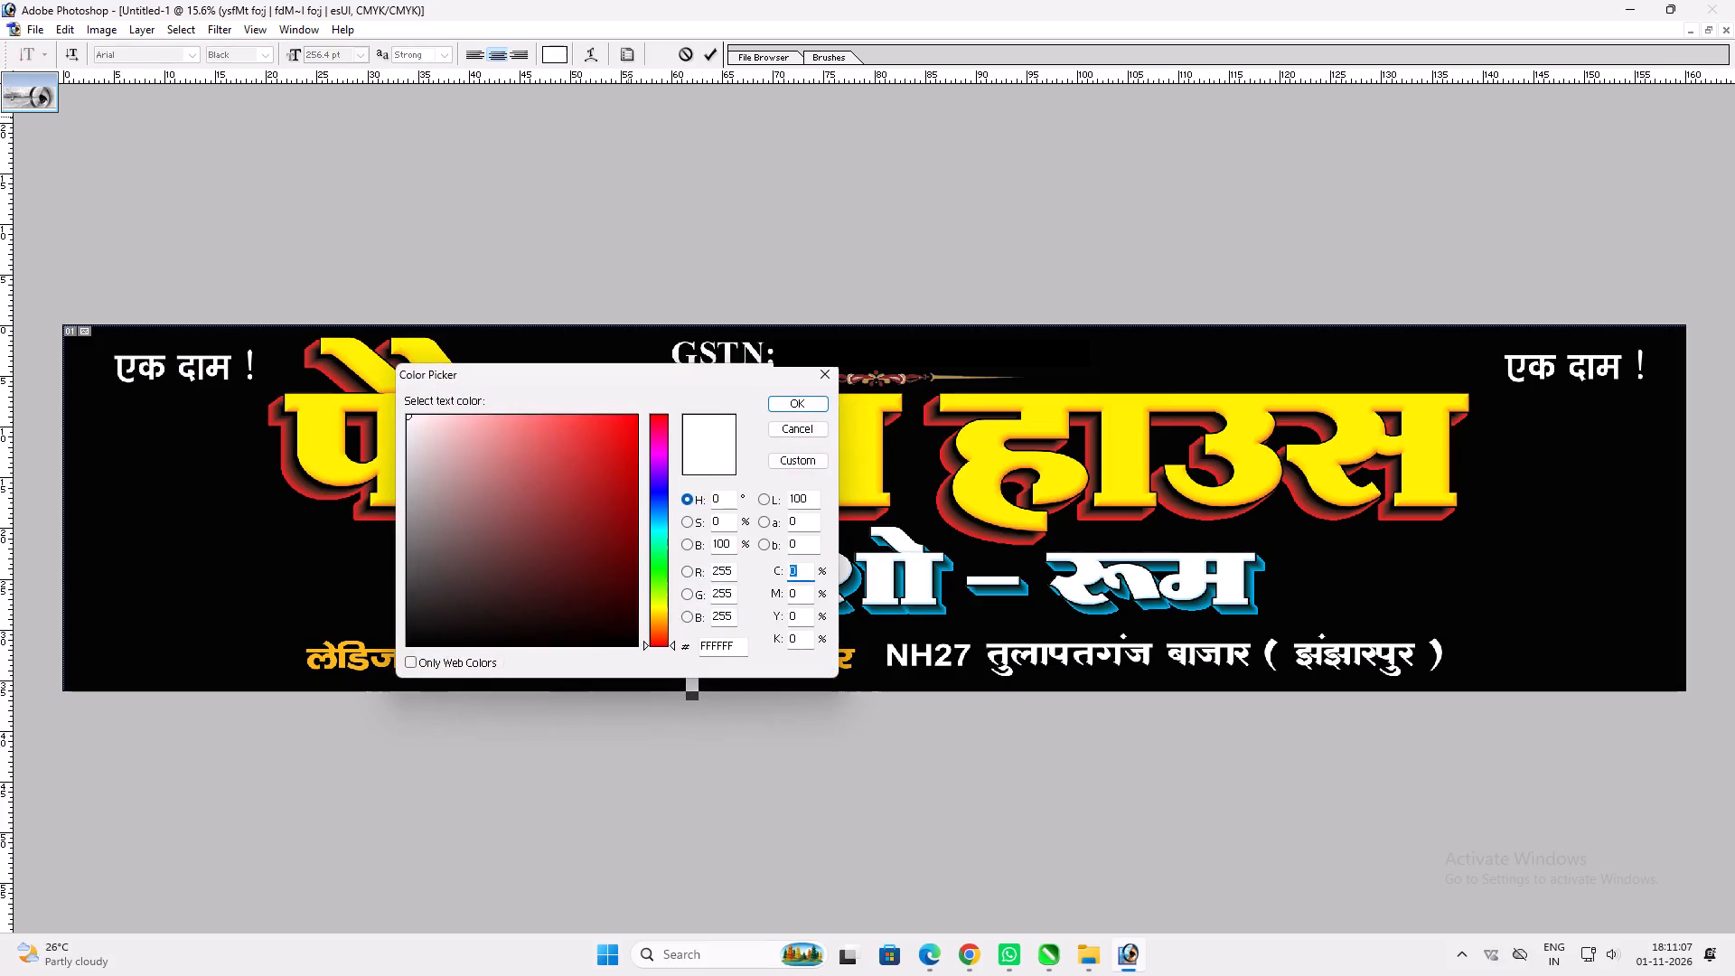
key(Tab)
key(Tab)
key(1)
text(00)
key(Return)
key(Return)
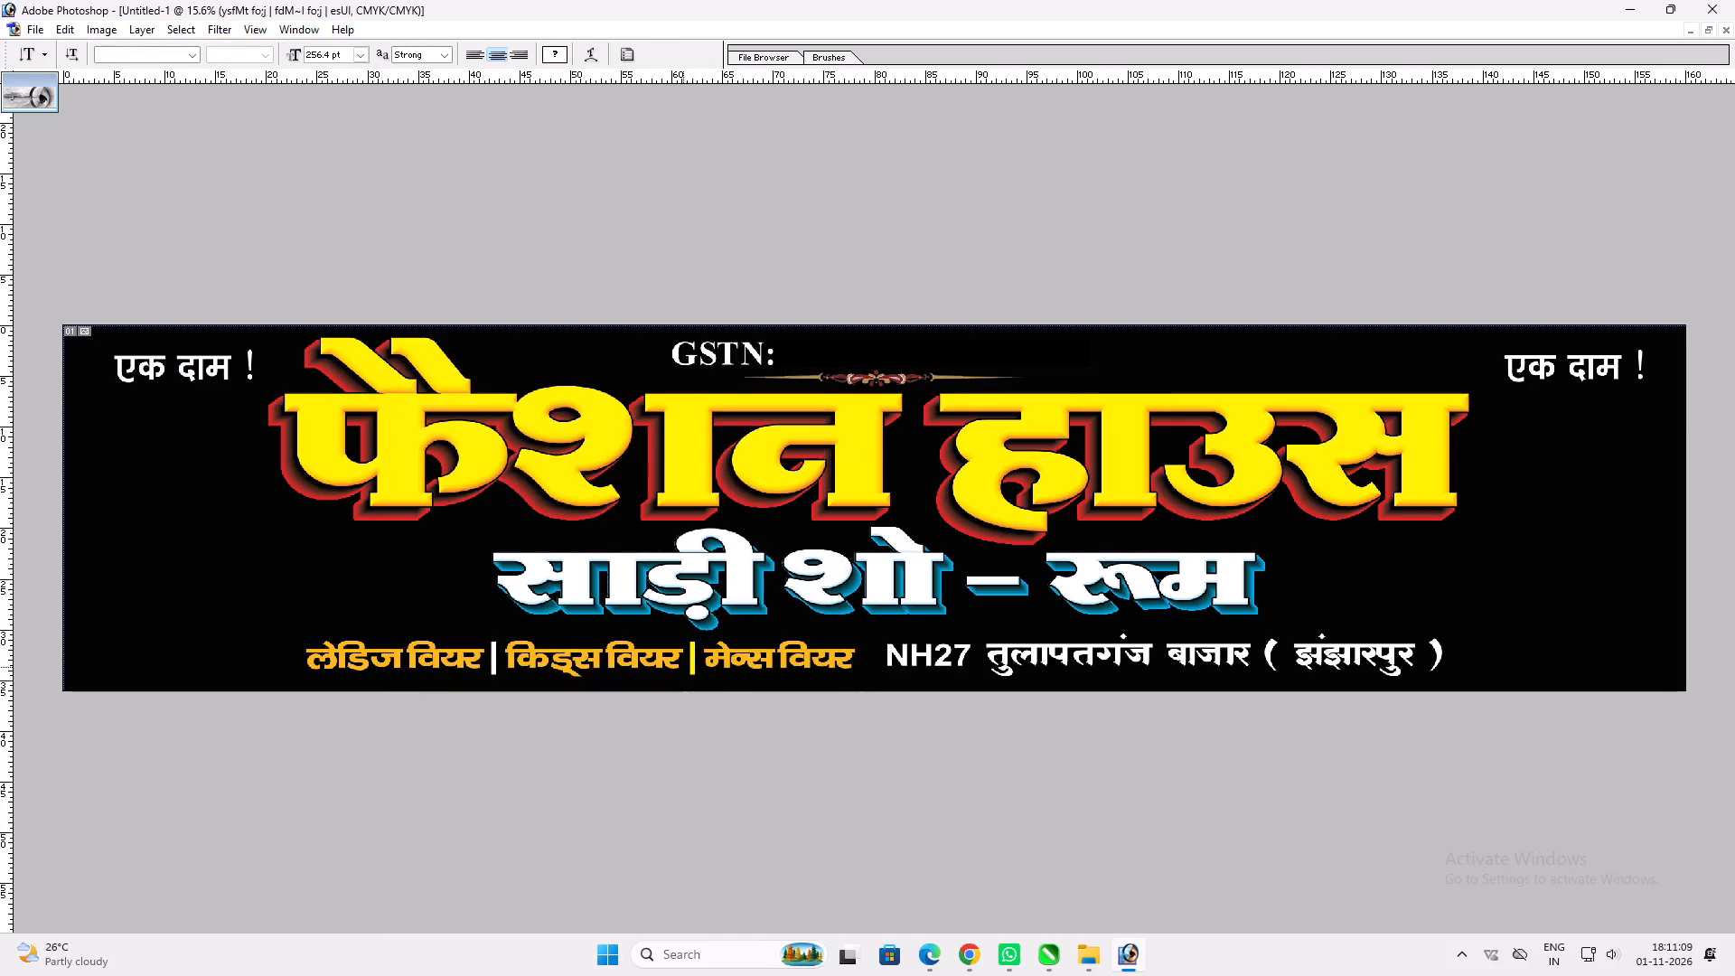
Colour the separator bar before मेन्स वियर cyan with C 100% and Y 0%.
click(692, 664)
click(562, 52)
text(100)
key(Tab)
key(Tab)
key(0)
key(Return)
key(Return)
Copy the cyan separator bar over the white one between लेडिज वियर and किड्स वियर.
drag(696, 670, 686, 673)
key(ctrl+c)
key(ctrl+c)
key(ctrl+Return)
click(490, 670)
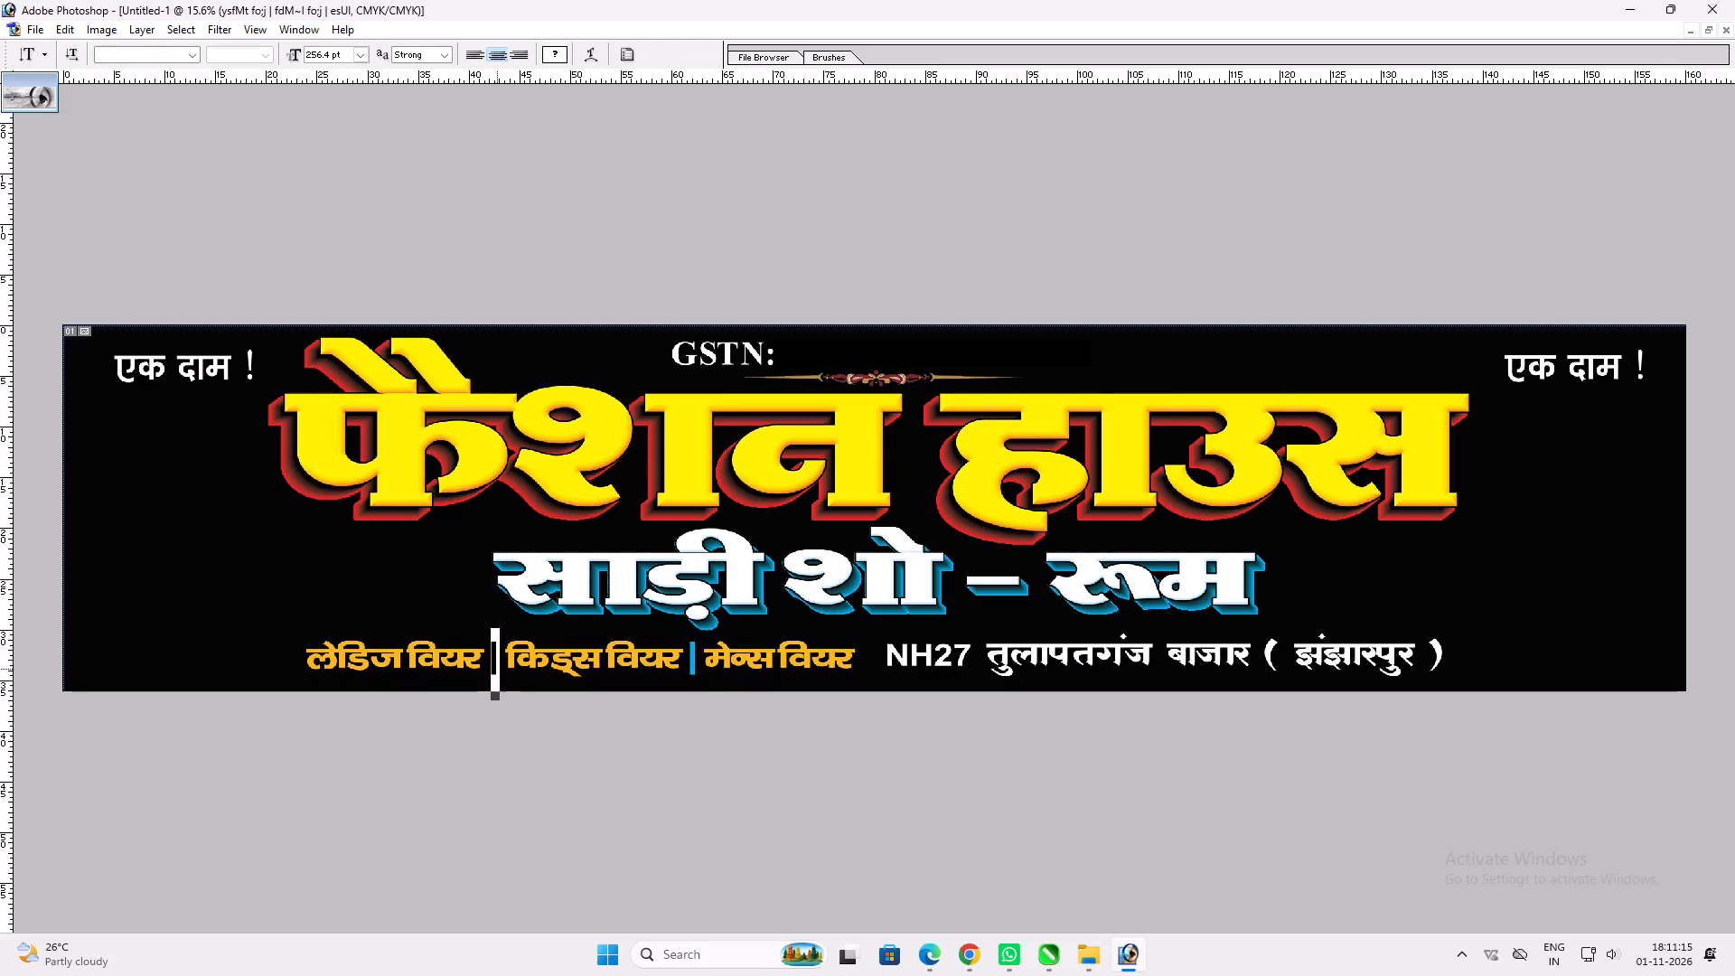
key(ctrl+v)
key(Return)
Shift the लेडिज वियर | किड्स वियर | मेन्स वियर line slightly right, enlarge it a little and nudge it down.
key(v)
key(v)
shift+click(659, 668)
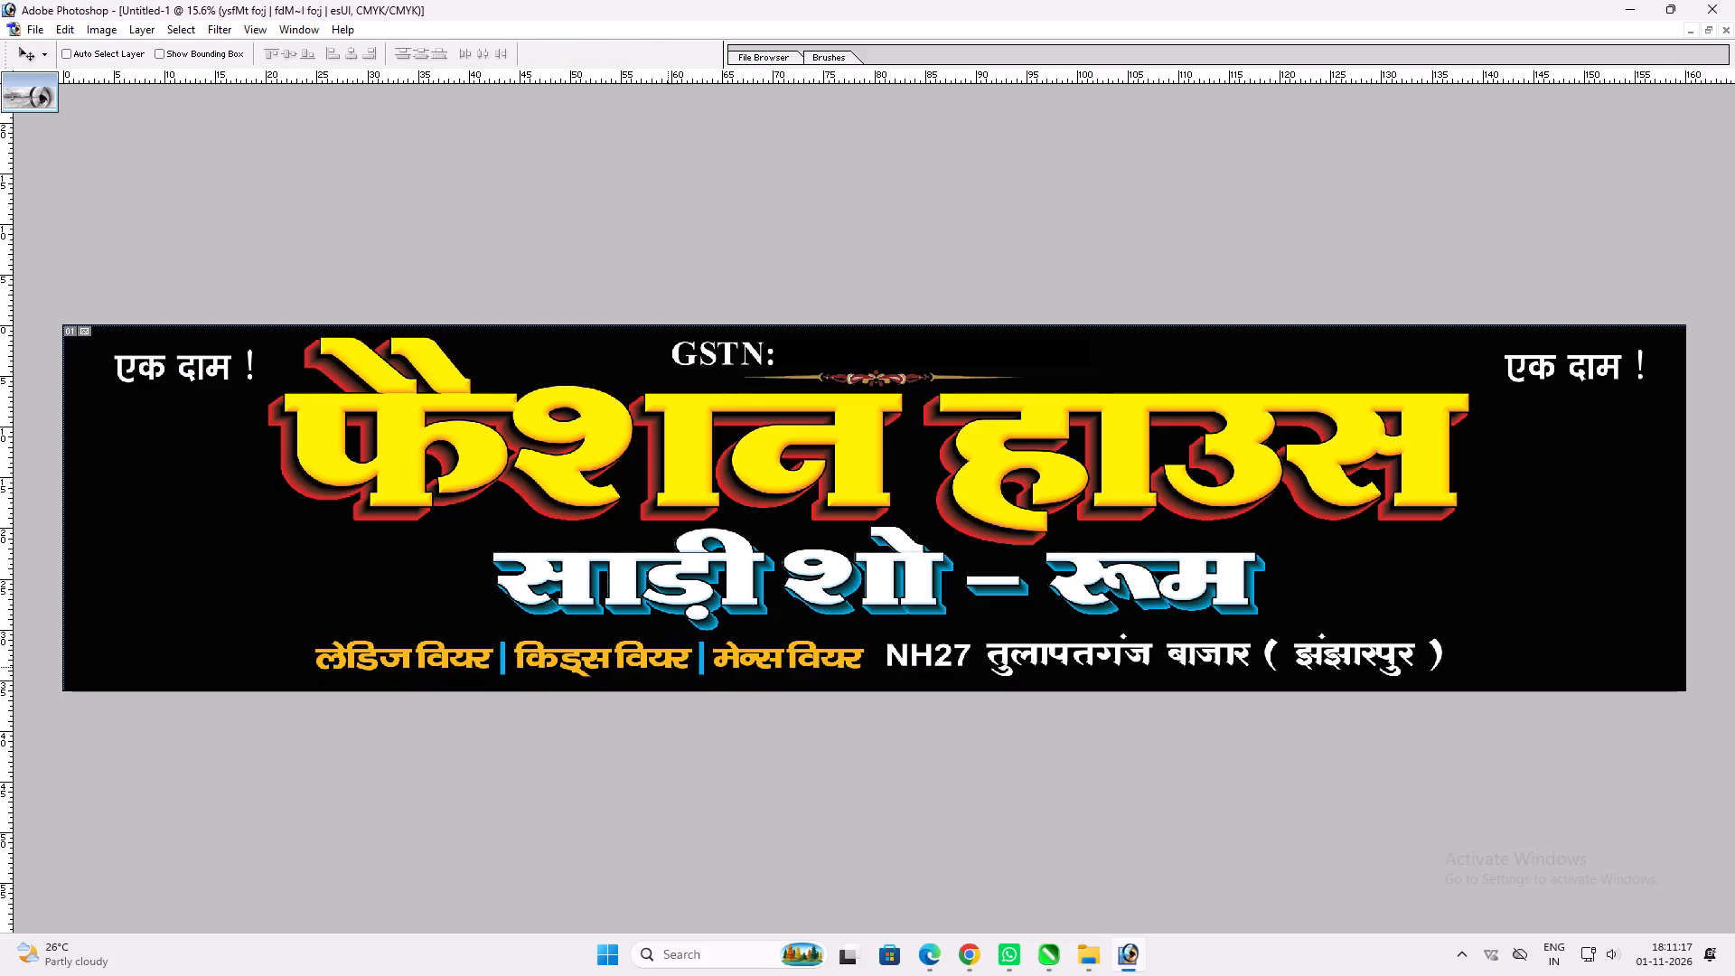
key(ctrl+t)
shift+drag(861, 653, 871, 651)
key(shift+Return)
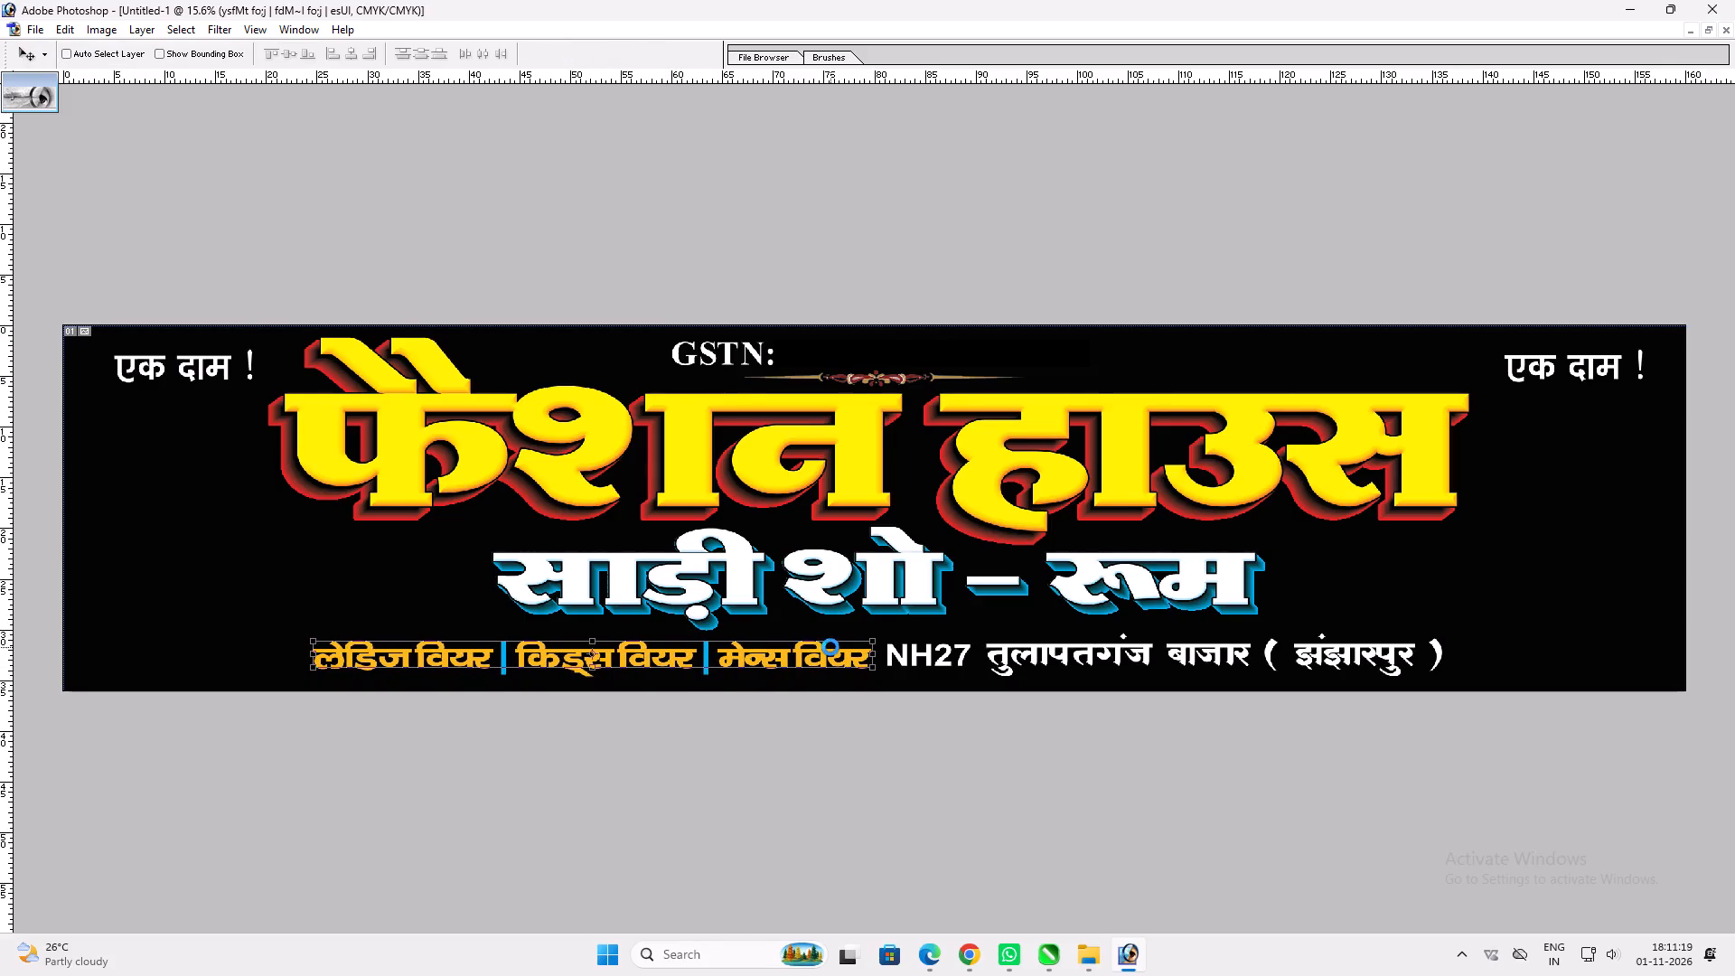
key(v)
key(Down)
key(Down)
key(Down)
key(v)
Cut all of the text out of the NH27 address line.
key(t)
click(996, 662)
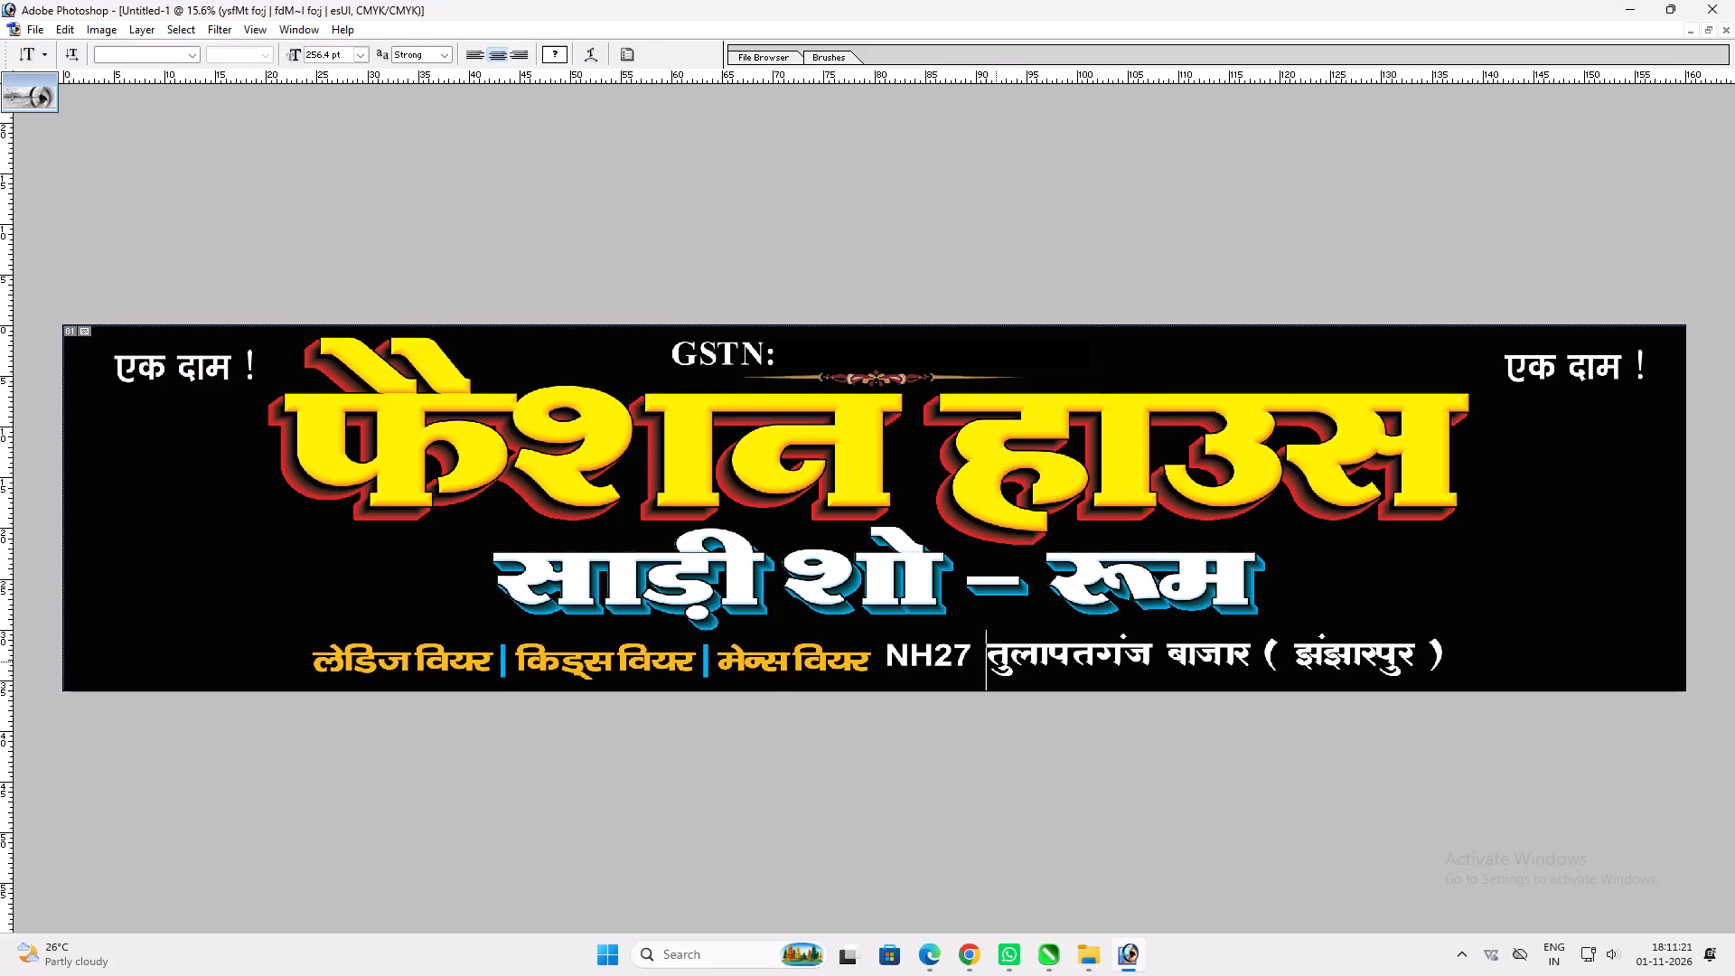
key(ctrl+a)
key(ctrl+x)
key(ctrl+Return)
key(v)
Duplicate the wear categories line to its right on the same row and replace the copy's text with the cut NH27 address.
ctrl+click(847, 662)
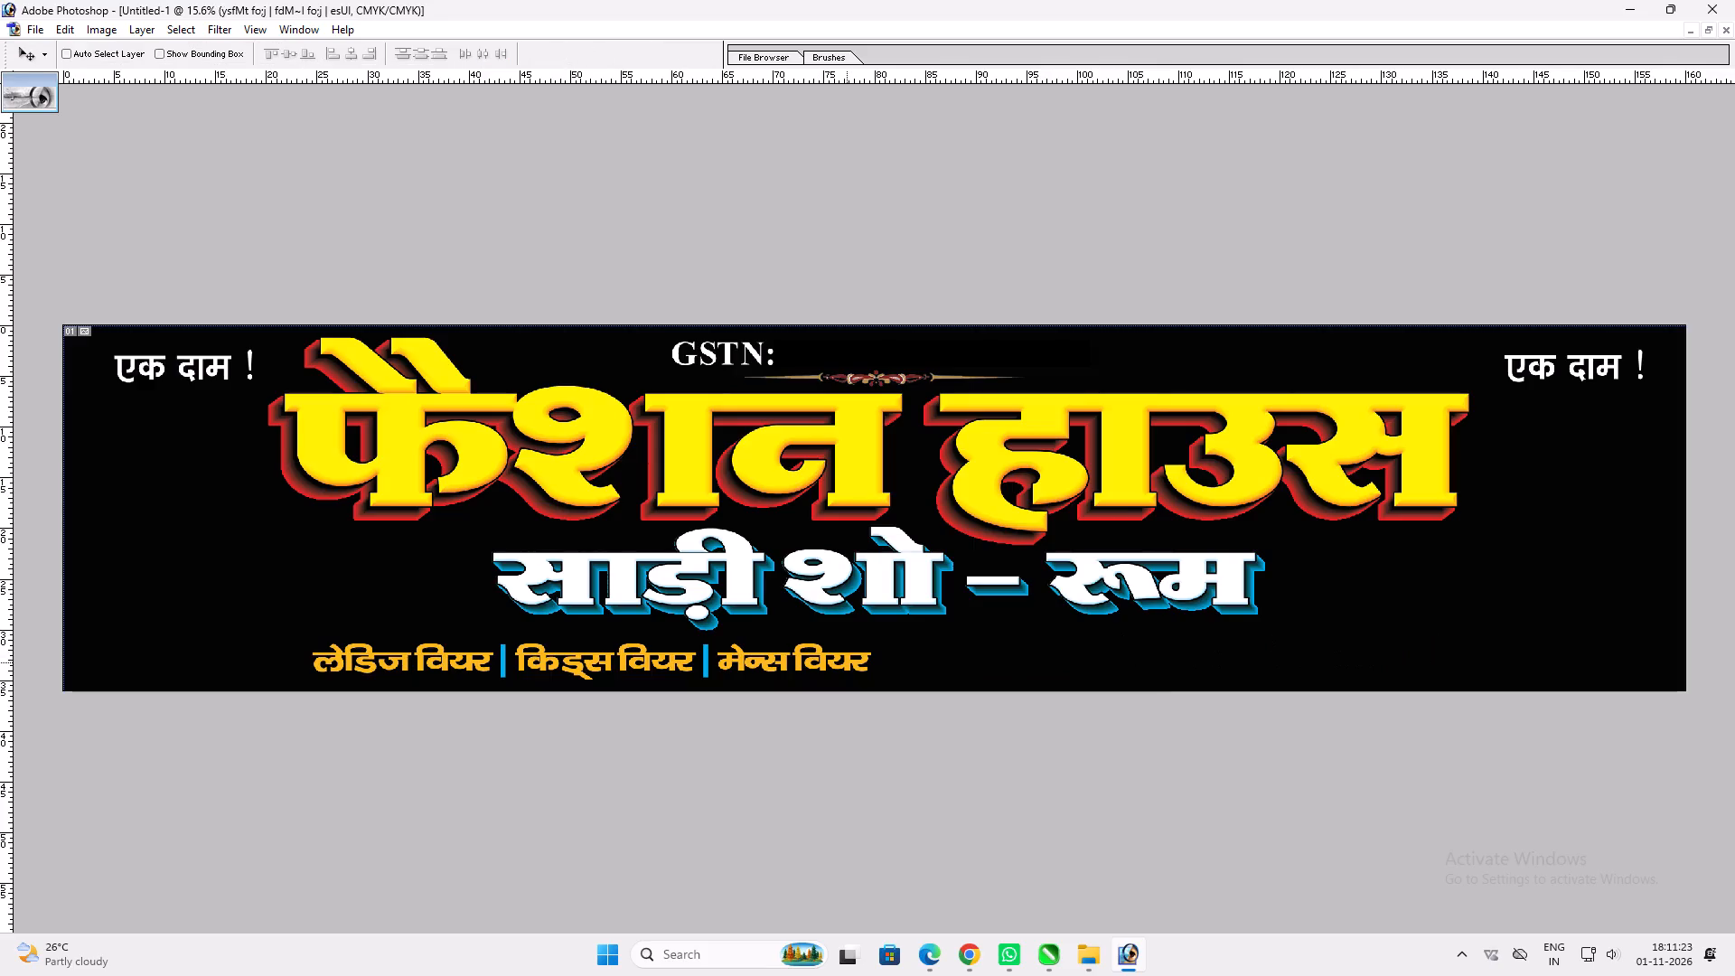
alt+shift+drag(839, 660, 1433, 660)
key(t)
click(1268, 650)
key(ctrl+a)
key(ctrl+v)
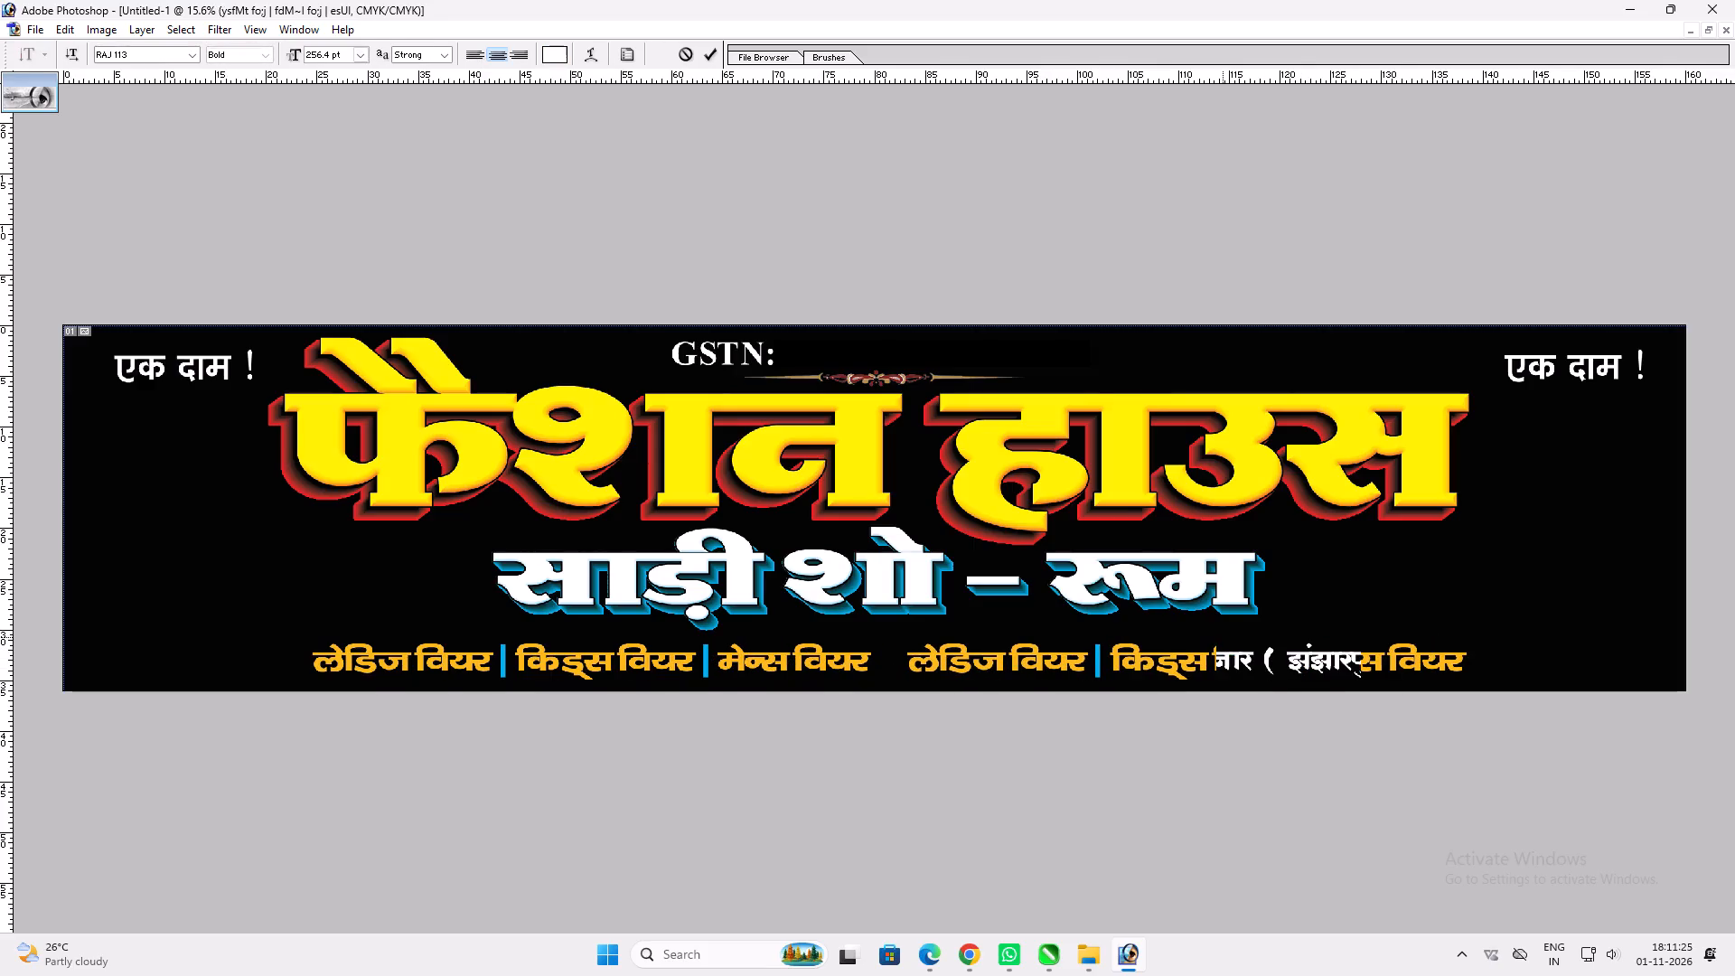
key(Return)
text(vvv)
Move the new address line closer to मेन्स वियर and enlarge it slightly about its centre.
shift+drag(1226, 670, 1201, 670)
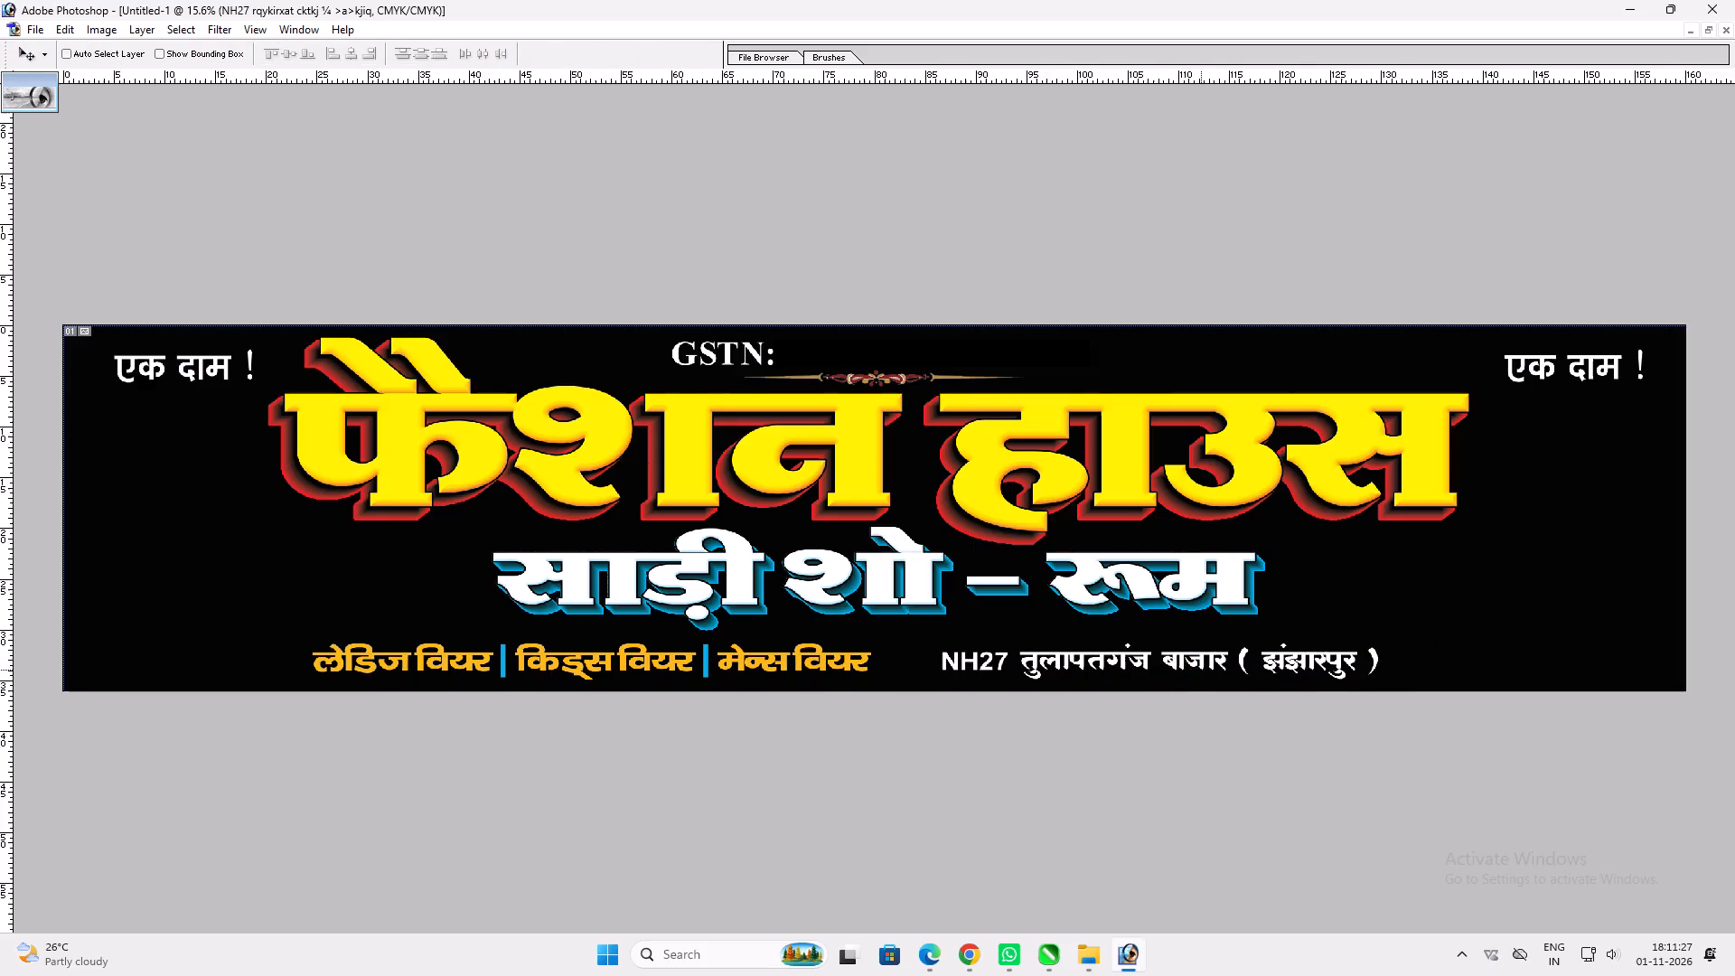
shift+drag(1201, 670, 1209, 667)
key(ctrl+t)
alt+shift+drag(1386, 670, 1388, 667)
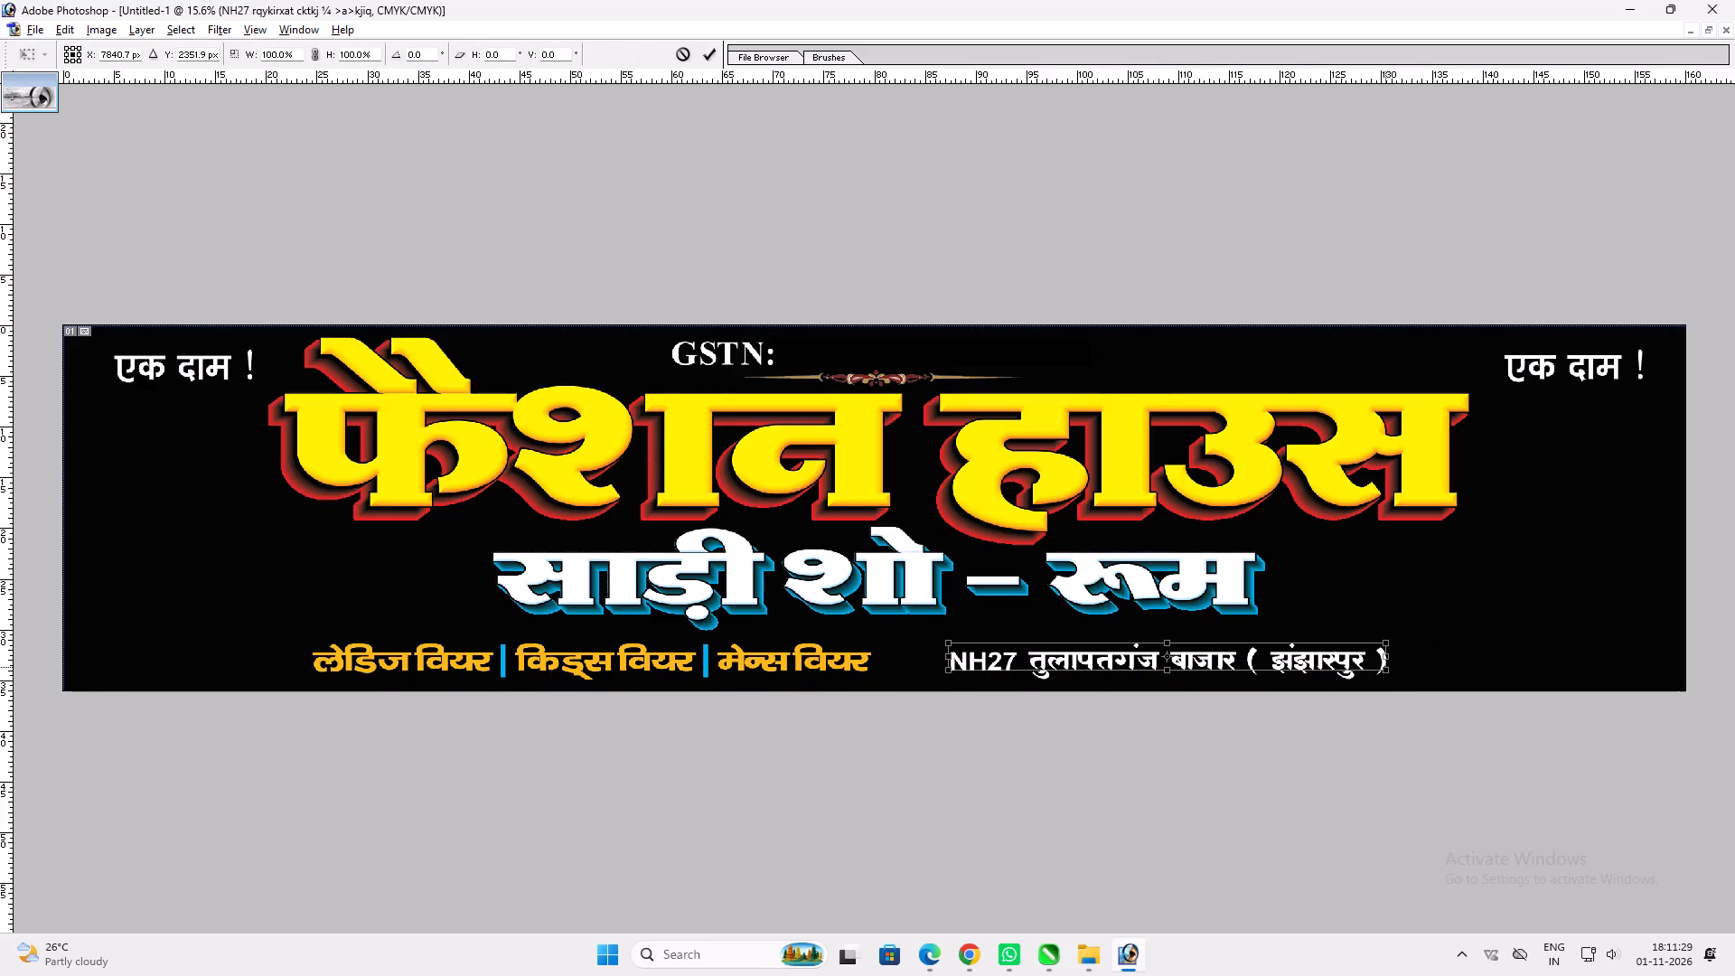
alt+shift+drag(1388, 667, 1417, 657)
key(shift+Return)
click(1306, 678)
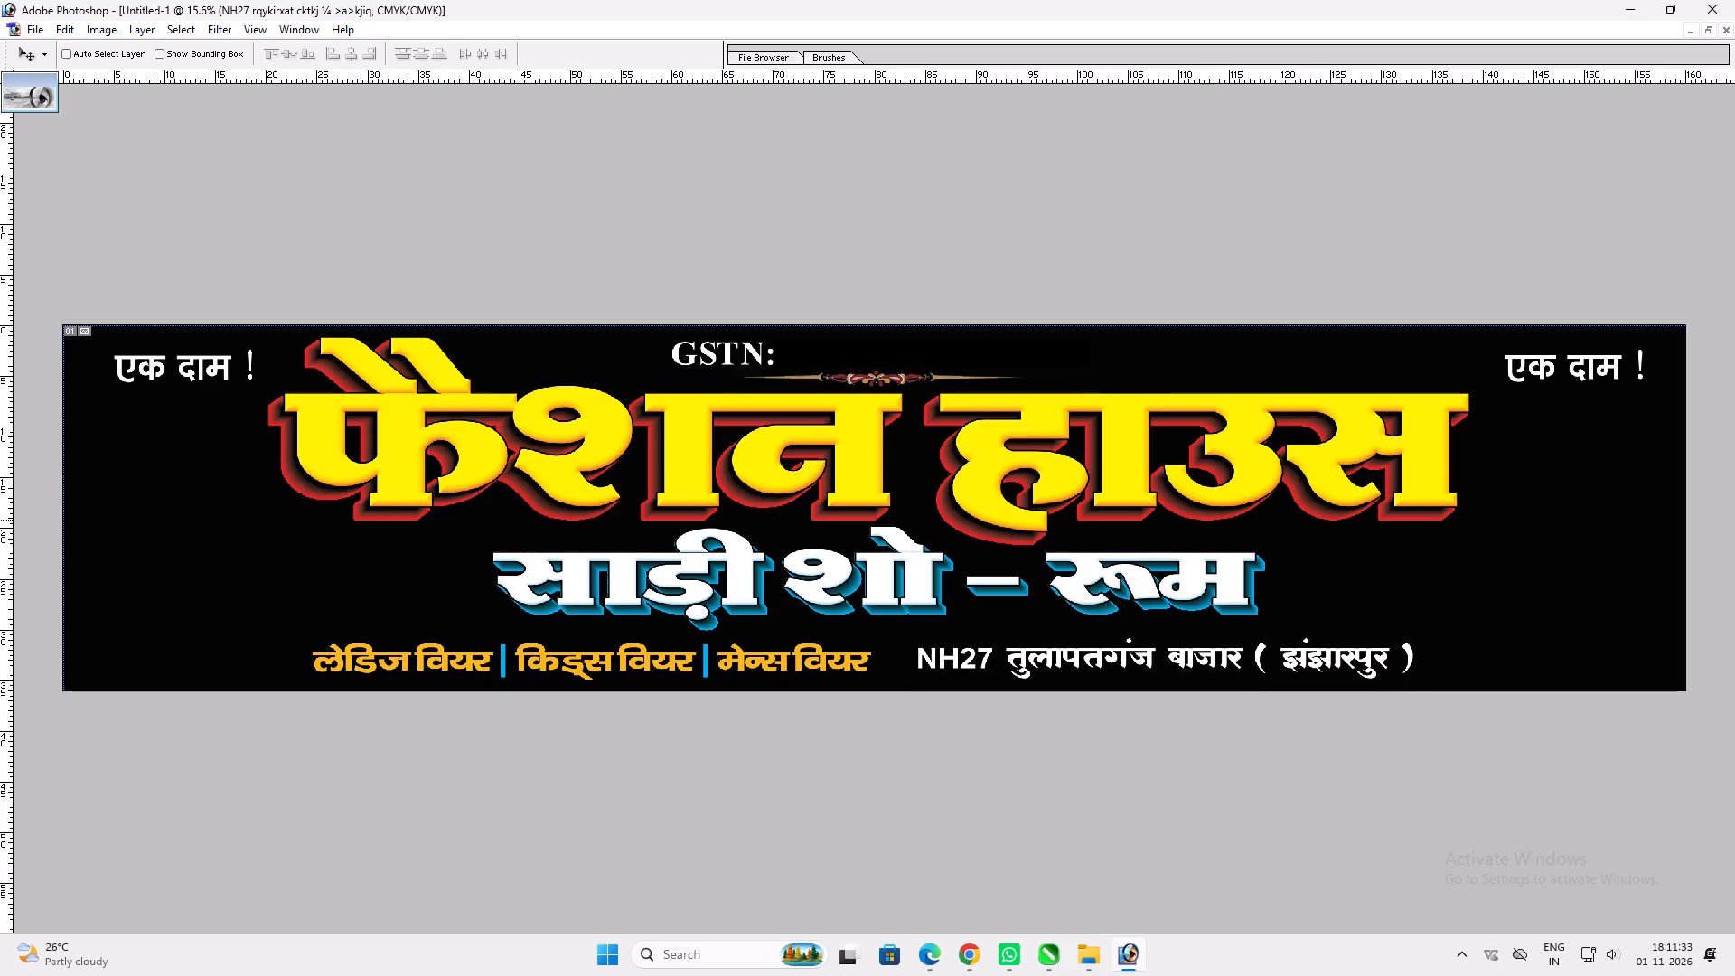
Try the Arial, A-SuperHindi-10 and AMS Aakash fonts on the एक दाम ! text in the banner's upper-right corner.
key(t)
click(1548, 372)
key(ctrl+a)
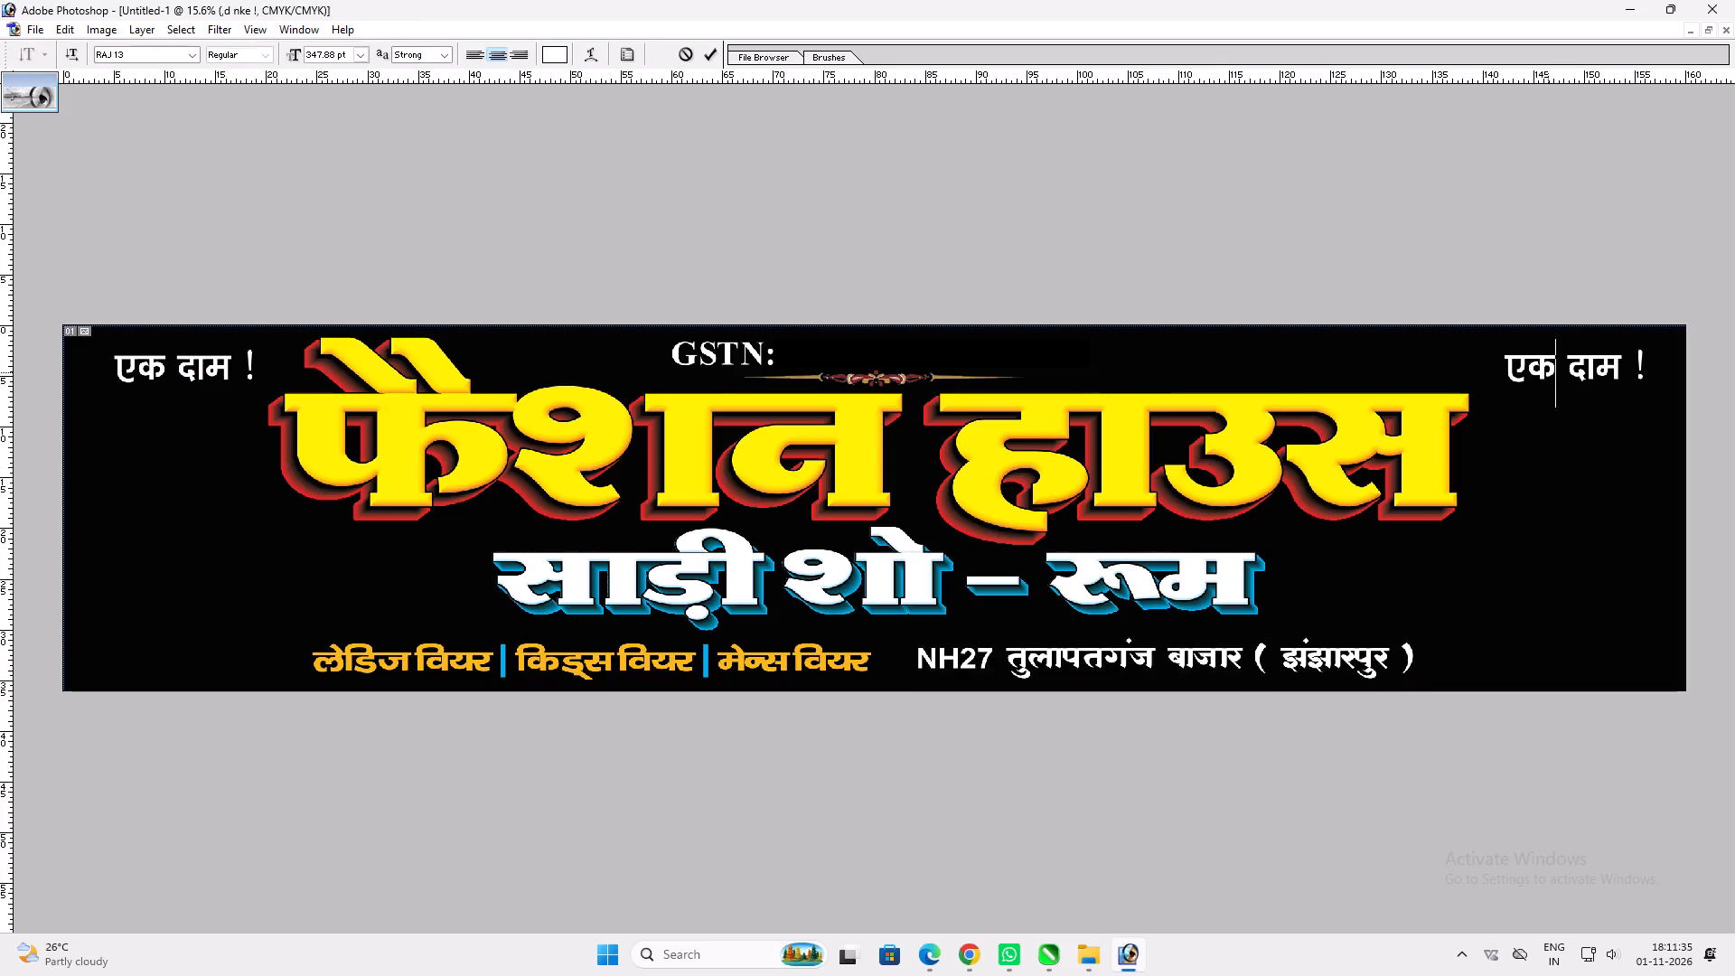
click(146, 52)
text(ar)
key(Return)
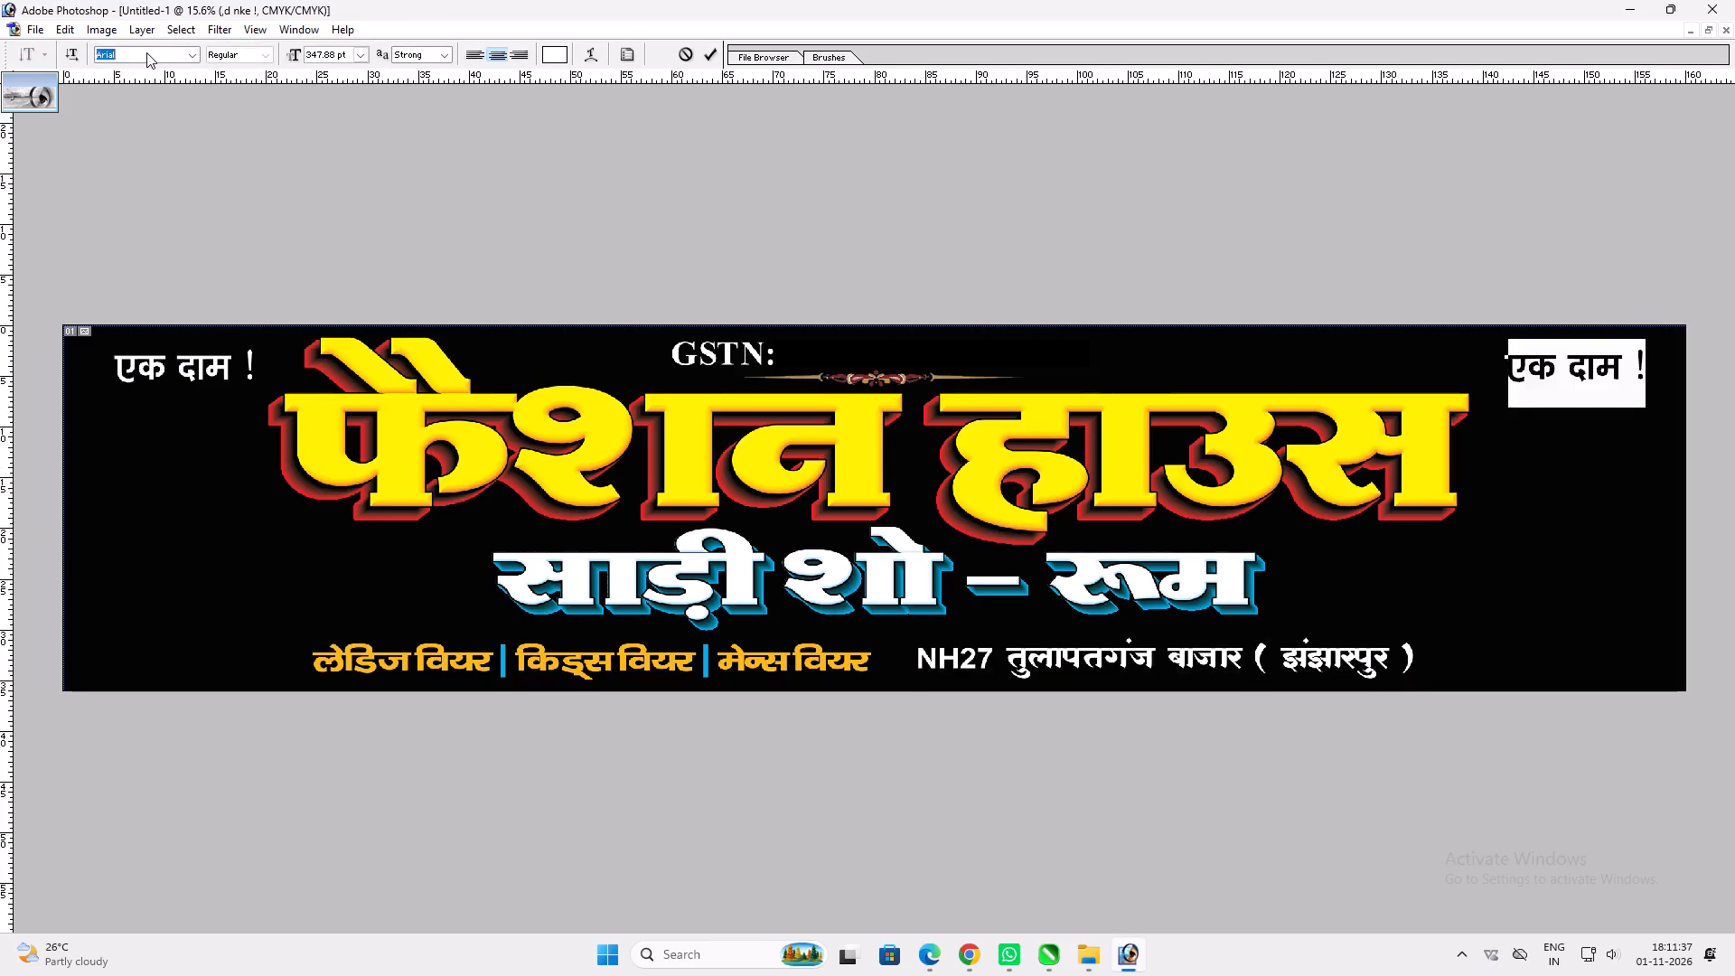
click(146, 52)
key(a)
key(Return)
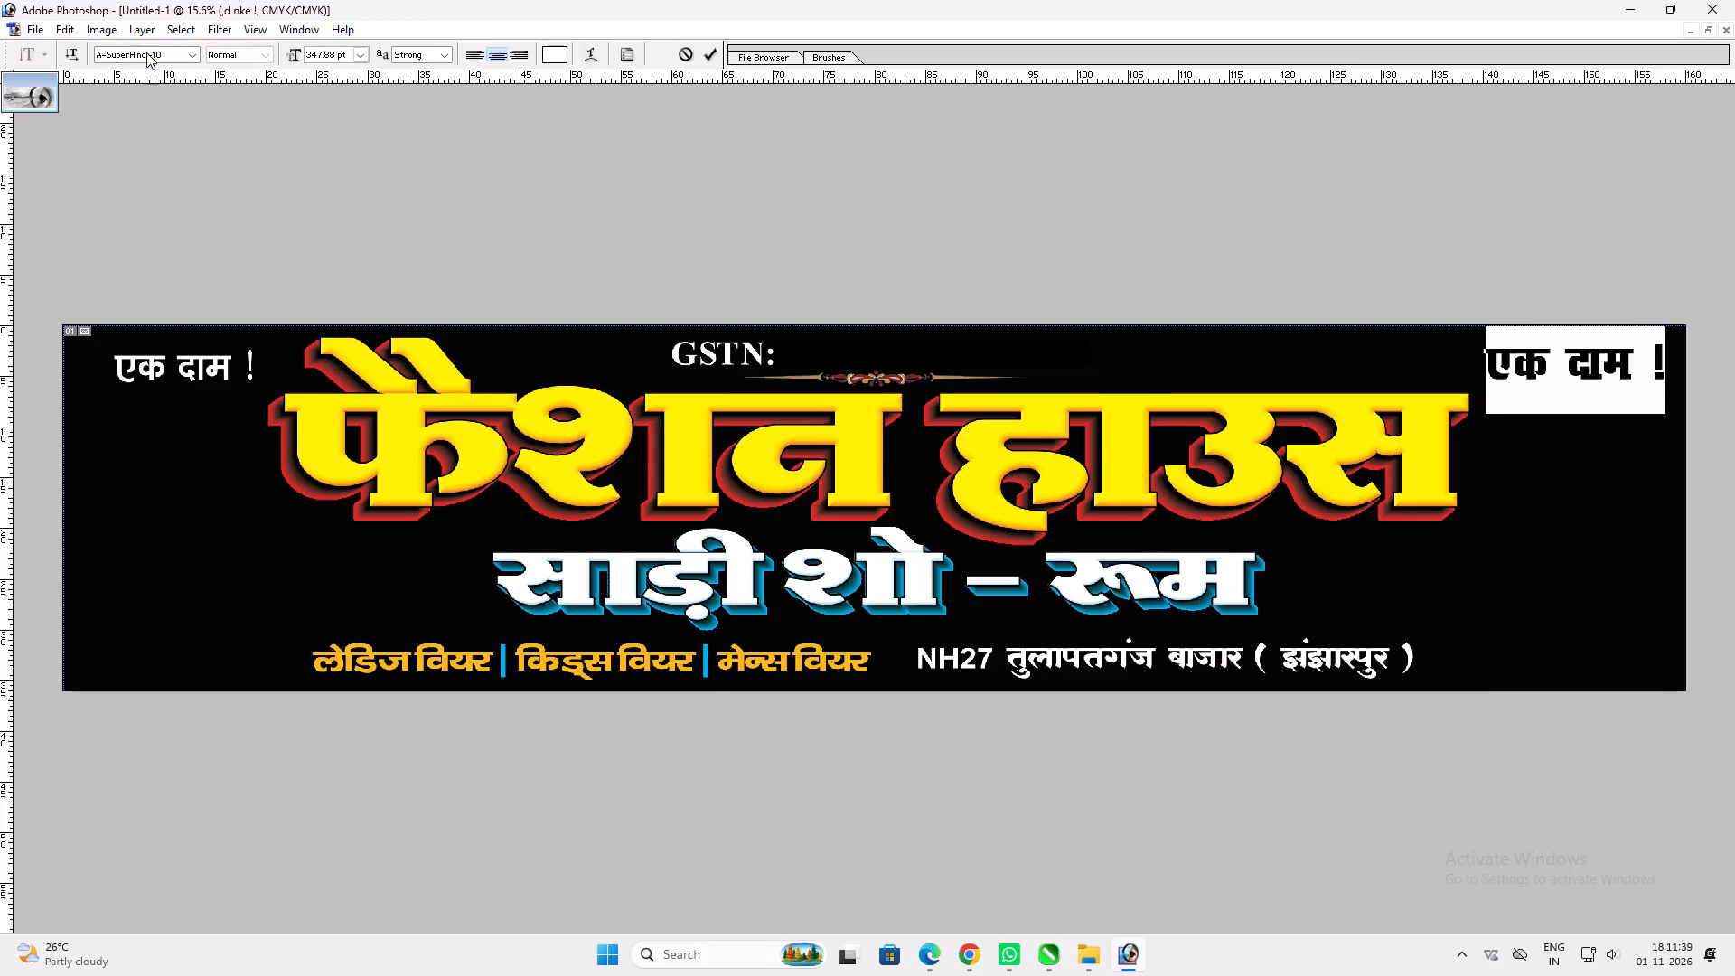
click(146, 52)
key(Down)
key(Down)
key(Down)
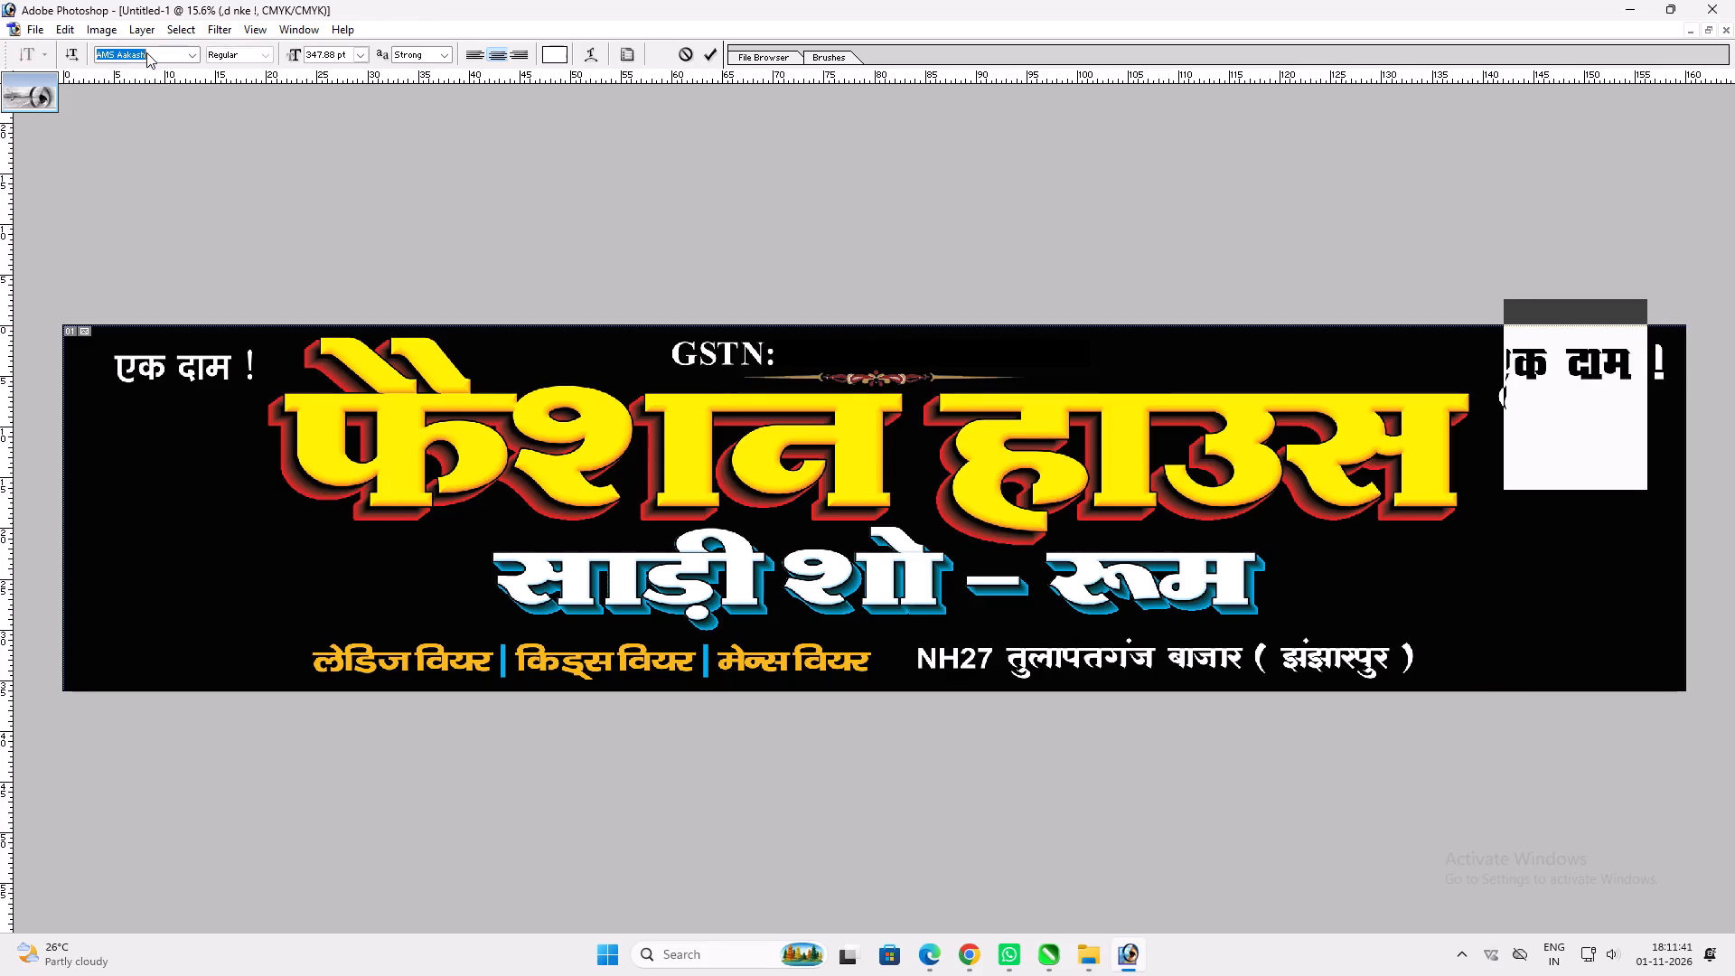
Set the upper-right एक दाम ! text in Ariston-Normal-Italic and replace its wording with Fix Price.
text(ar)
key(Down)
key(Down)
key(Up)
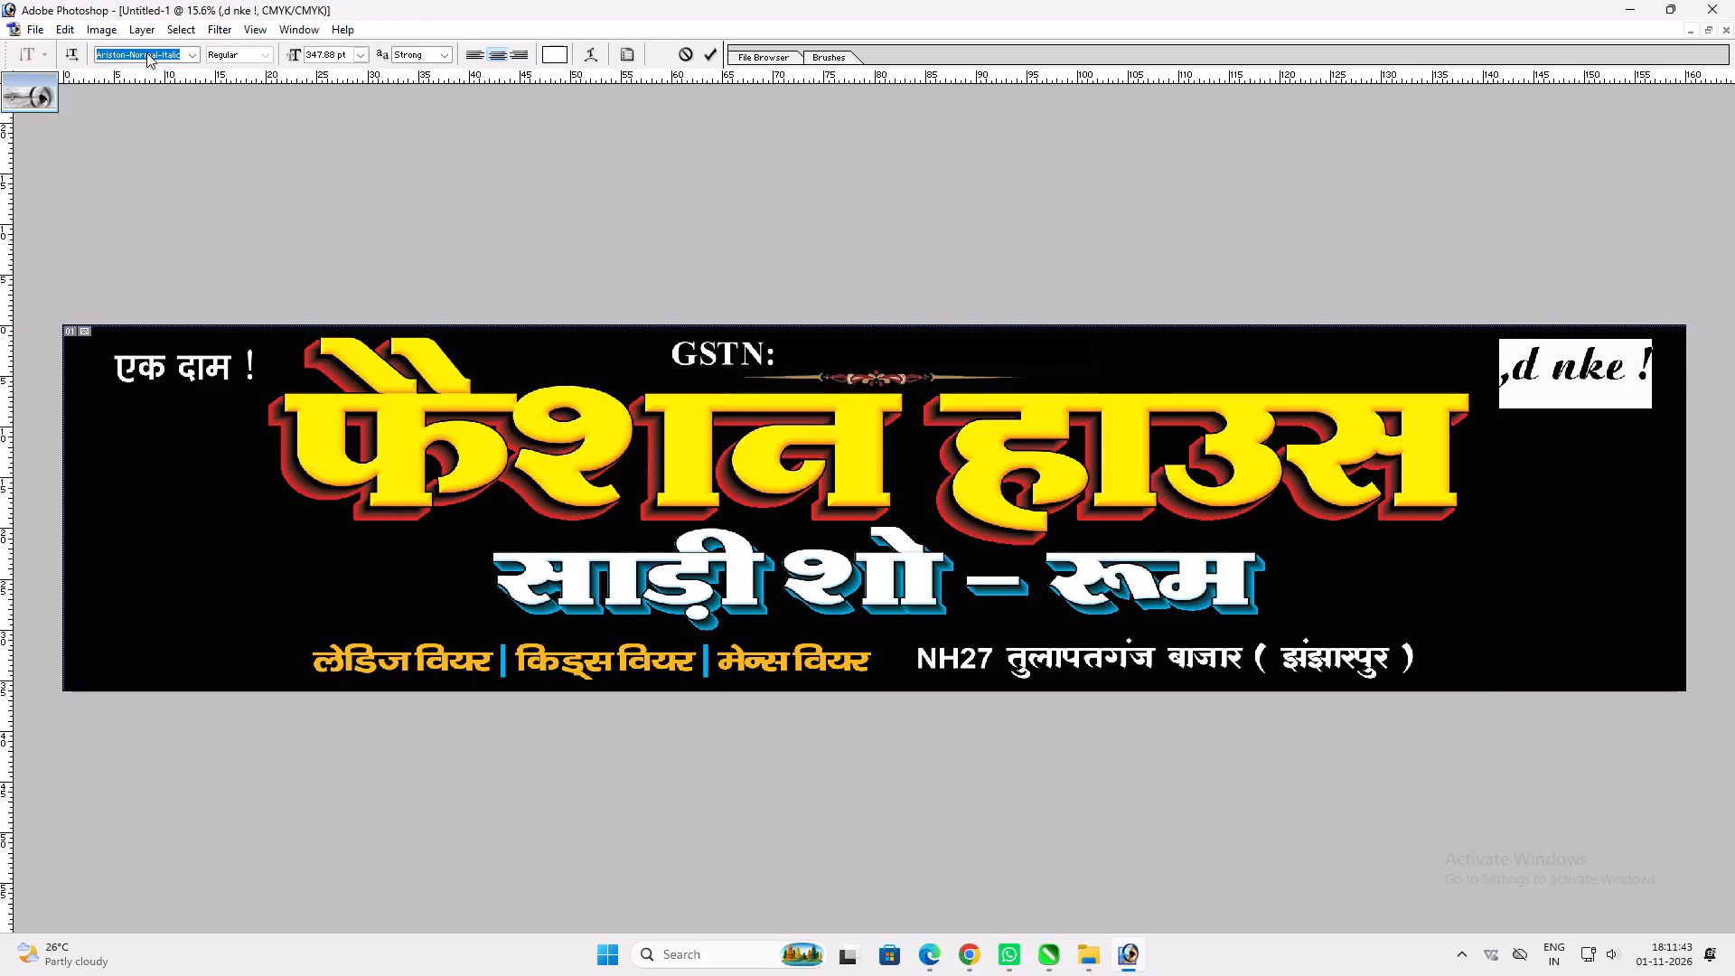
key(Down)
click(1557, 379)
key(ctrl+a)
text(Fix Price)
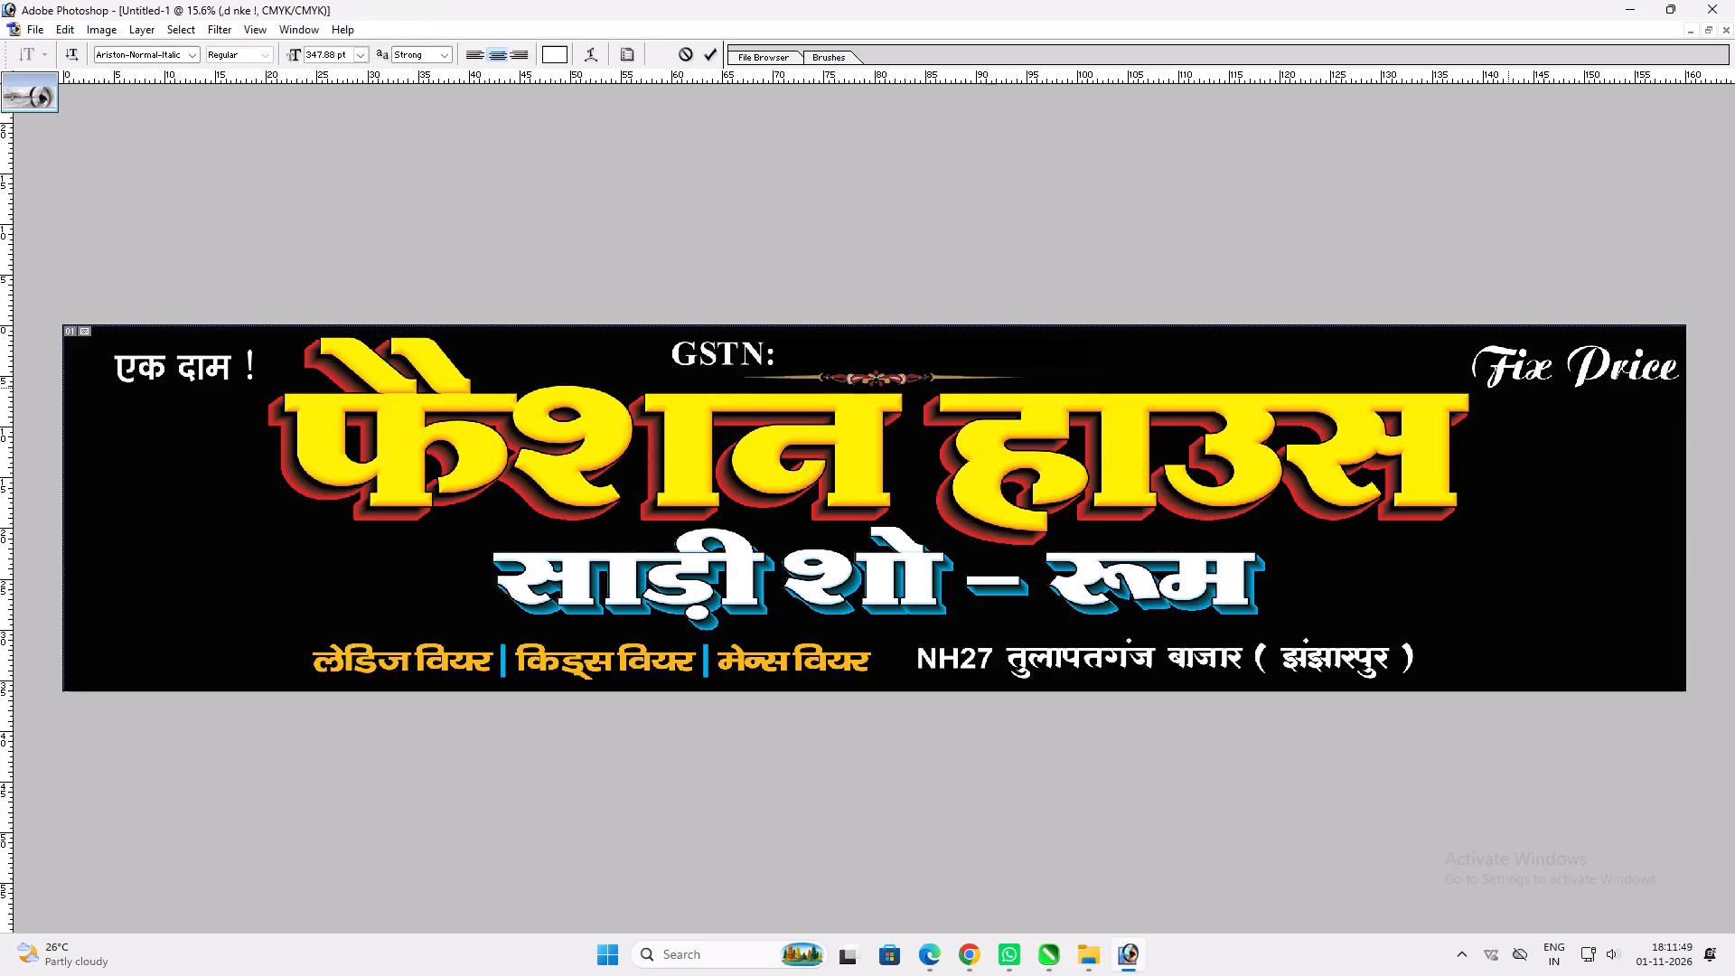
key(Return)
Move the Fix Price text slightly left, away from the banner's right edge, and nudge it up.
text(vv)
shift+drag(1637, 395, 1625, 392)
key(ctrl+alt+z)
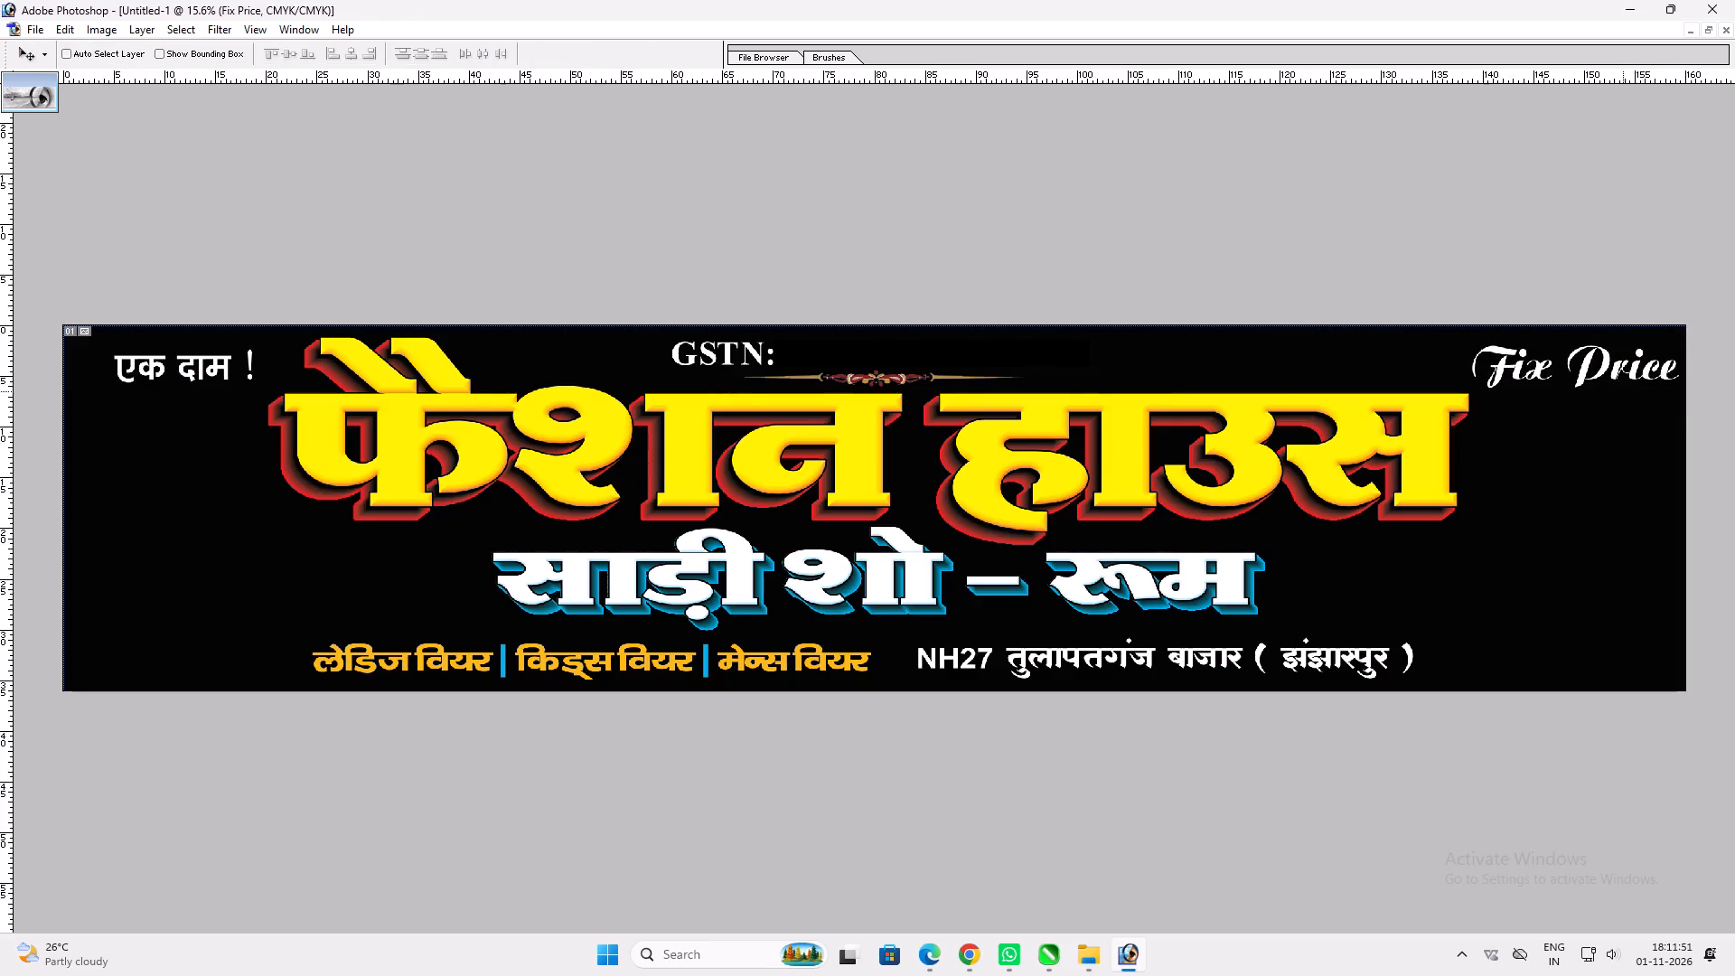
key(ctrl+z)
key(ctrl+t)
alt+shift+click(1664, 376)
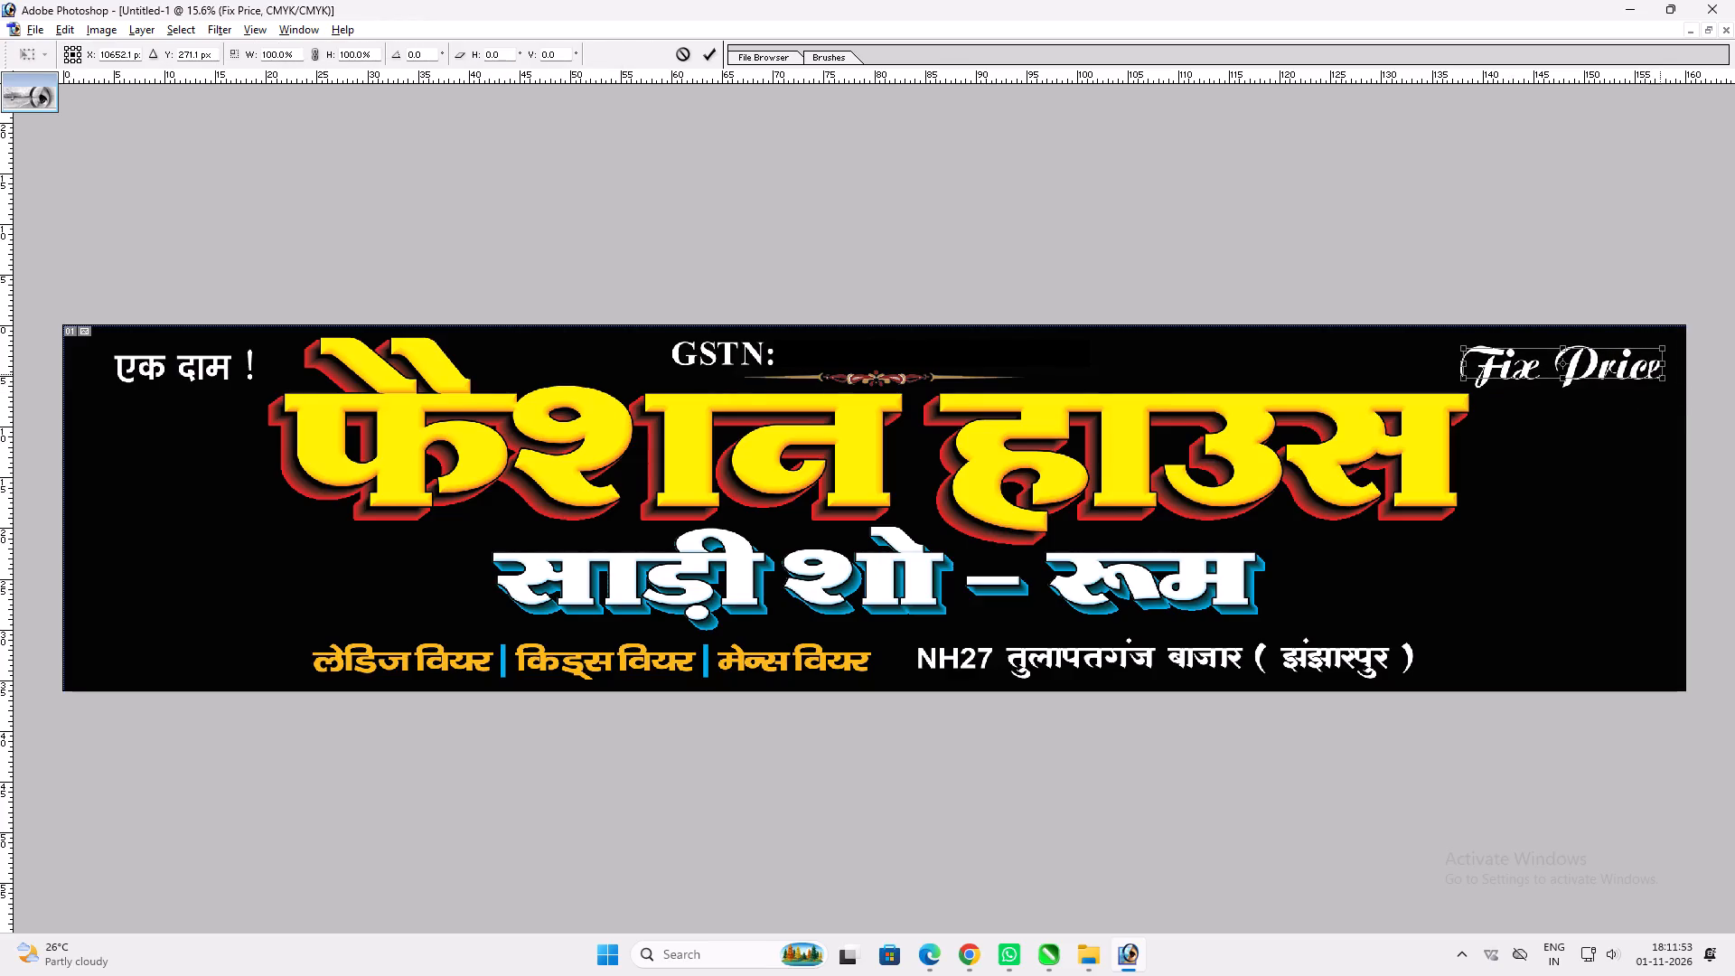
key(alt+shift+Return)
key(v)
key(Return)
key(v)
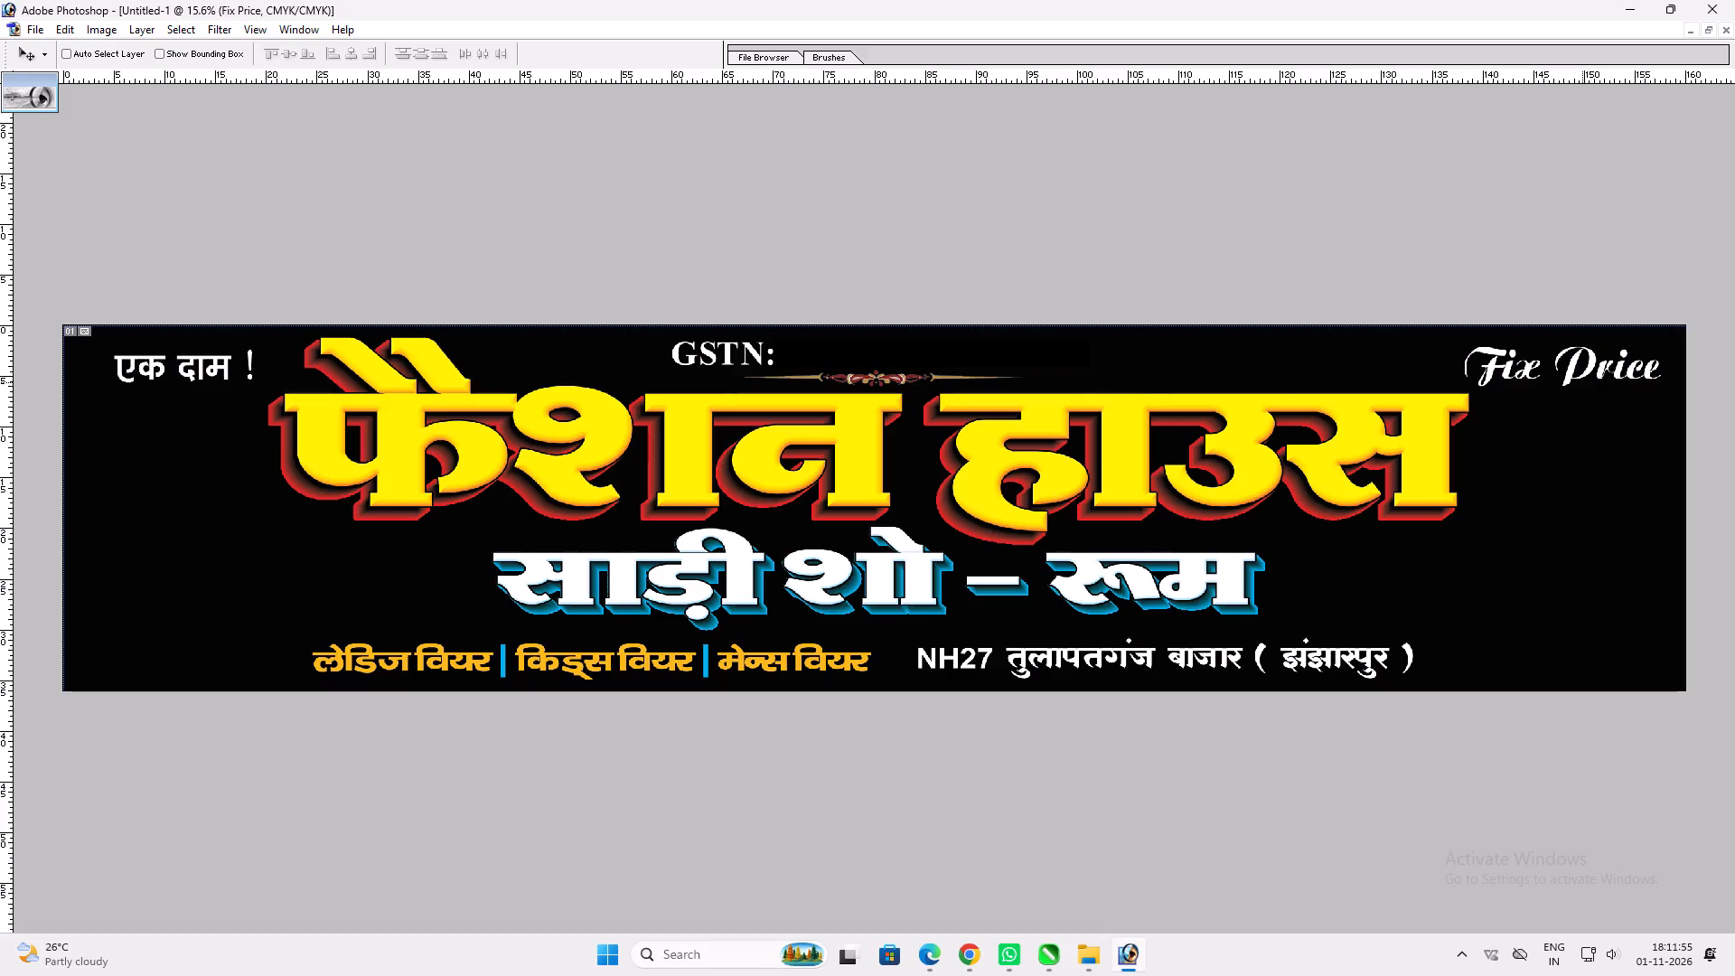
key(Up)
key(v)
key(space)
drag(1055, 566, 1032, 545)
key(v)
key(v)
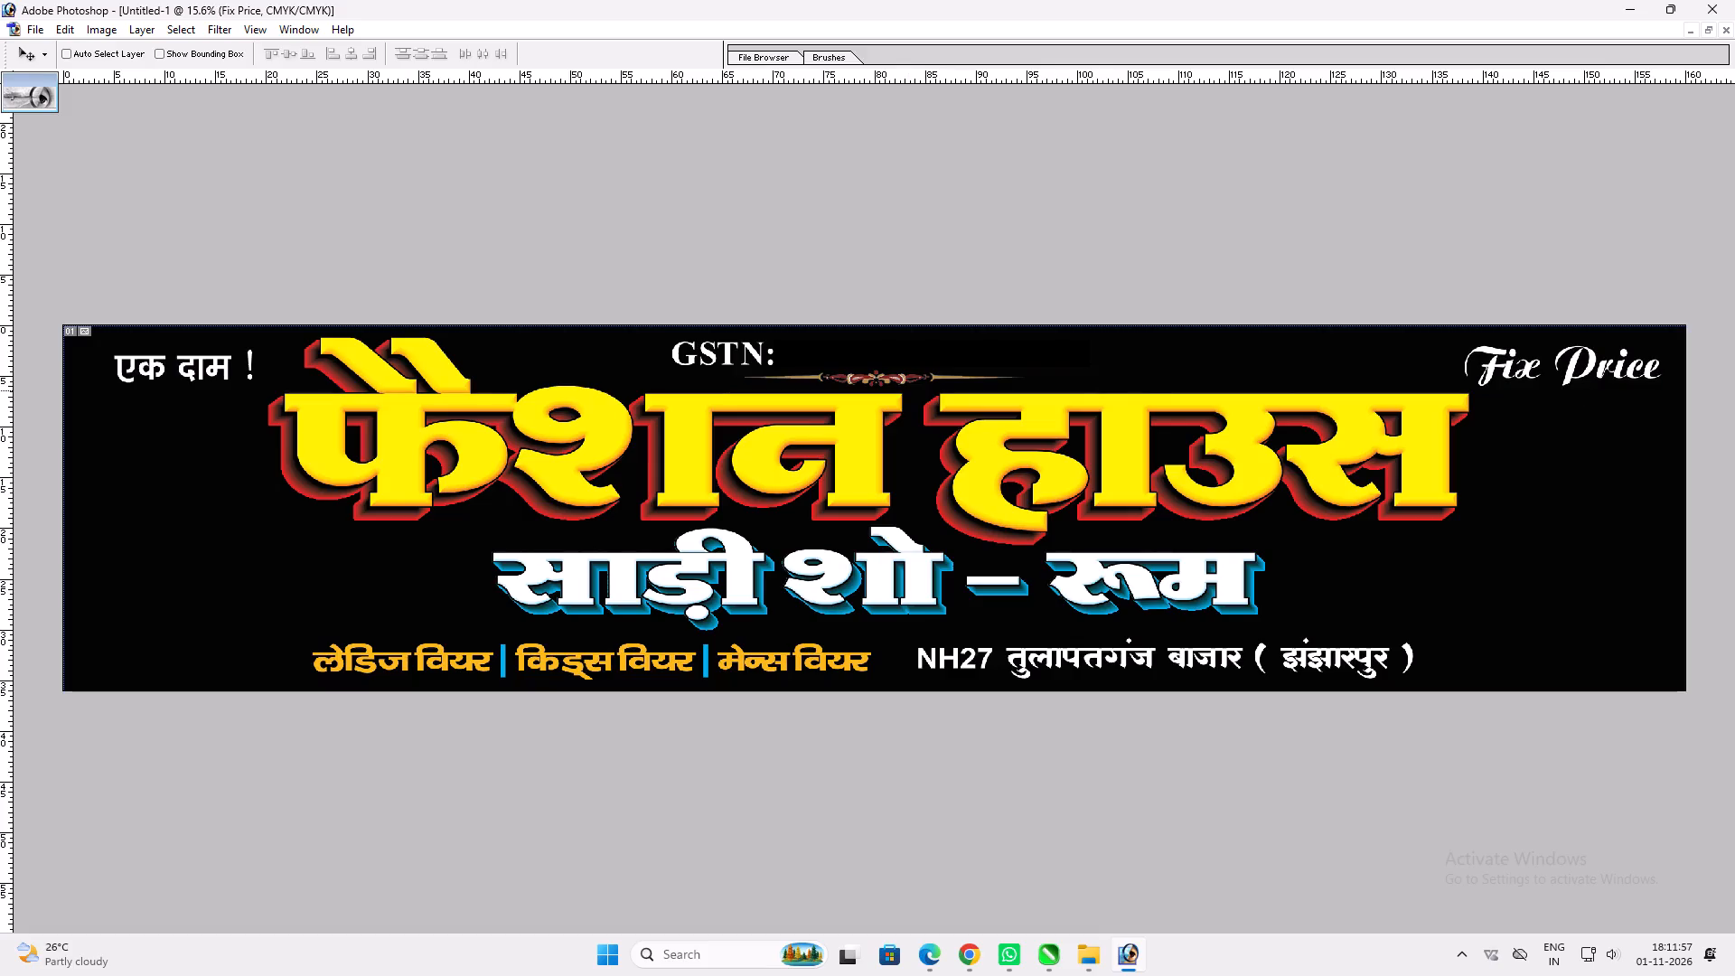
Switch to File Explorer, open the August folder inside 2026 on Local Disk (H:), and search it for ajm.
click(1090, 959)
click(1085, 952)
click(1243, 845)
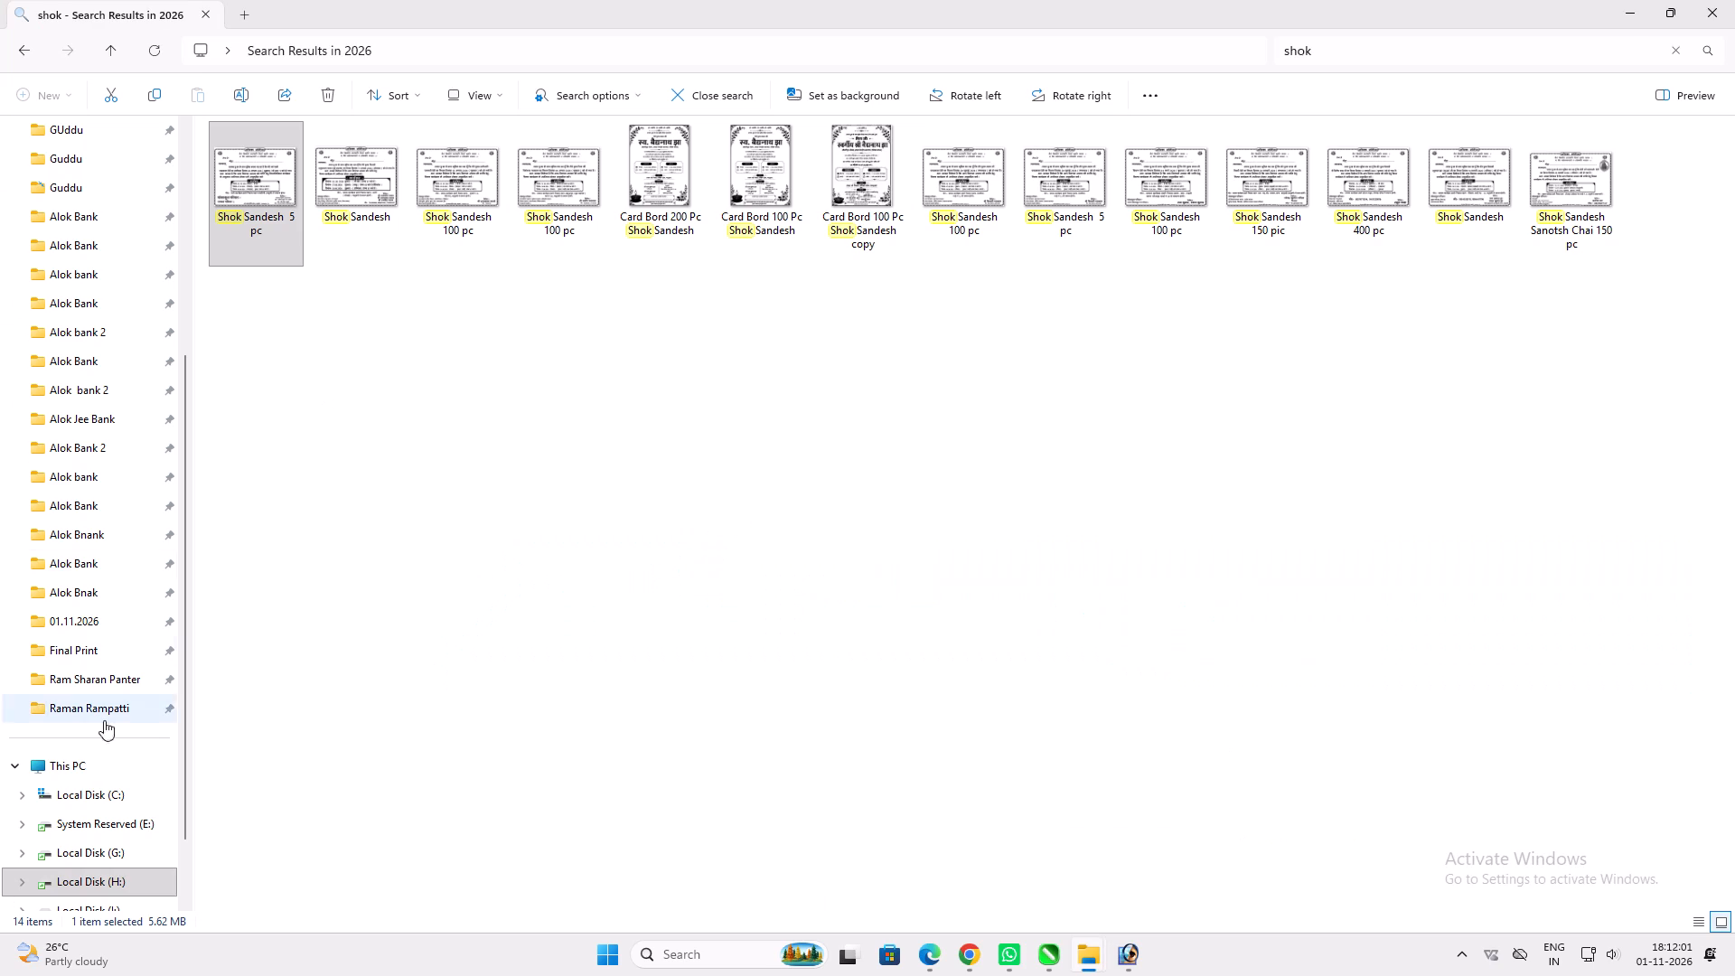
click(131, 881)
double_click(255, 189)
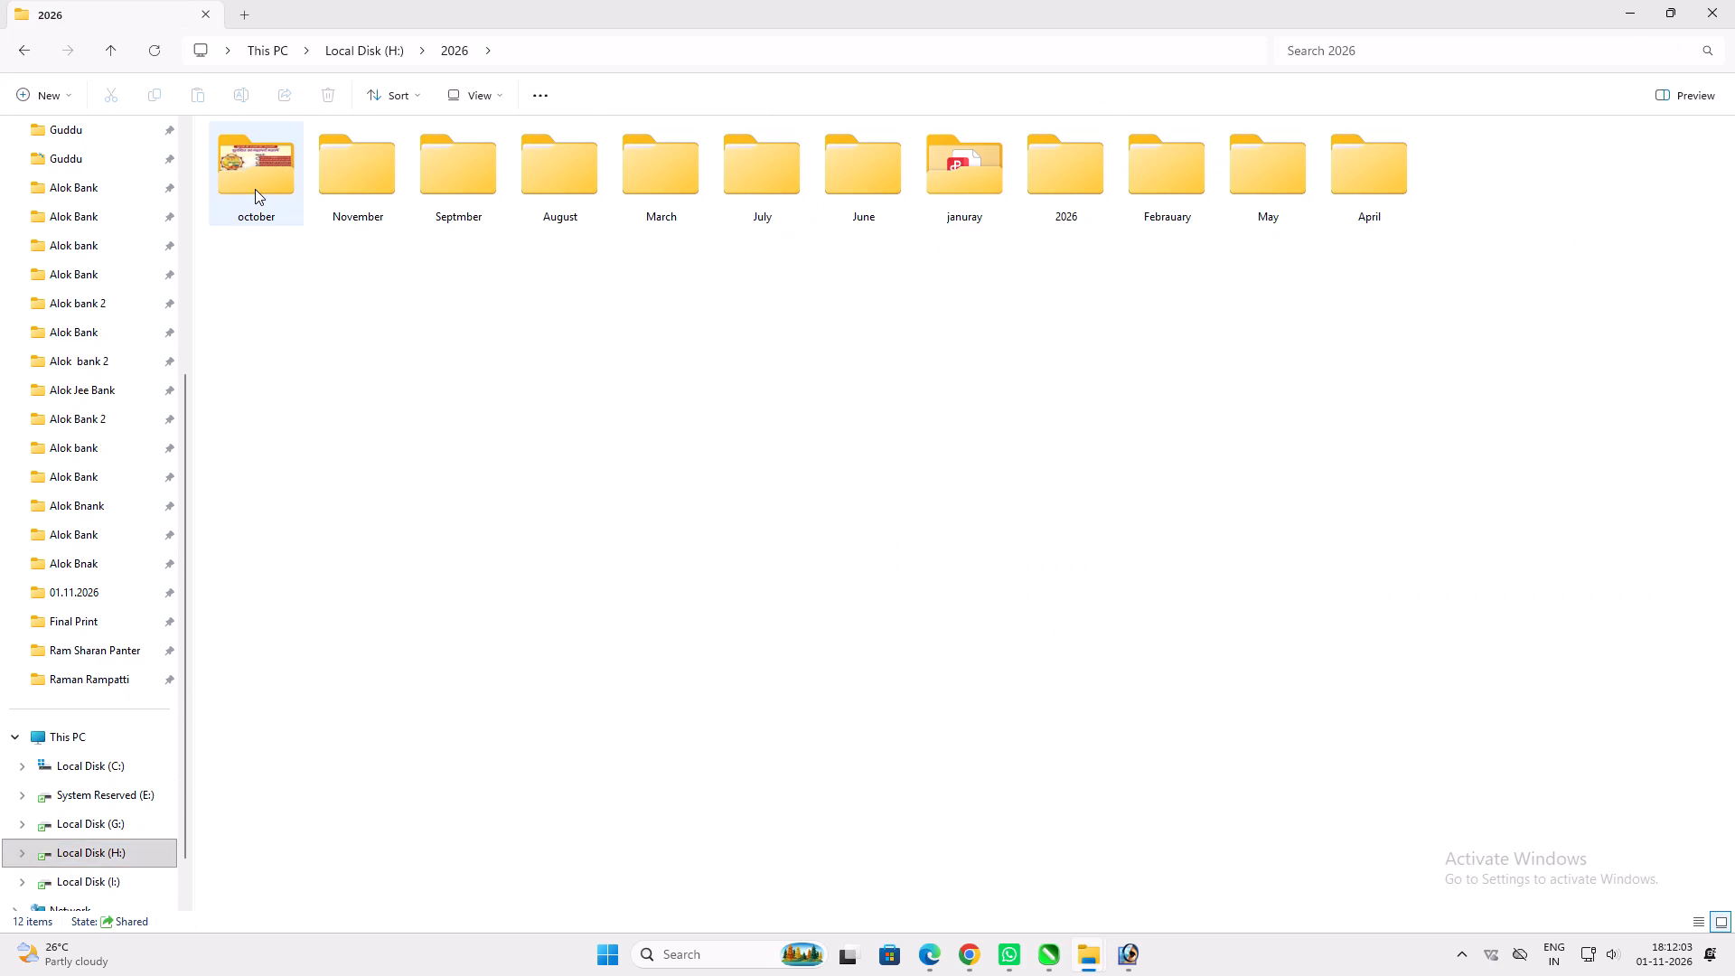
double_click(567, 200)
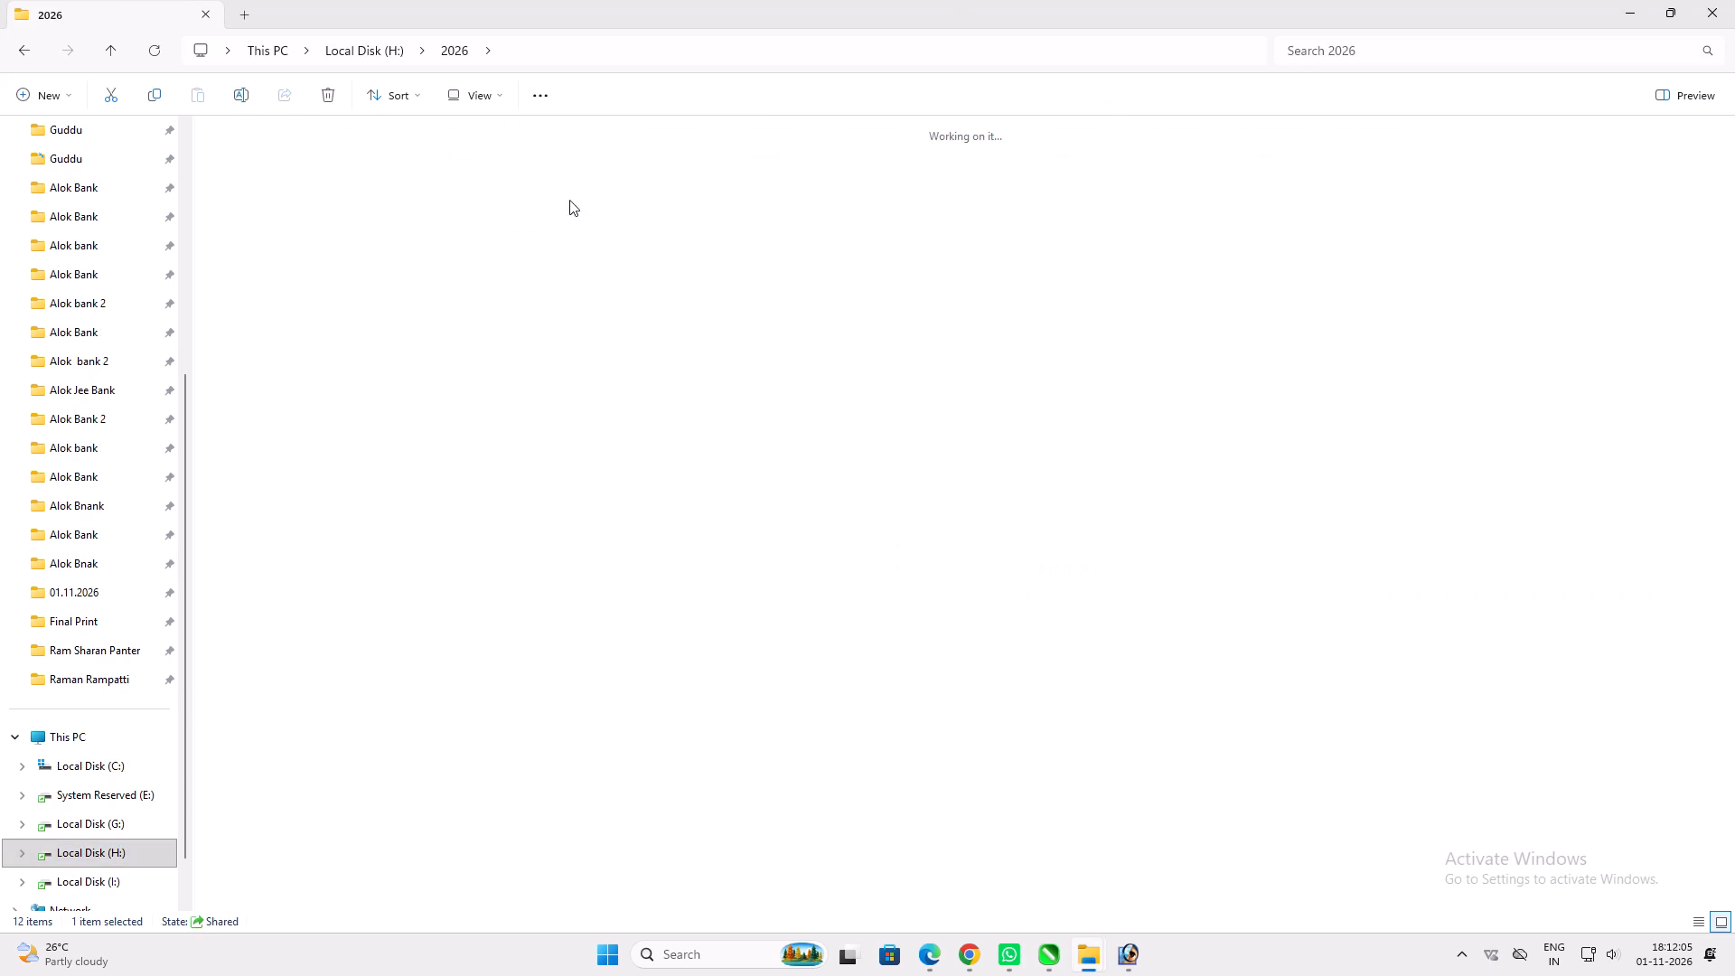
click(1414, 57)
text(ajm)
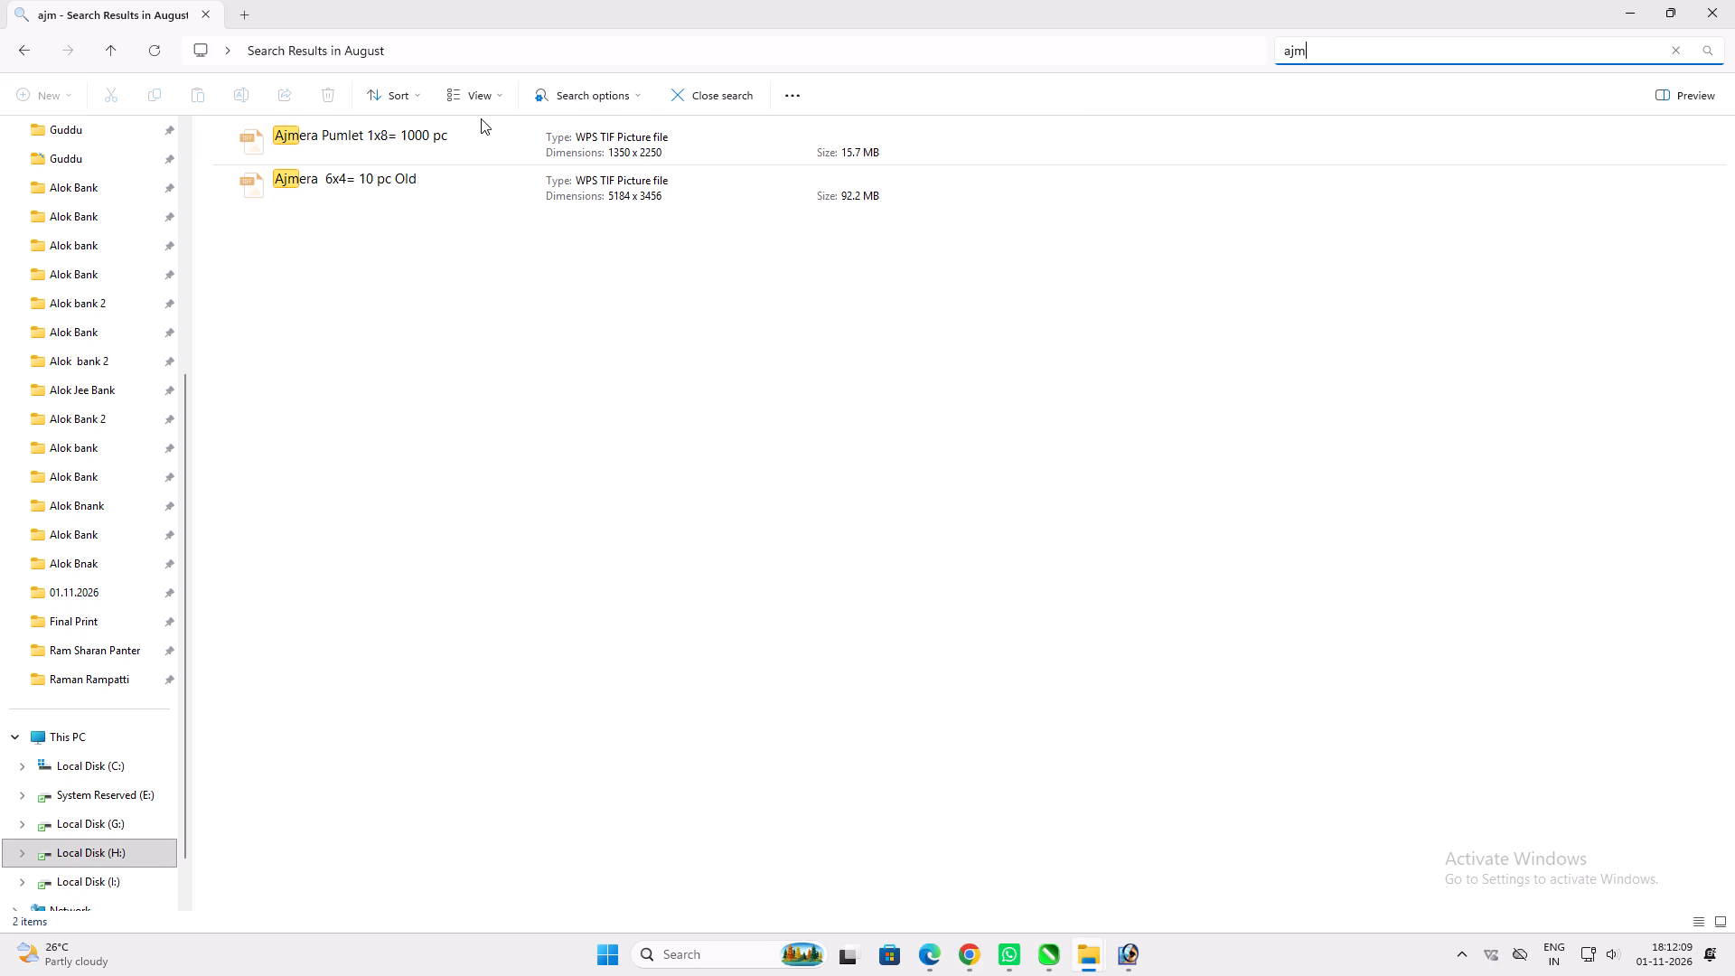
Search the August folder for pawa, show the results as thumbnails, and open the second folder, Pawan Art, Rahika.
key(ctrl+a)
text(pawa)
click(502, 83)
click(509, 162)
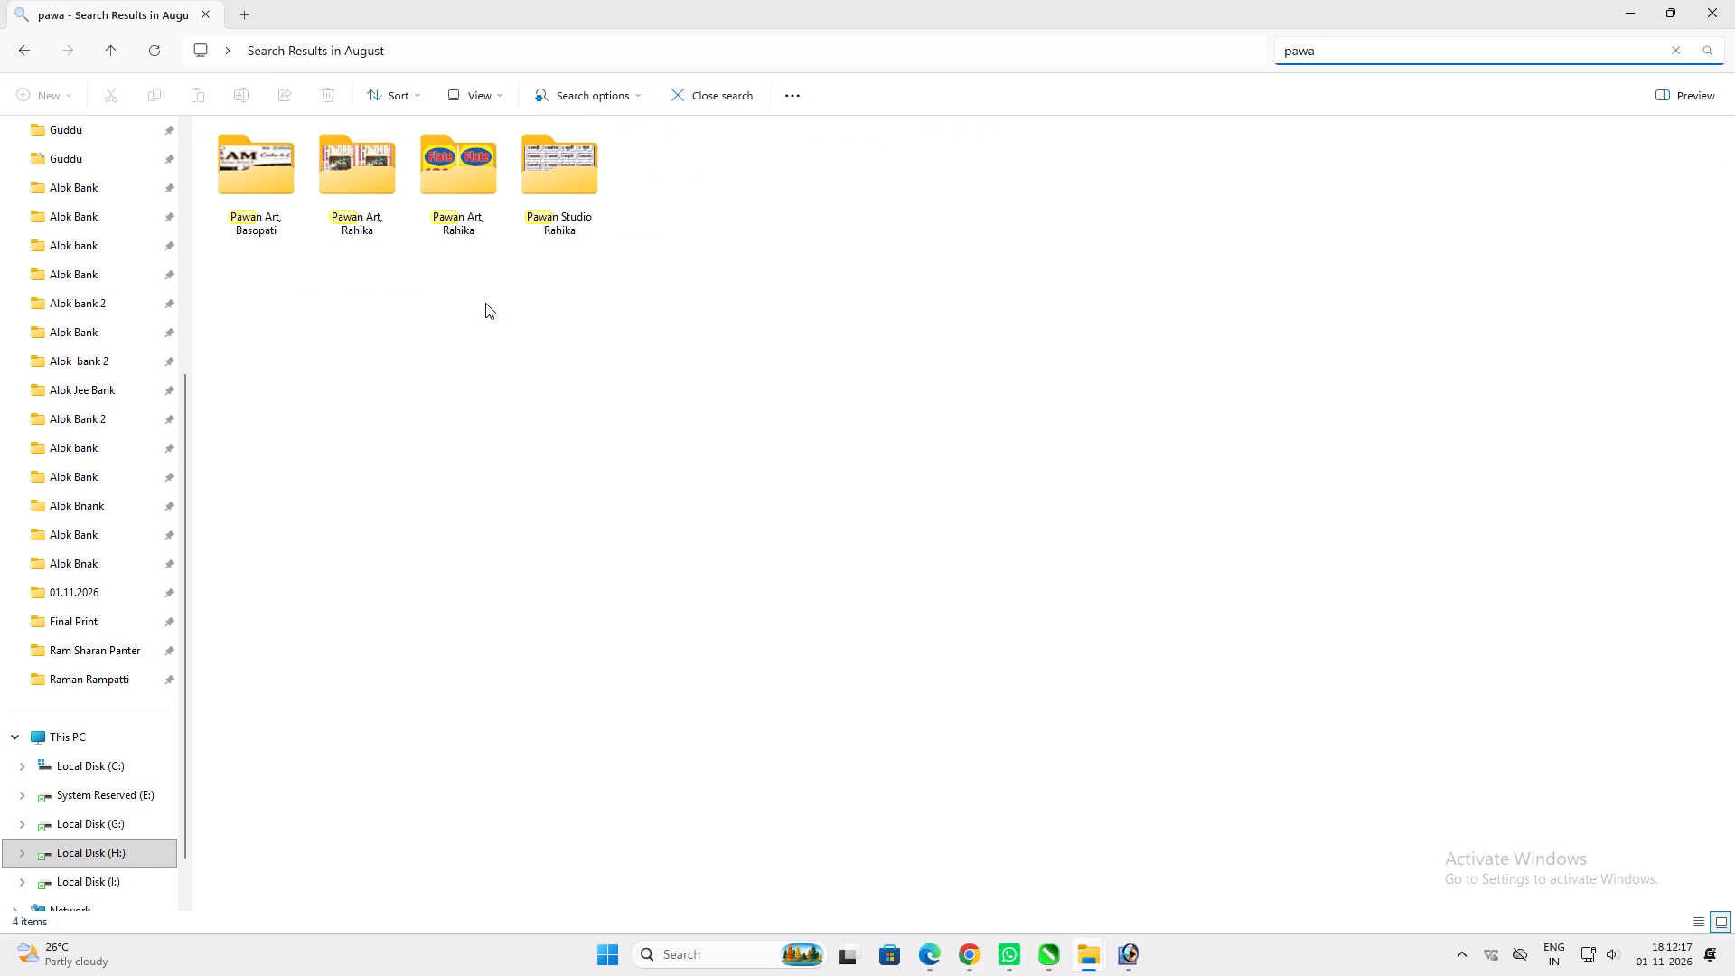
click(358, 170)
key(ctrl+shift+Return)
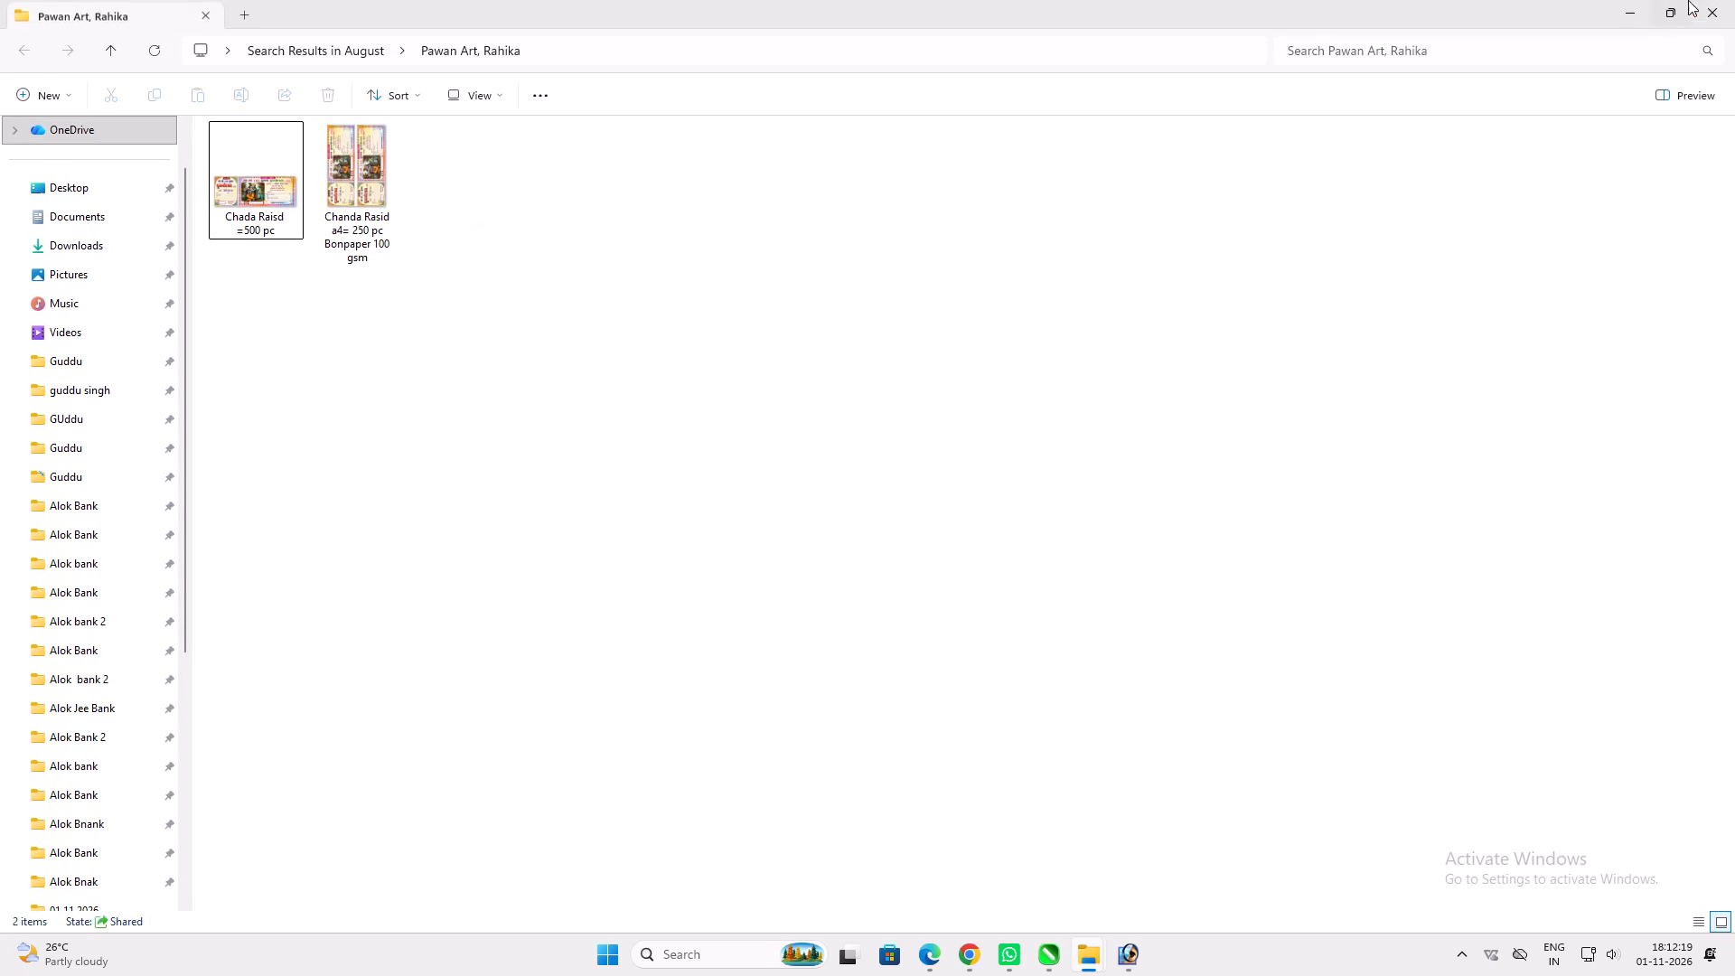
Close the opened folder and check the contents of the third result, Pawan Art, Rahika, and of Pawan Studio Rahika.
click(1722, 10)
click(470, 203)
key(ctrl+shift+Return)
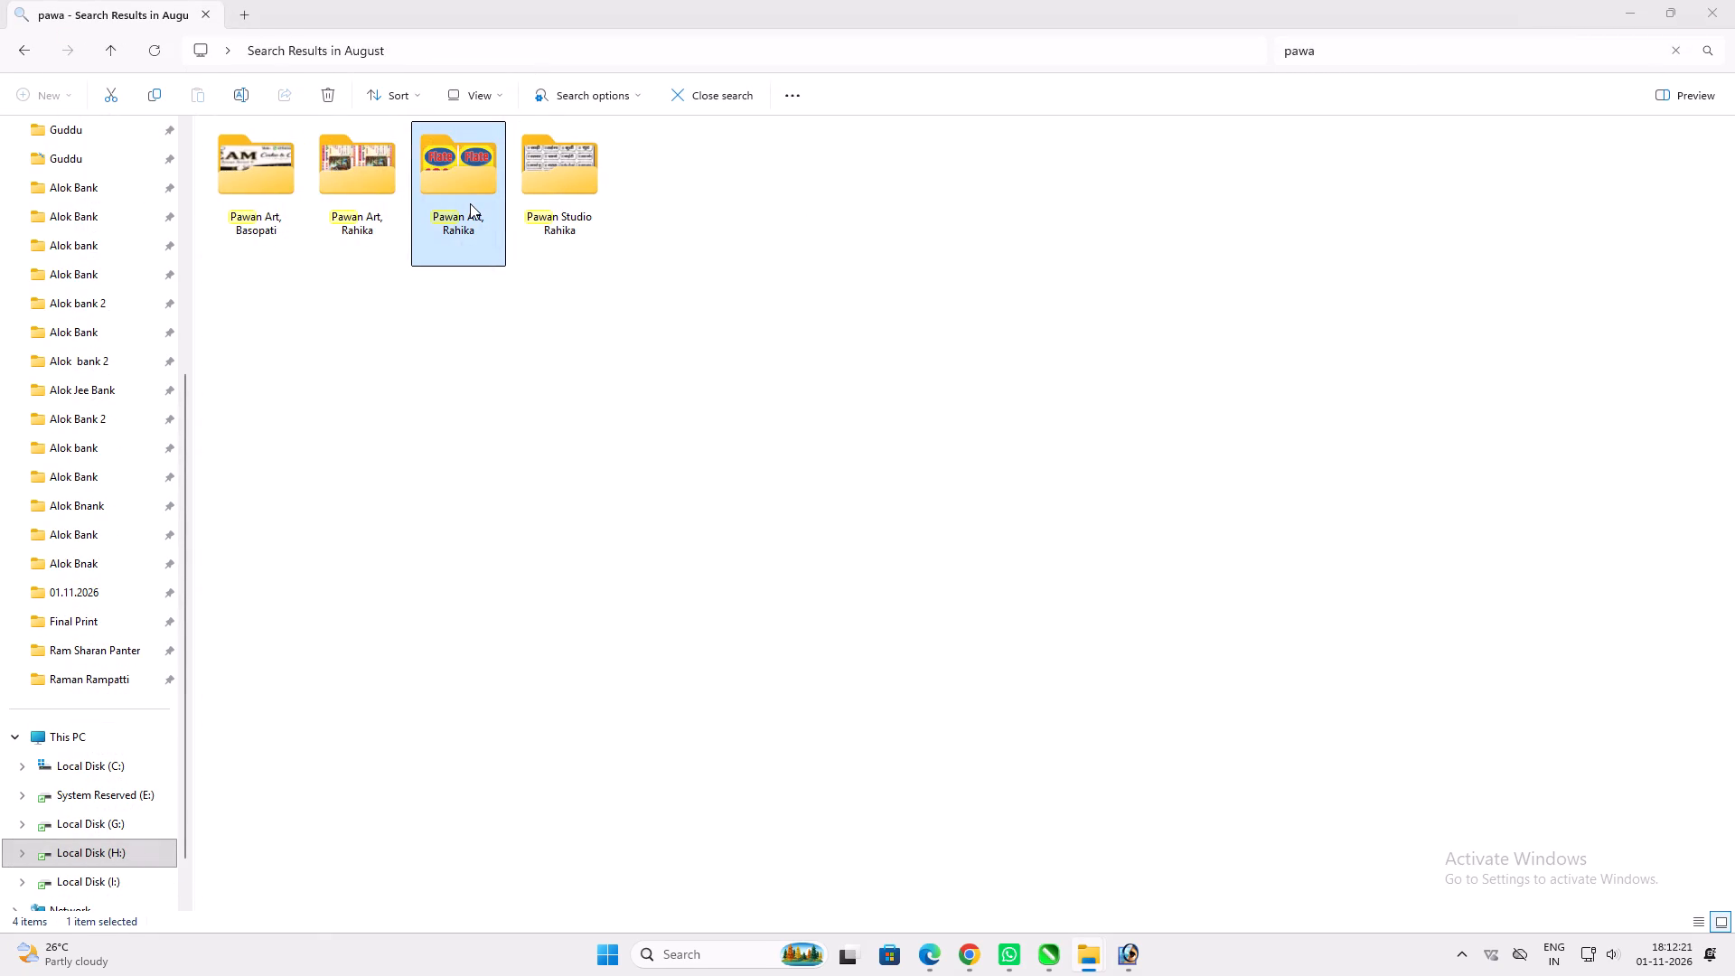
click(1721, 5)
click(586, 174)
key(ctrl+shift+Return)
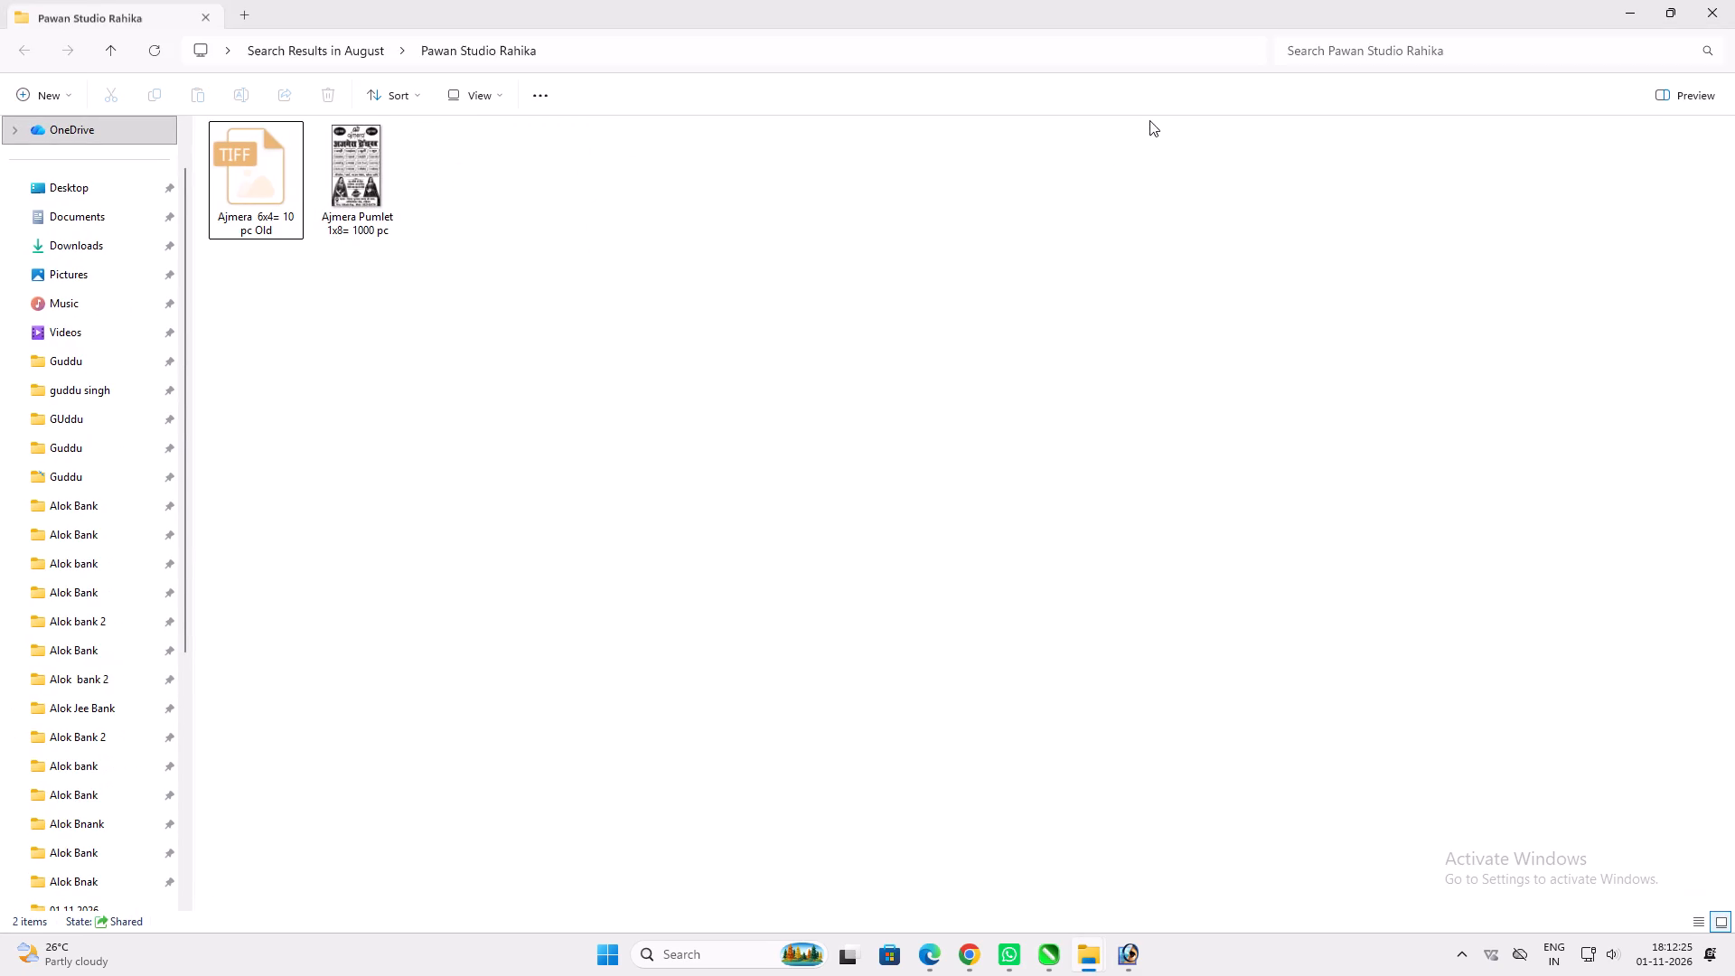
click(1726, 3)
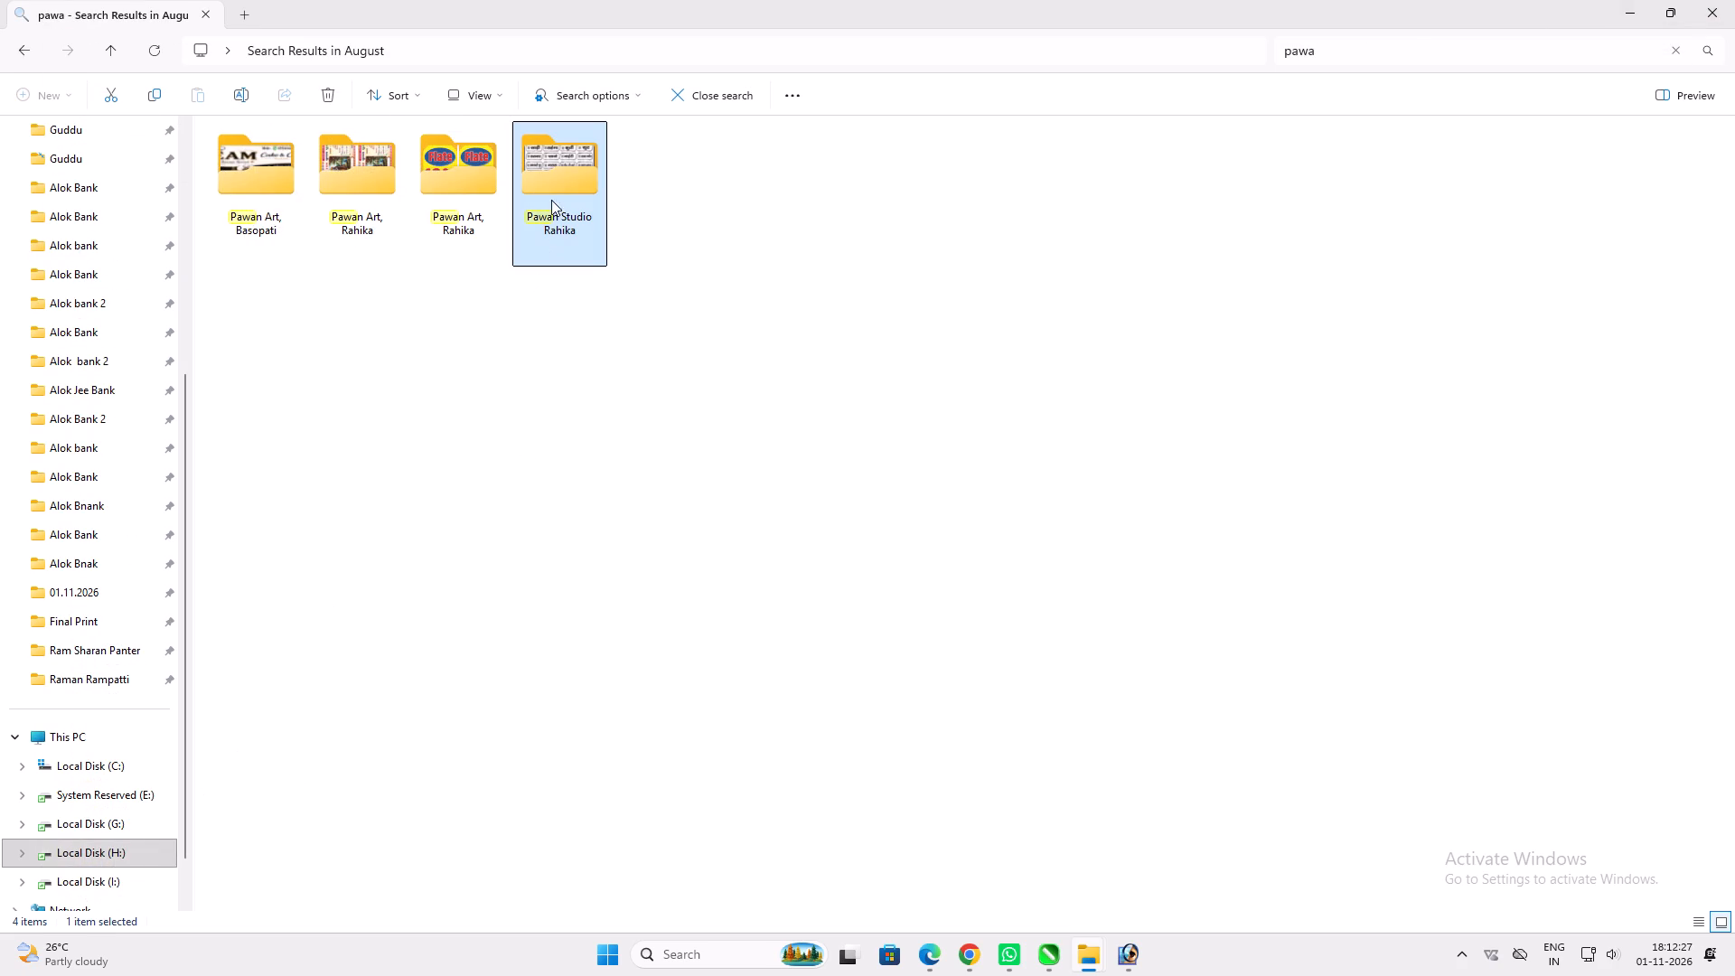
Search the whole 2026 folder on Local Disk (H:) for pawan and show the results as thumbnails.
click(111, 845)
double_click(238, 202)
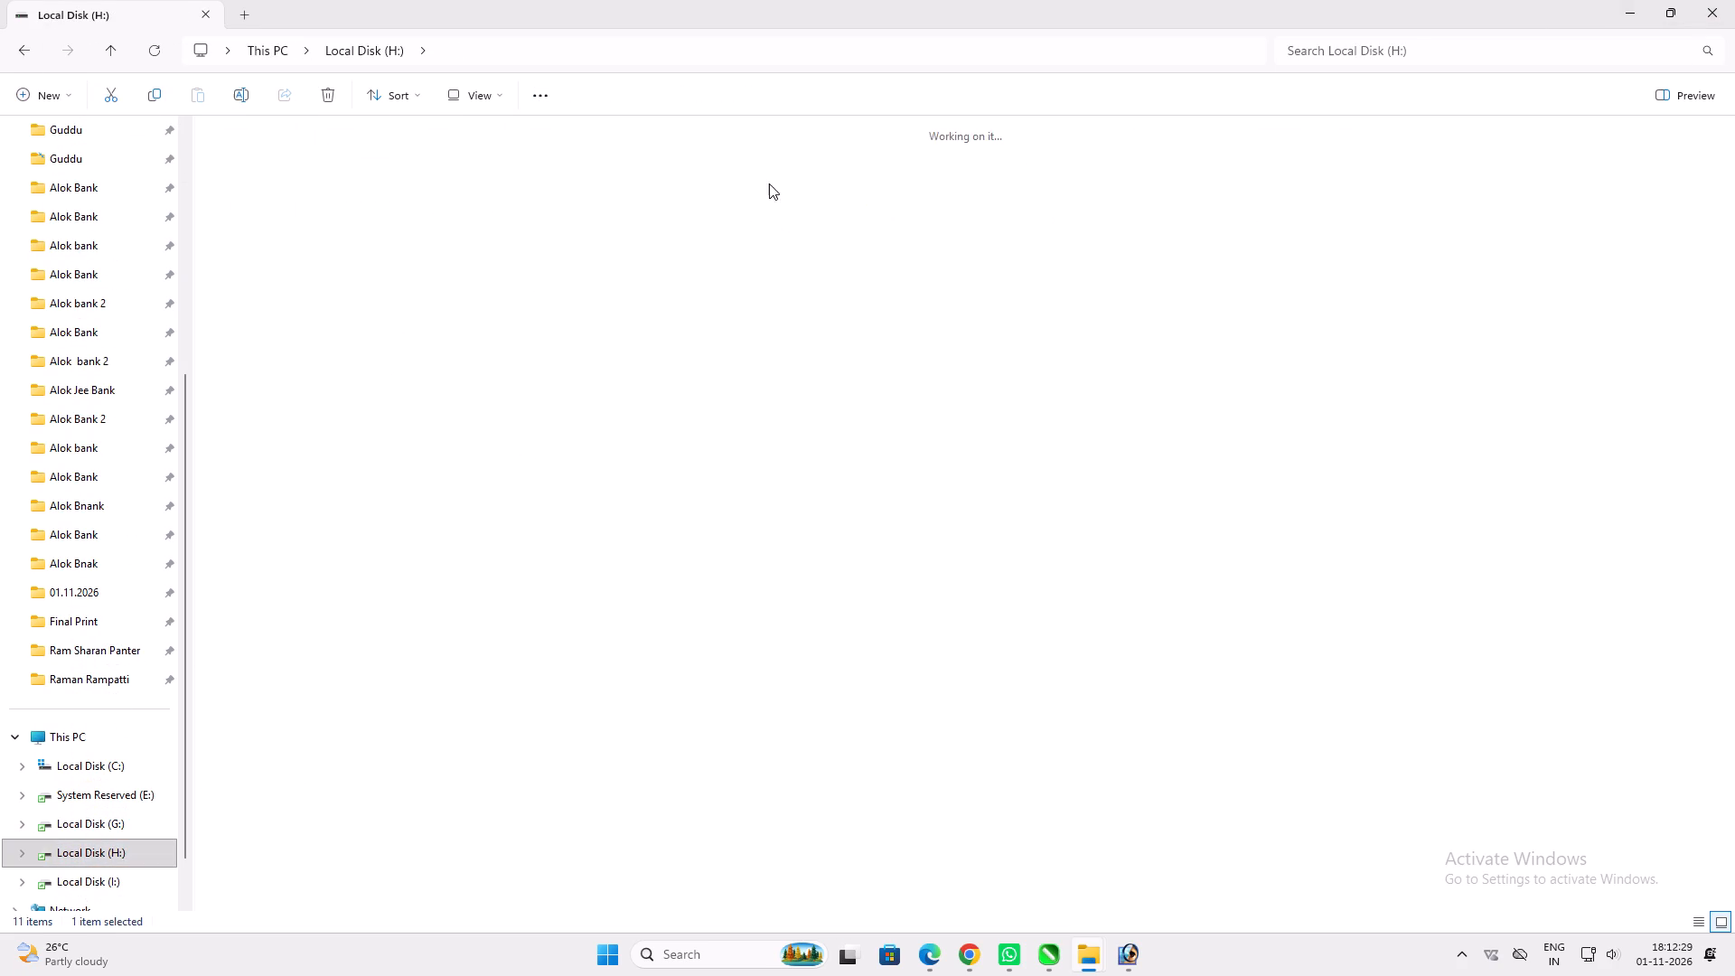
click(1330, 52)
text(pawam)
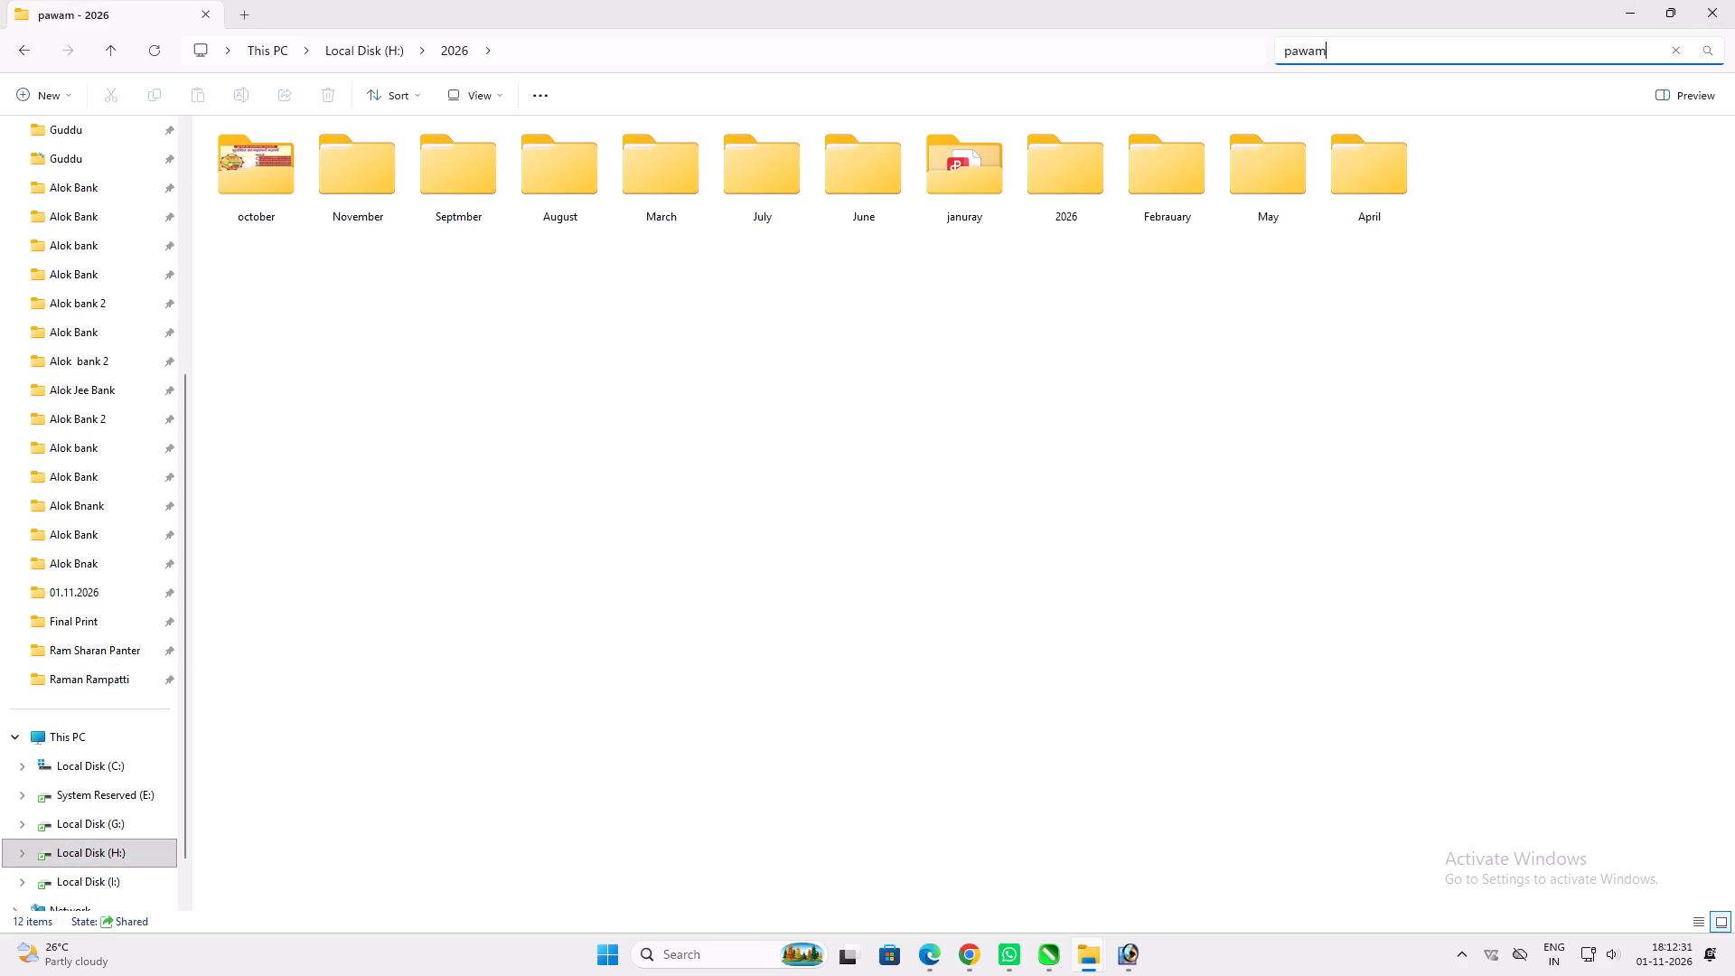
key(BackSpace)
key(n)
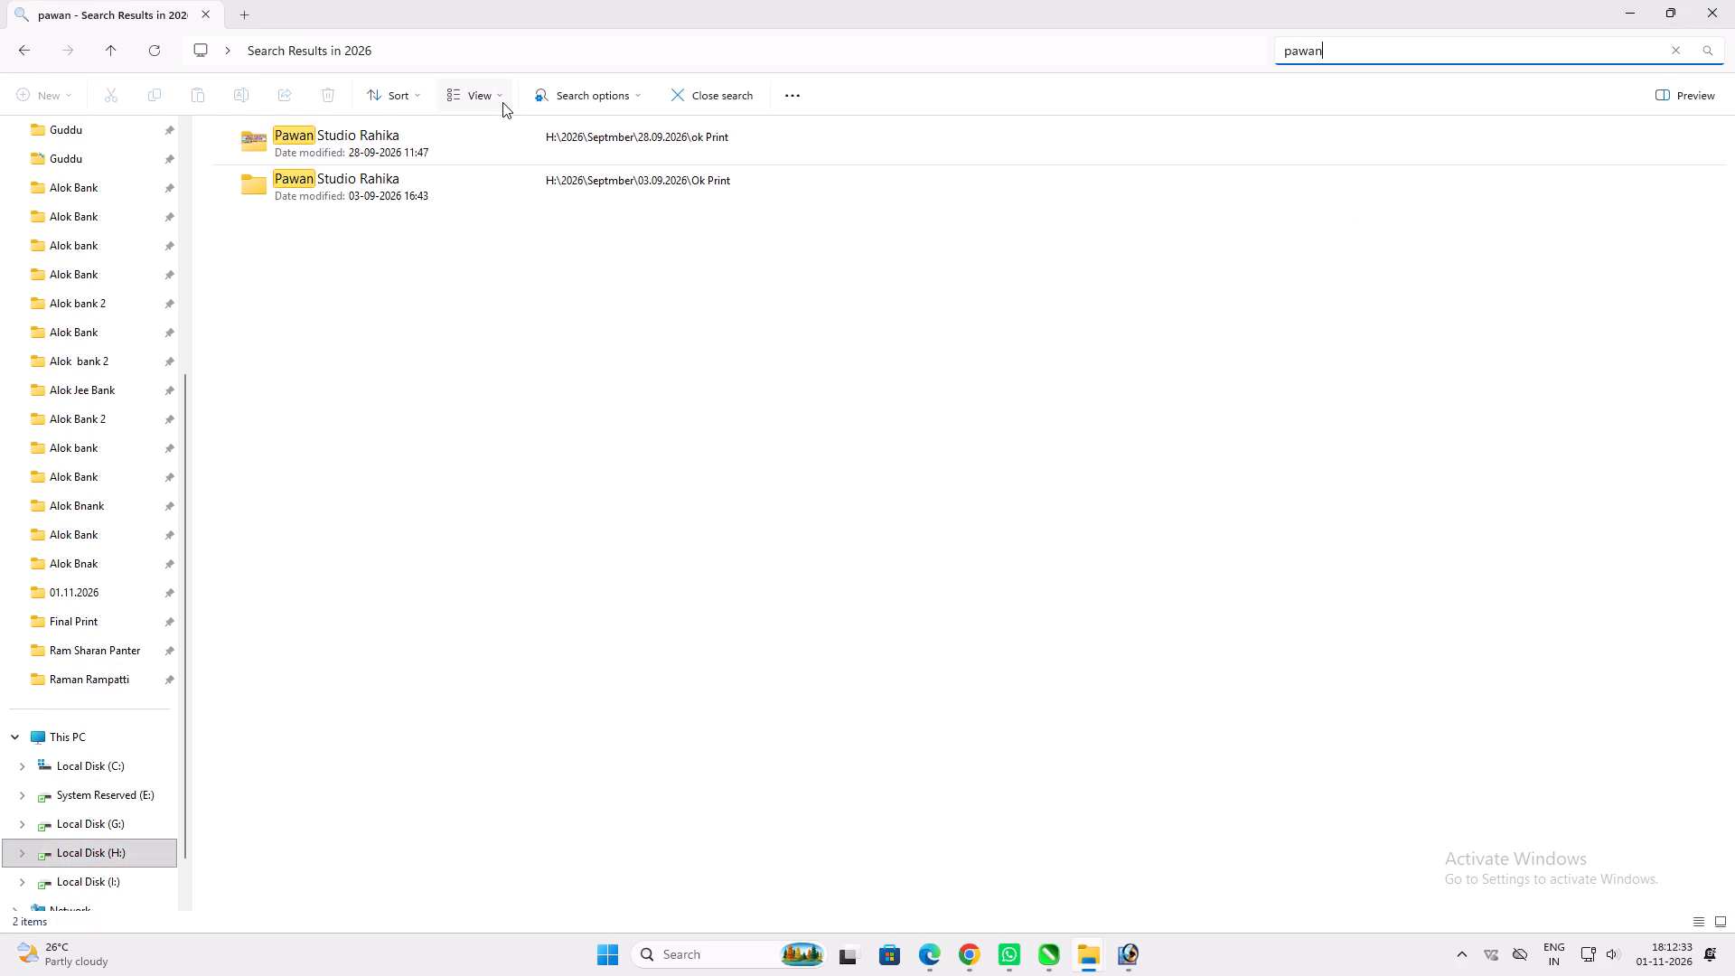
click(502, 99)
click(482, 165)
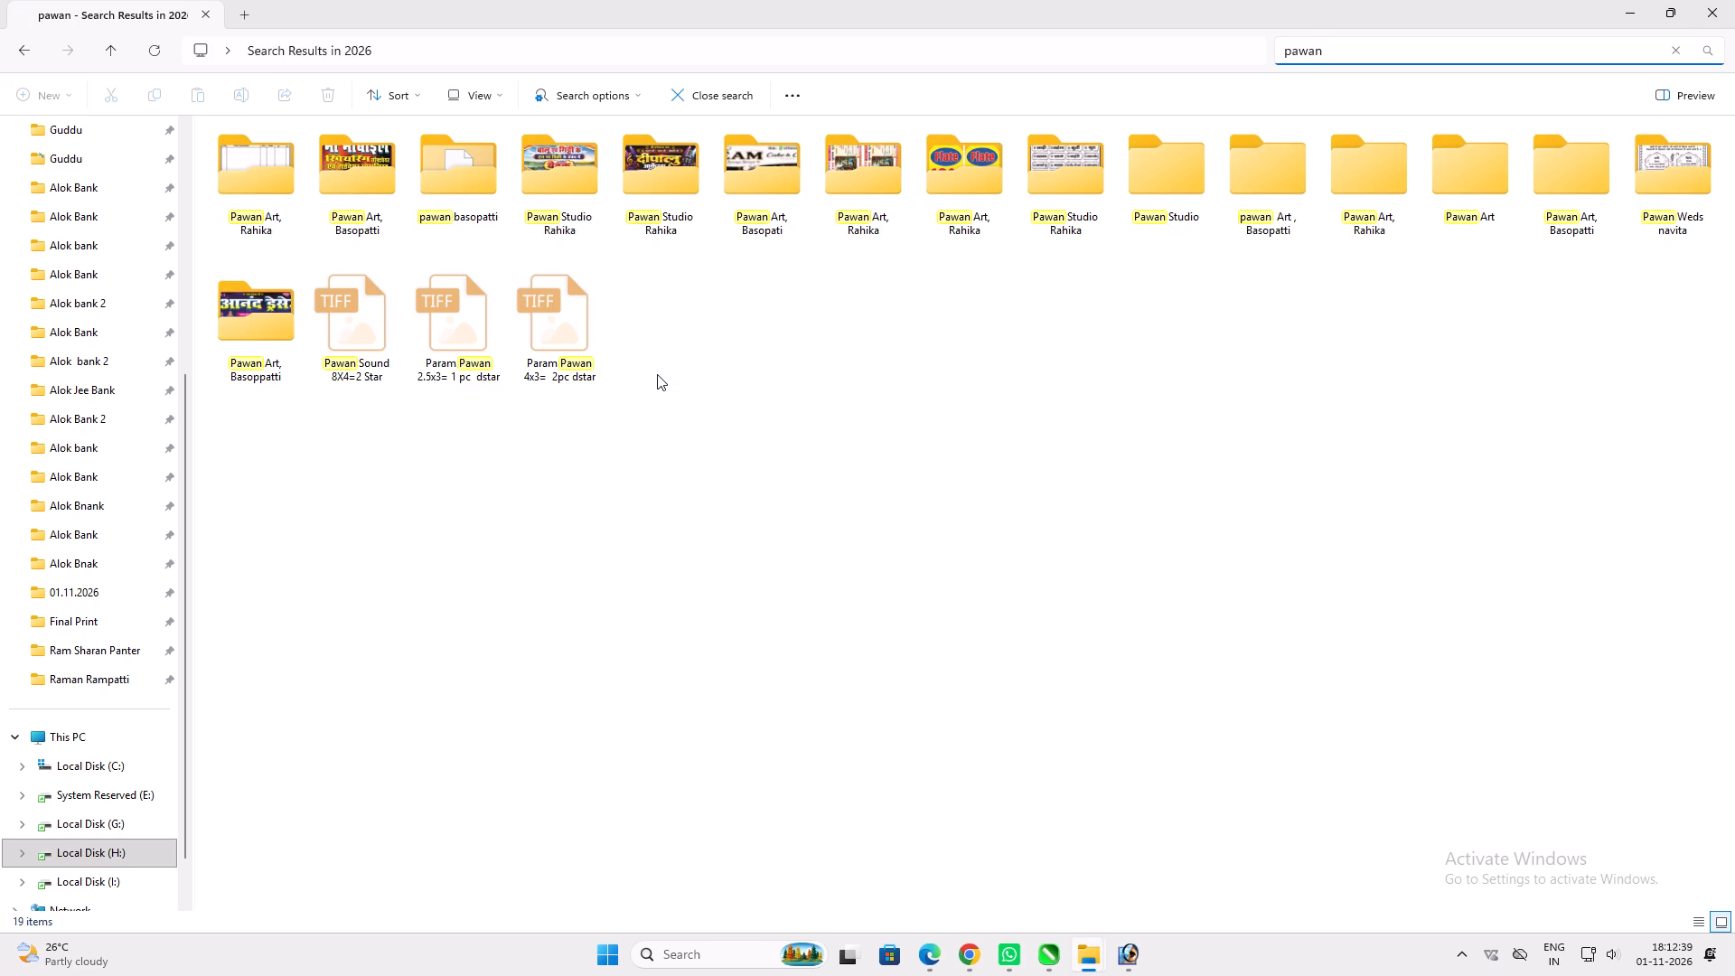
Look through the Pawan Studio folder, close it, and open the Pawan Art folder from the search results.
click(1149, 185)
key(ctrl+shift+Return)
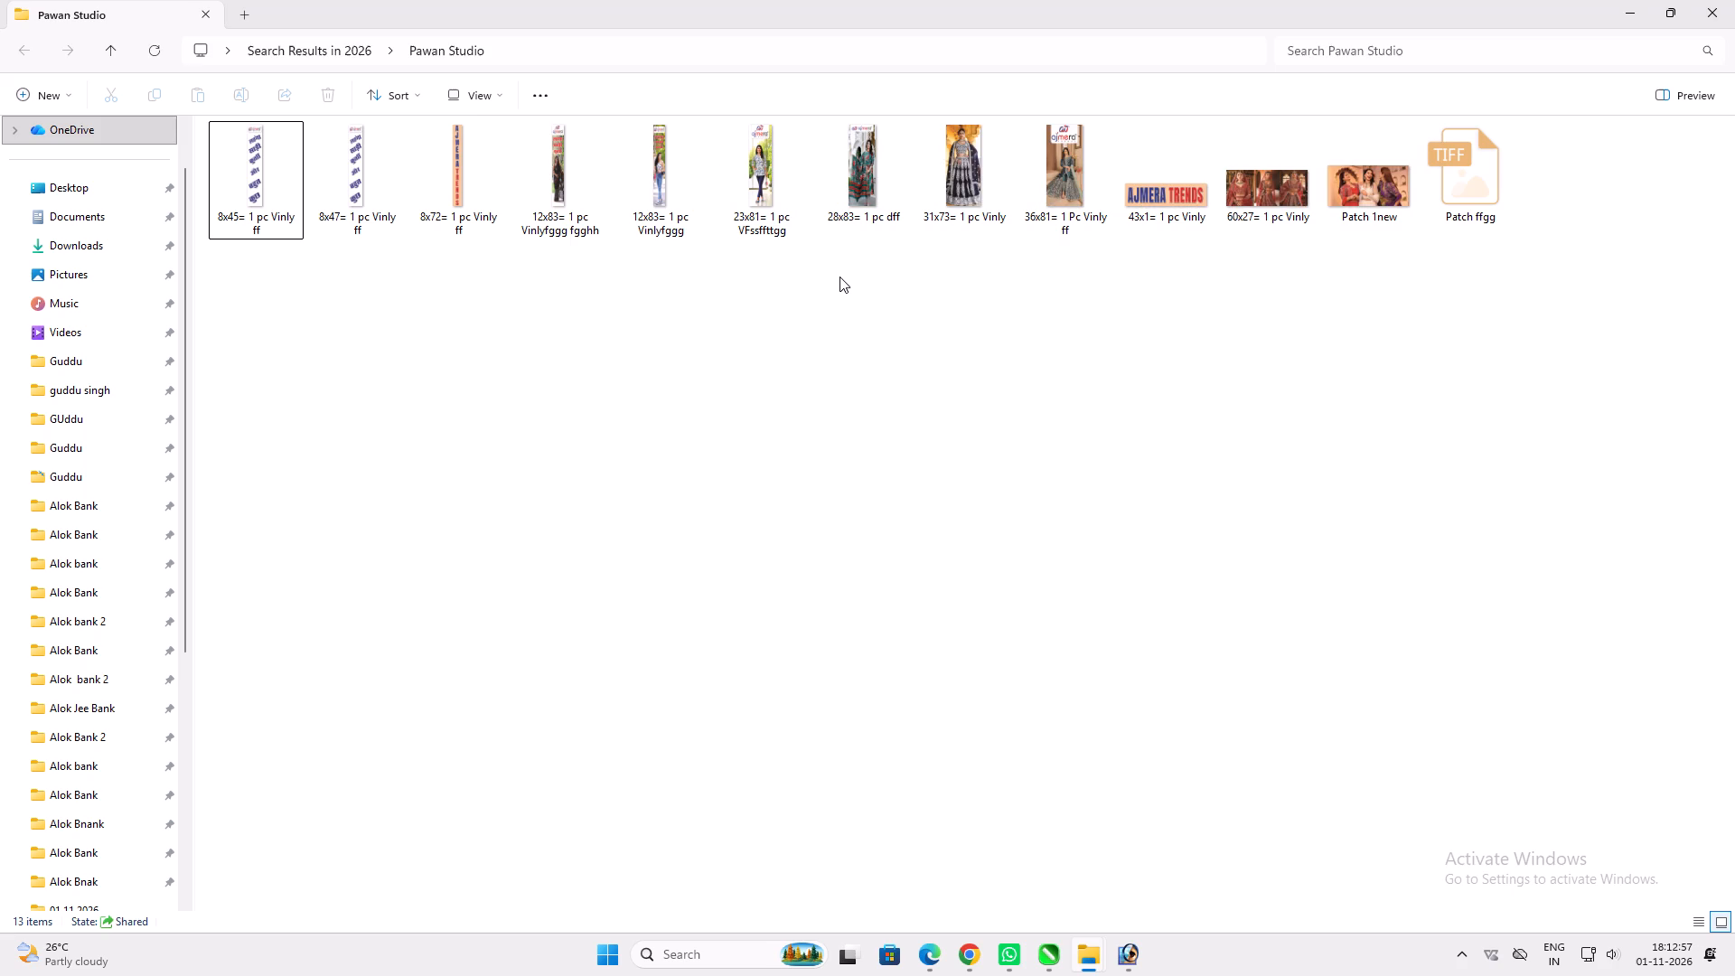
click(1734, 0)
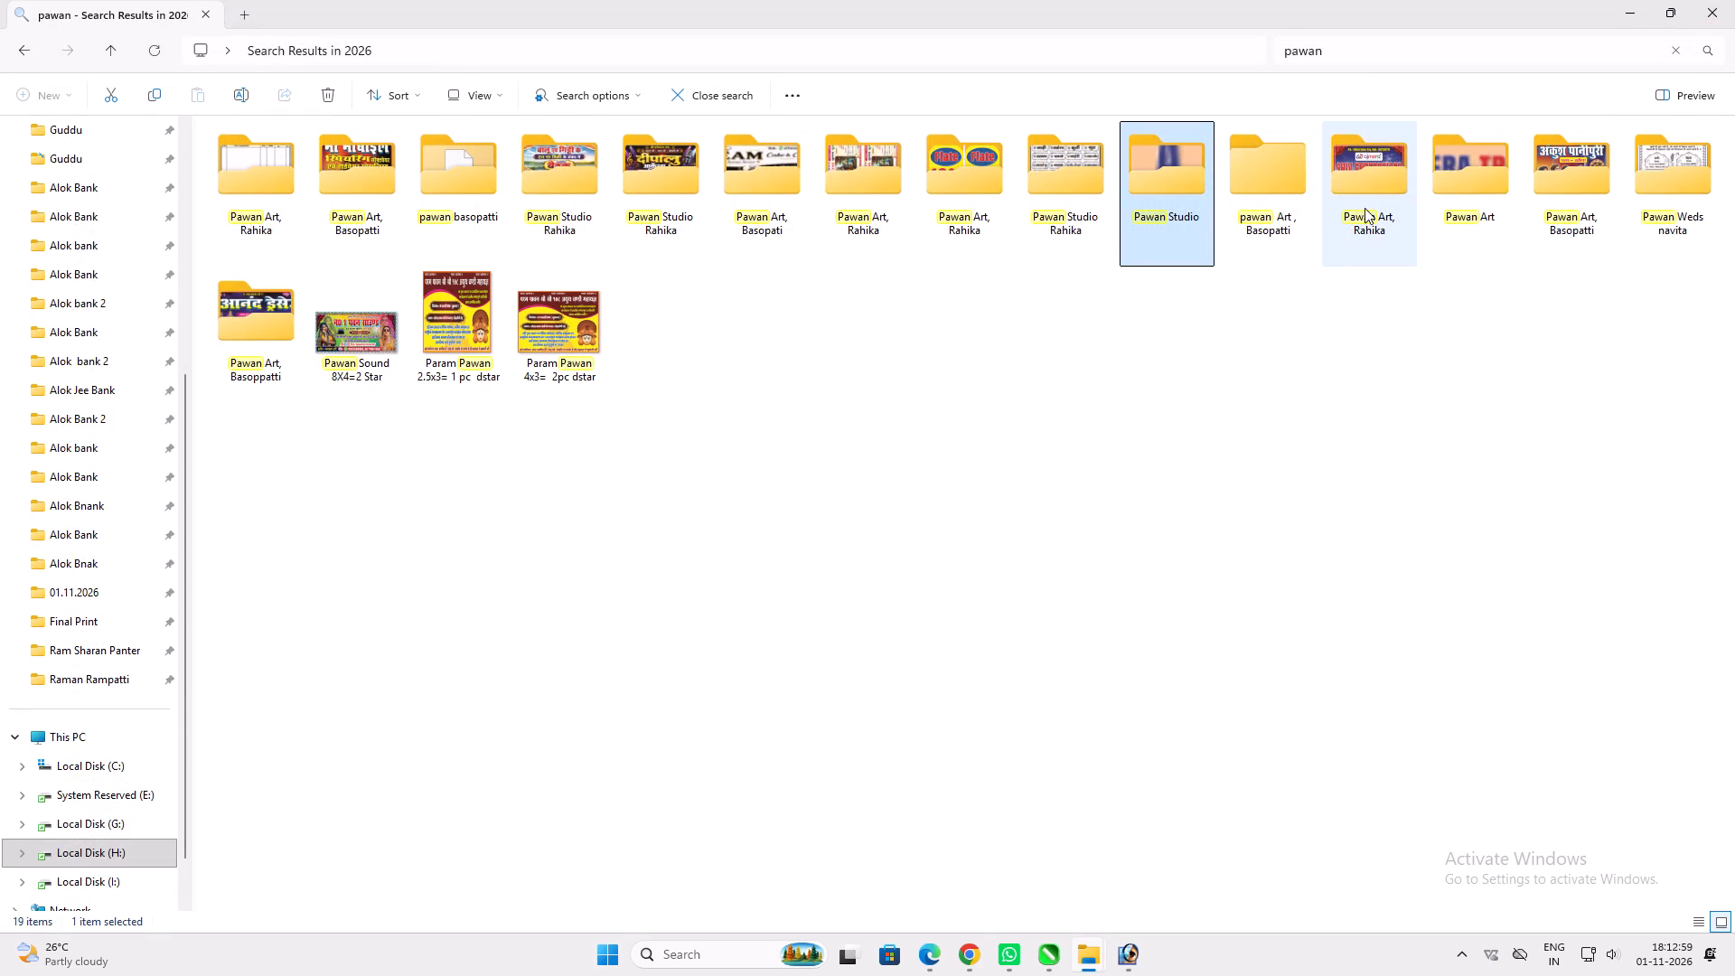
click(1441, 170)
key(ctrl+shift+Return)
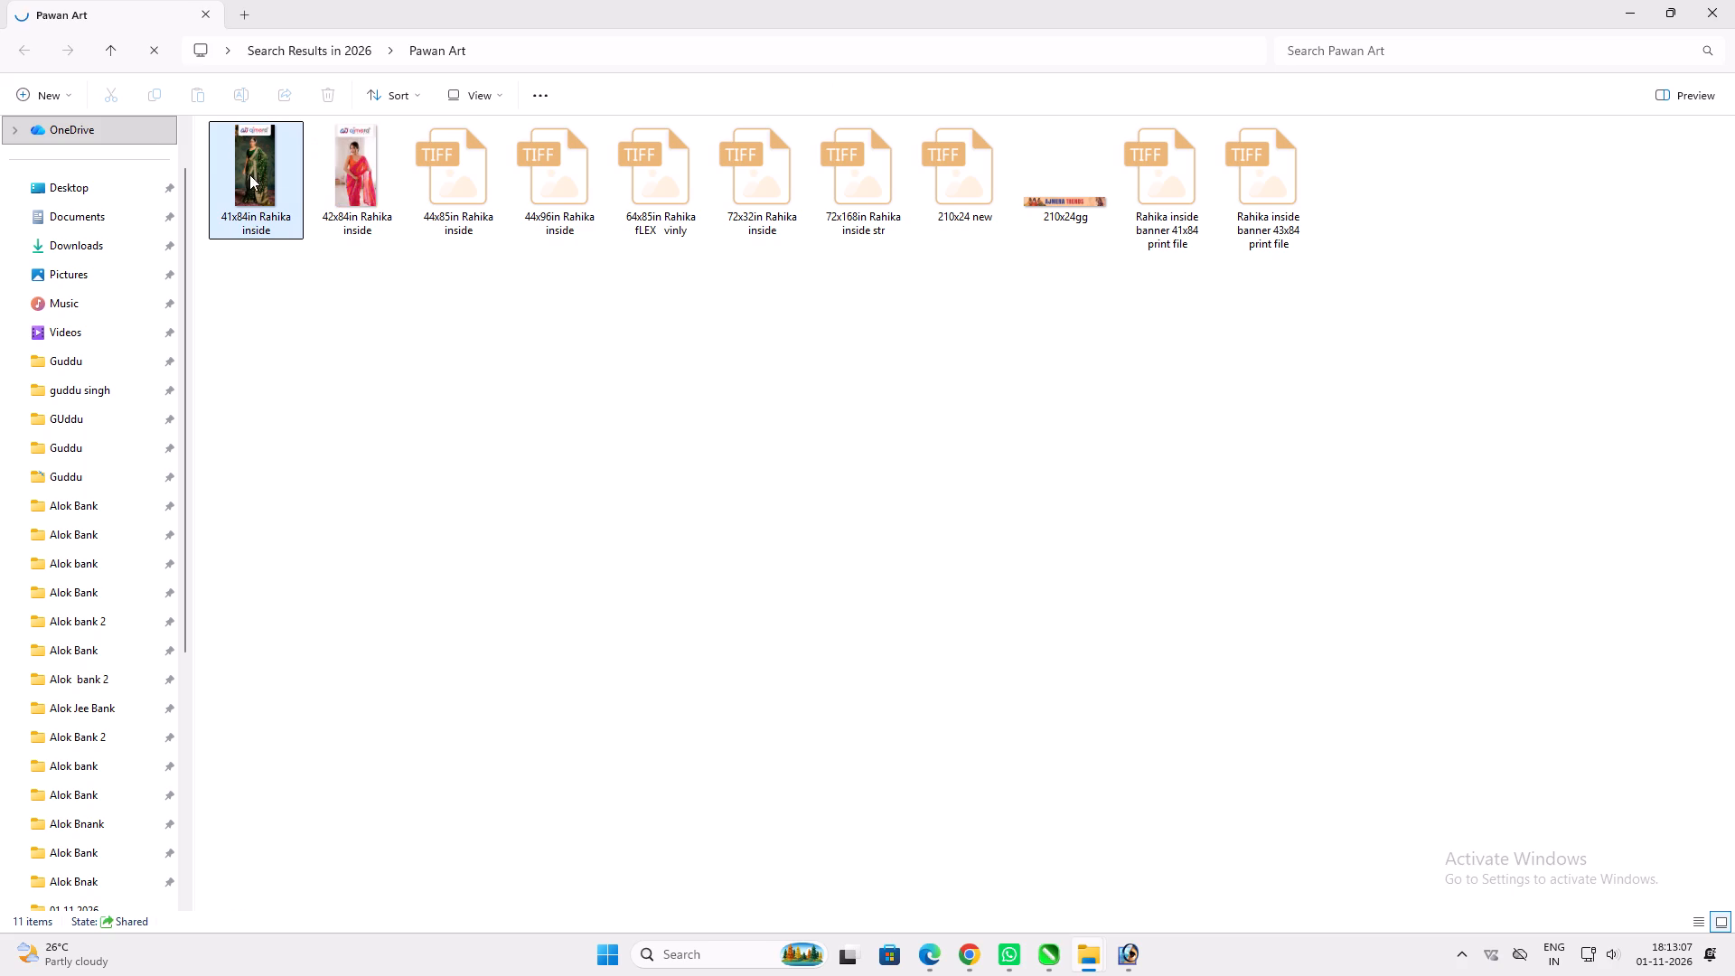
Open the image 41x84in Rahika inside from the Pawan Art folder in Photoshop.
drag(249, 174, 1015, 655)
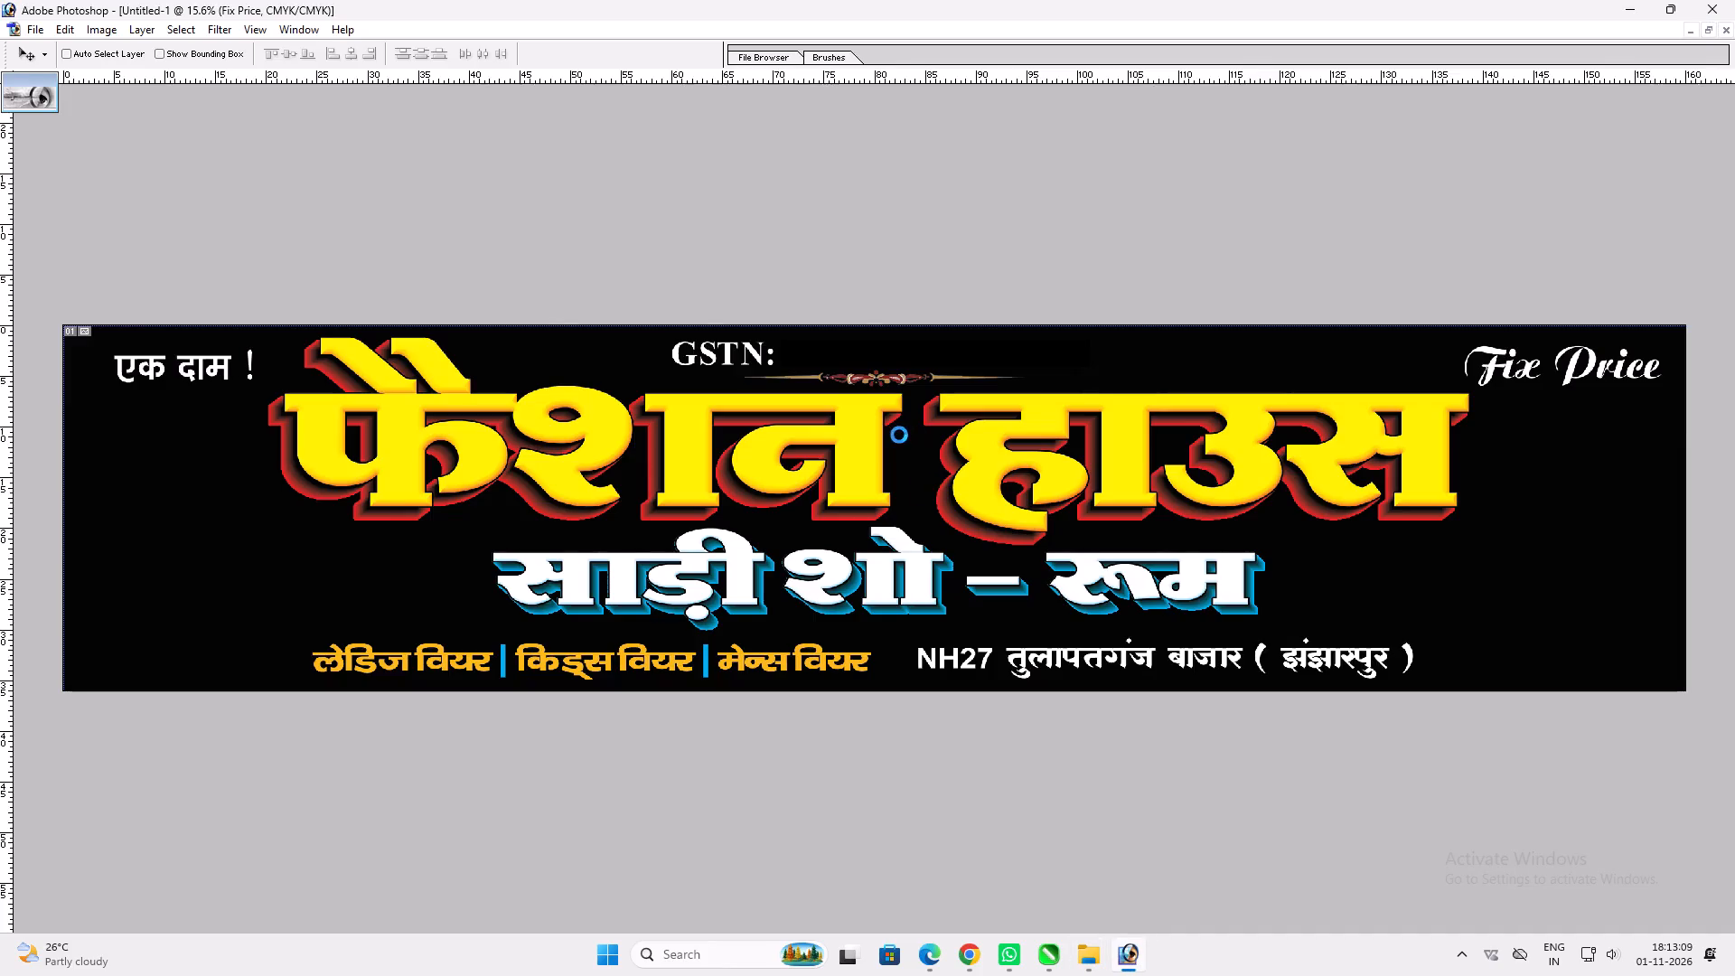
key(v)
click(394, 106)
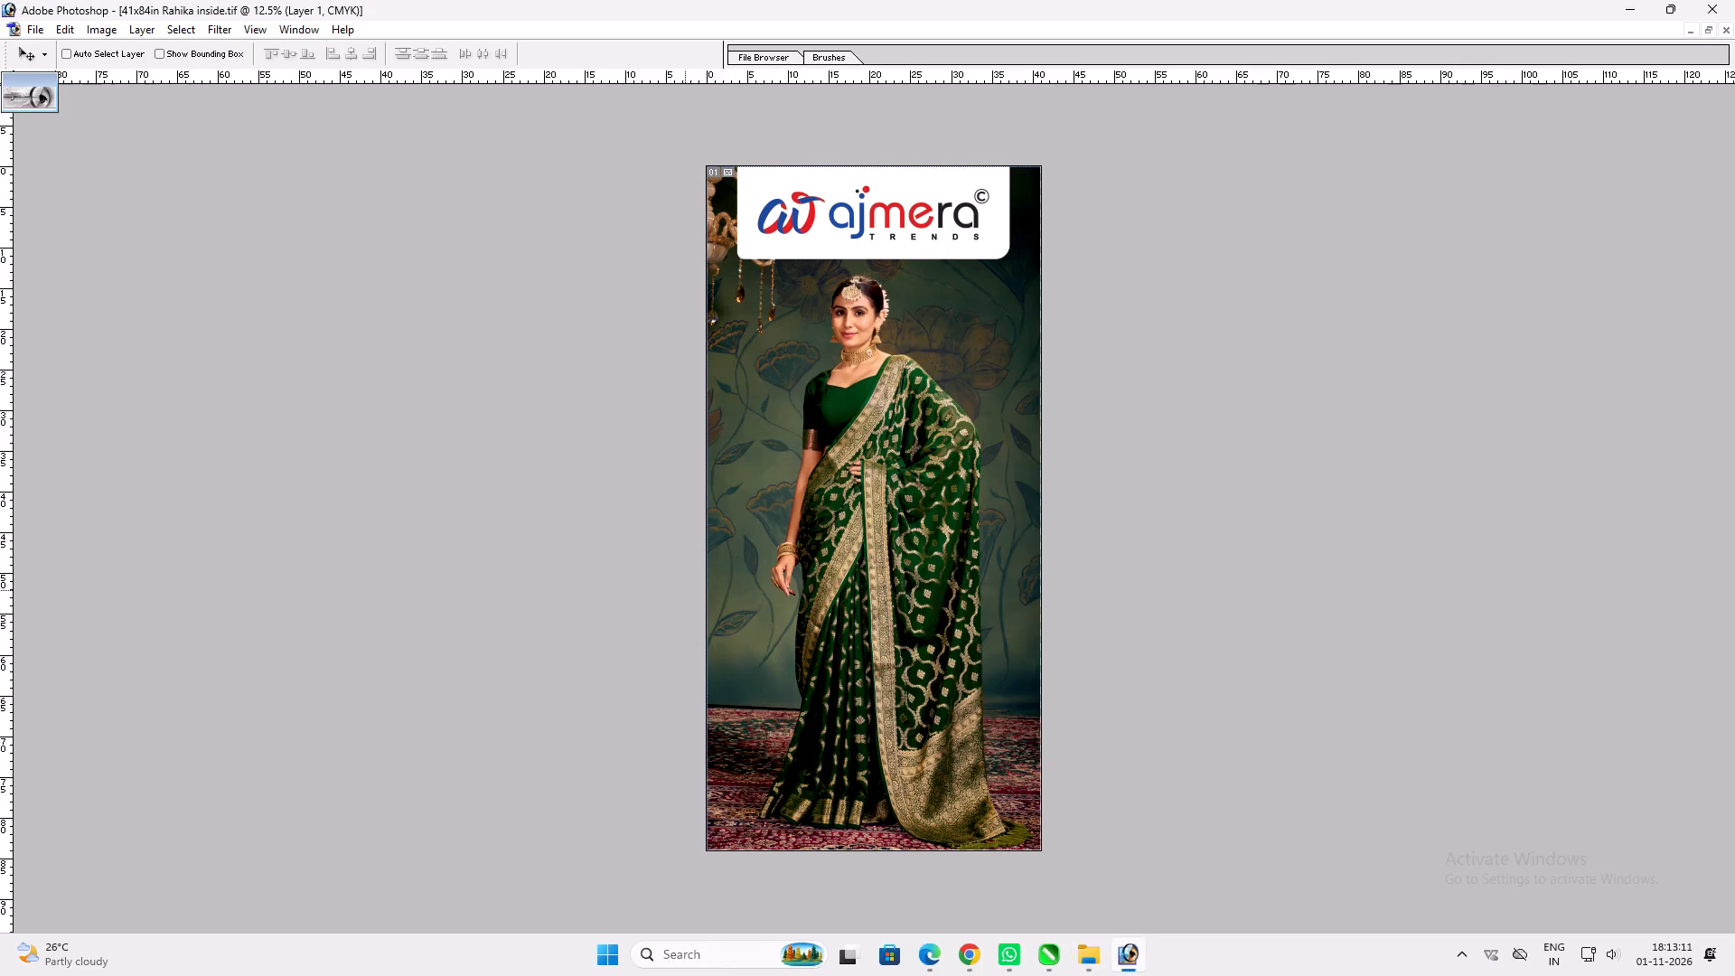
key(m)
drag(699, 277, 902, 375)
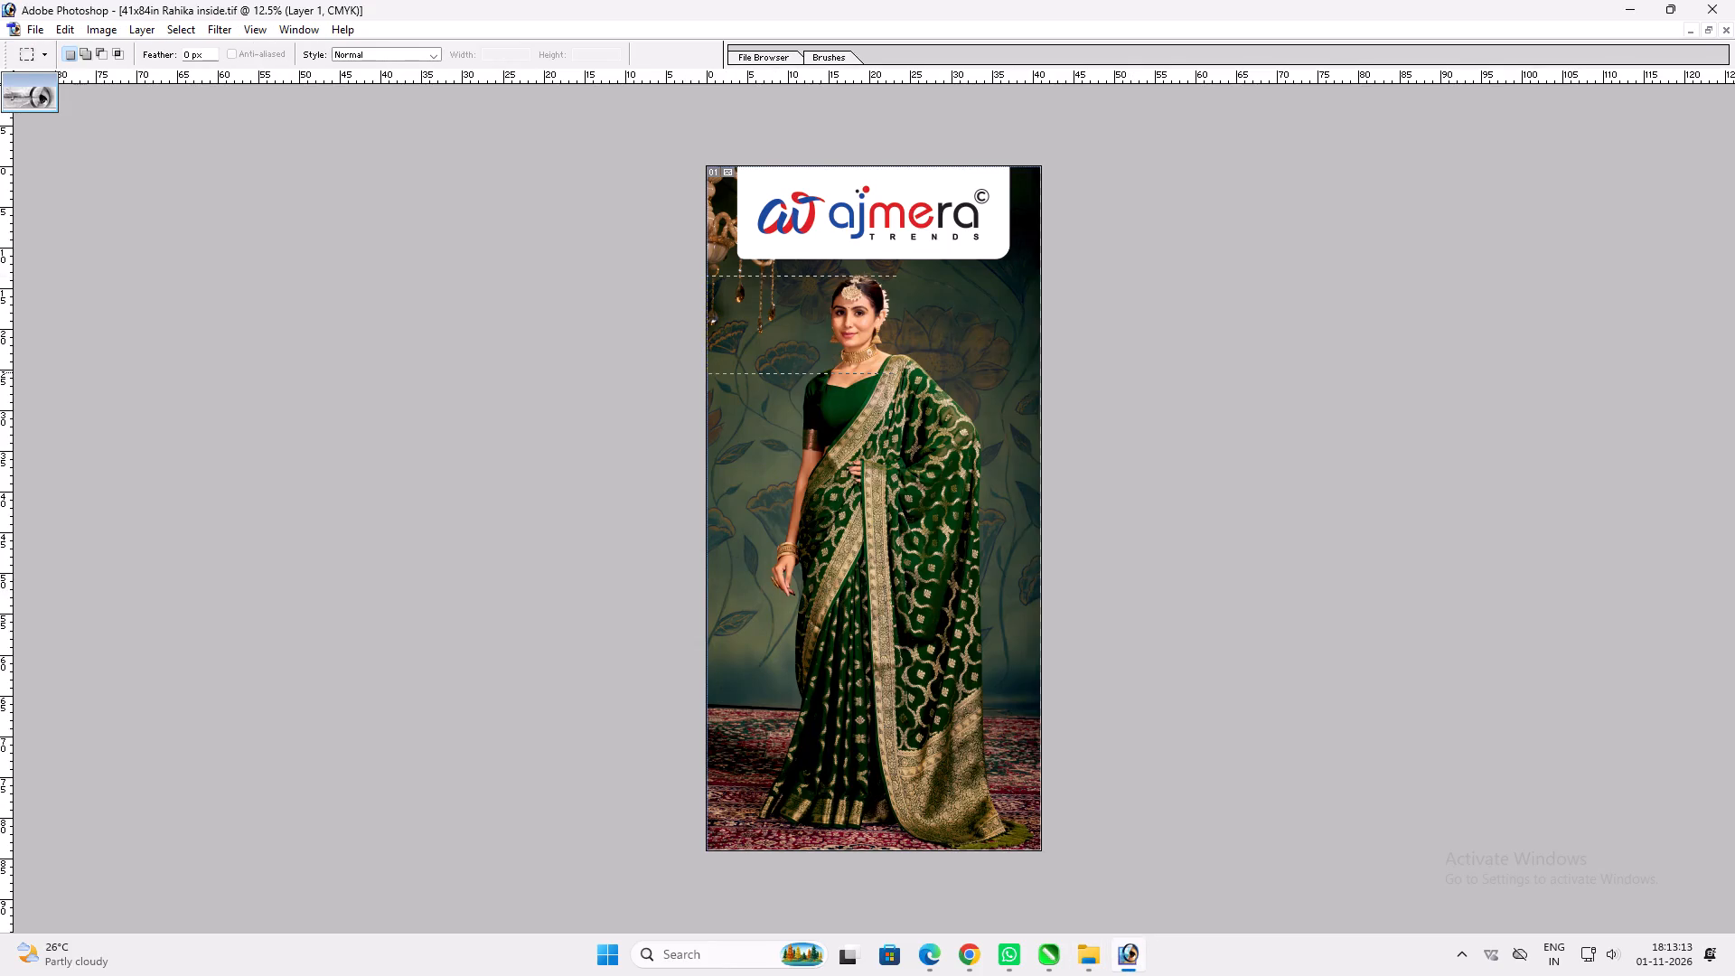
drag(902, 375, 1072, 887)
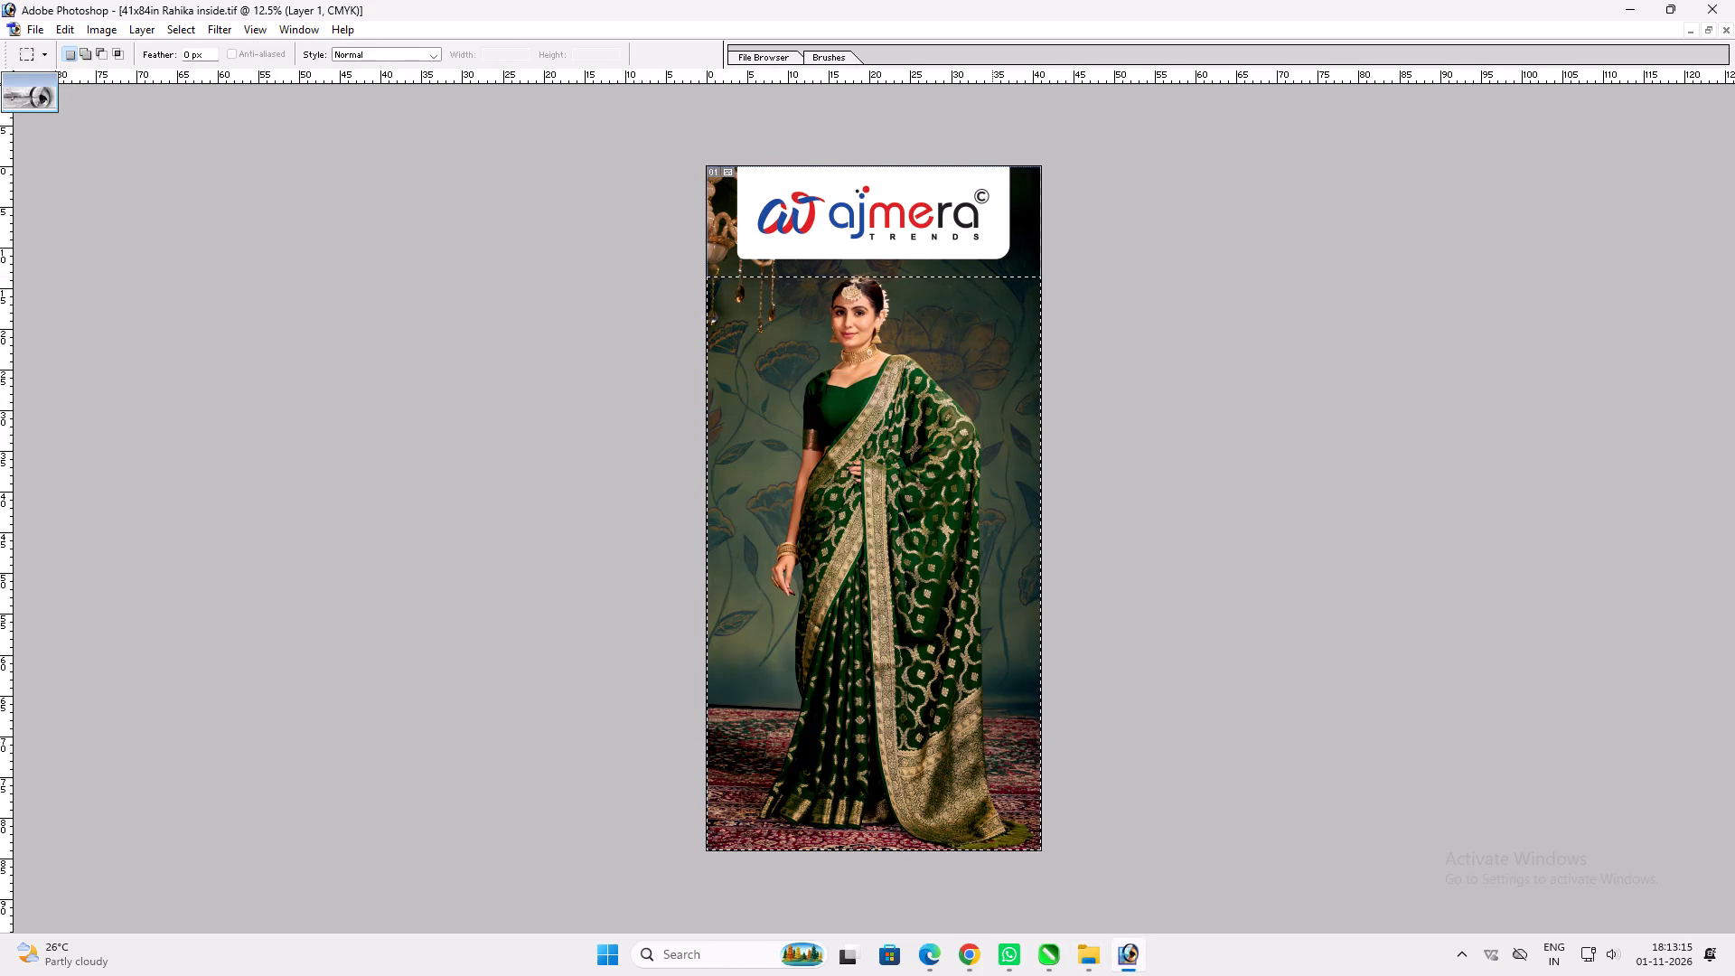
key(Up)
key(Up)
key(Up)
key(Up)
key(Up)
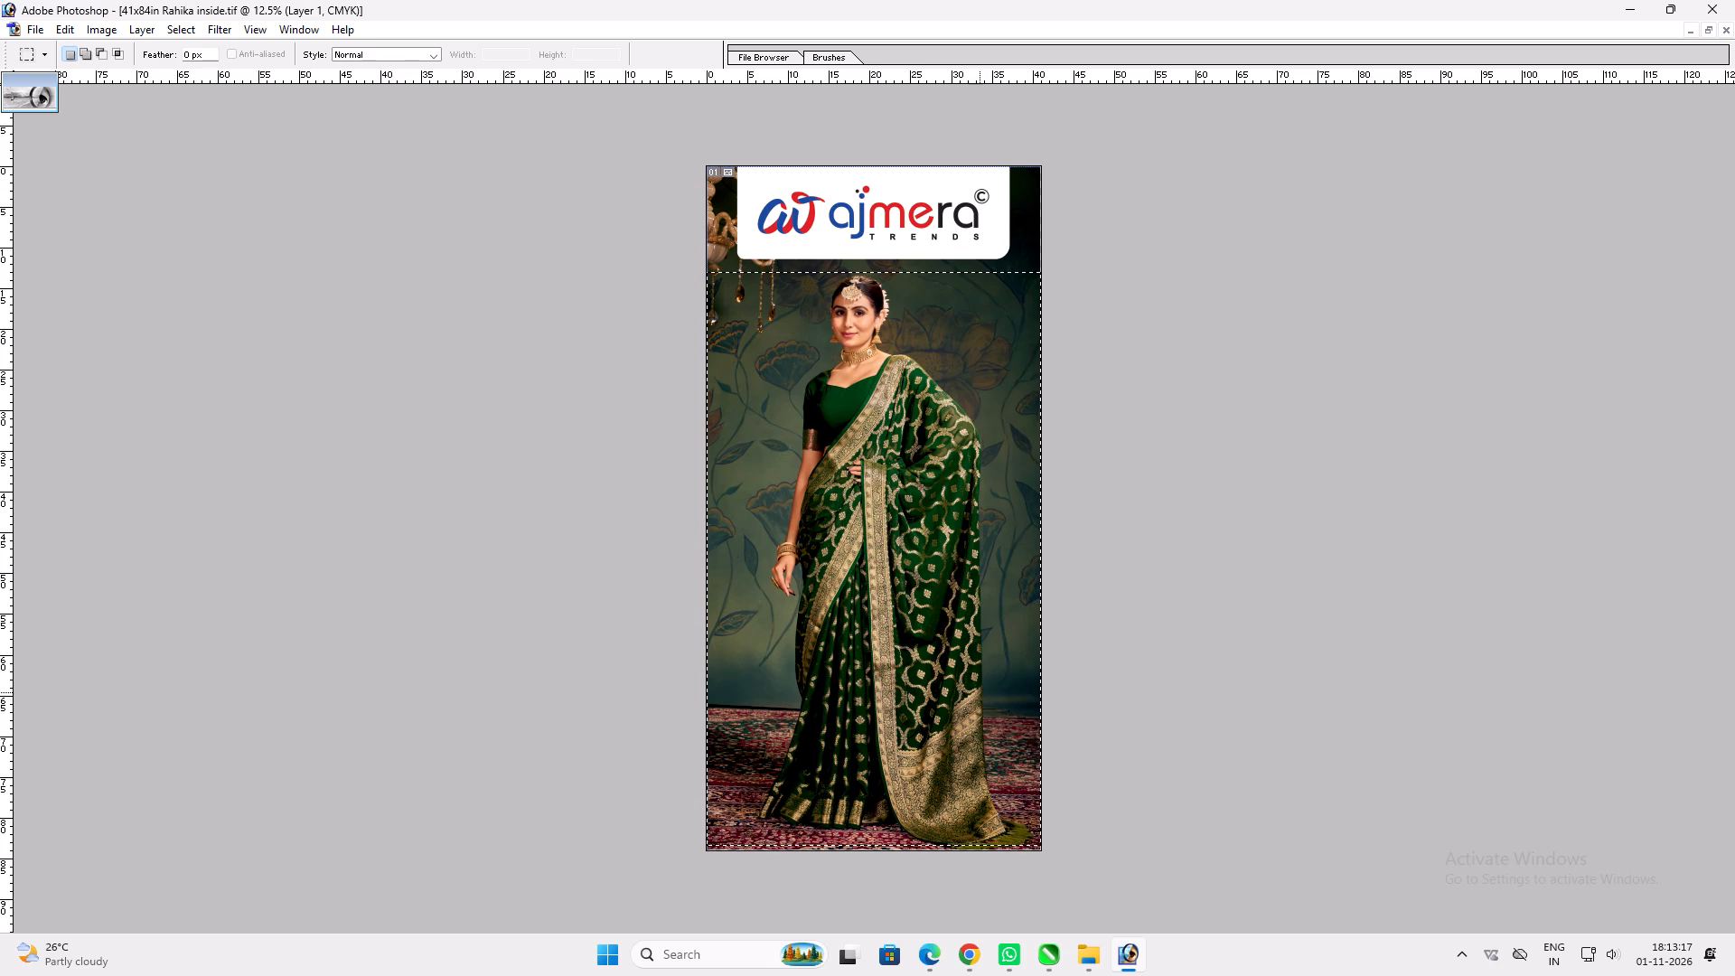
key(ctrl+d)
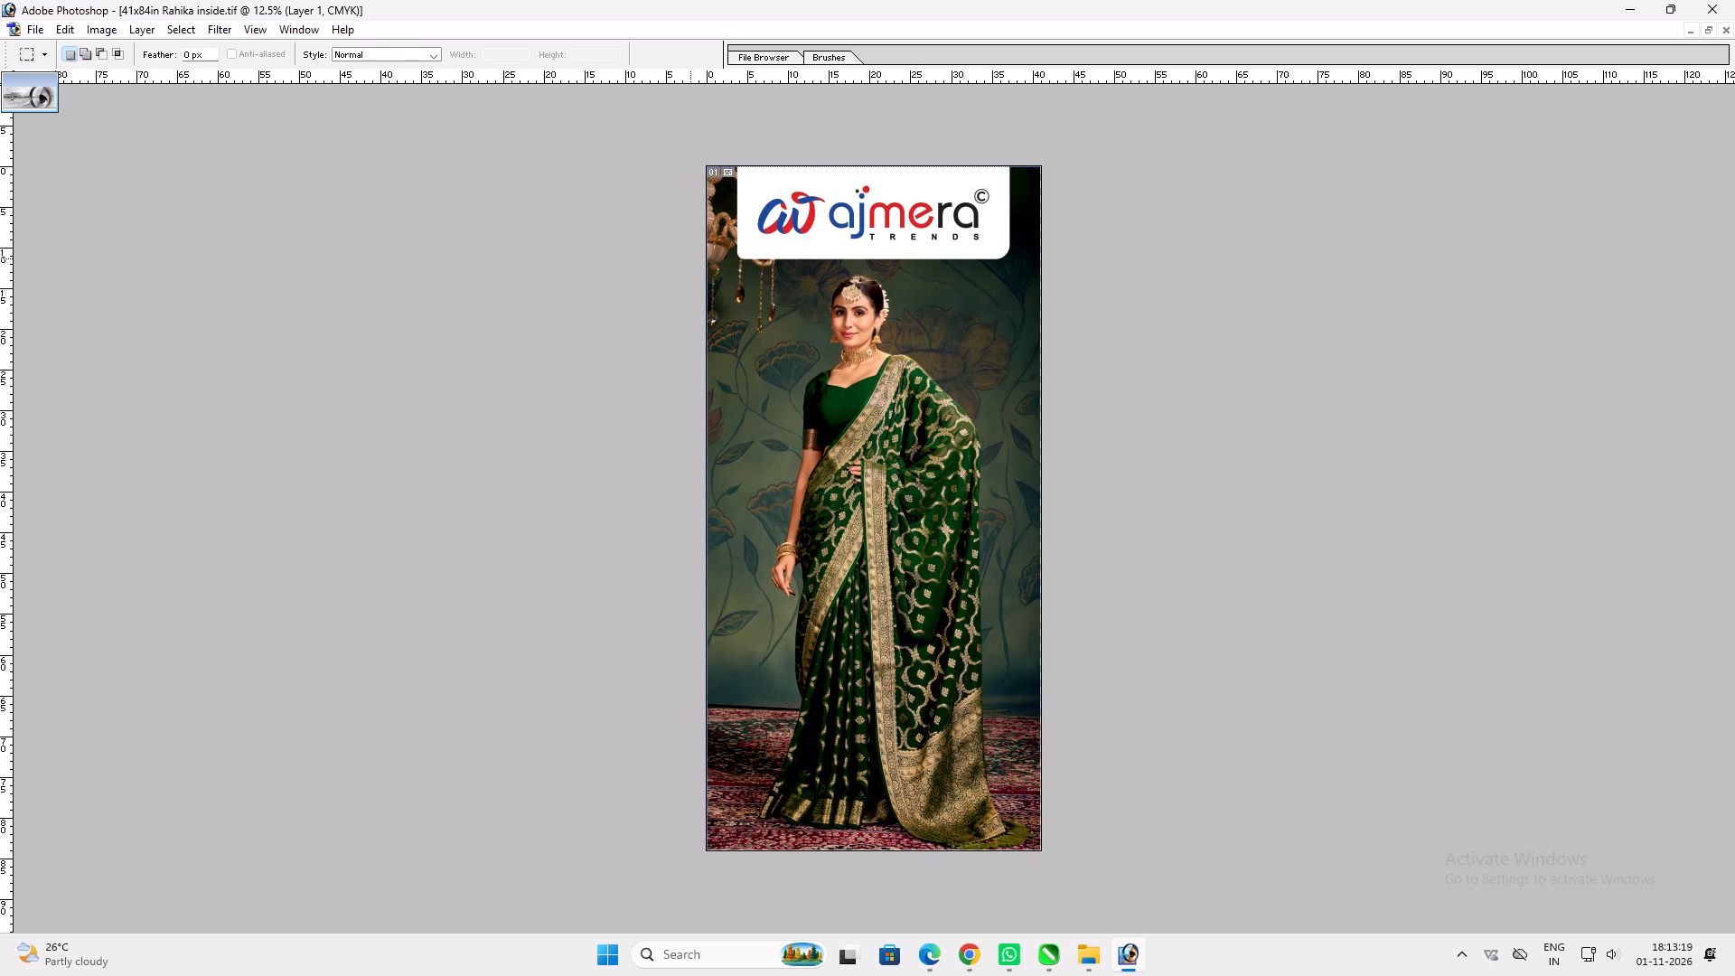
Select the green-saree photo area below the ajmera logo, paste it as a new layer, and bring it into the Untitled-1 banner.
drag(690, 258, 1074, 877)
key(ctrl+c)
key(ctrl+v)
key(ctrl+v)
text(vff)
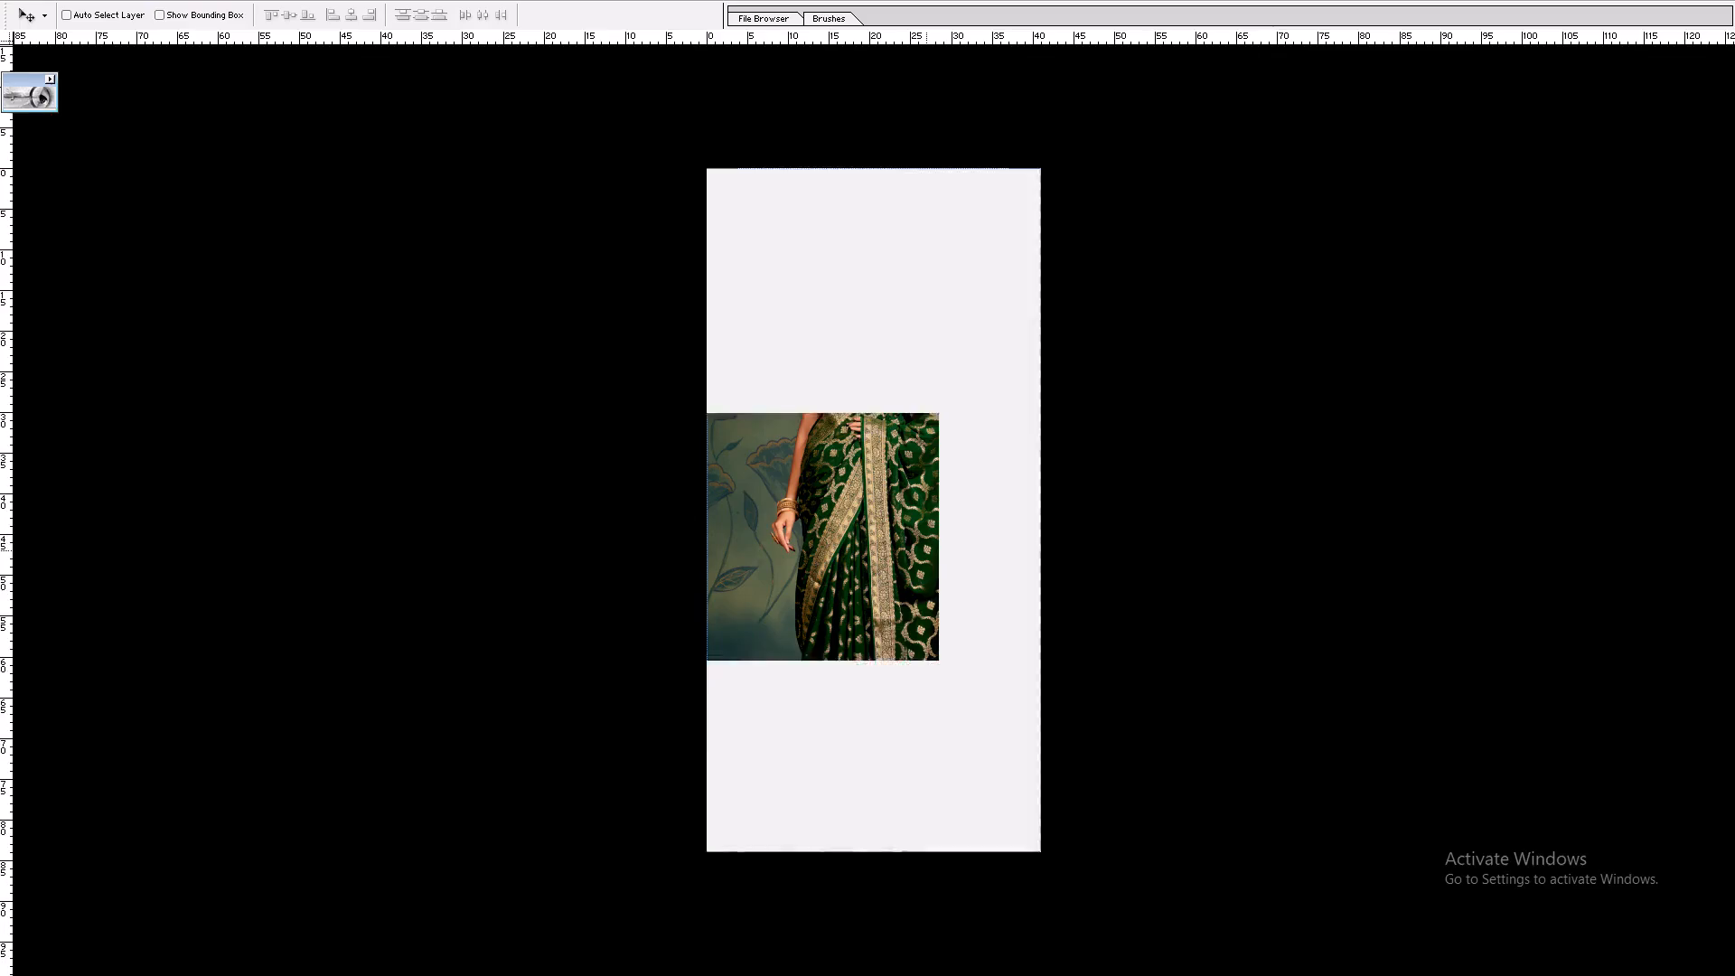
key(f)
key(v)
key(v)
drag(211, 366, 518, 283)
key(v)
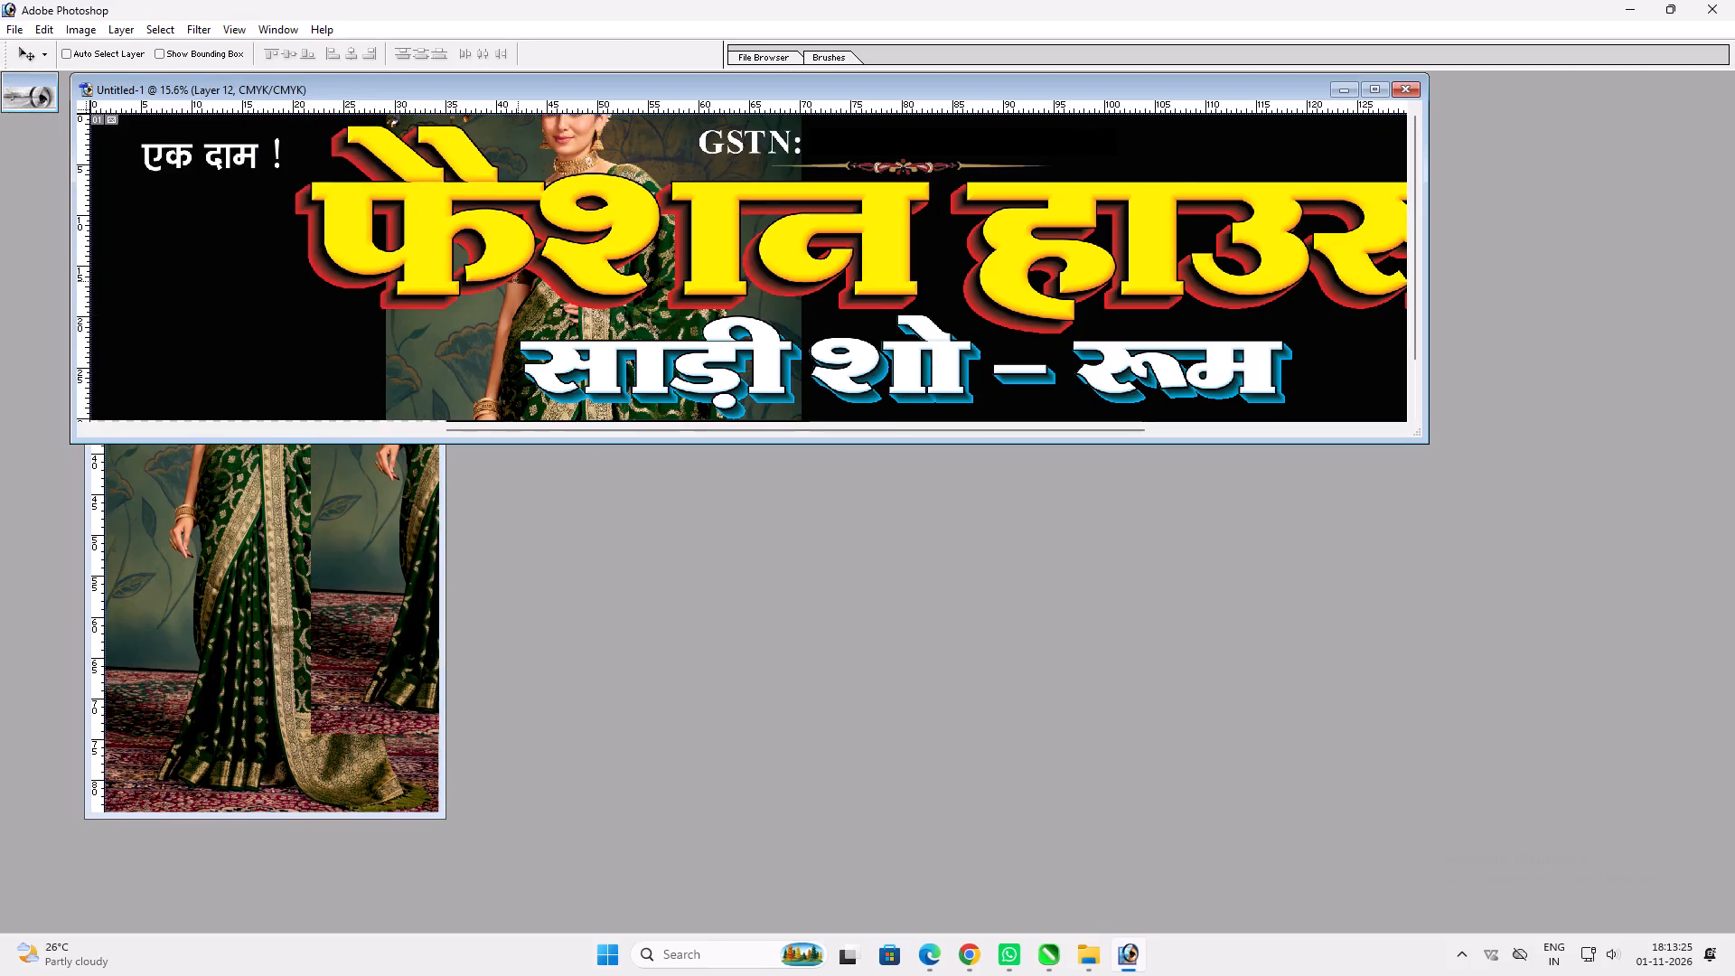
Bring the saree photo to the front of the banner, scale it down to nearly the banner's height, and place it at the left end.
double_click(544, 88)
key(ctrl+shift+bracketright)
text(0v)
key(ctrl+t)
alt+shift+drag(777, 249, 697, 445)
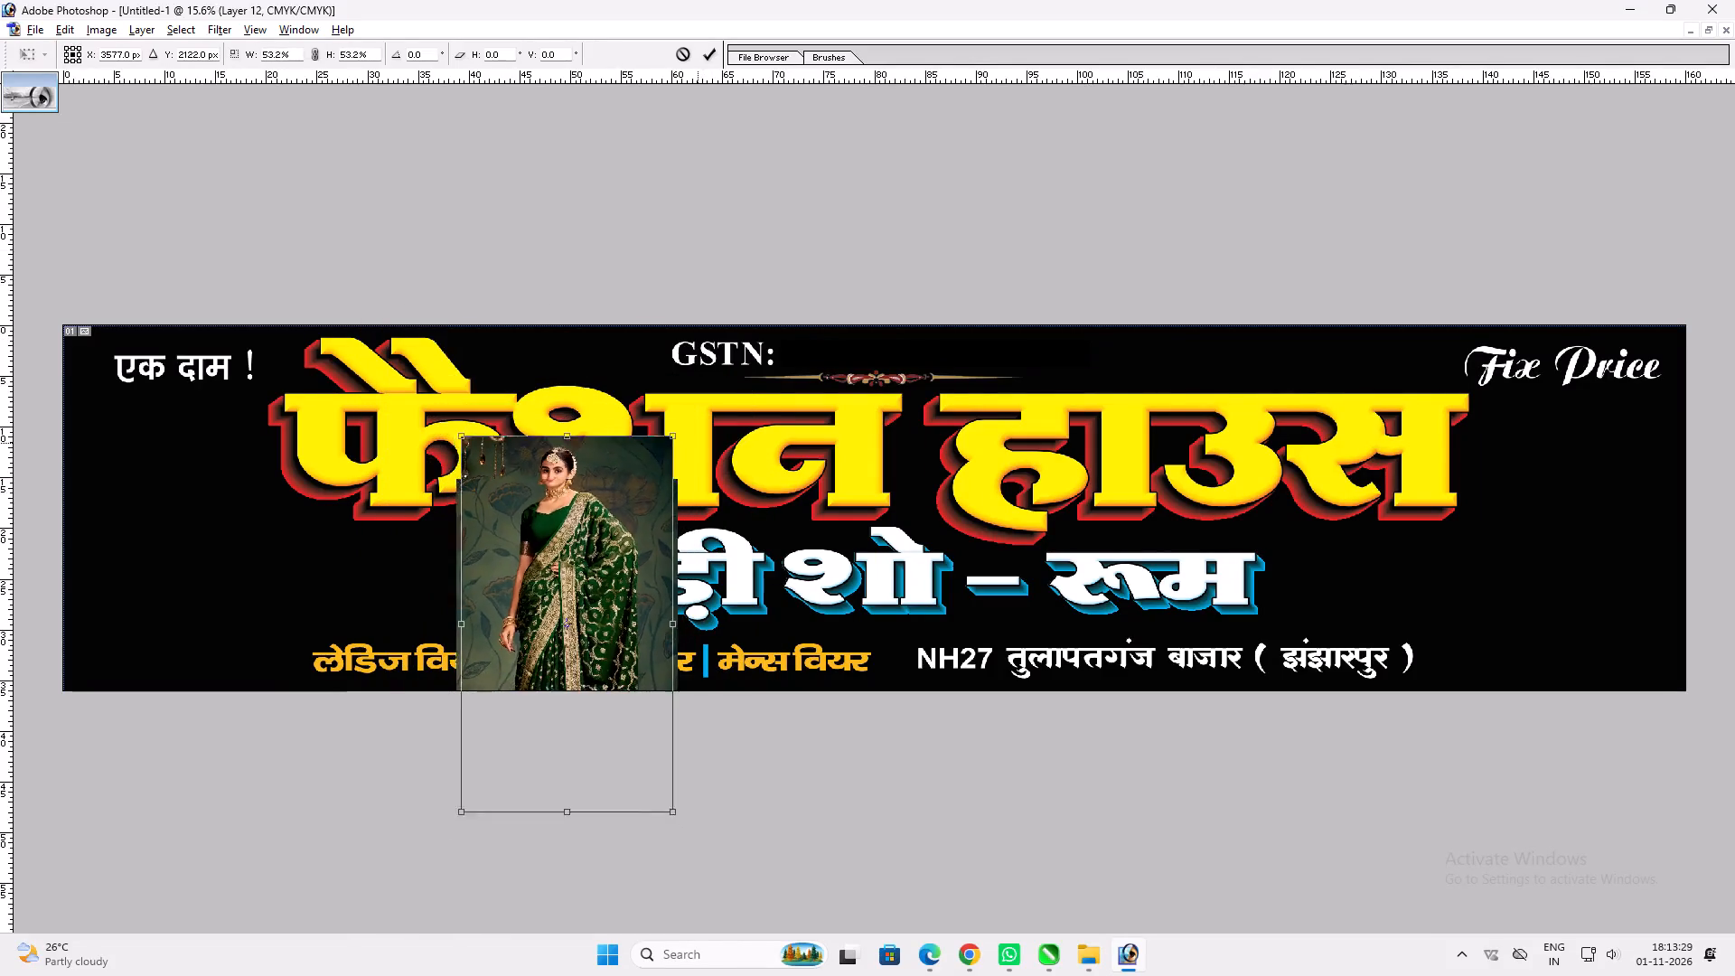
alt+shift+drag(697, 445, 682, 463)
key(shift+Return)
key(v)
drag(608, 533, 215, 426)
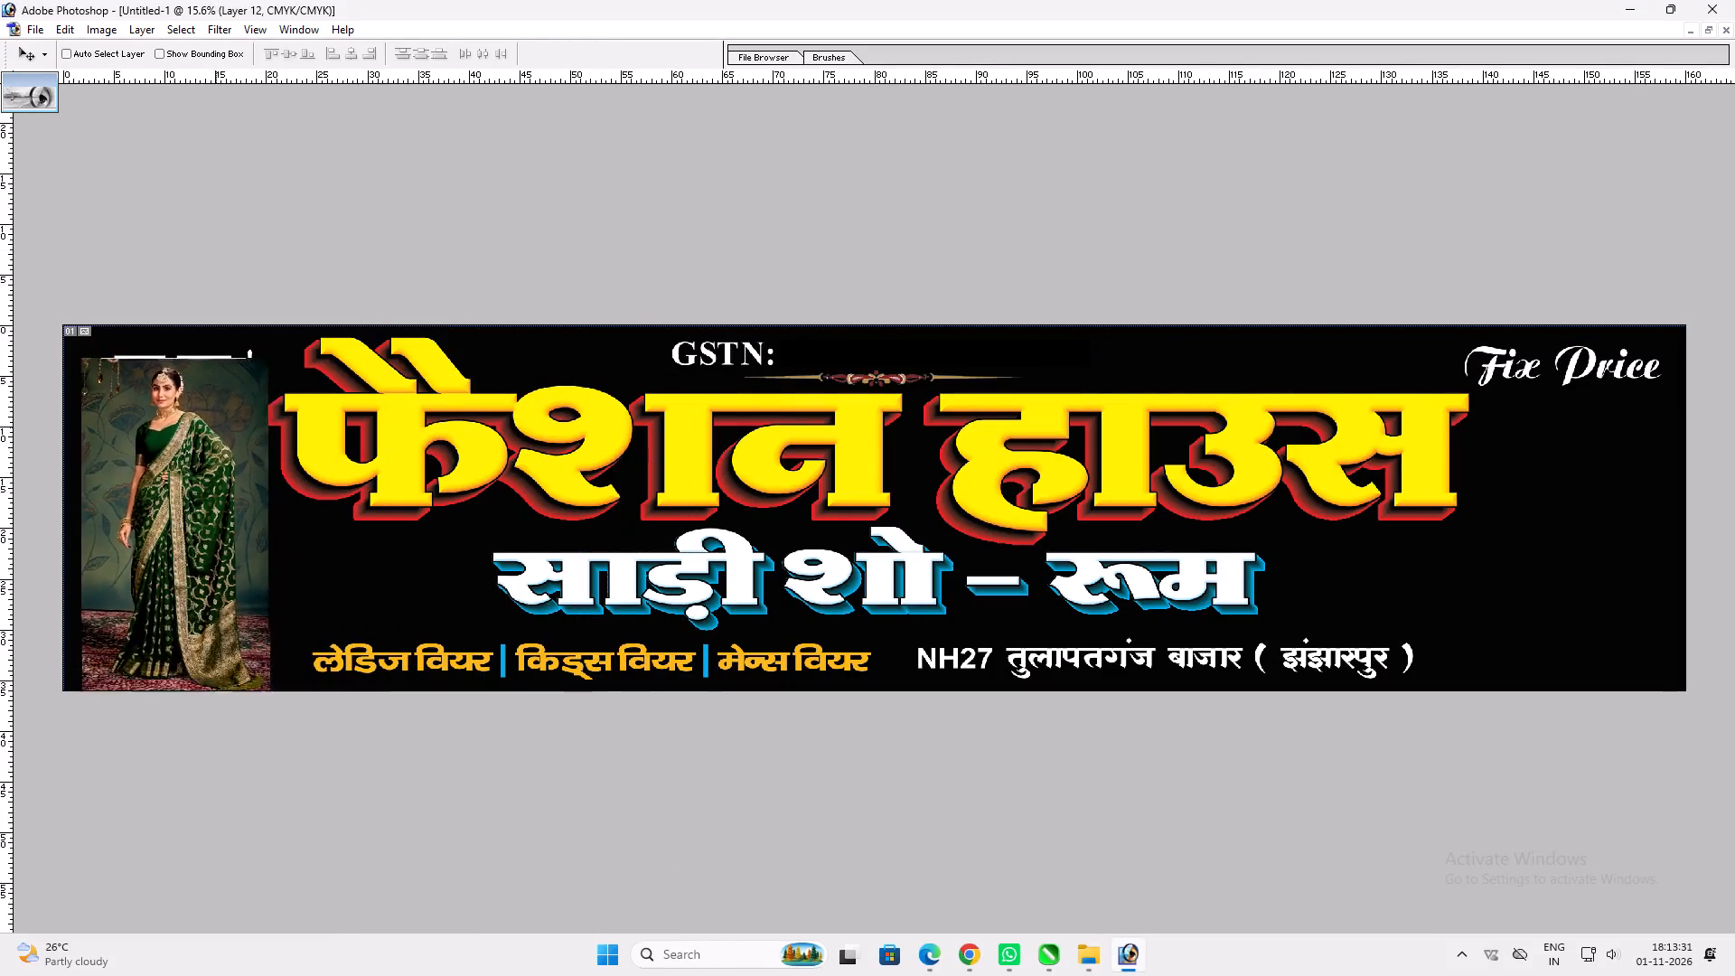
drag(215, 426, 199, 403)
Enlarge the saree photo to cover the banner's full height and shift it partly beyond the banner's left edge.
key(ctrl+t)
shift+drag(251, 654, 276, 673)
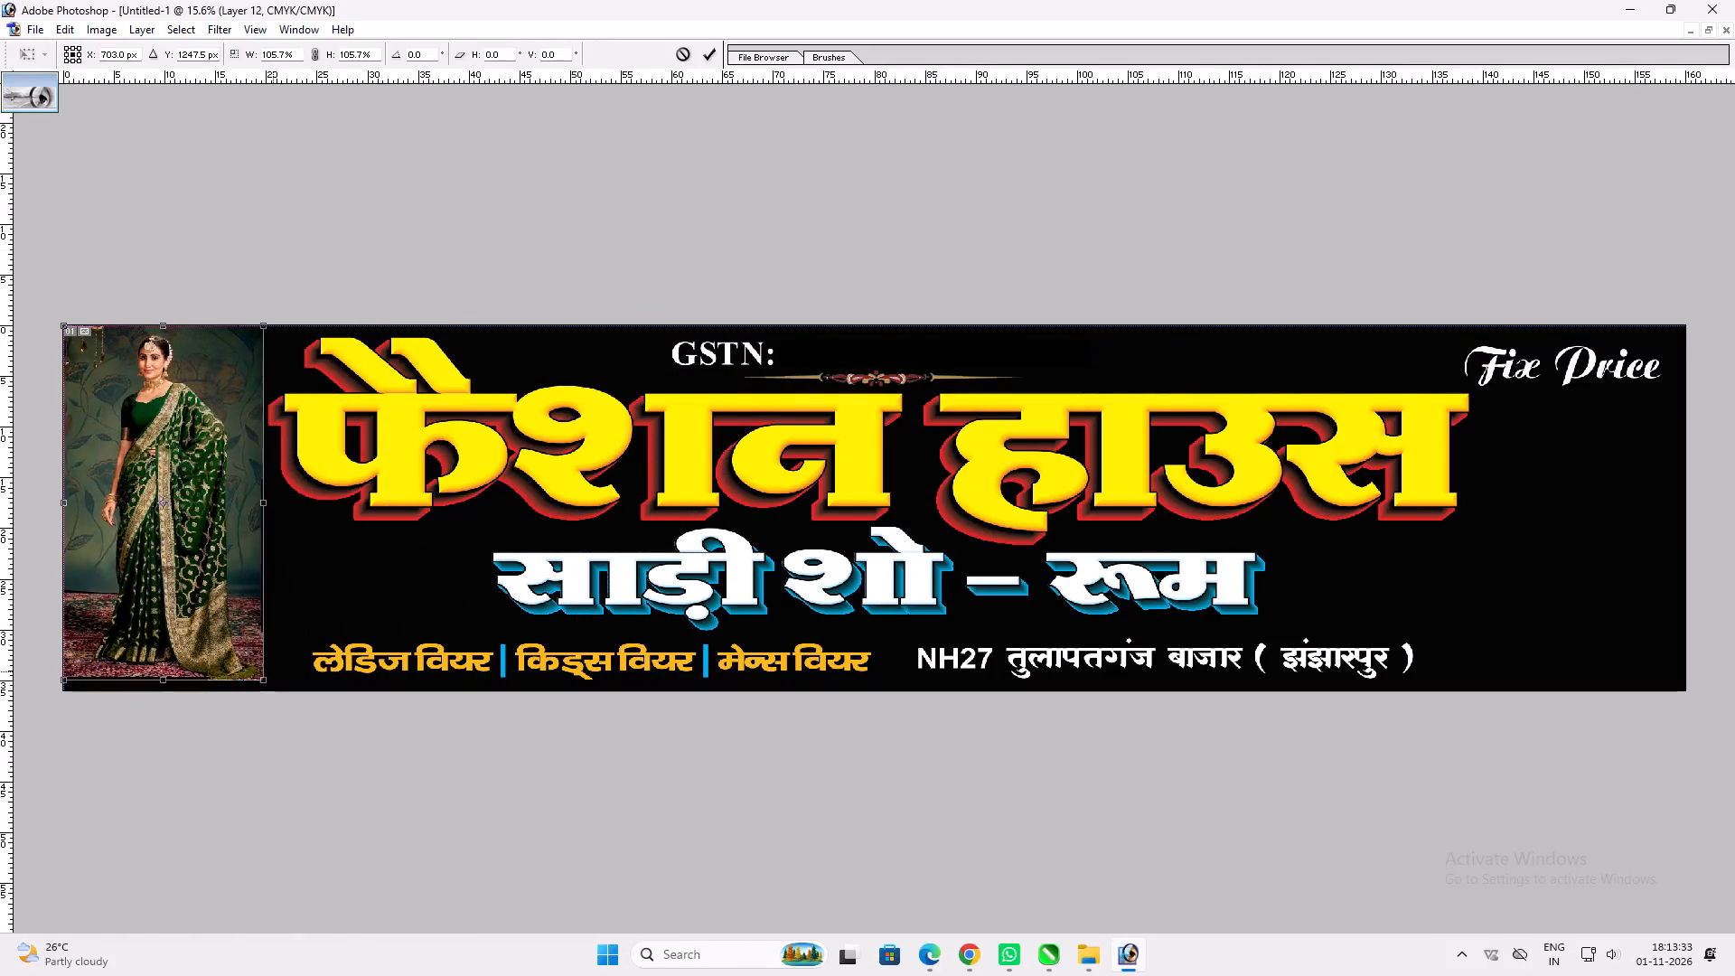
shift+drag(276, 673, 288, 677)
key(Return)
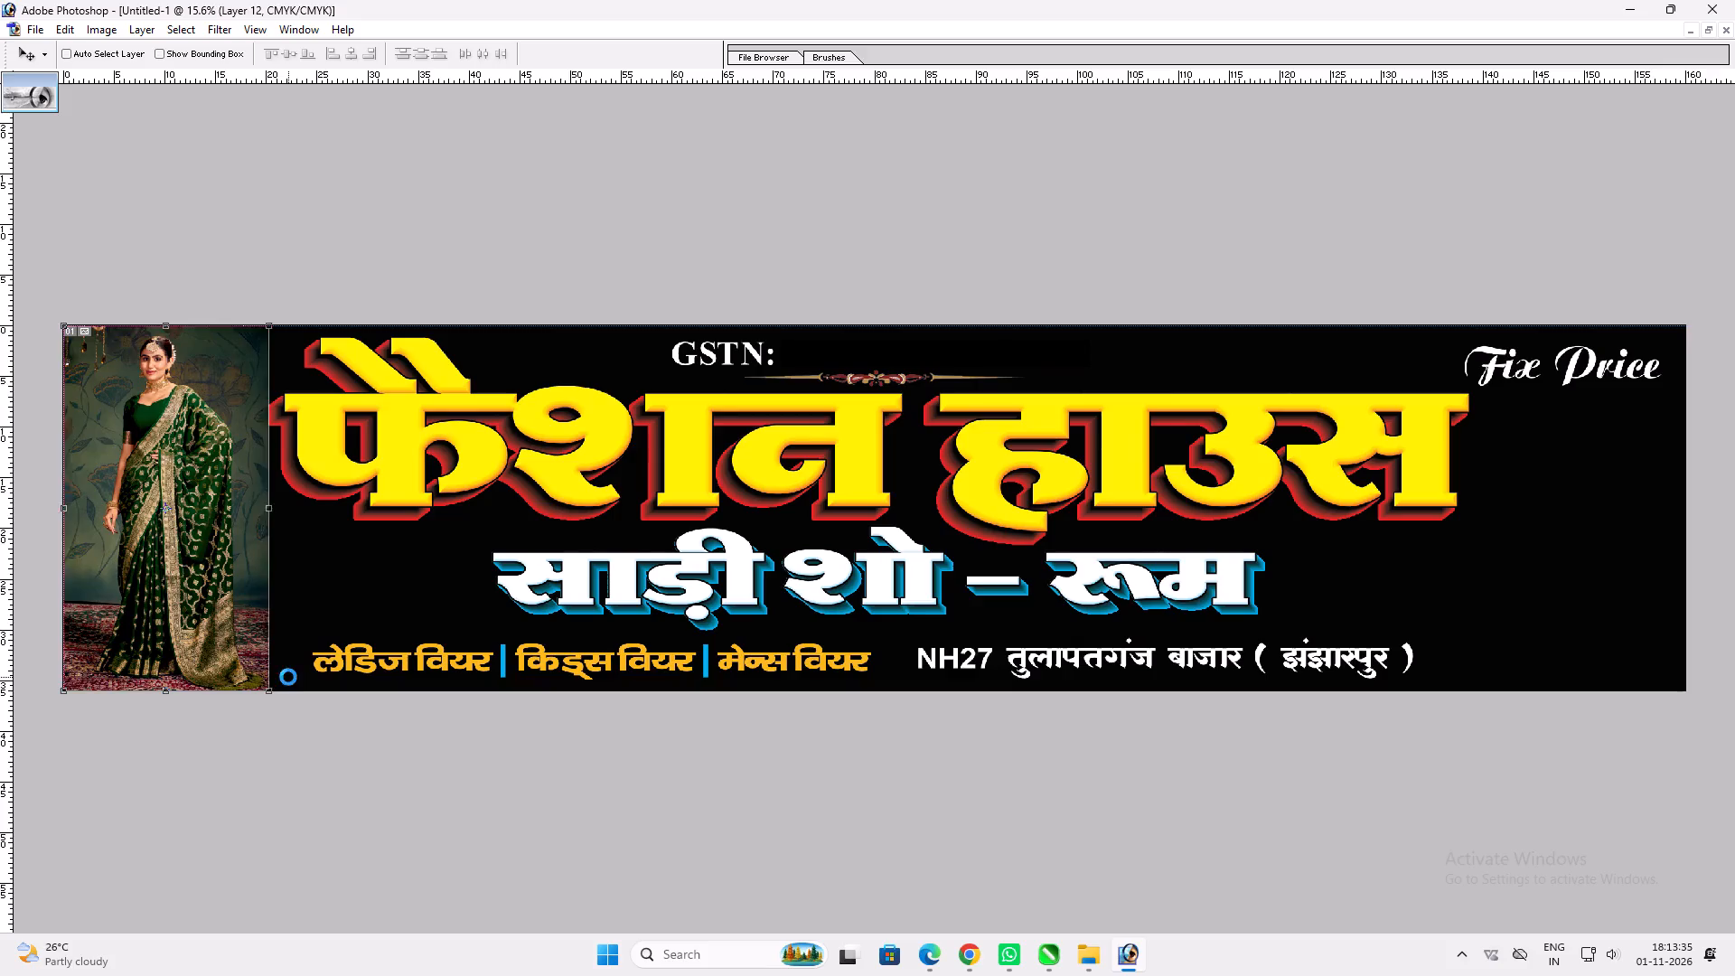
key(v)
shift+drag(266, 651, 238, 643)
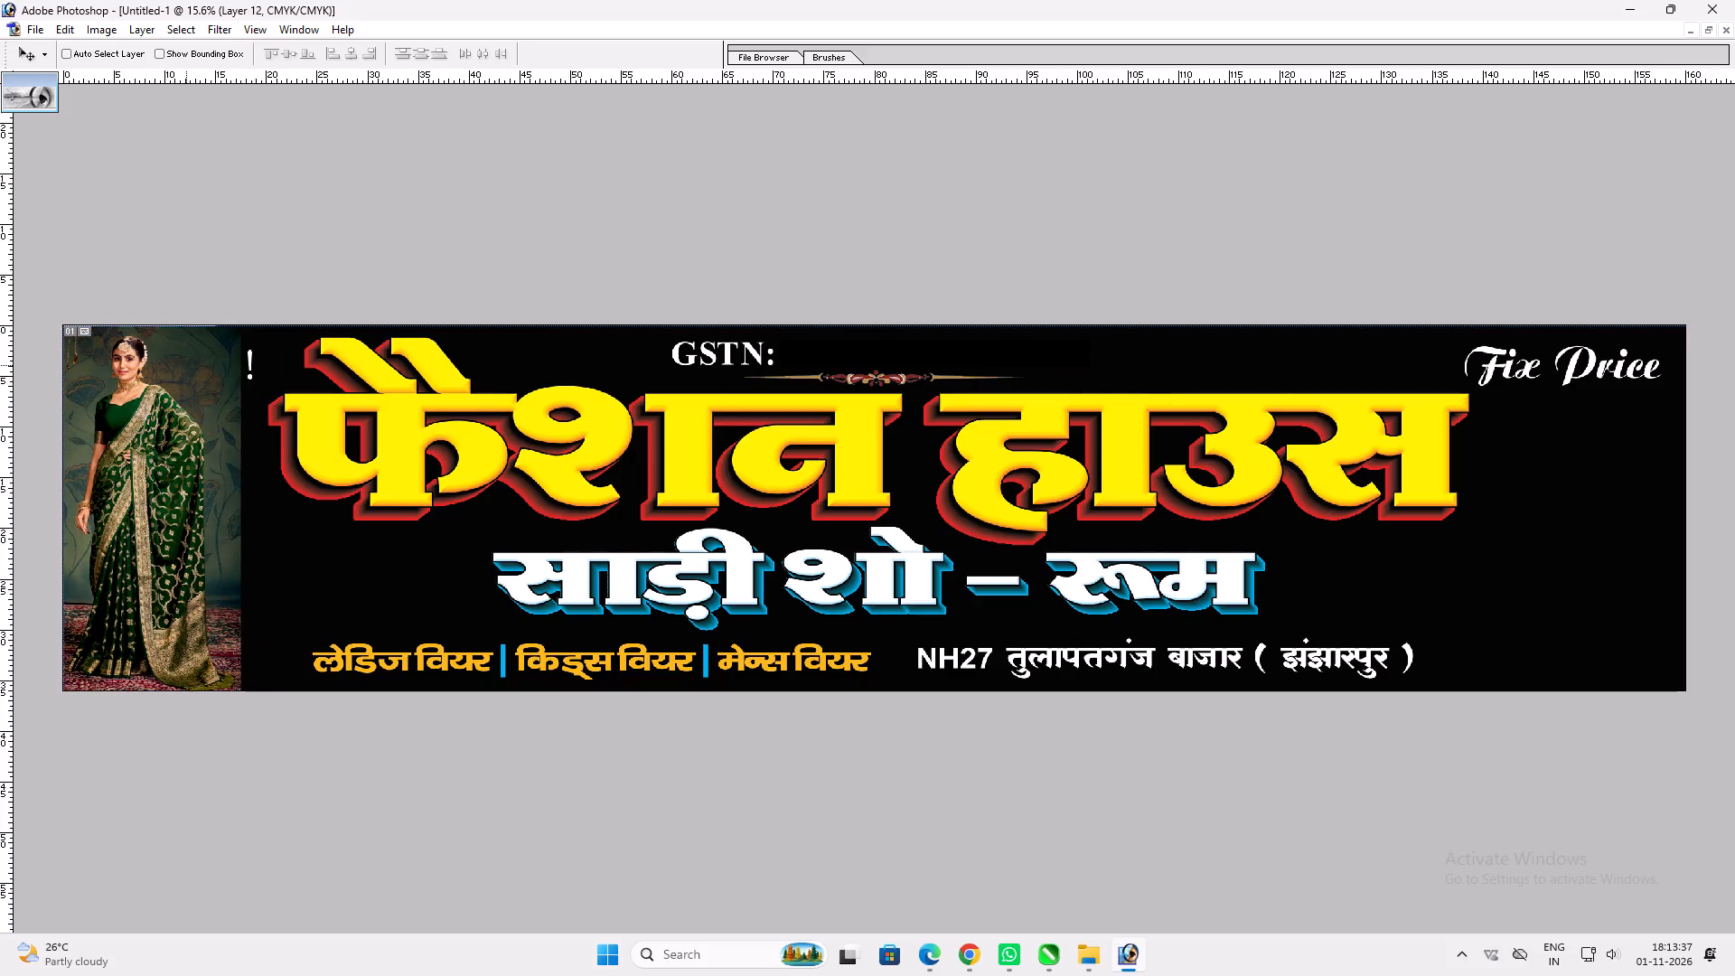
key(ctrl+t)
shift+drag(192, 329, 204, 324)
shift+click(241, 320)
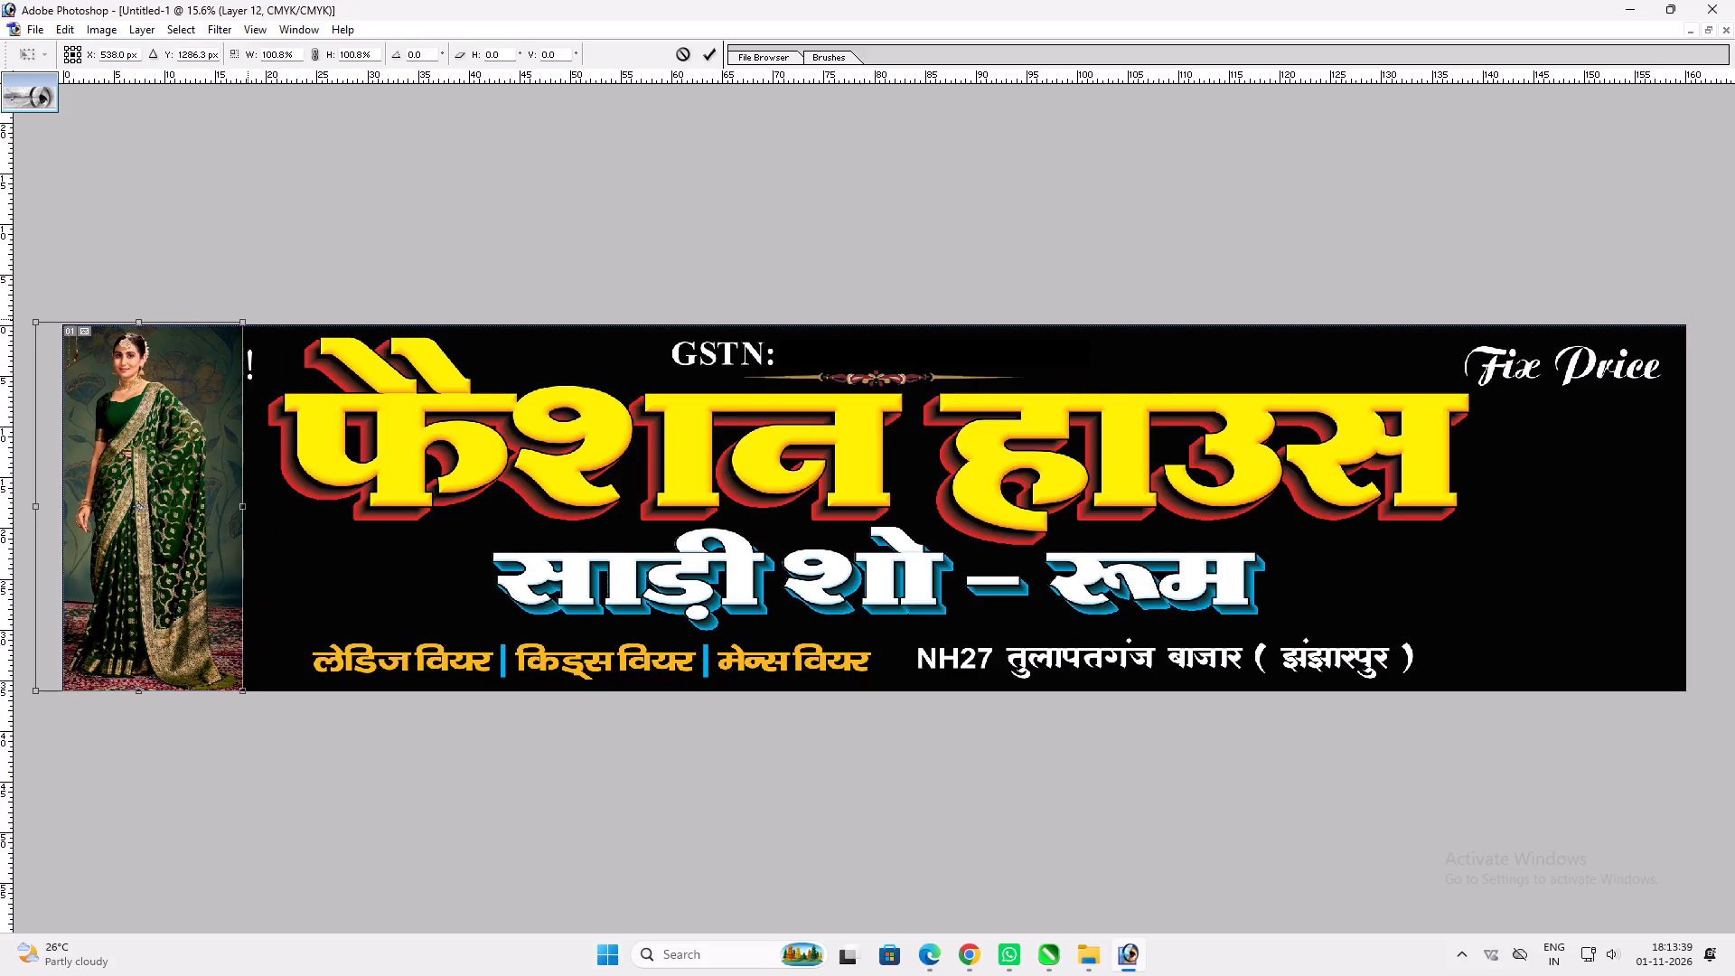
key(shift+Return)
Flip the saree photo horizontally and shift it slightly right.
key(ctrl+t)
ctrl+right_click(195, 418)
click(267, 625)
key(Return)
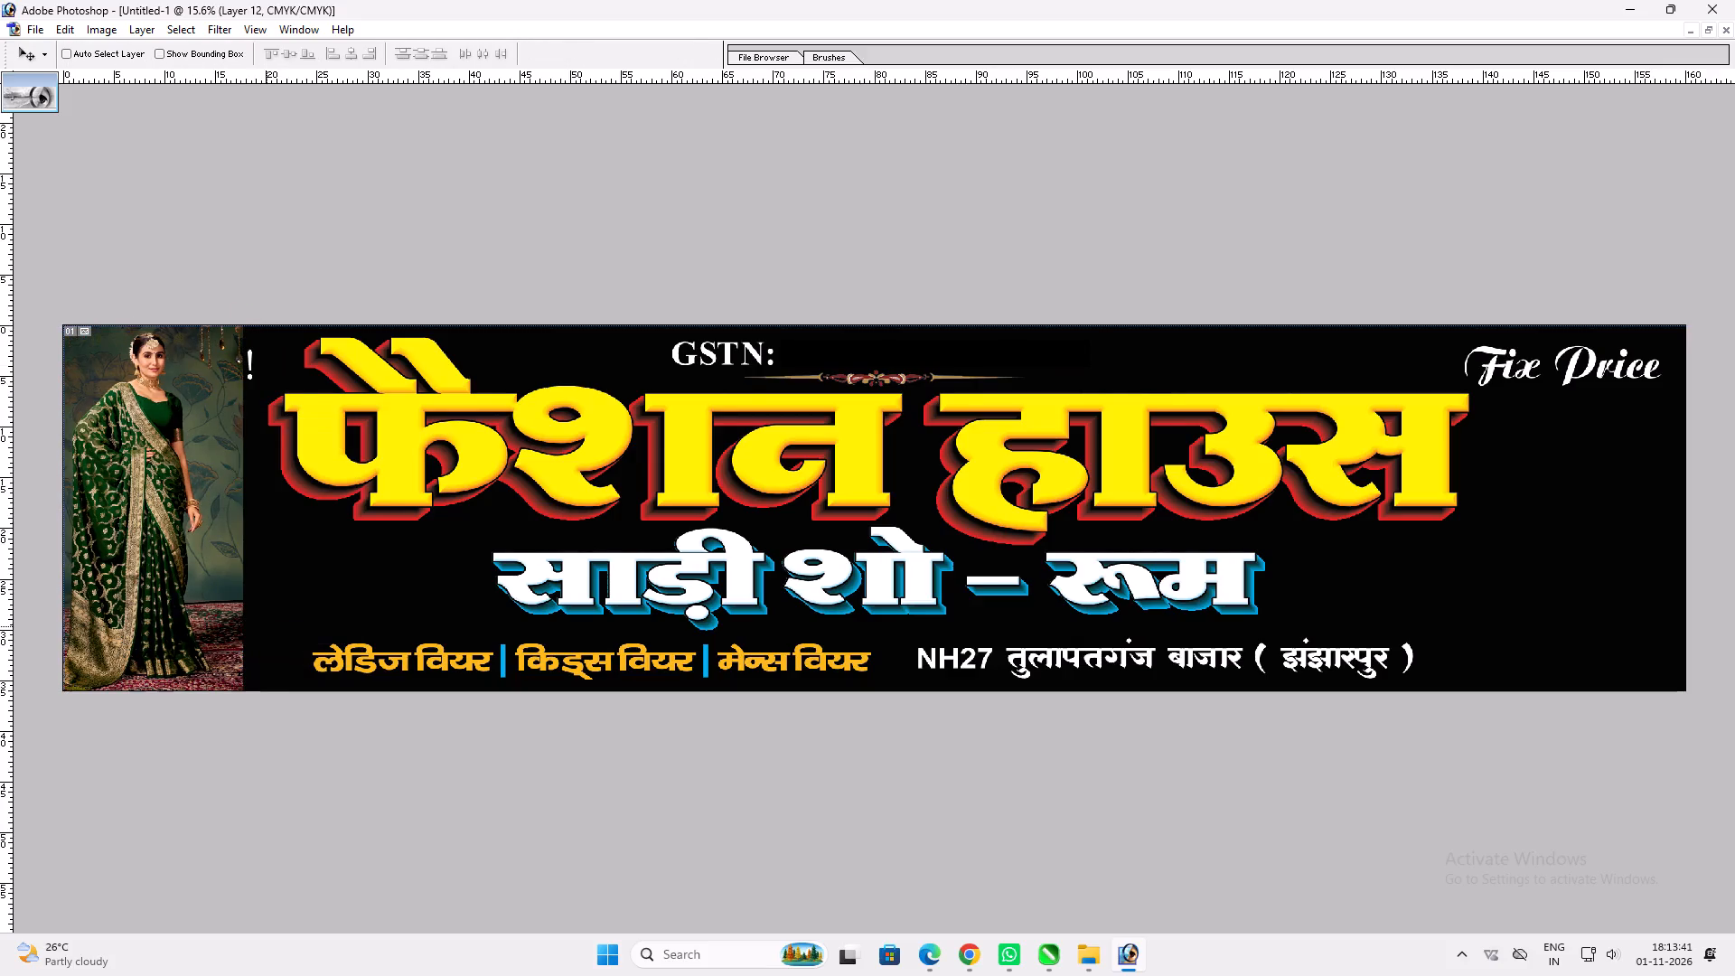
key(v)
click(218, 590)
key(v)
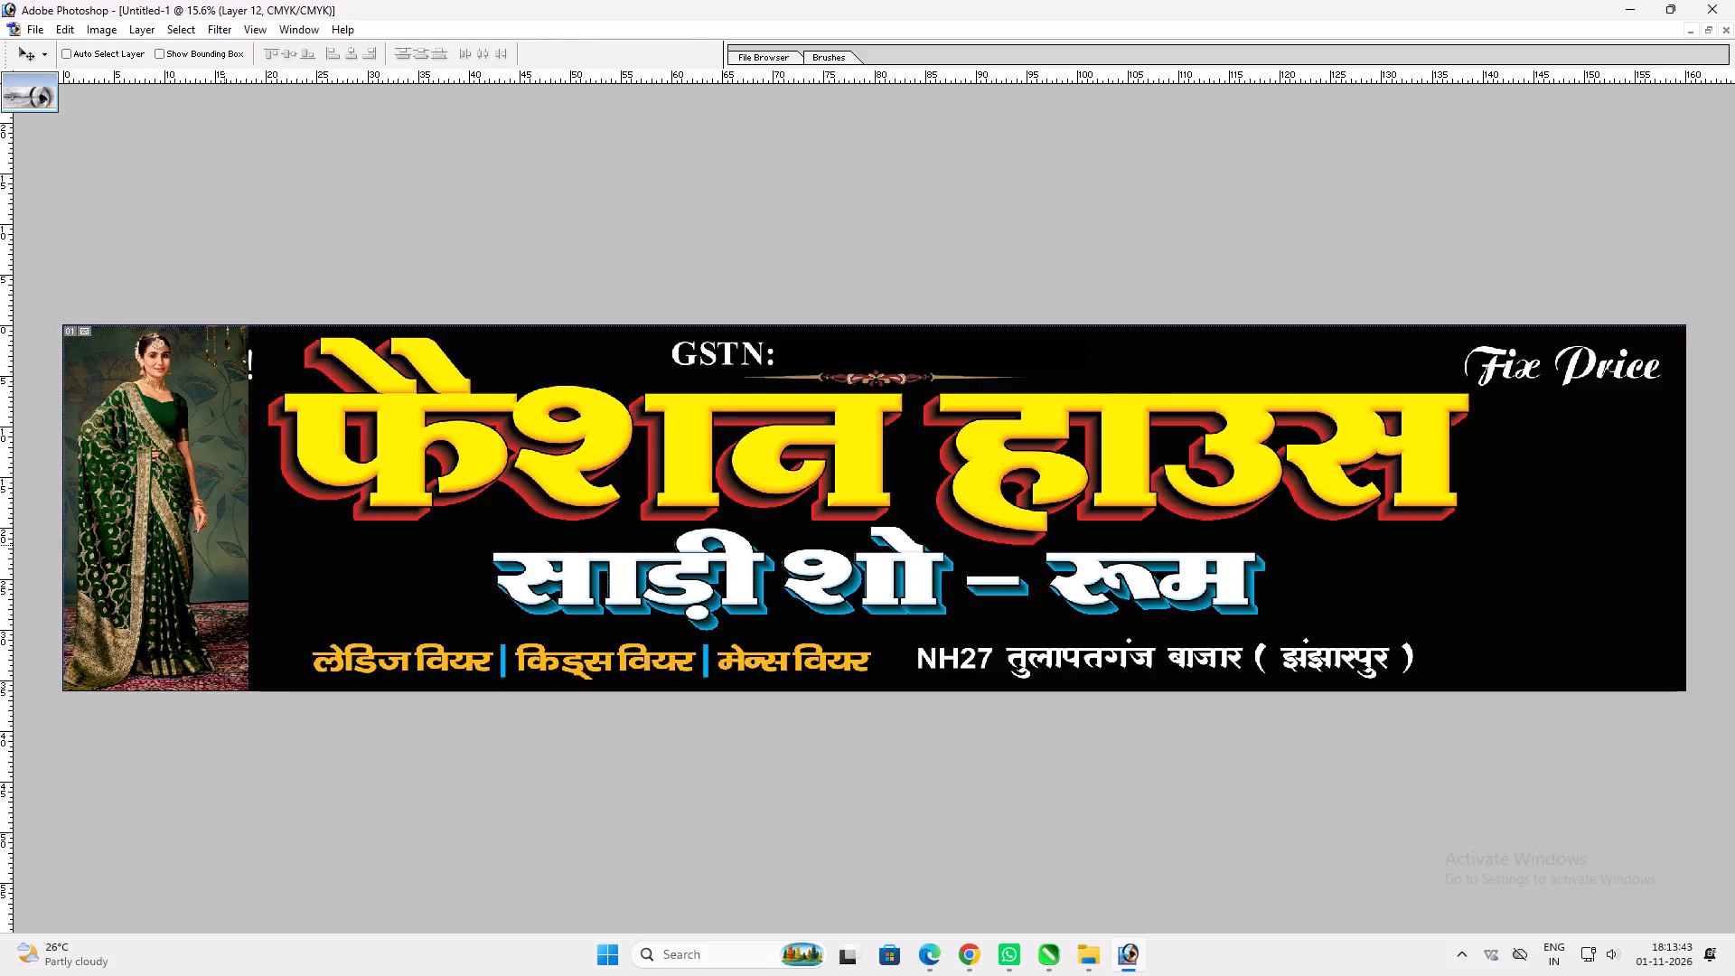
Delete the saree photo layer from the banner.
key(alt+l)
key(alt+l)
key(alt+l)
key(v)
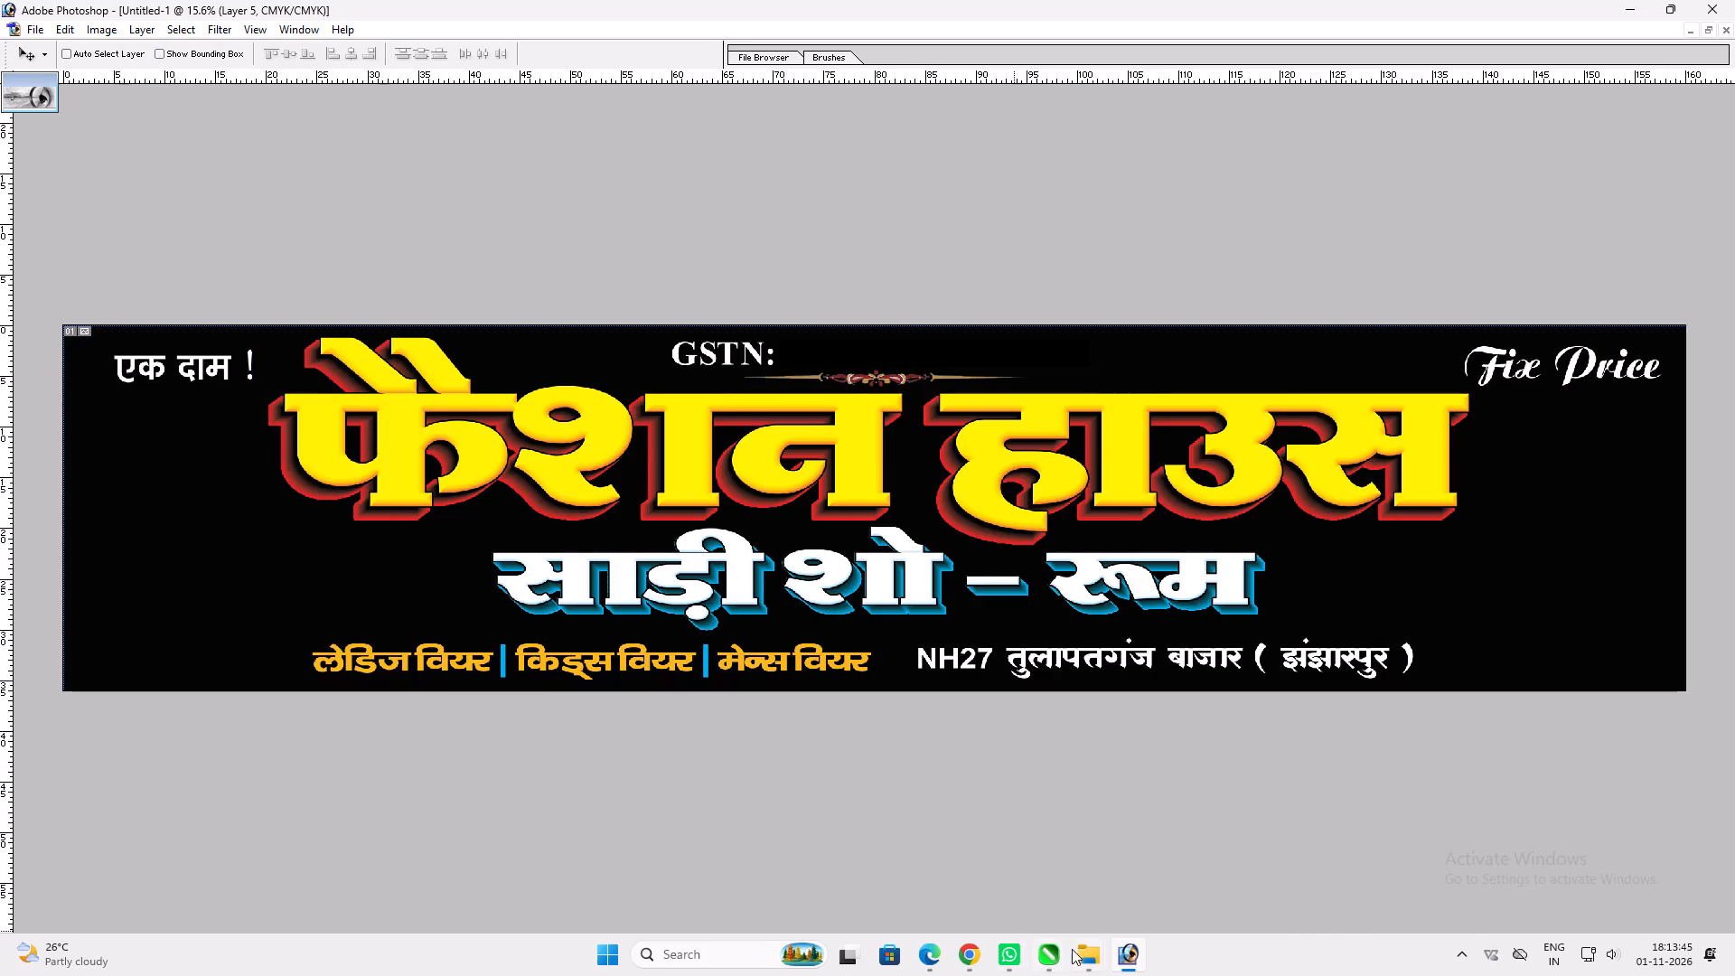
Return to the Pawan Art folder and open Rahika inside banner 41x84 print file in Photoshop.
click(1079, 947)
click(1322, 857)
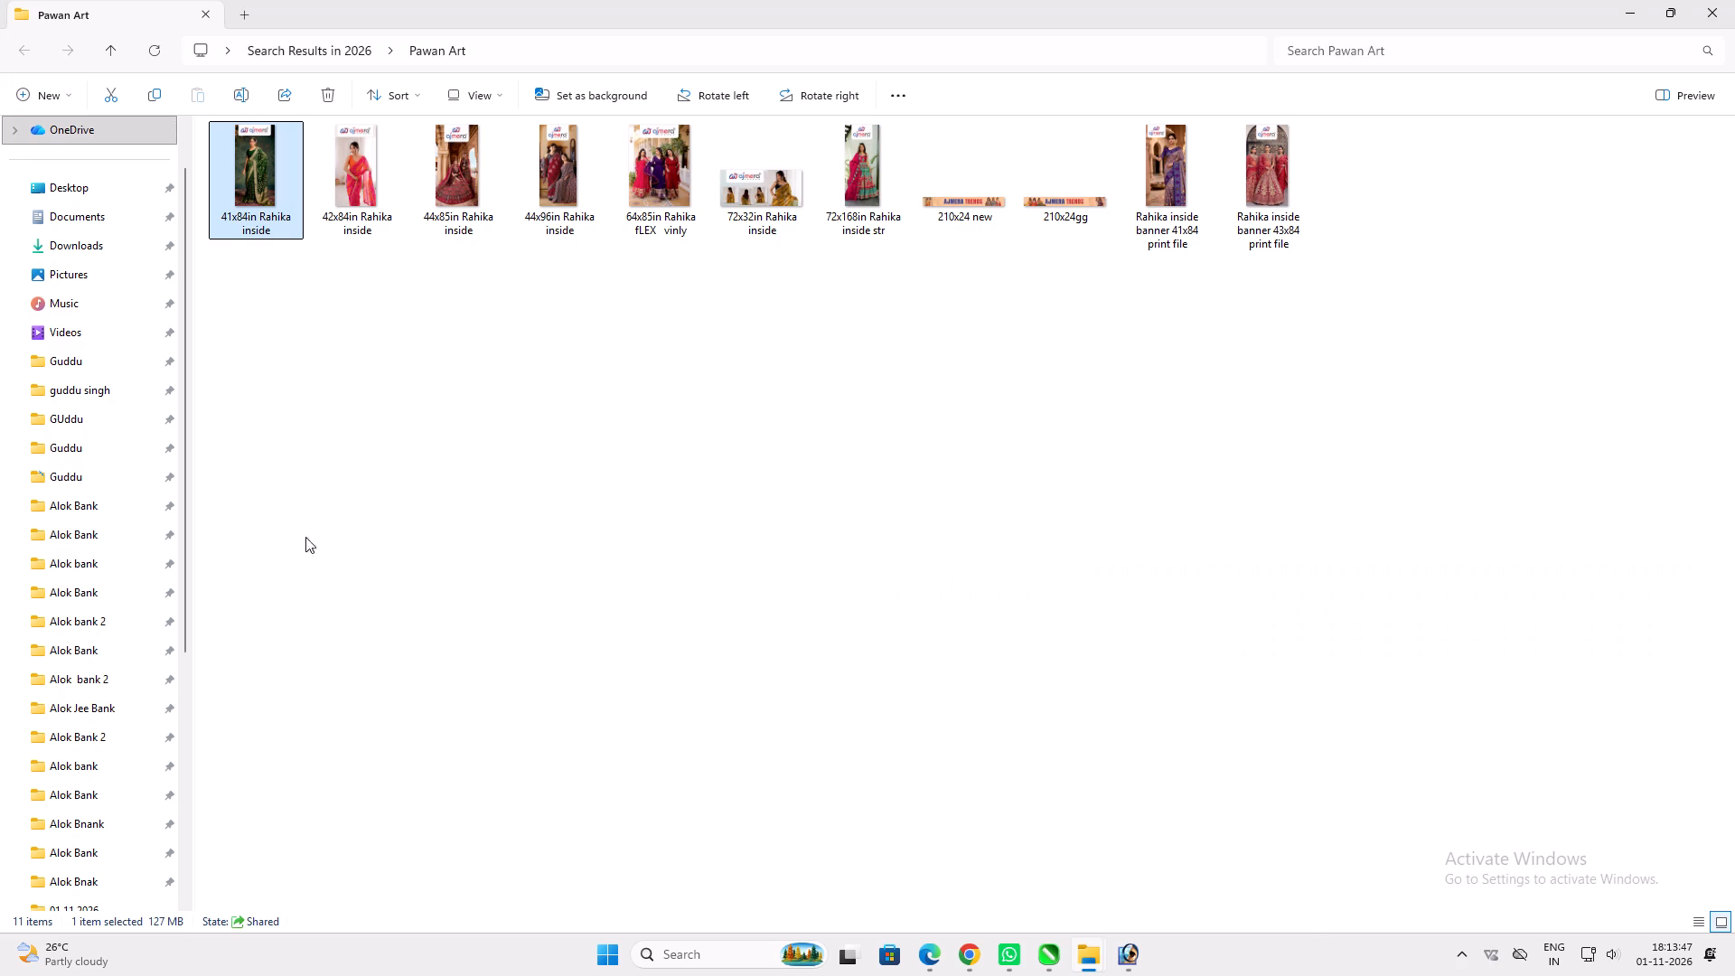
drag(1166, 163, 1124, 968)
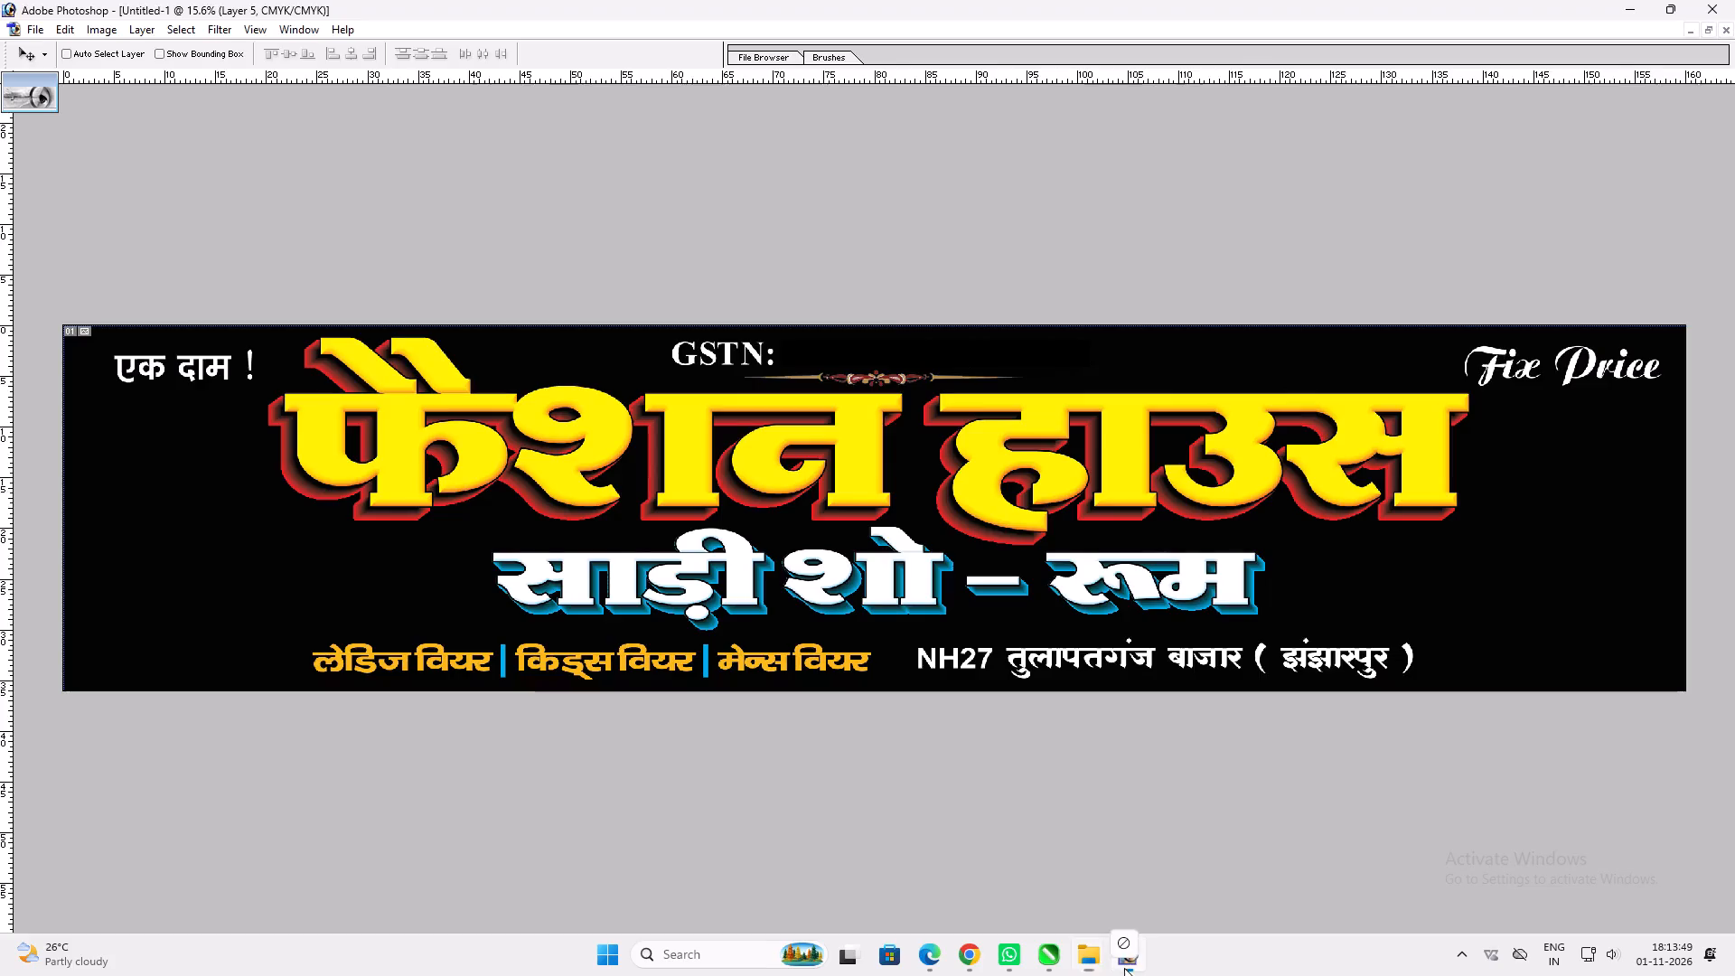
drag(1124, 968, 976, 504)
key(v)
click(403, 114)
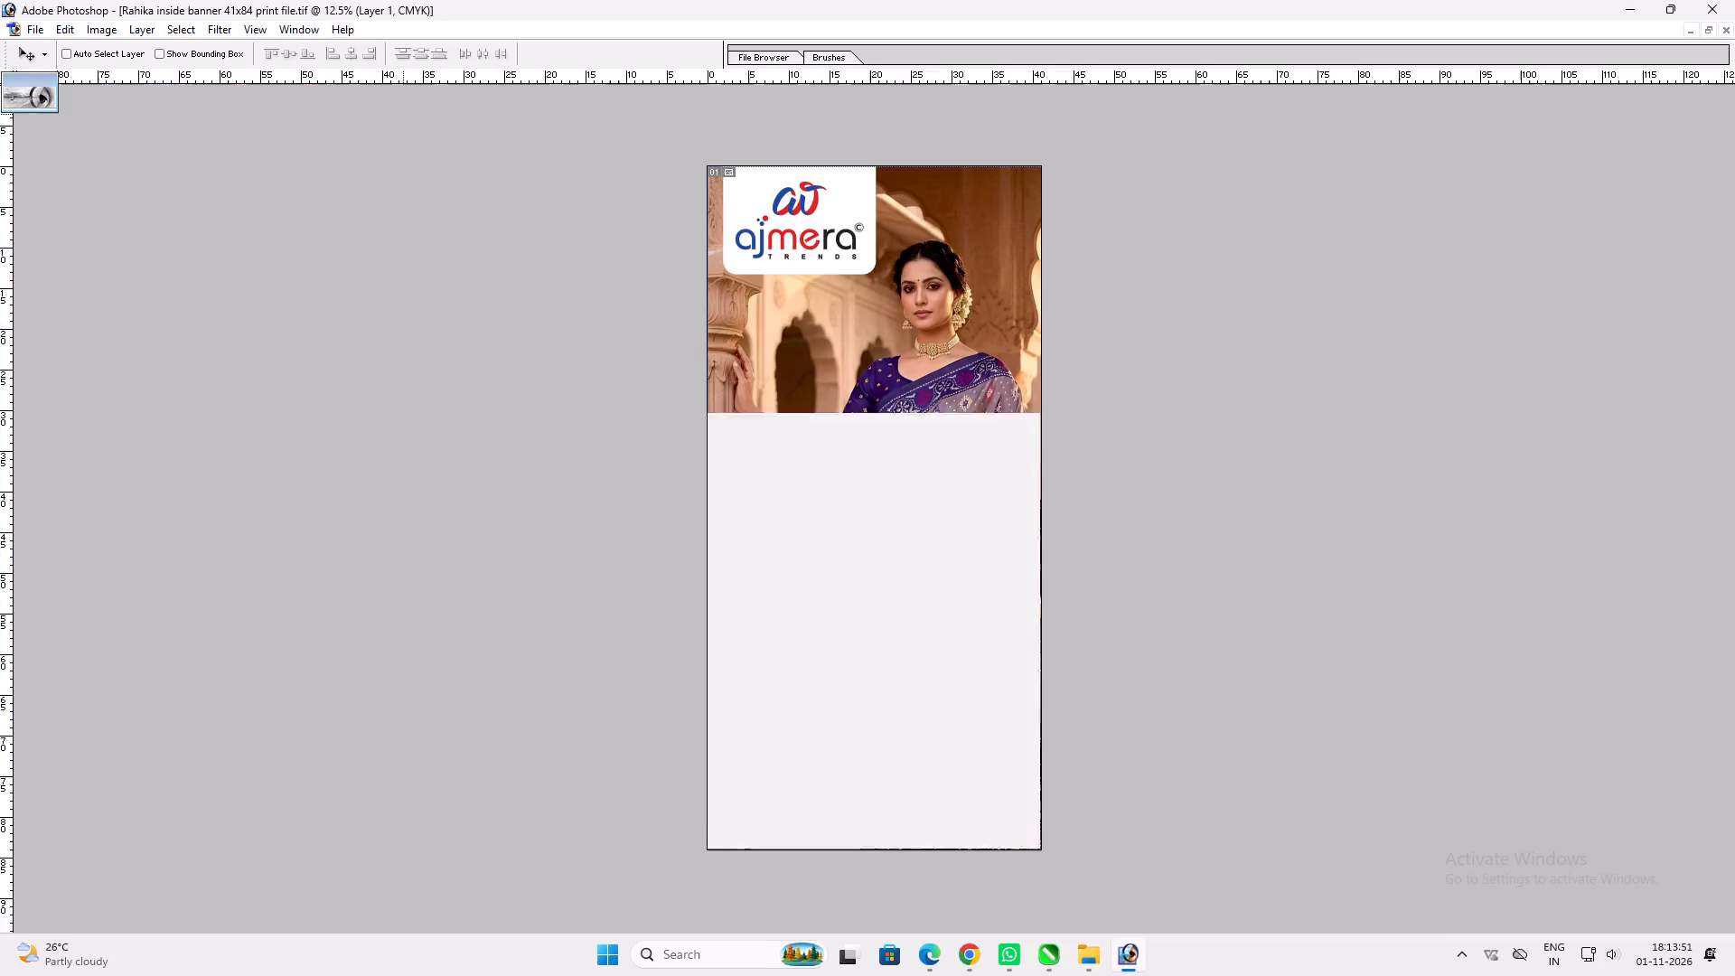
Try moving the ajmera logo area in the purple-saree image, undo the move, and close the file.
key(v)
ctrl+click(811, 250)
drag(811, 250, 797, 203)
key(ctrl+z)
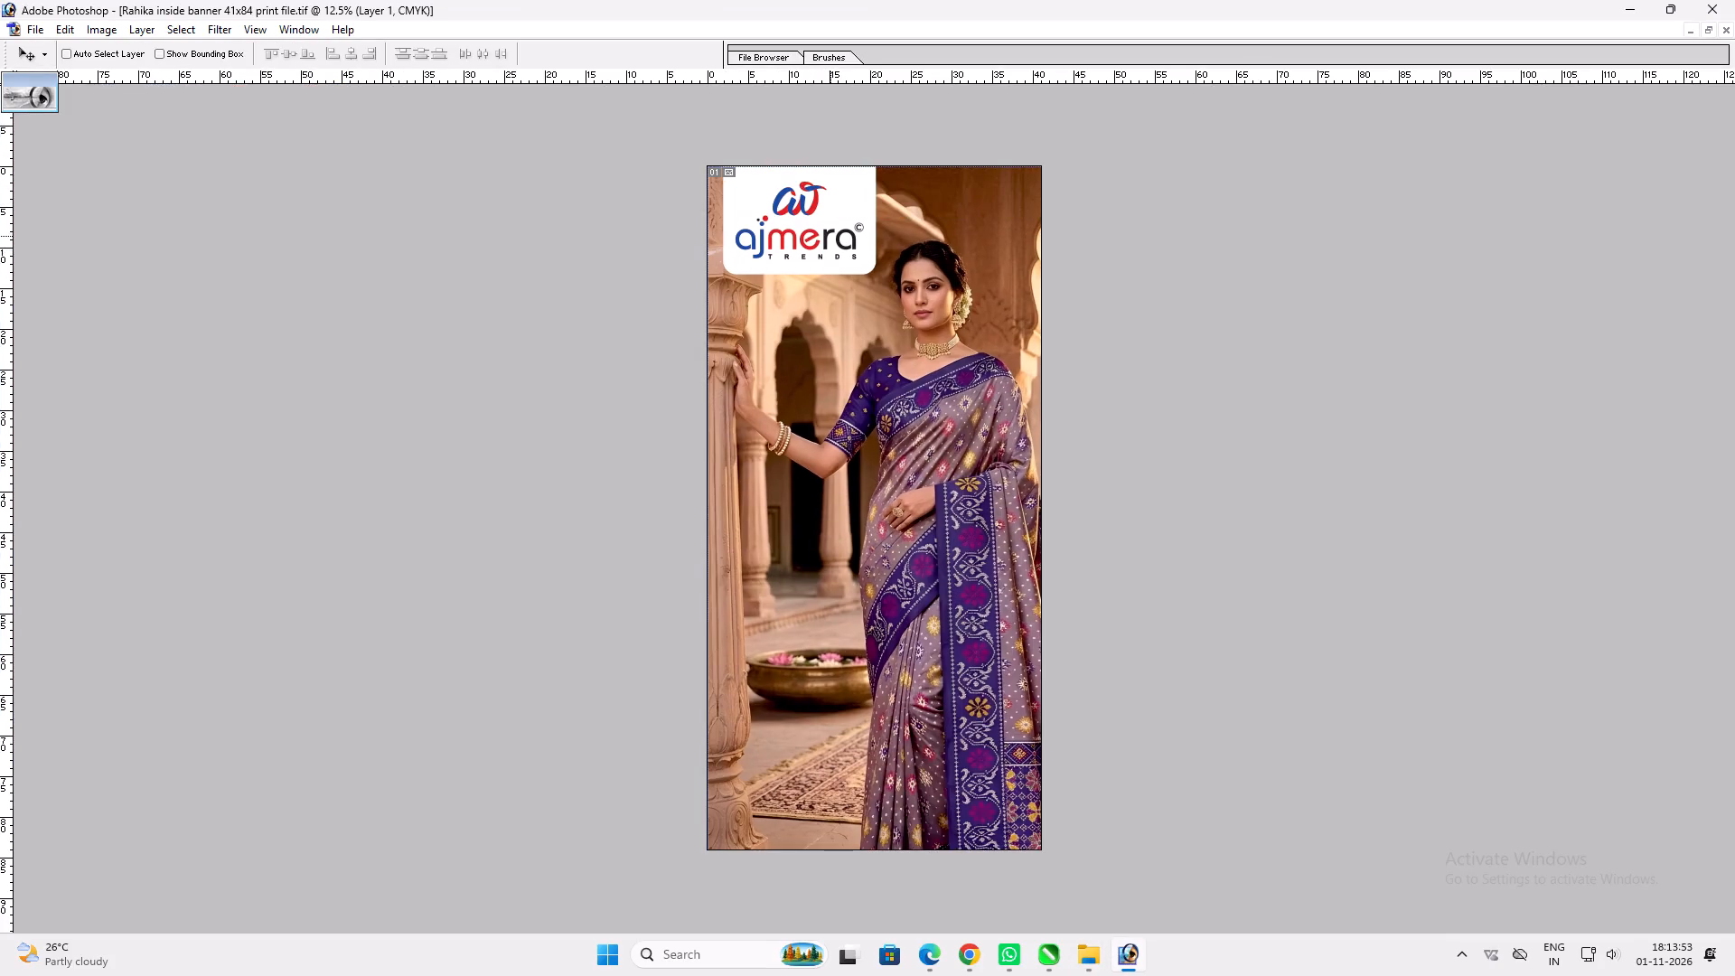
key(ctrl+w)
Switch to the File Explorer search window, reopen the 2026 folder on Local Disk (H:), and search it for was.
click(1074, 944)
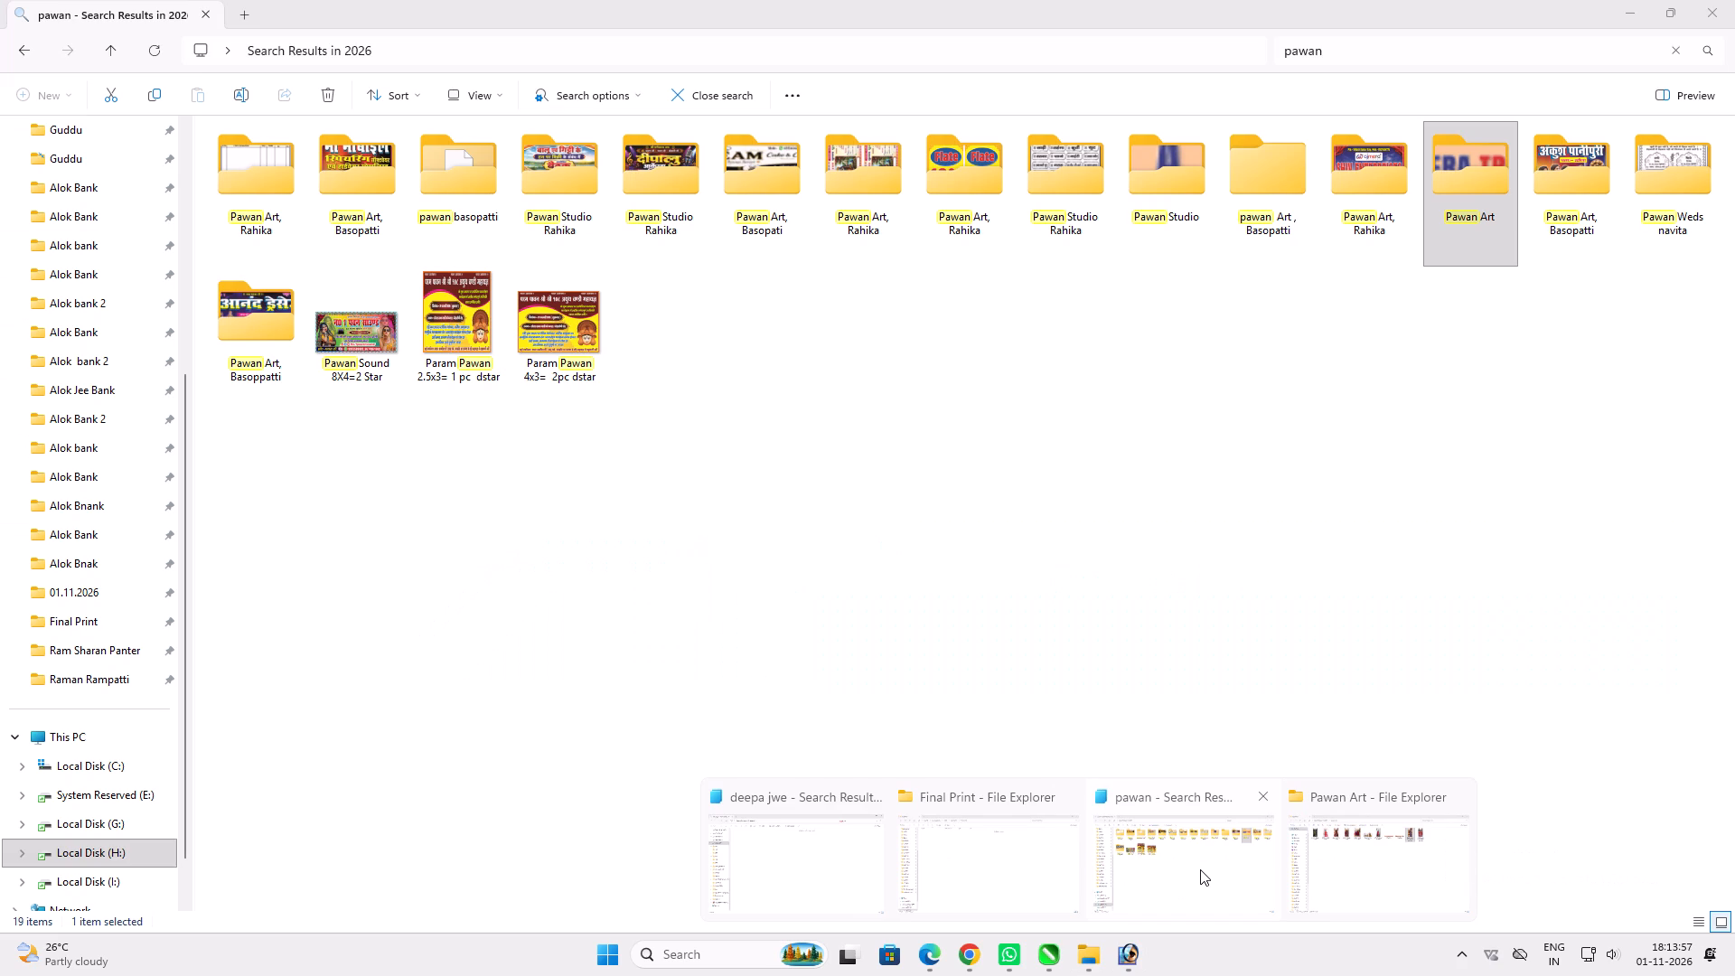
click(1160, 907)
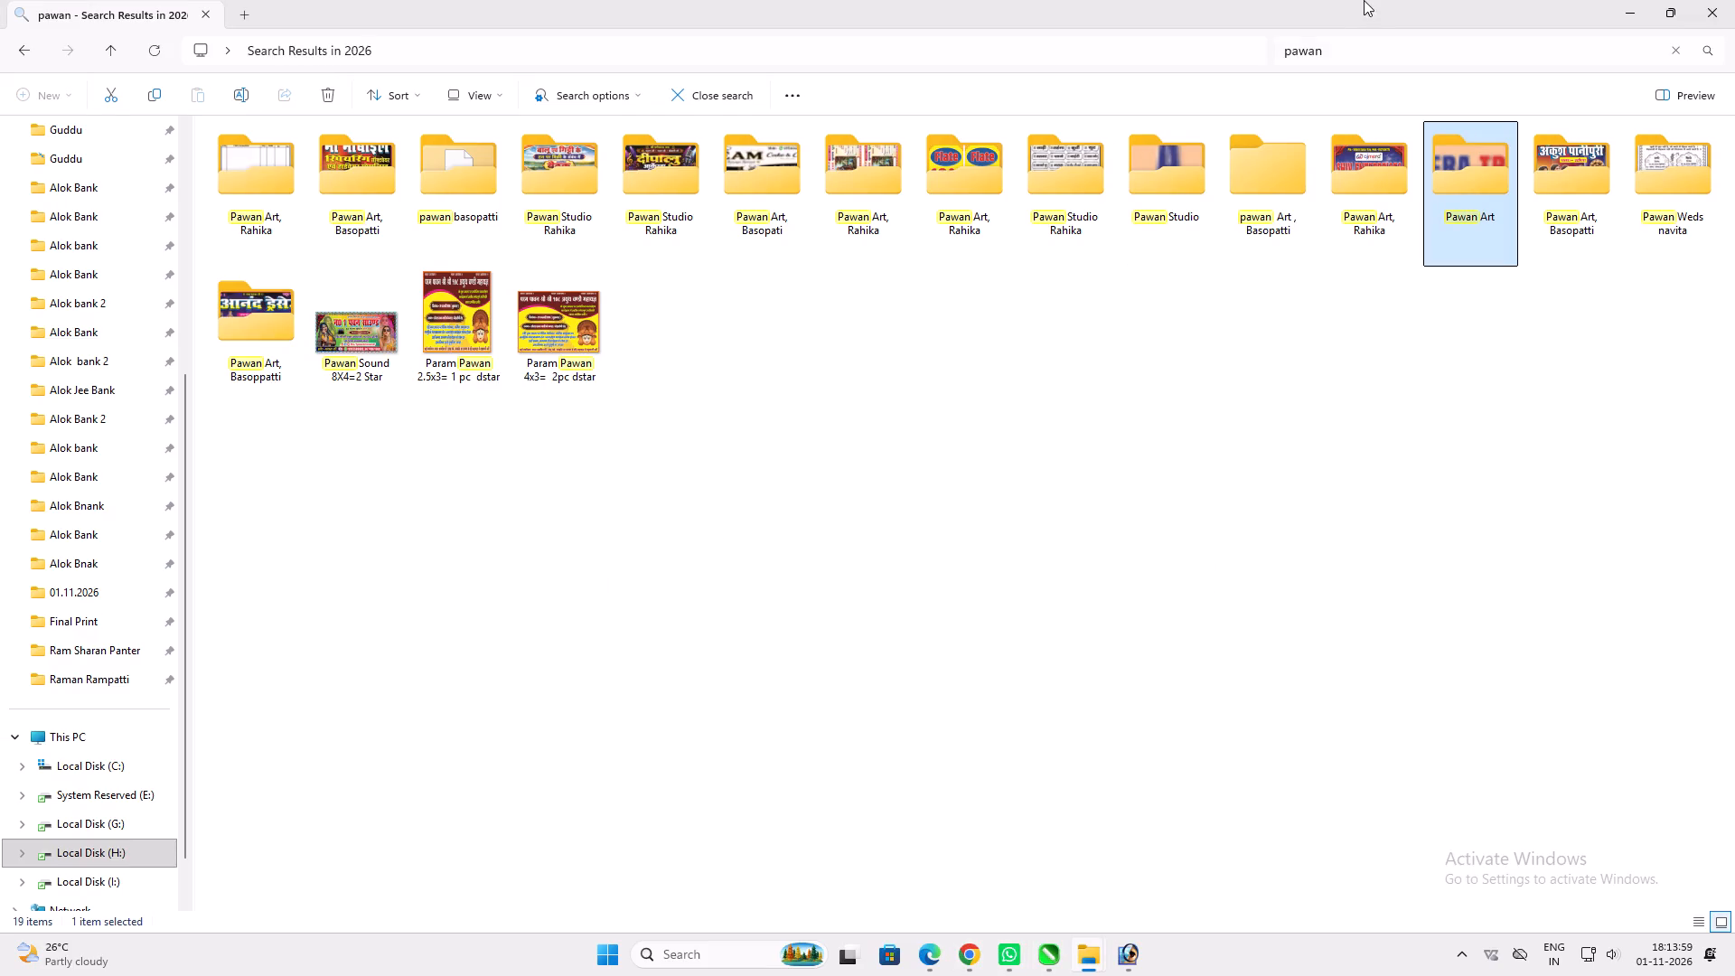
click(123, 853)
double_click(255, 157)
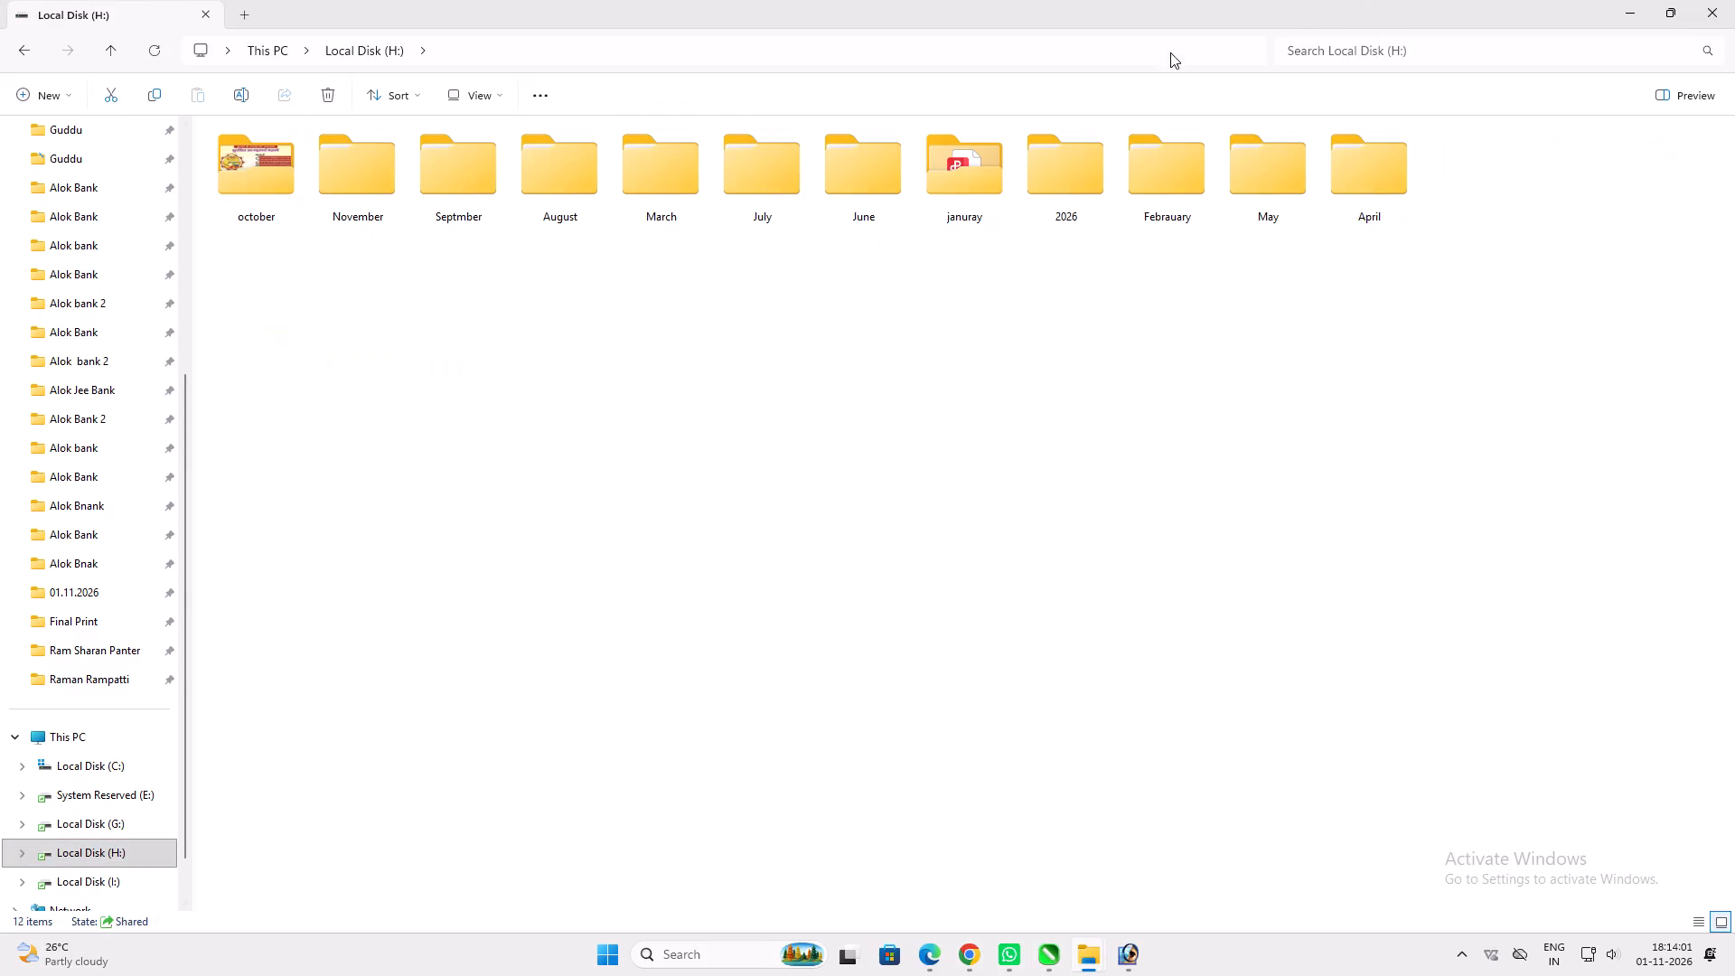
click(1330, 51)
text(wa)
key(s)
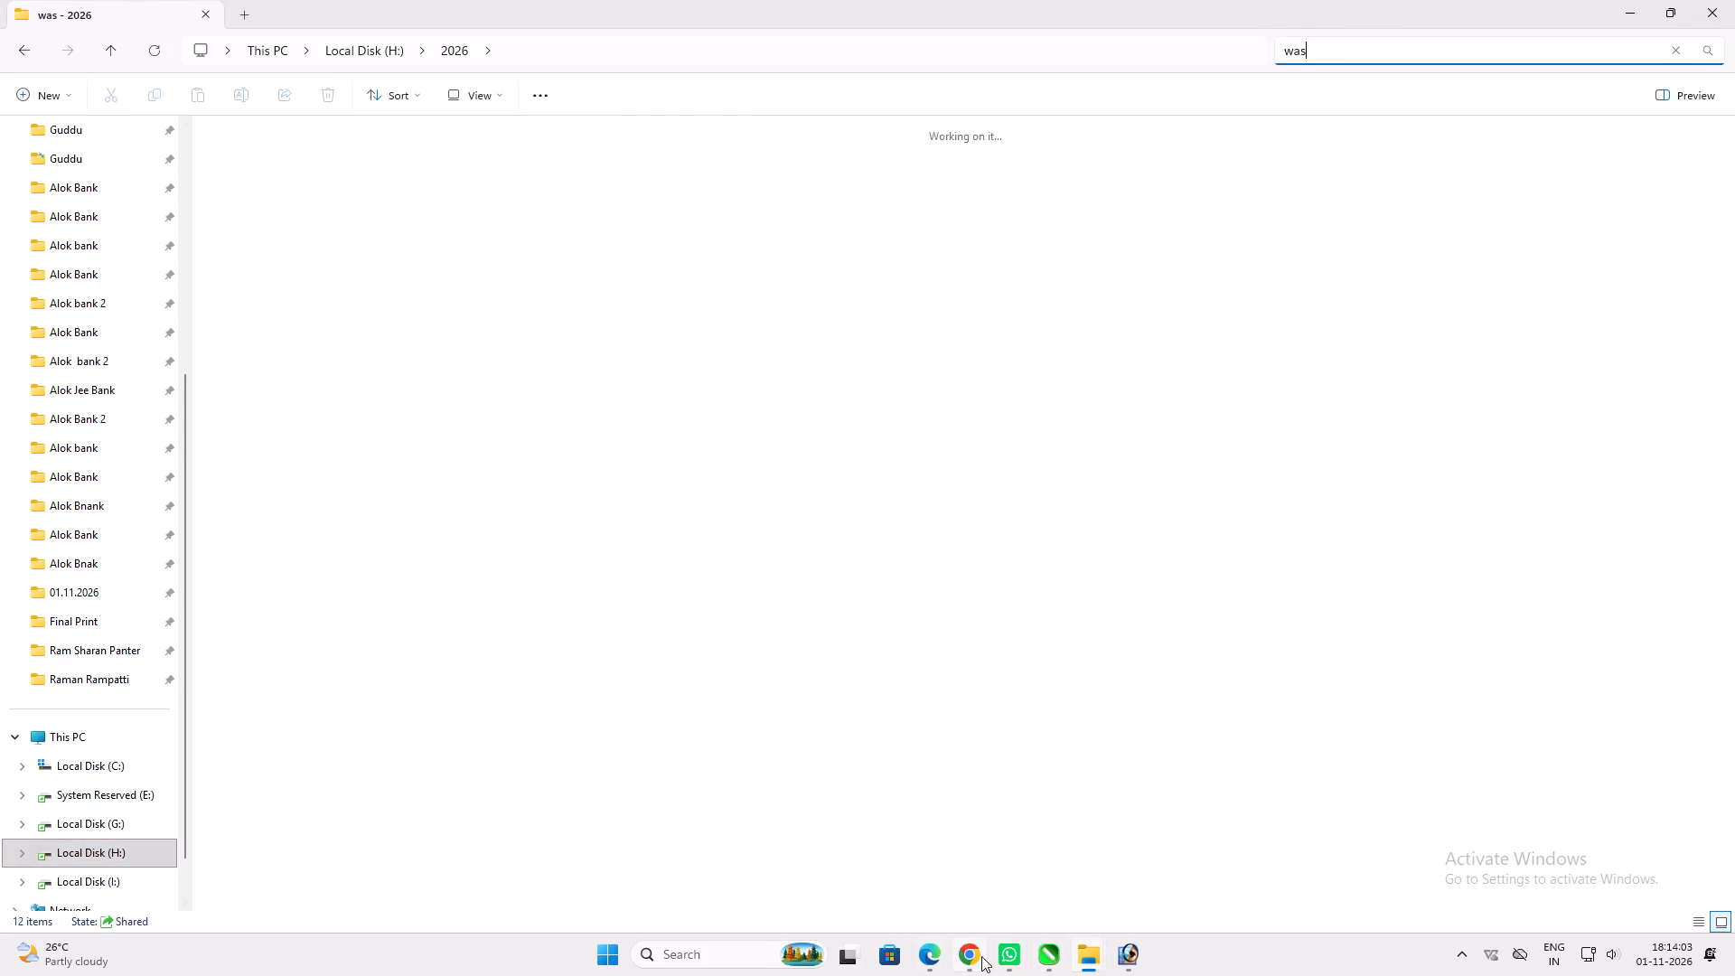
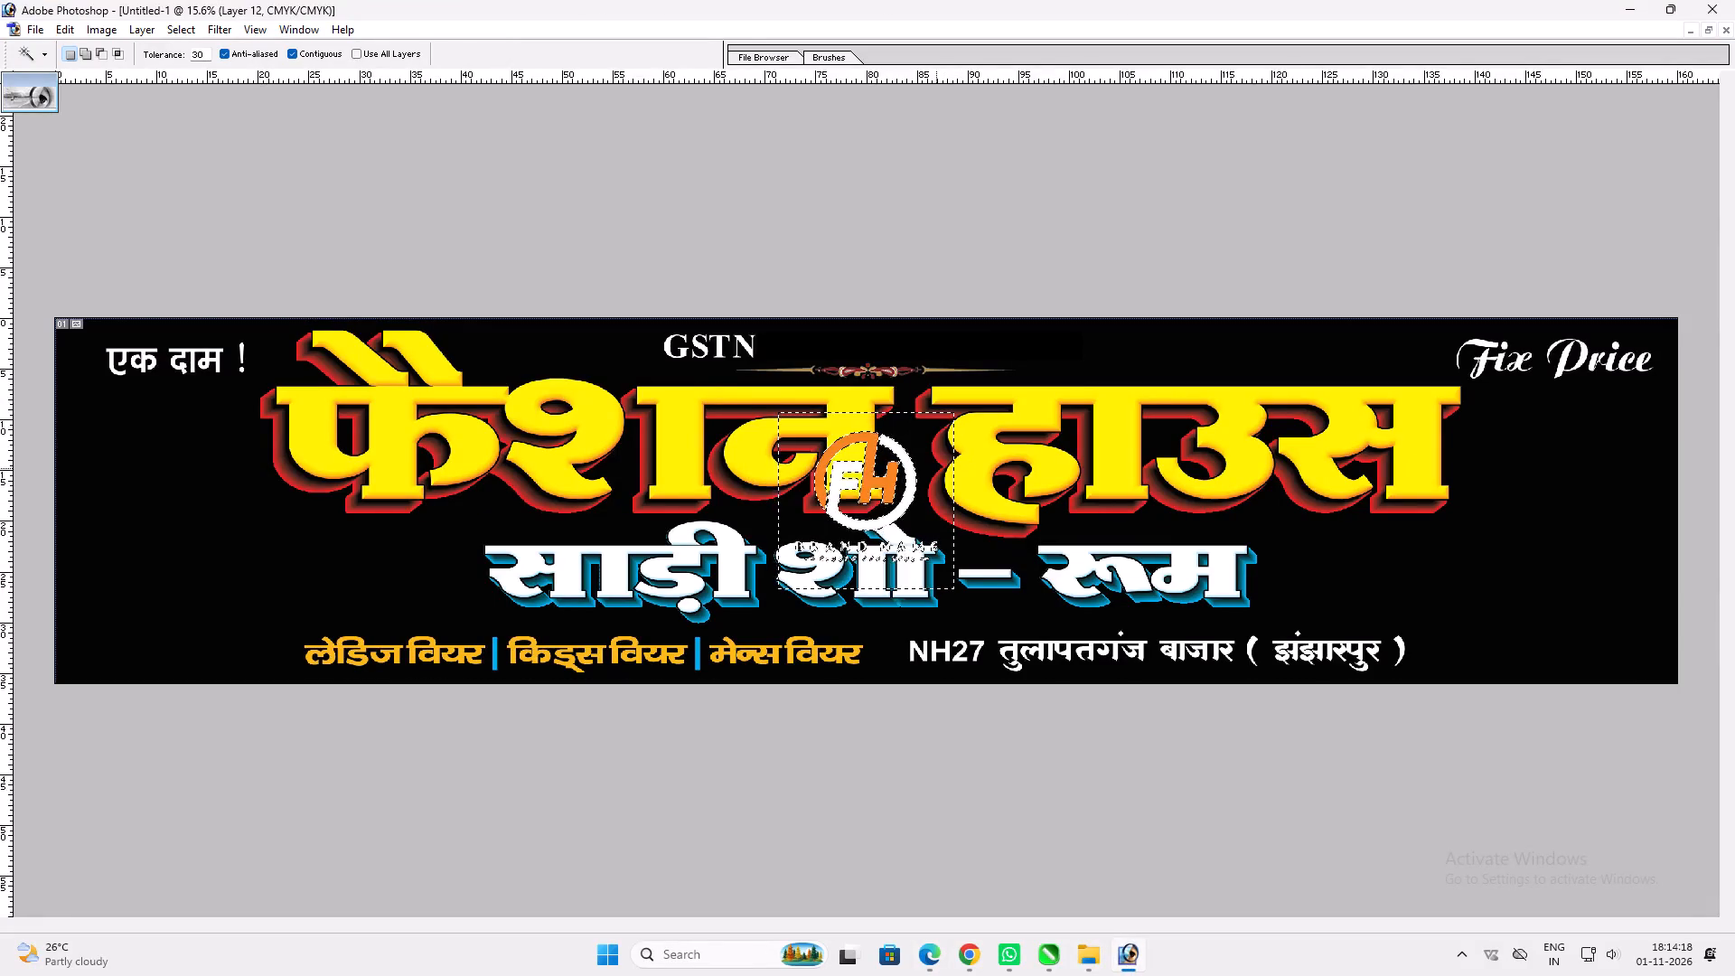
Deselect and move the FH logo with its brand text from the banner's centre to the left end, beneath "एक दाम !".
key(ctrl+d)
key(v)
key(v)
drag(875, 495, 190, 498)
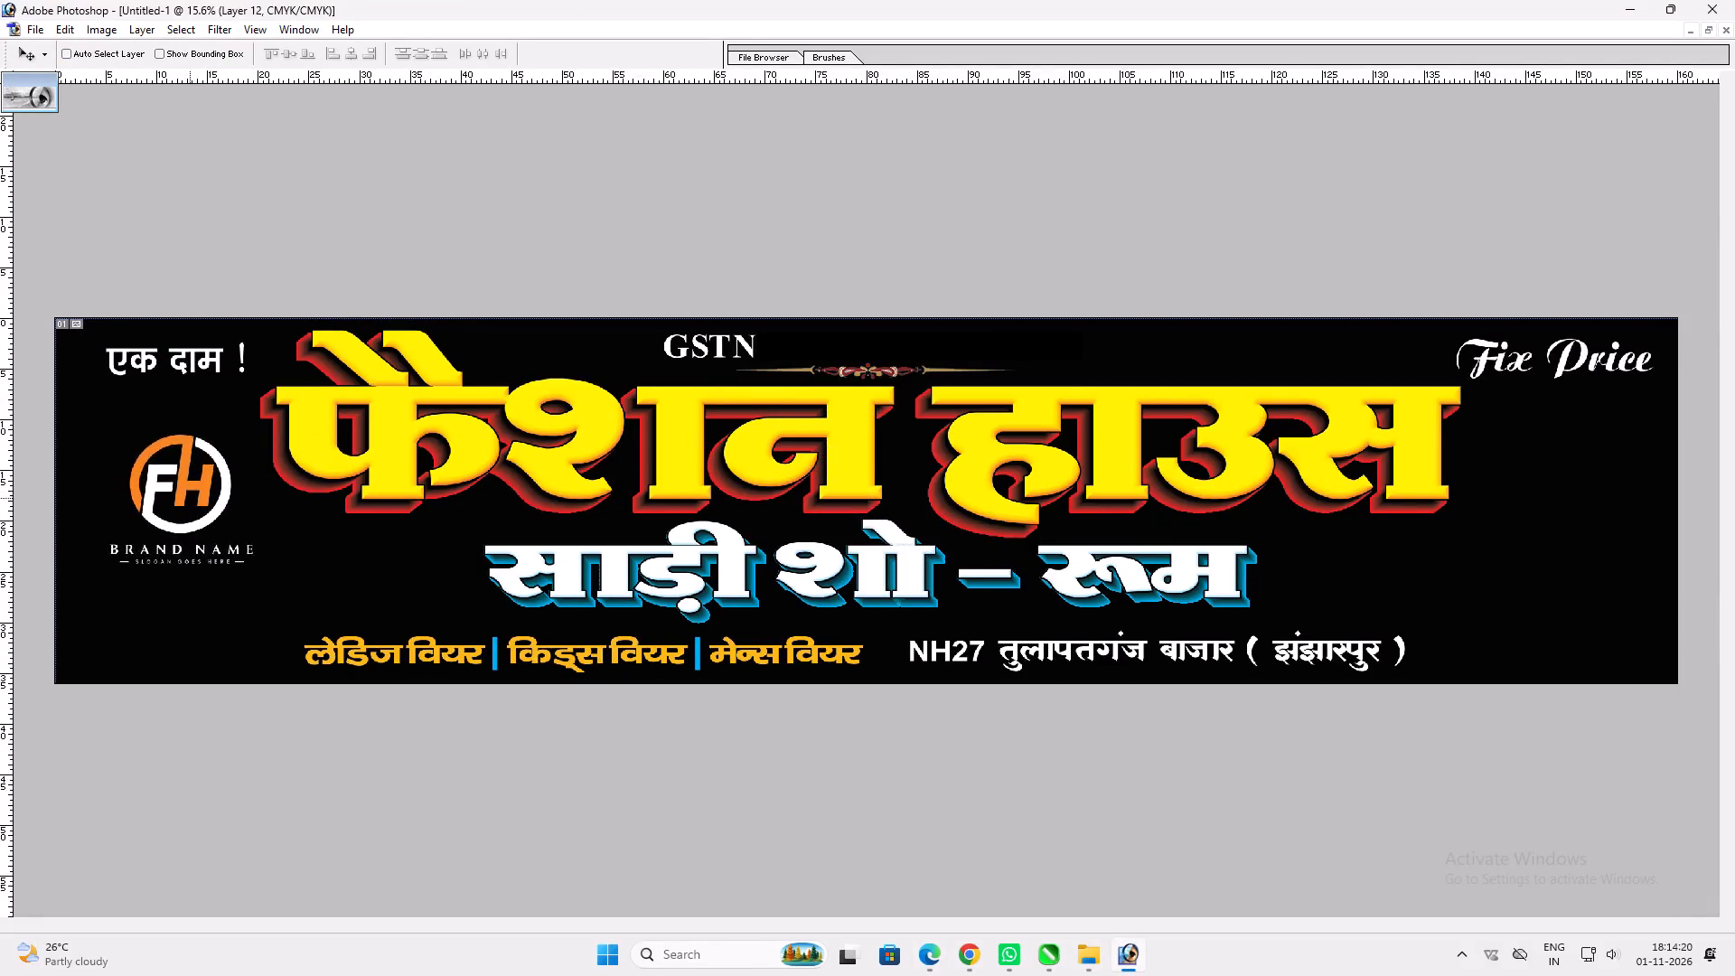
drag(190, 498, 192, 483)
Erase the BRAND NAME and slogan text below the FH logo and shift the logo up beneath "एक दाम !".
key(m)
drag(290, 618, 33, 499)
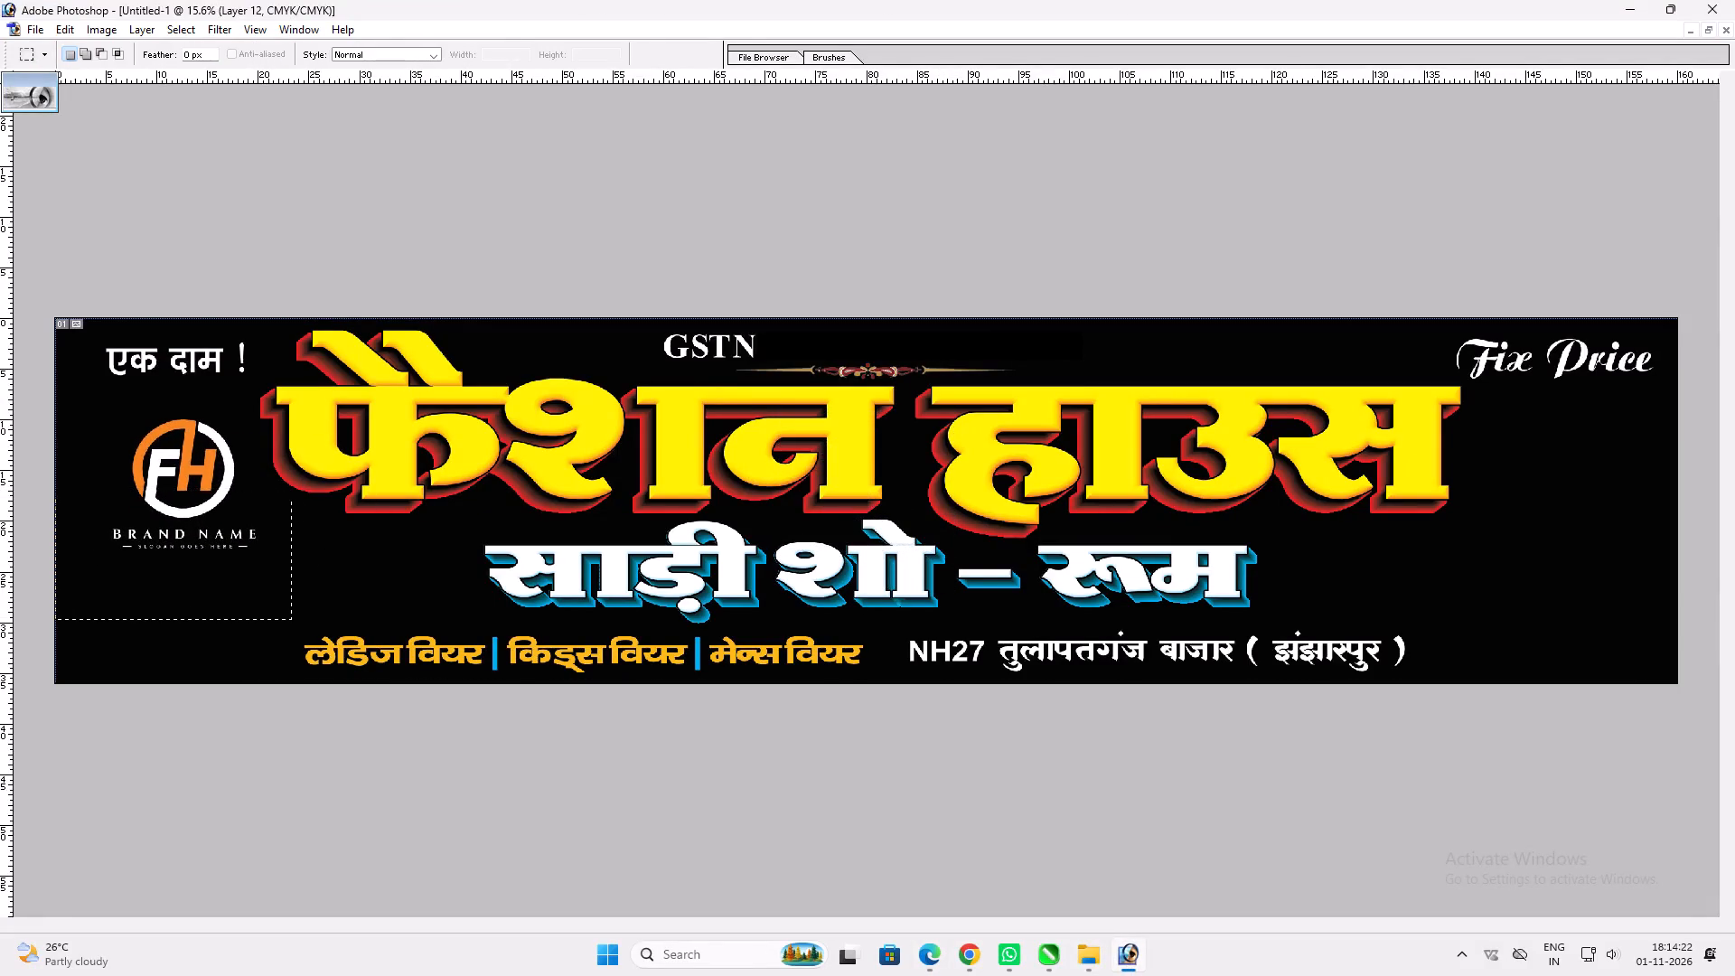
drag(33, 499, 33, 522)
key(Delete)
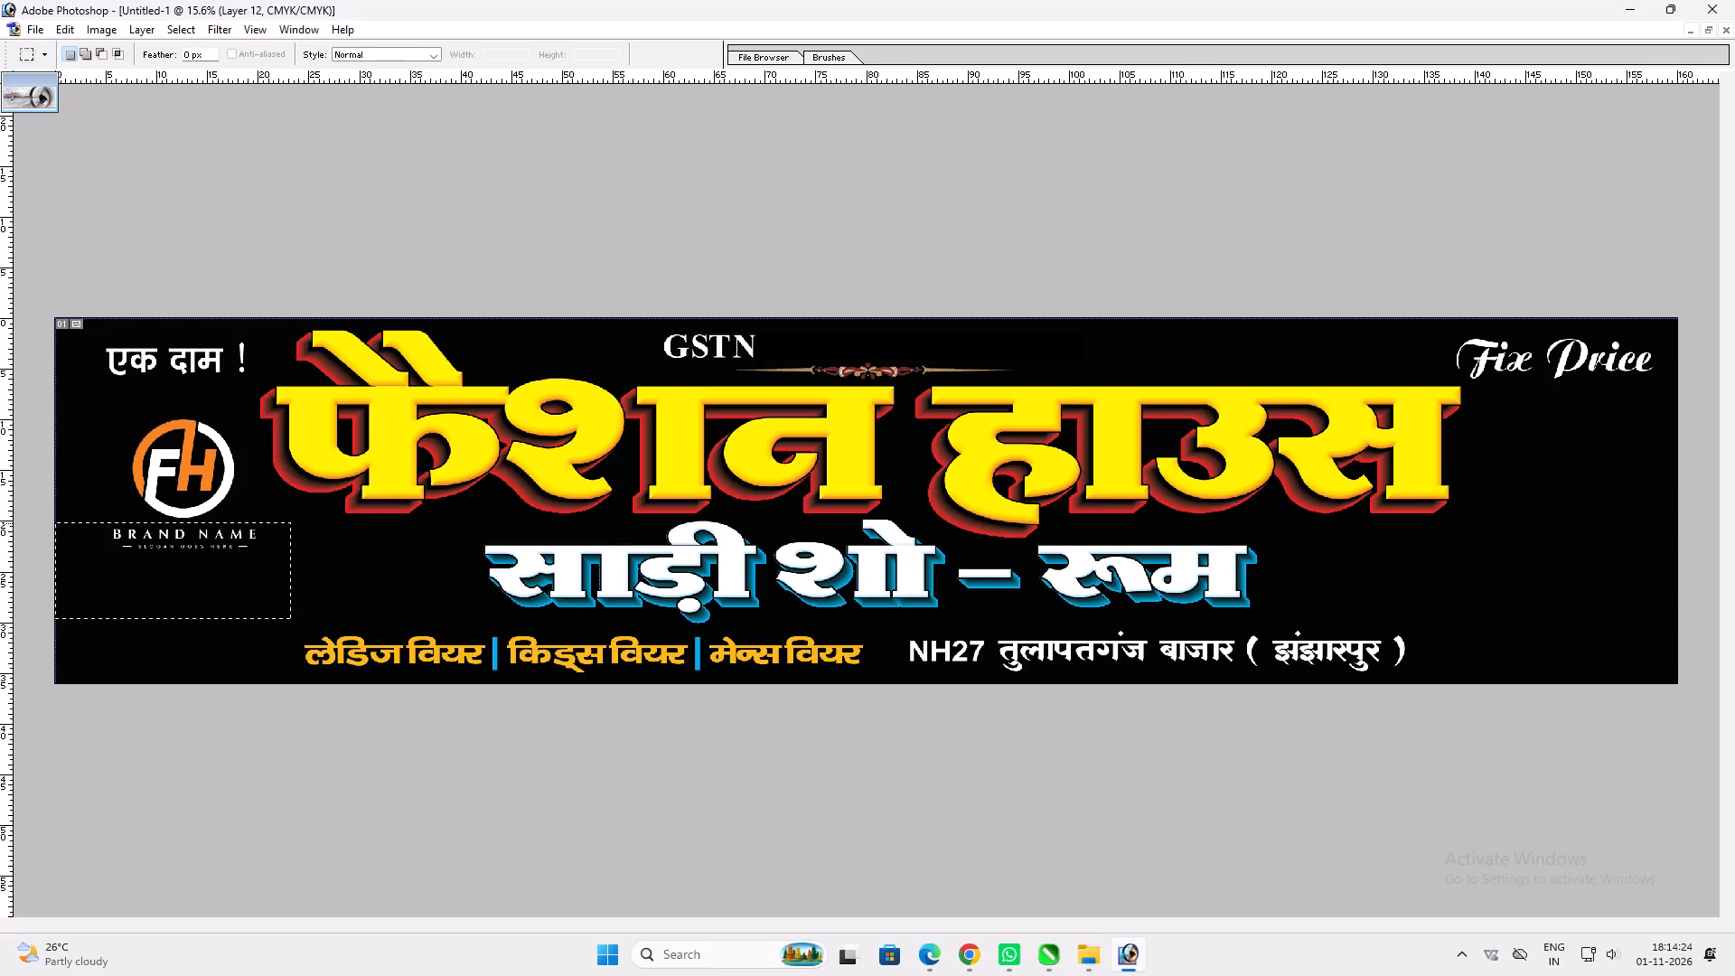
key(ctrl+d)
key(v)
key(v)
drag(178, 494, 192, 478)
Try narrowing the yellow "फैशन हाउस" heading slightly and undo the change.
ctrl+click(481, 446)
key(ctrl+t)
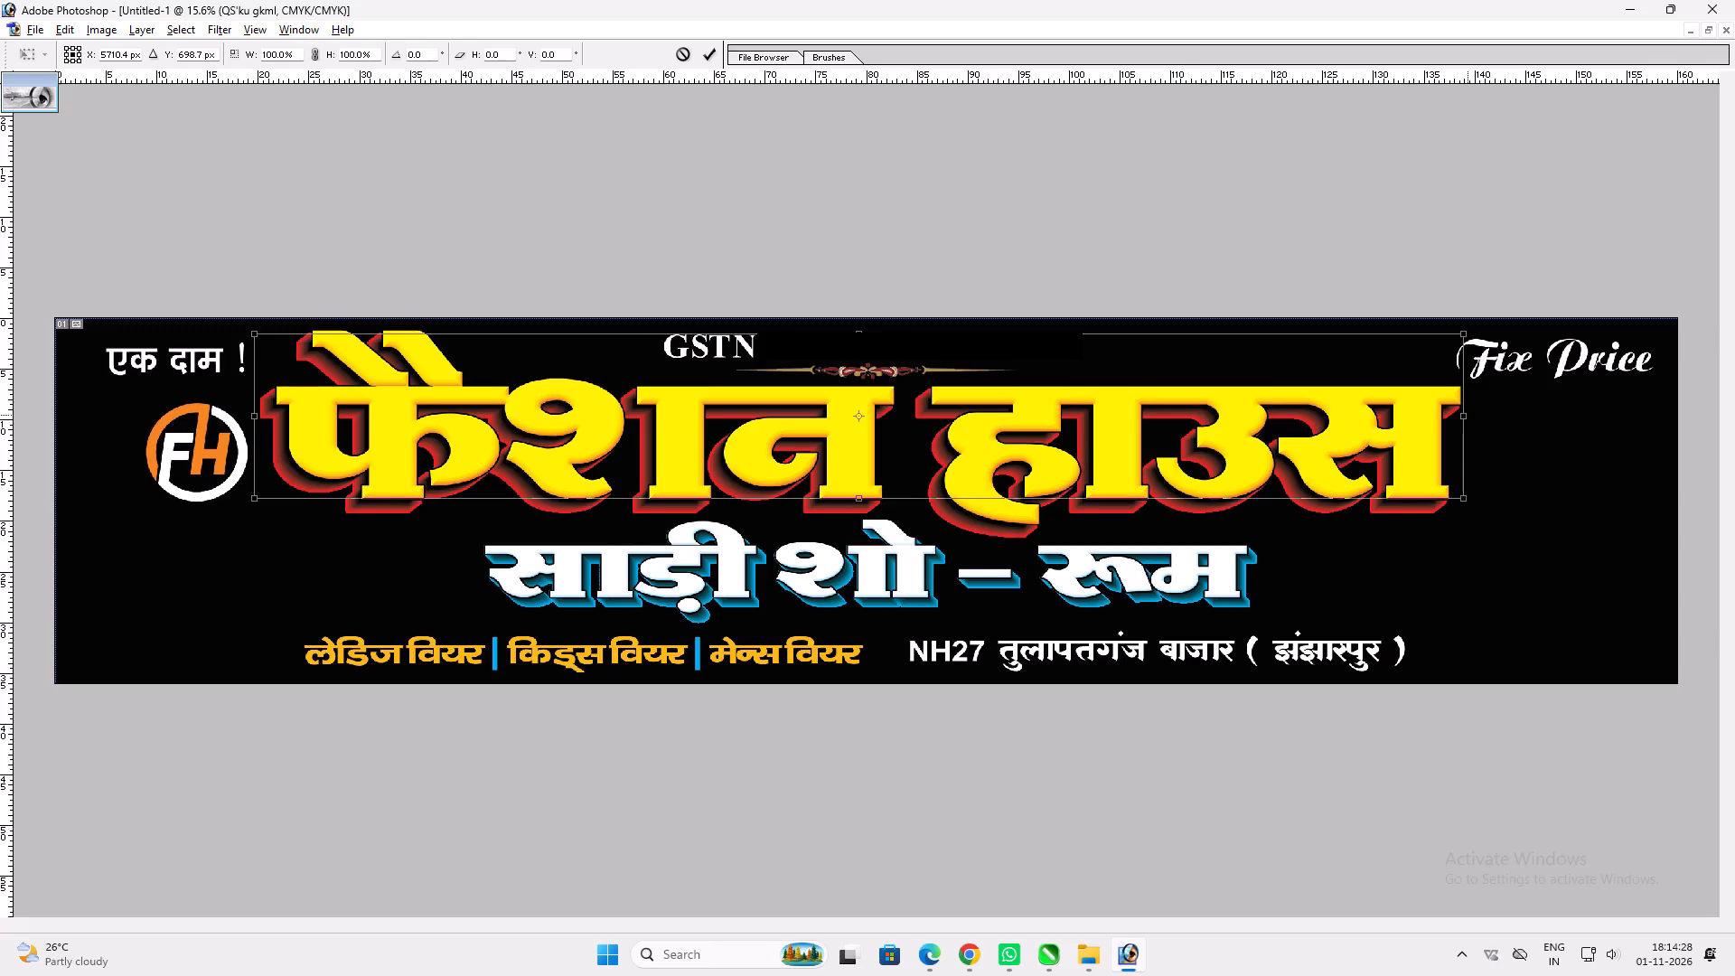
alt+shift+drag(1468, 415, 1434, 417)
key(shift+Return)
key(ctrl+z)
Narrow the "फैशन हाउस" heading from both sides and shift it slightly right to free room for the logo.
ctrl+shift+right_click(1354, 408)
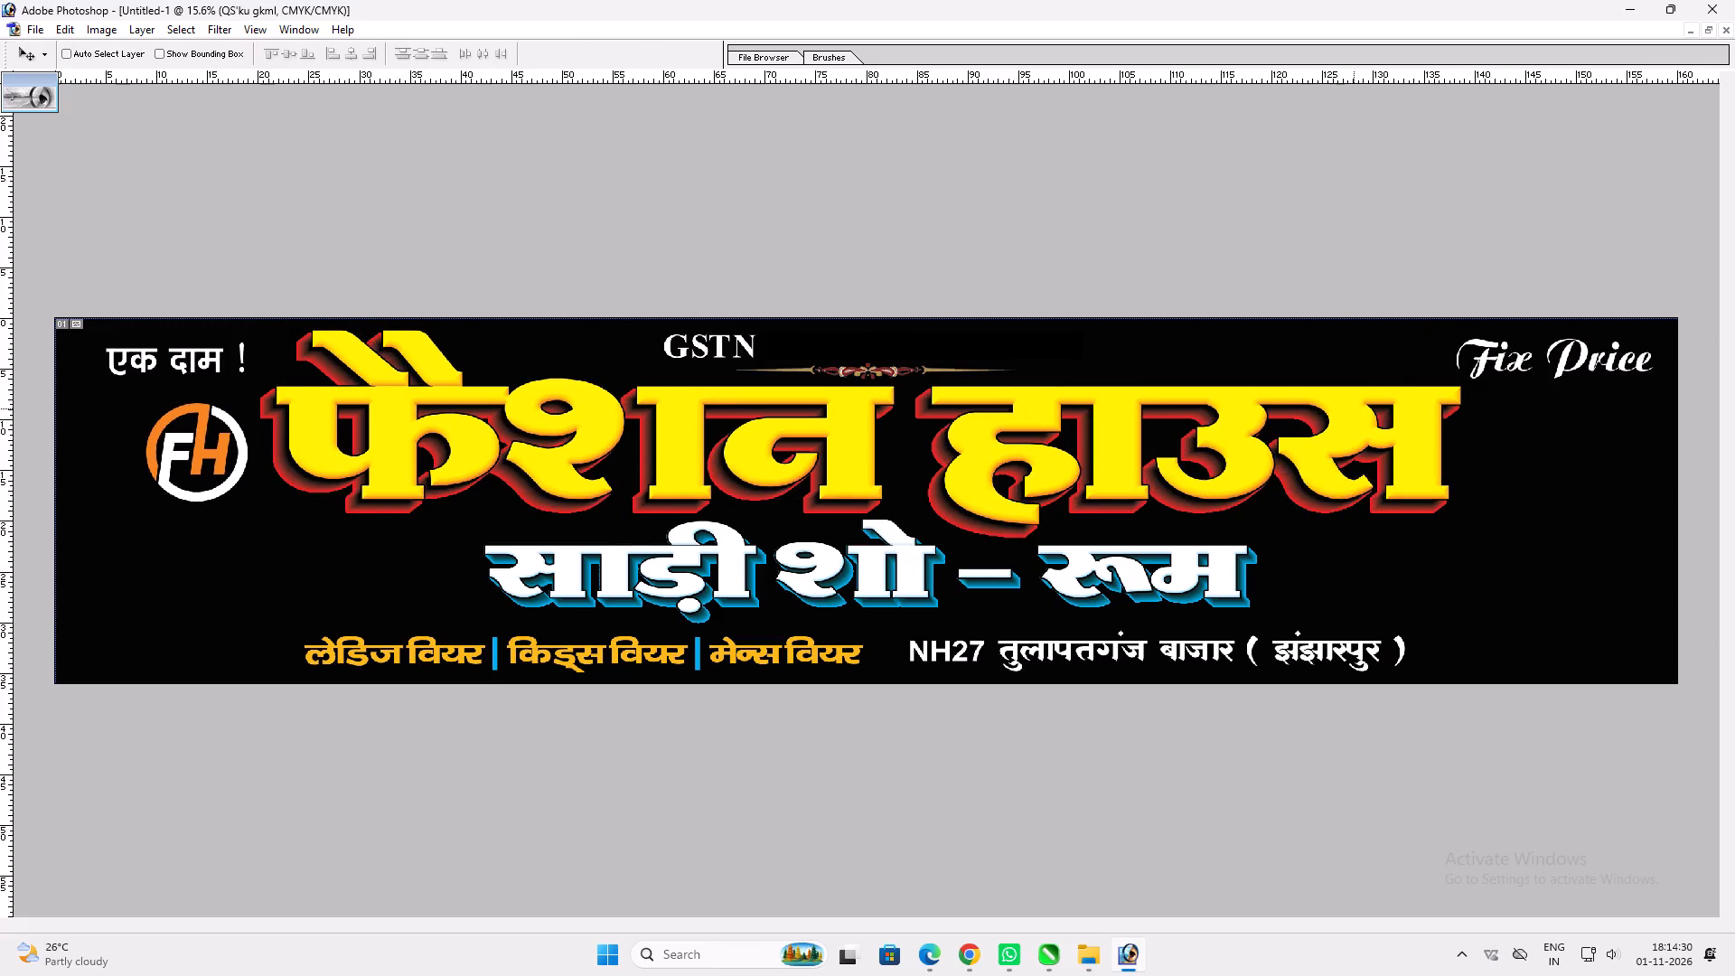
ctrl+shift+click(1407, 442)
key(ctrl+t)
alt+shift+drag(1467, 412, 1383, 407)
key(Return)
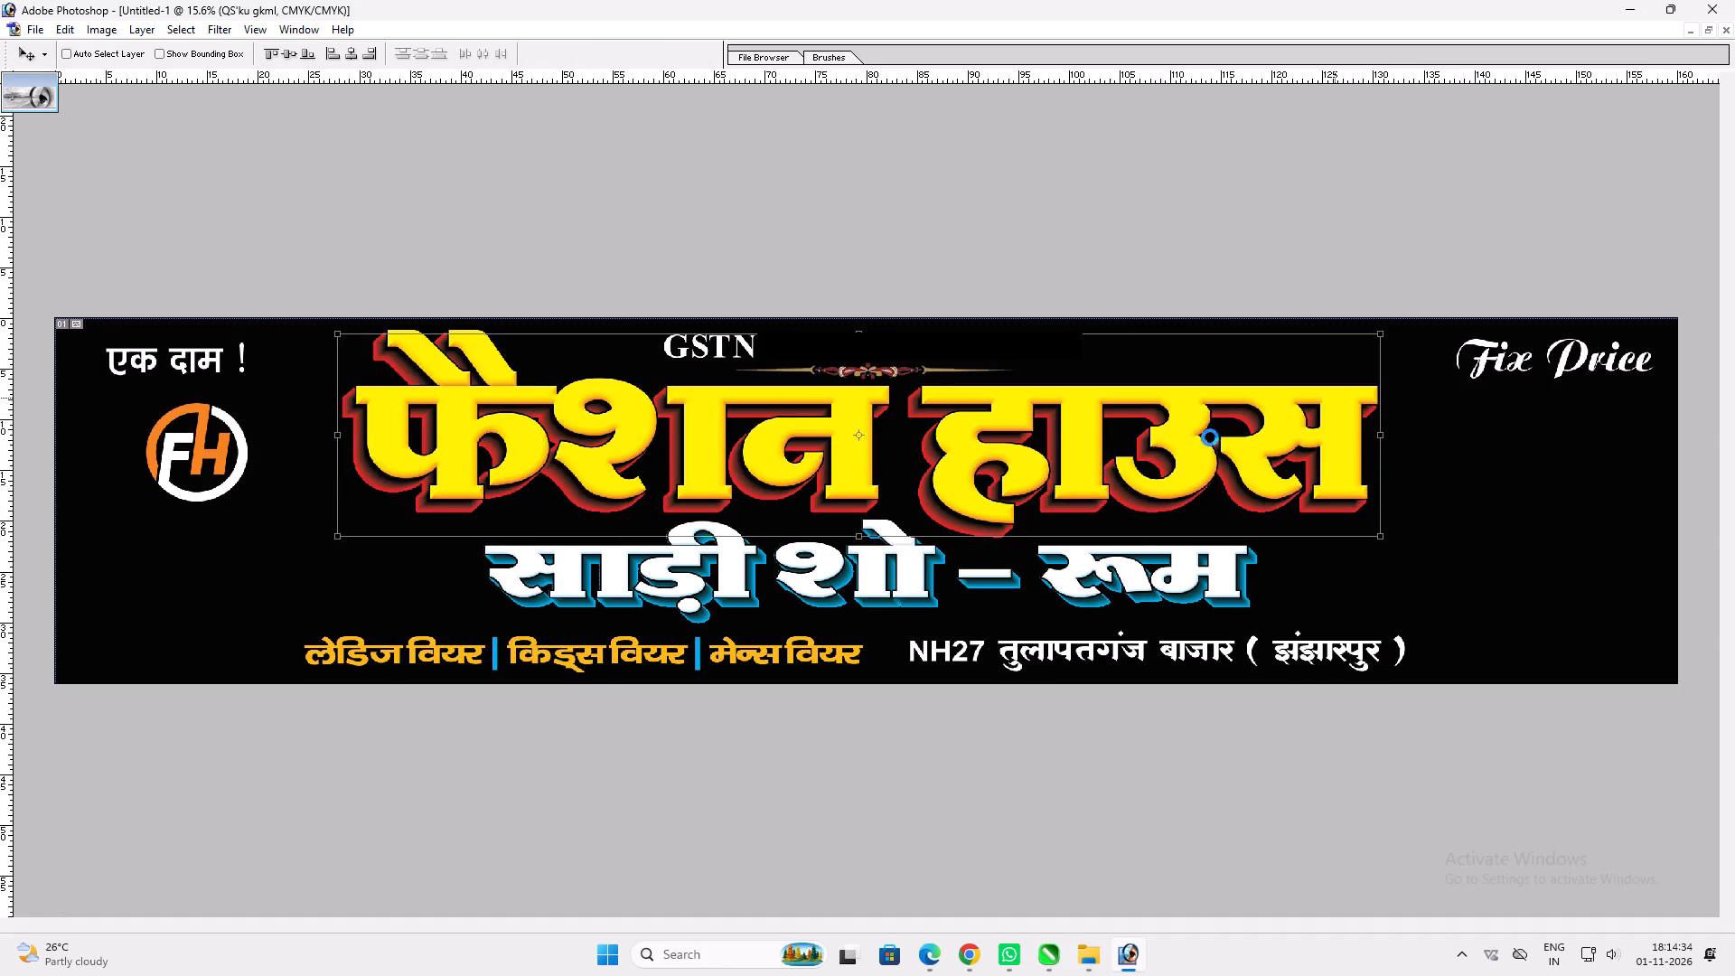
key(v)
shift+drag(1176, 458, 1196, 455)
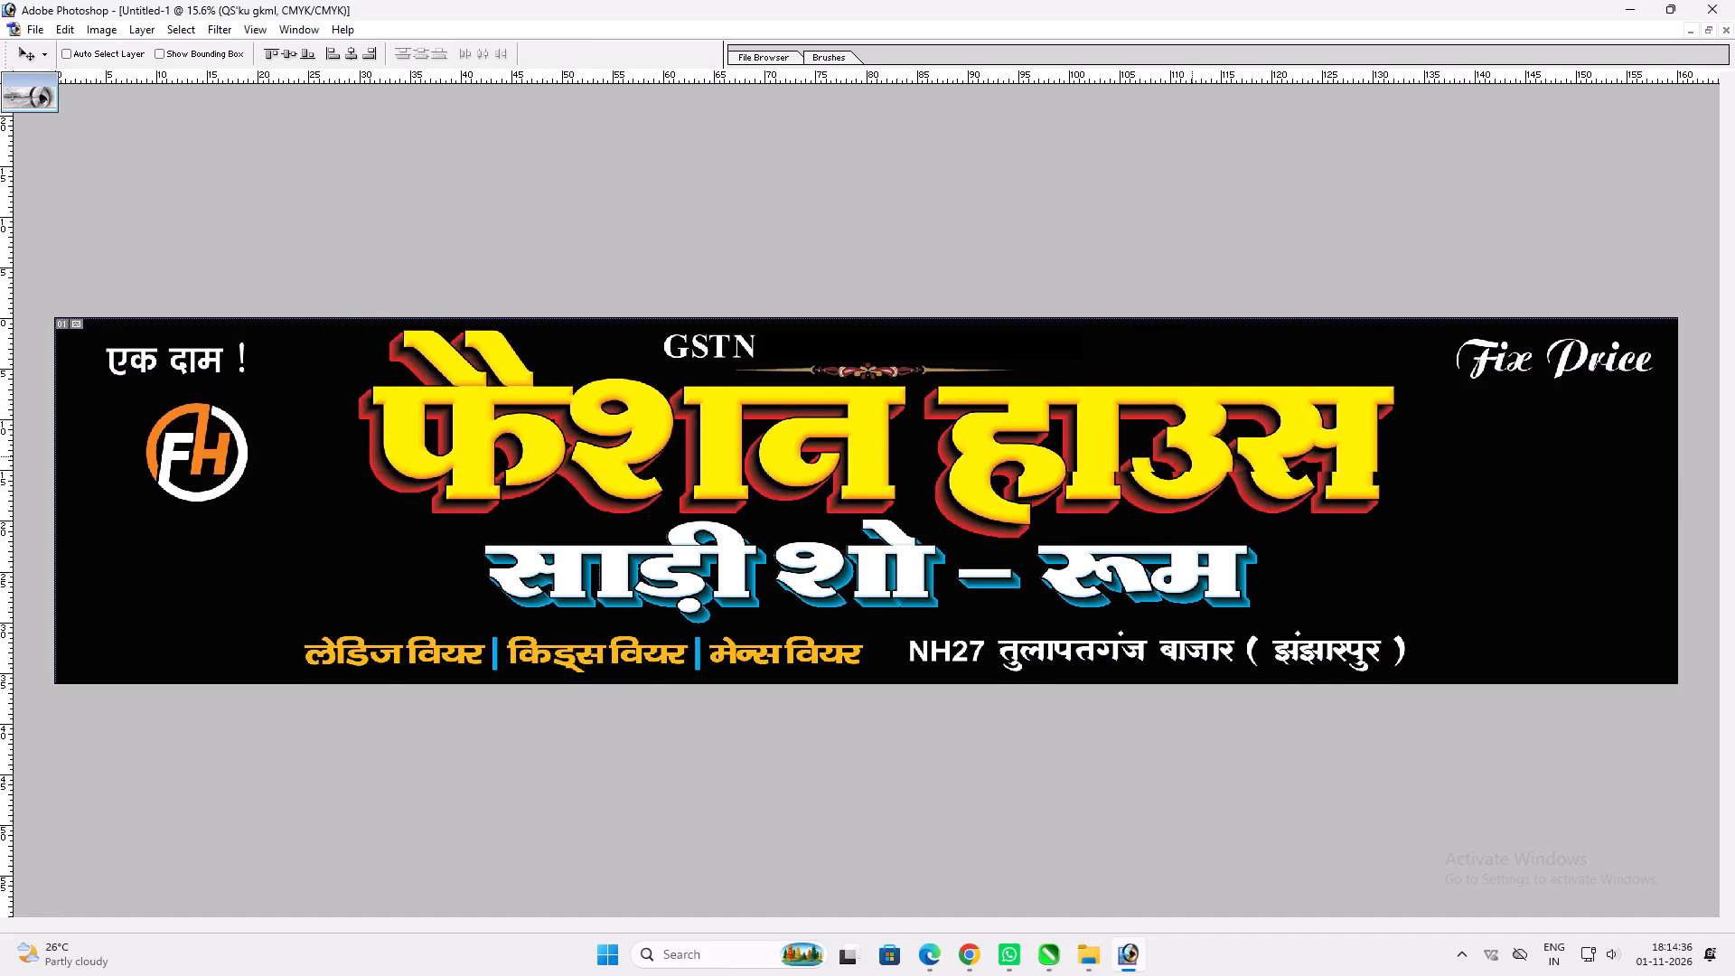
shift+drag(1196, 455, 1206, 454)
key(v)
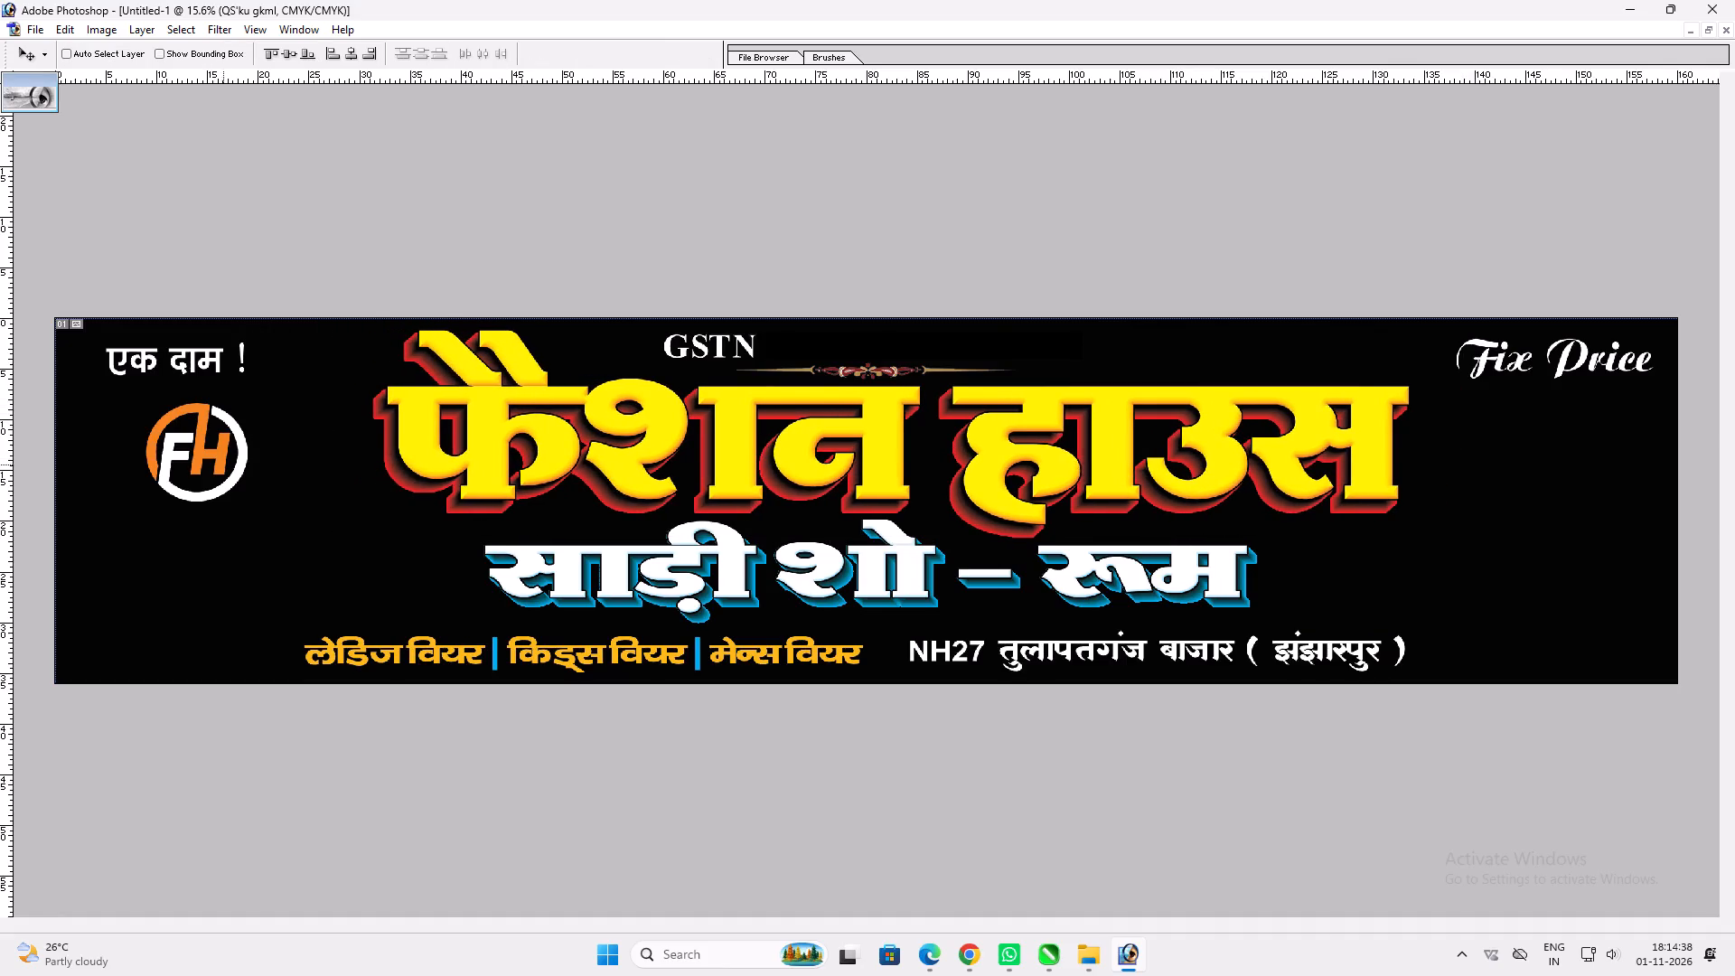
Move the FH logo beside the start of the "फैशन हाउस" heading and enlarge it to about 136%.
ctrl+click(218, 454)
drag(218, 454, 293, 446)
key(ctrl+t)
shift+drag(319, 490, 367, 521)
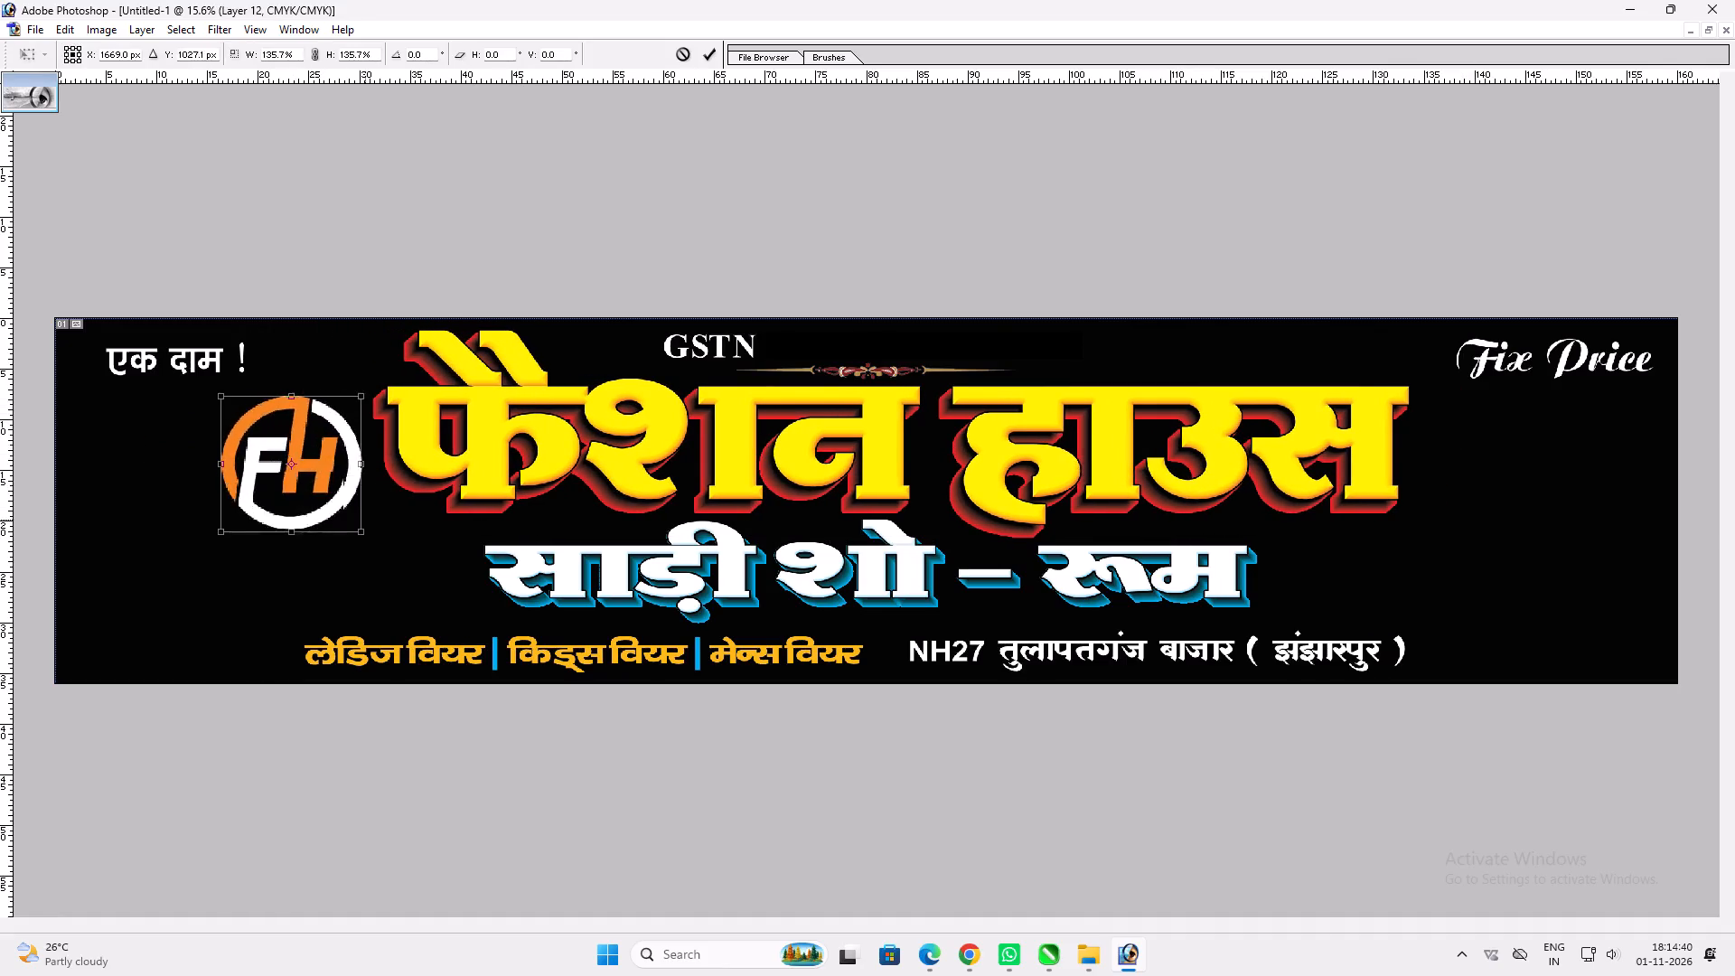
shift+drag(367, 521, 370, 521)
key(Return)
key(v)
drag(351, 502, 351, 486)
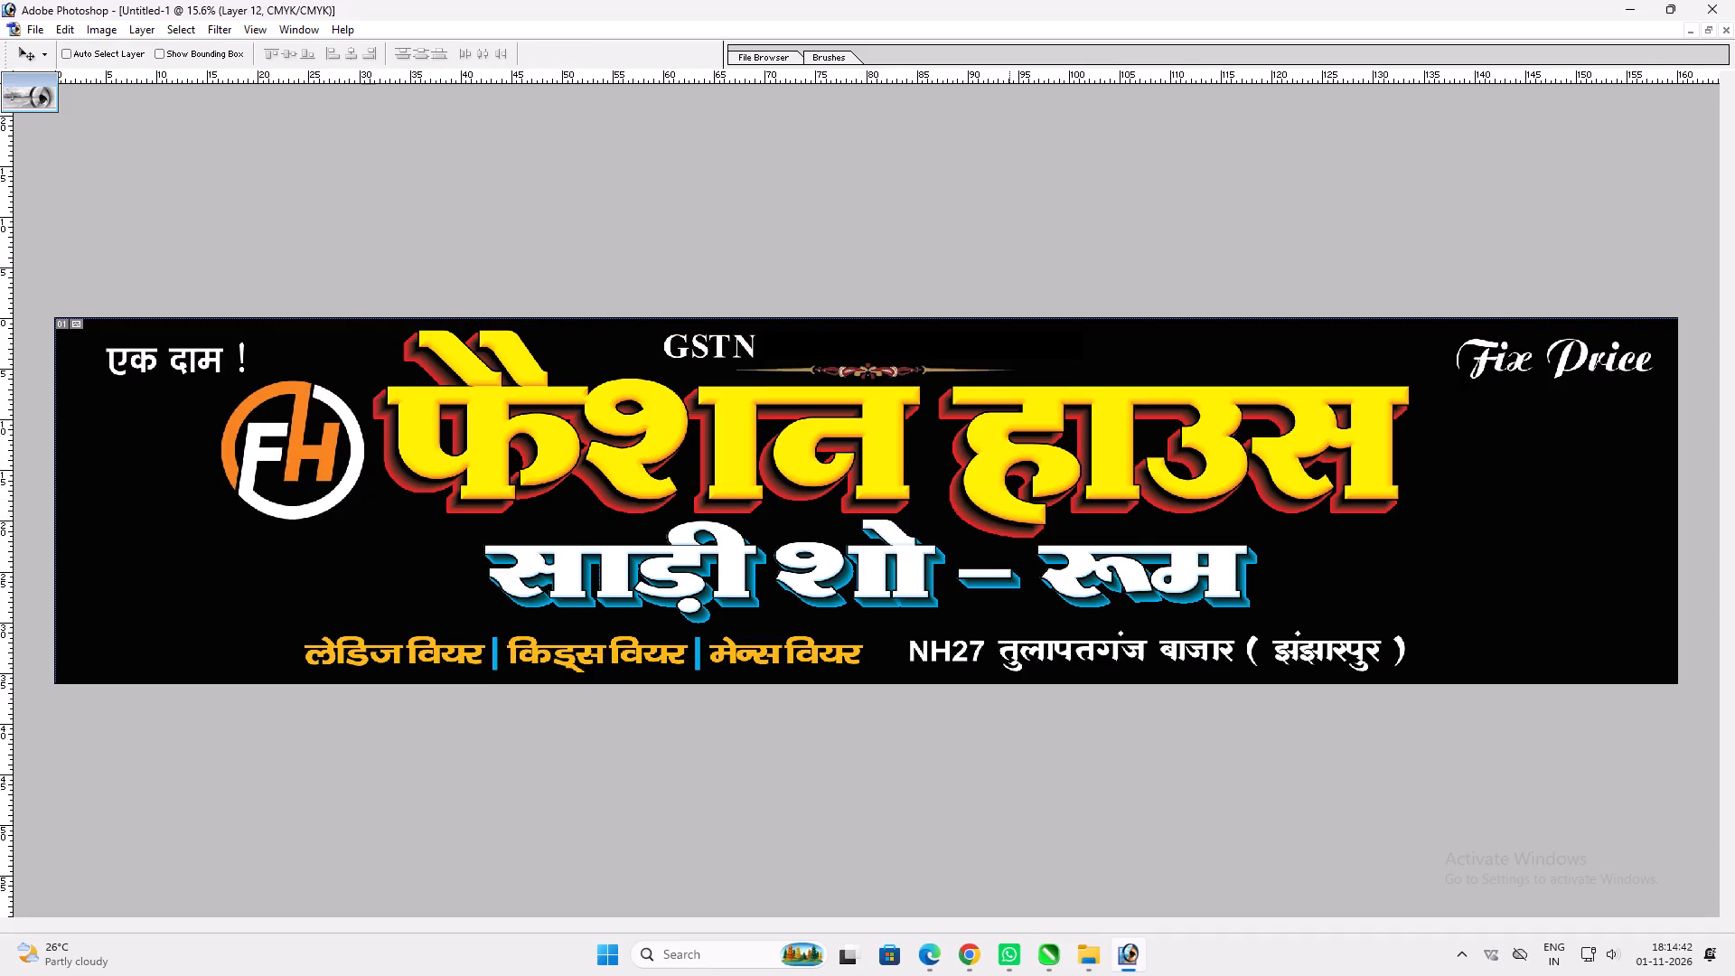
key(v)
Switch to the File Explorer search results for was and open "arohi wasrliye 9x4= 1 pc dstr" in Photoshop.
click(1100, 949)
click(1204, 859)
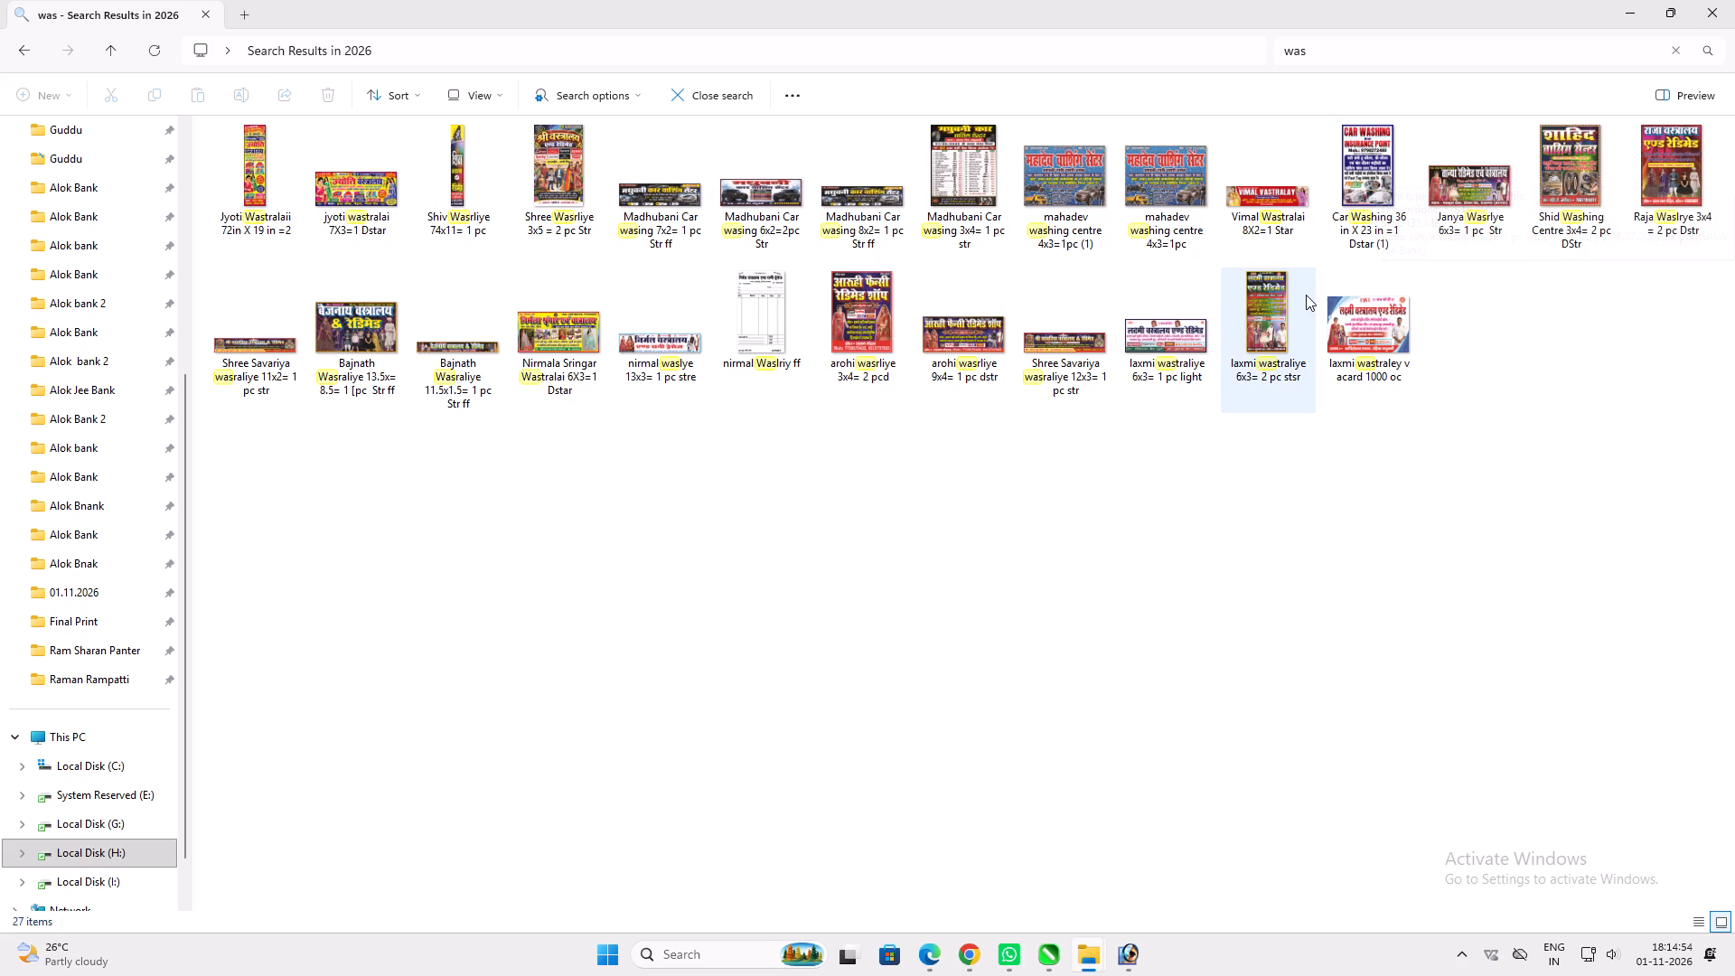
drag(1303, 296, 1031, 971)
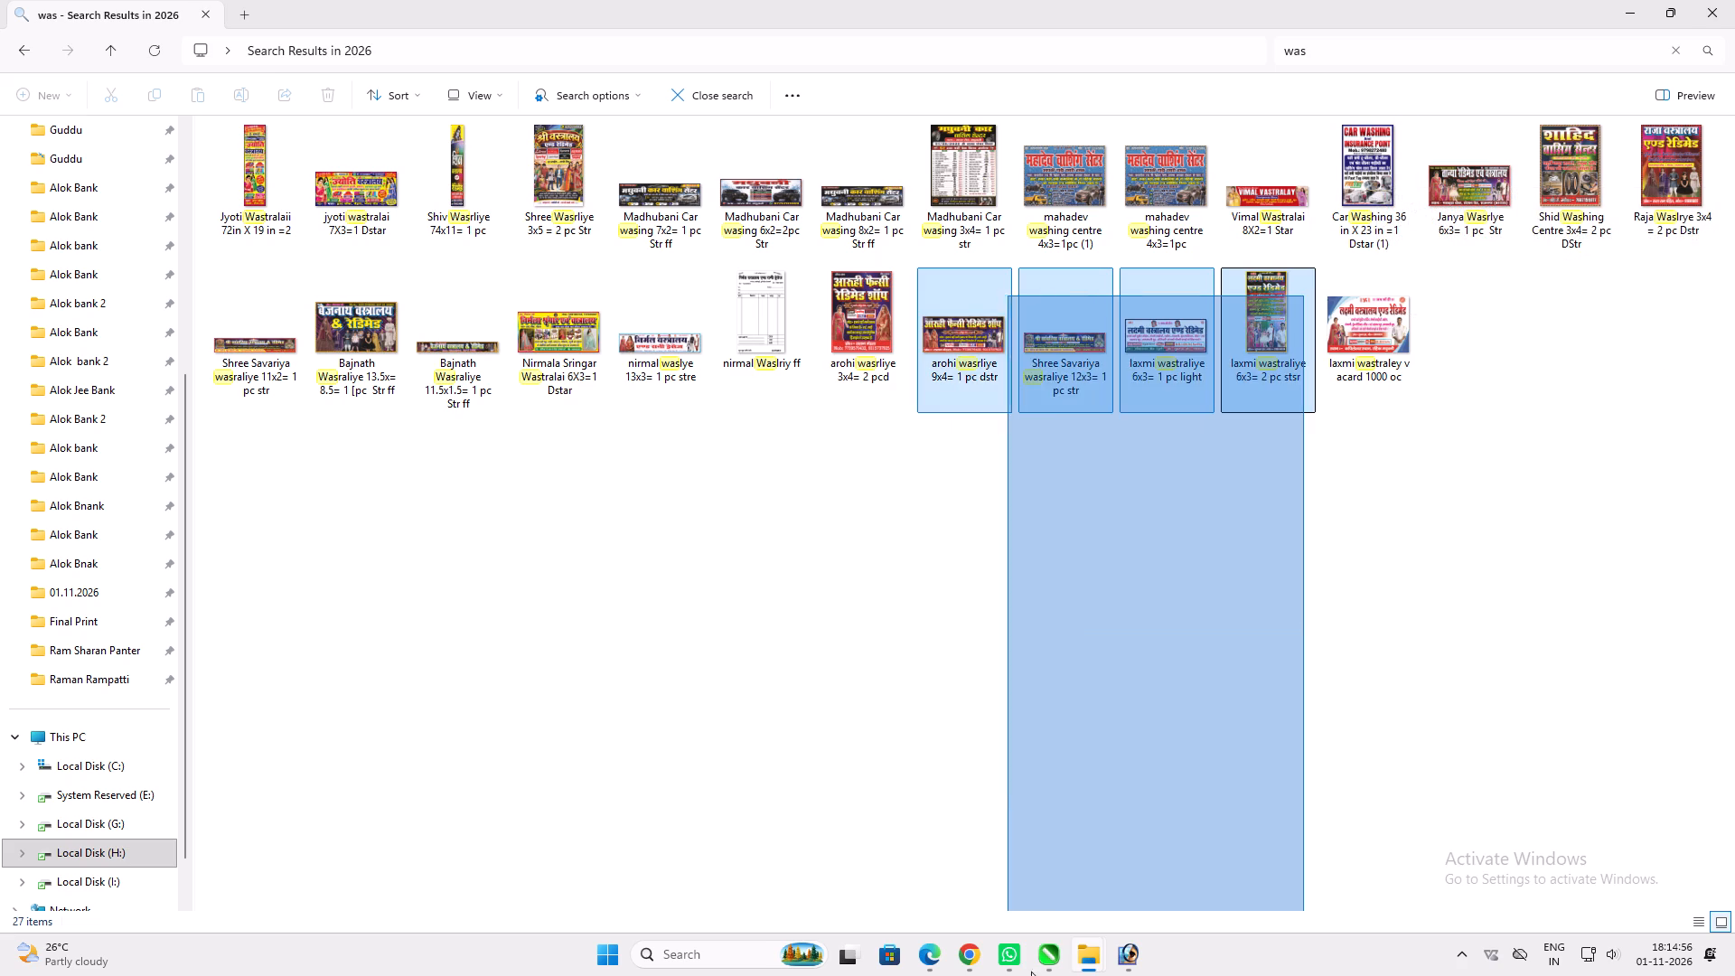
drag(1031, 971, 1083, 946)
click(1078, 339)
click(980, 332)
drag(964, 325, 1046, 690)
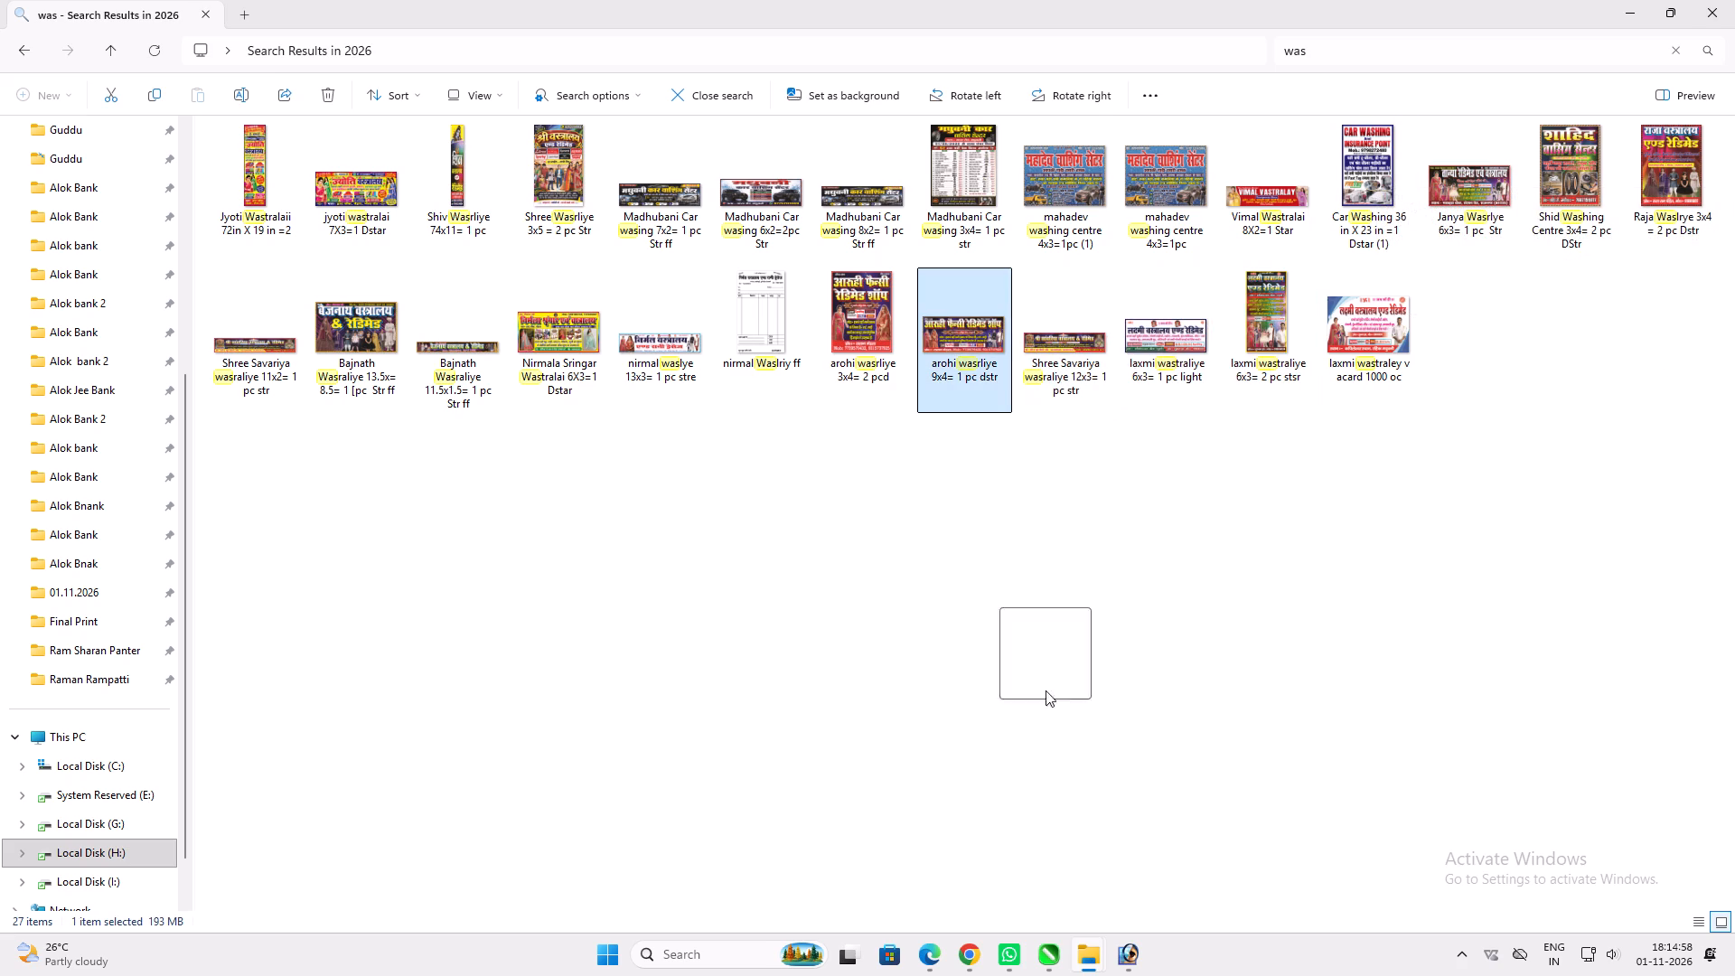
drag(1046, 690, 1057, 687)
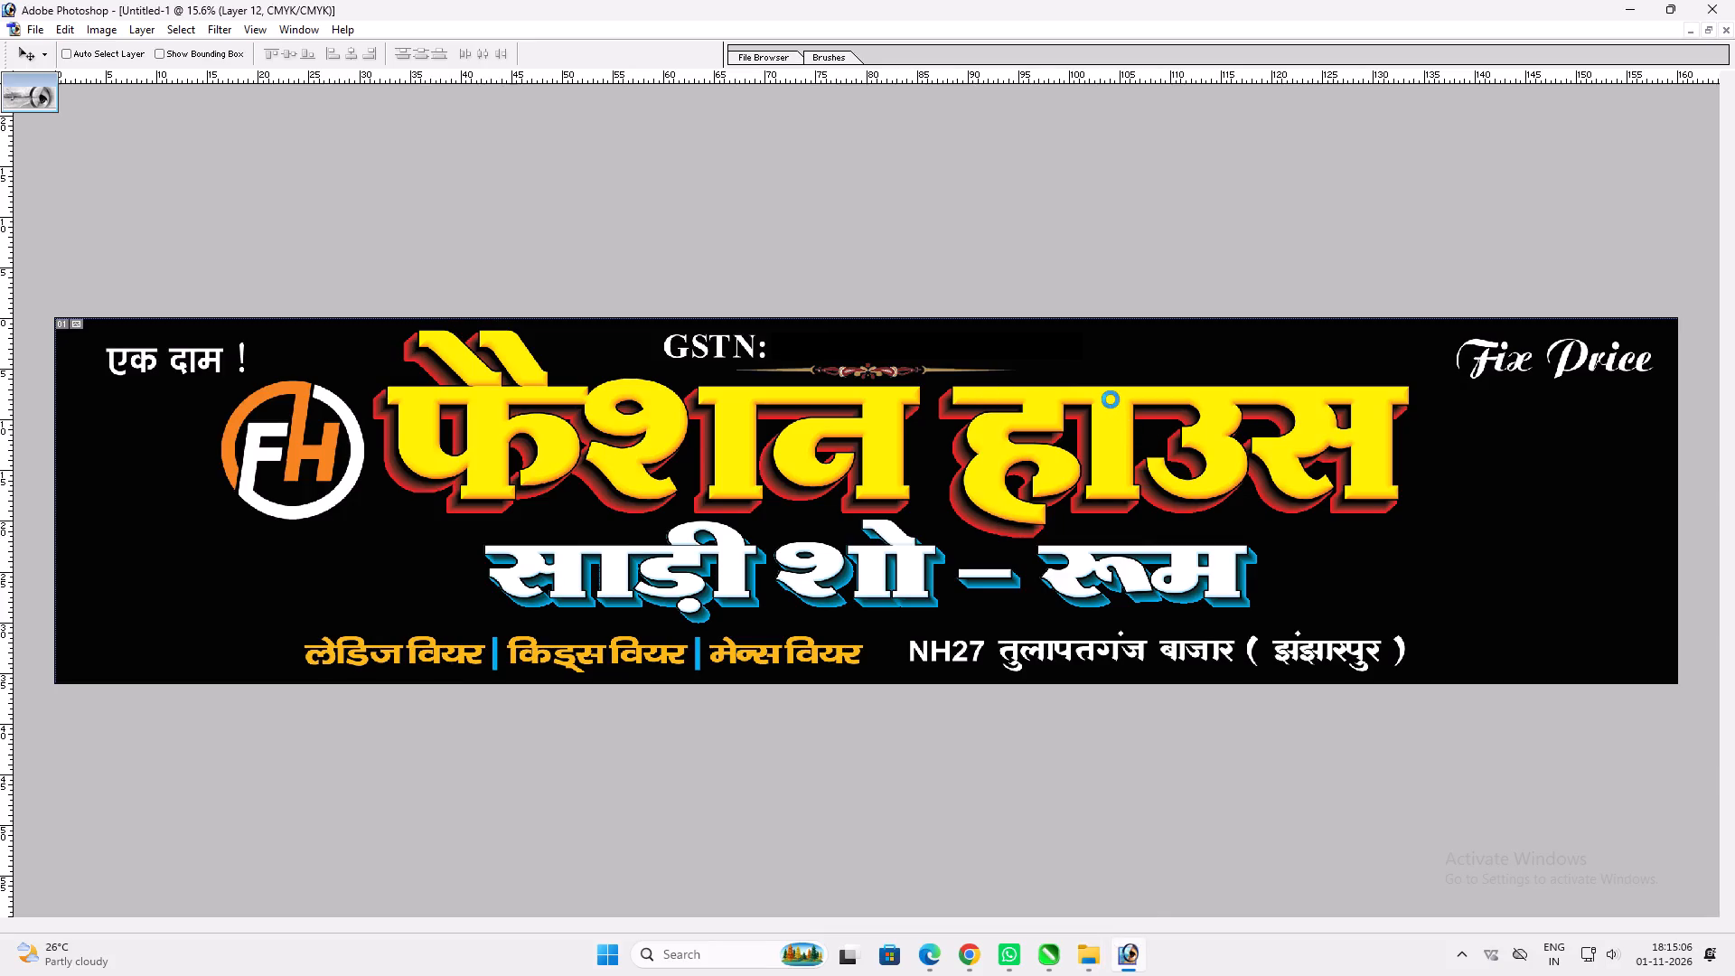
key(v)
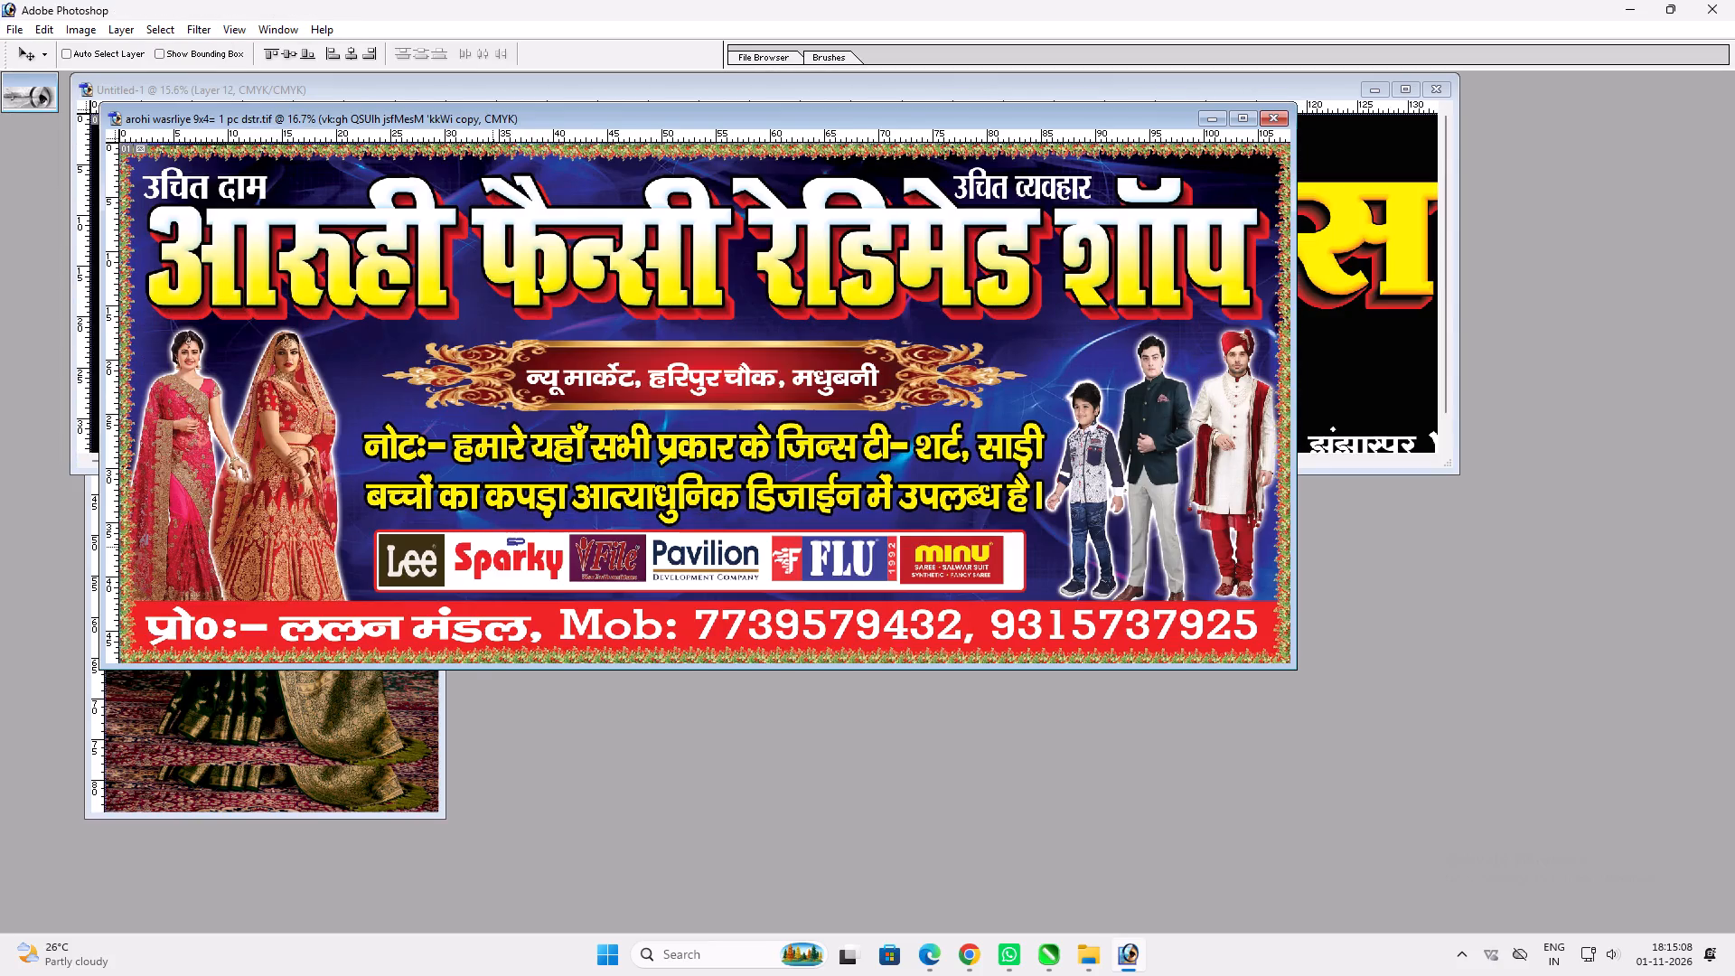
ctrl+click(190, 436)
drag(184, 431, 184, 389)
key(ctrl+z)
ctrl+drag(184, 389, 1166, 328)
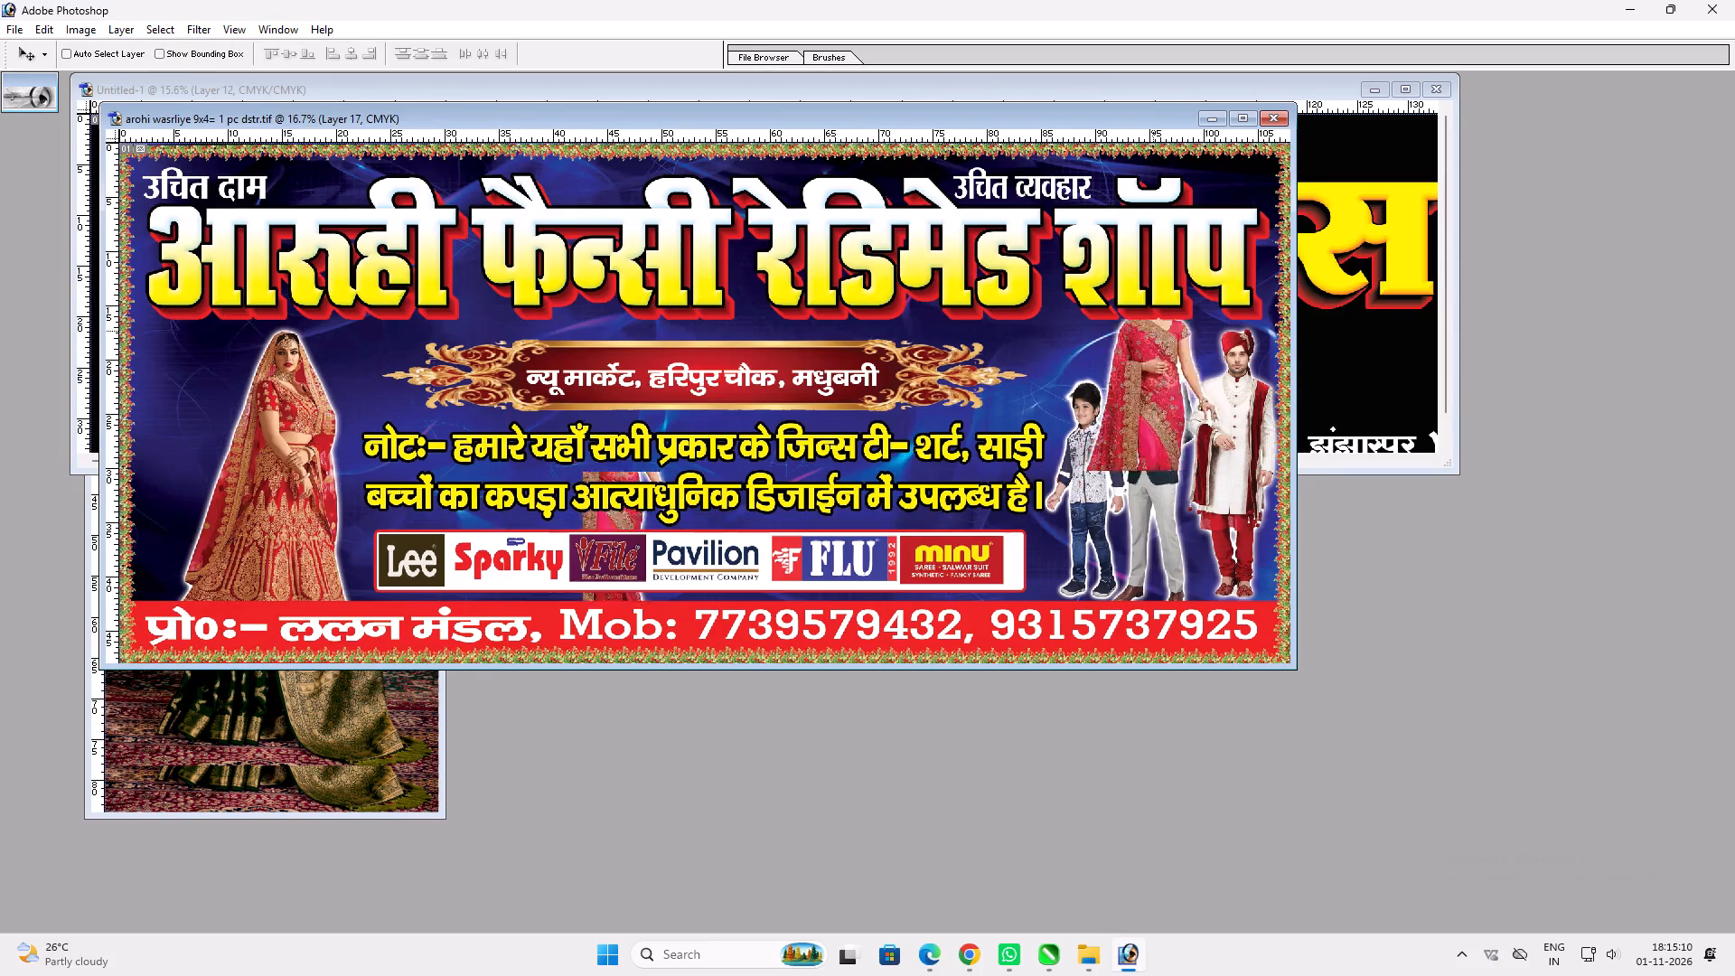
ctrl+drag(1166, 328, 1332, 267)
key(v)
click(1404, 90)
Place the pink-saree model at the banner's left end and enlarge her to nearly the full banner height.
key(v)
key(v)
drag(1314, 555, 228, 585)
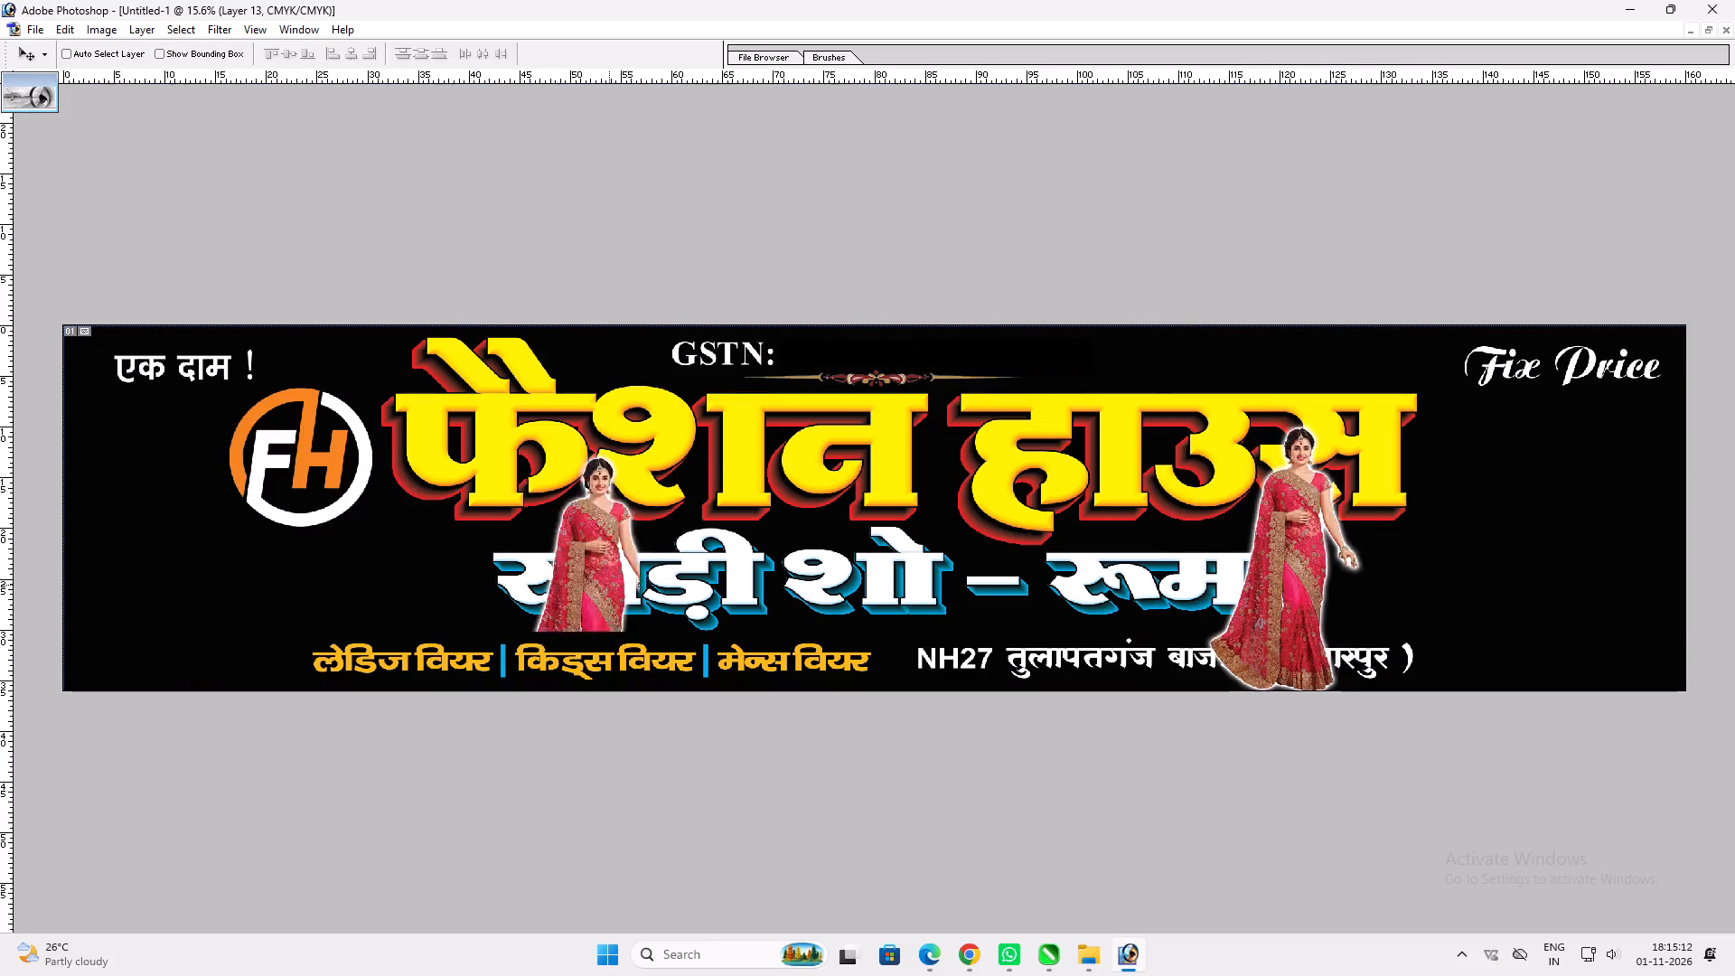
drag(228, 585, 164, 463)
key(ctrl+t)
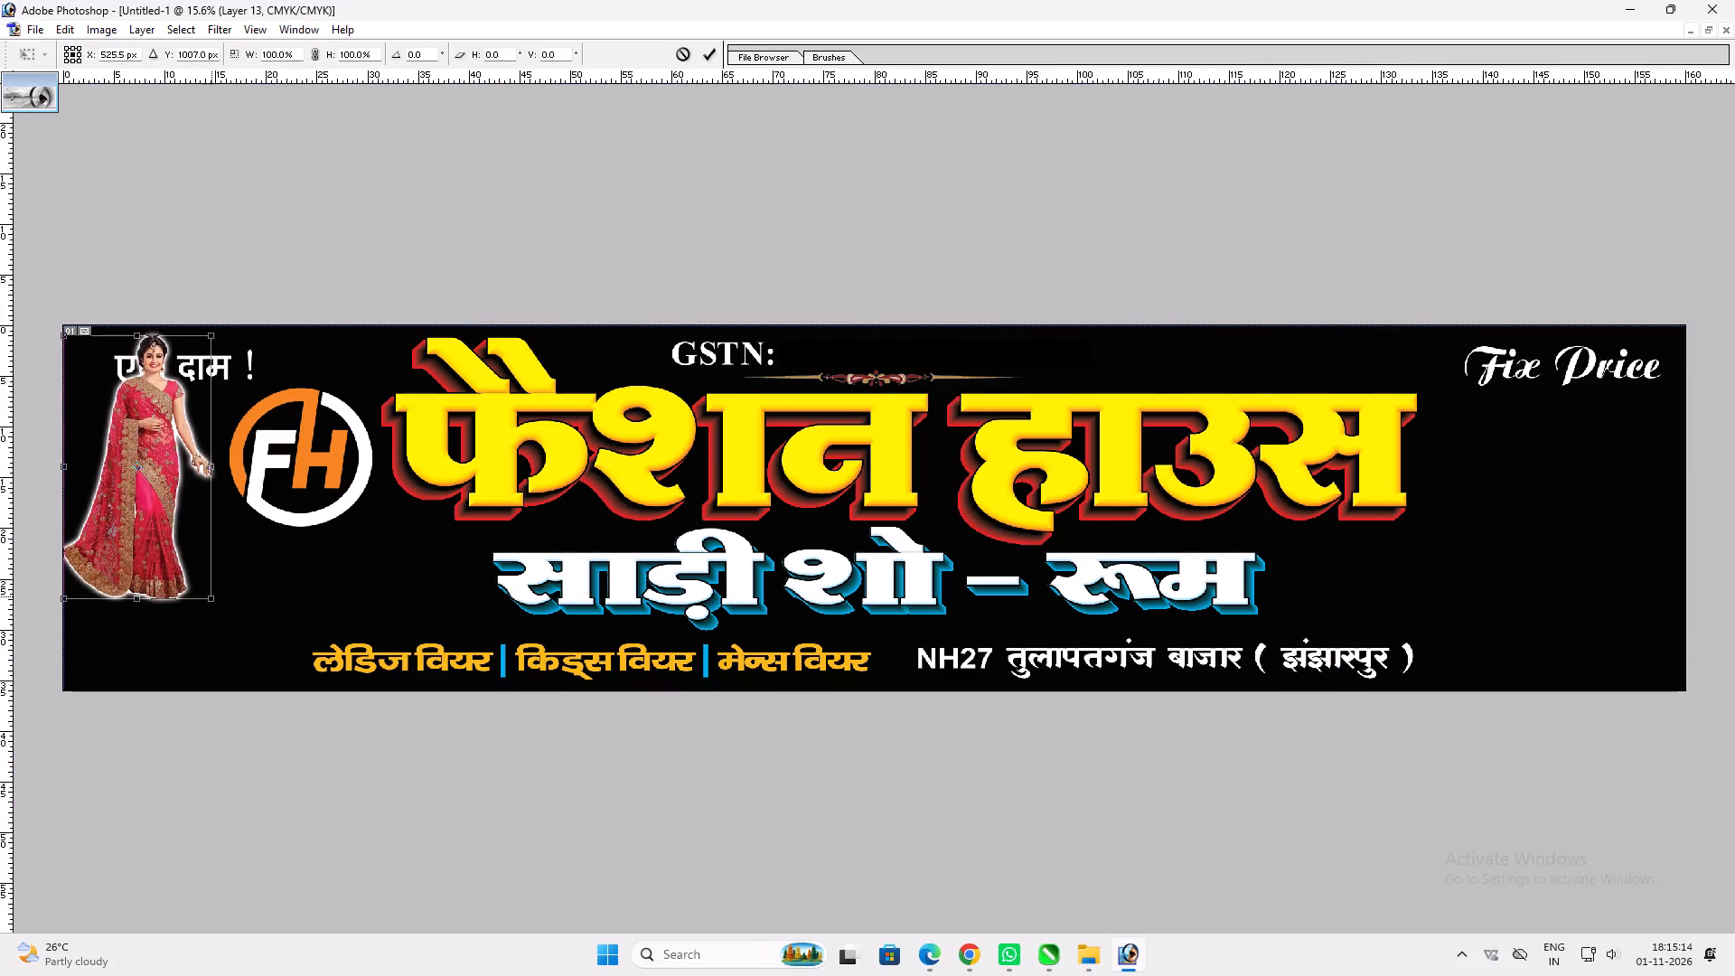
shift+drag(210, 598, 291, 671)
key(shift+Return)
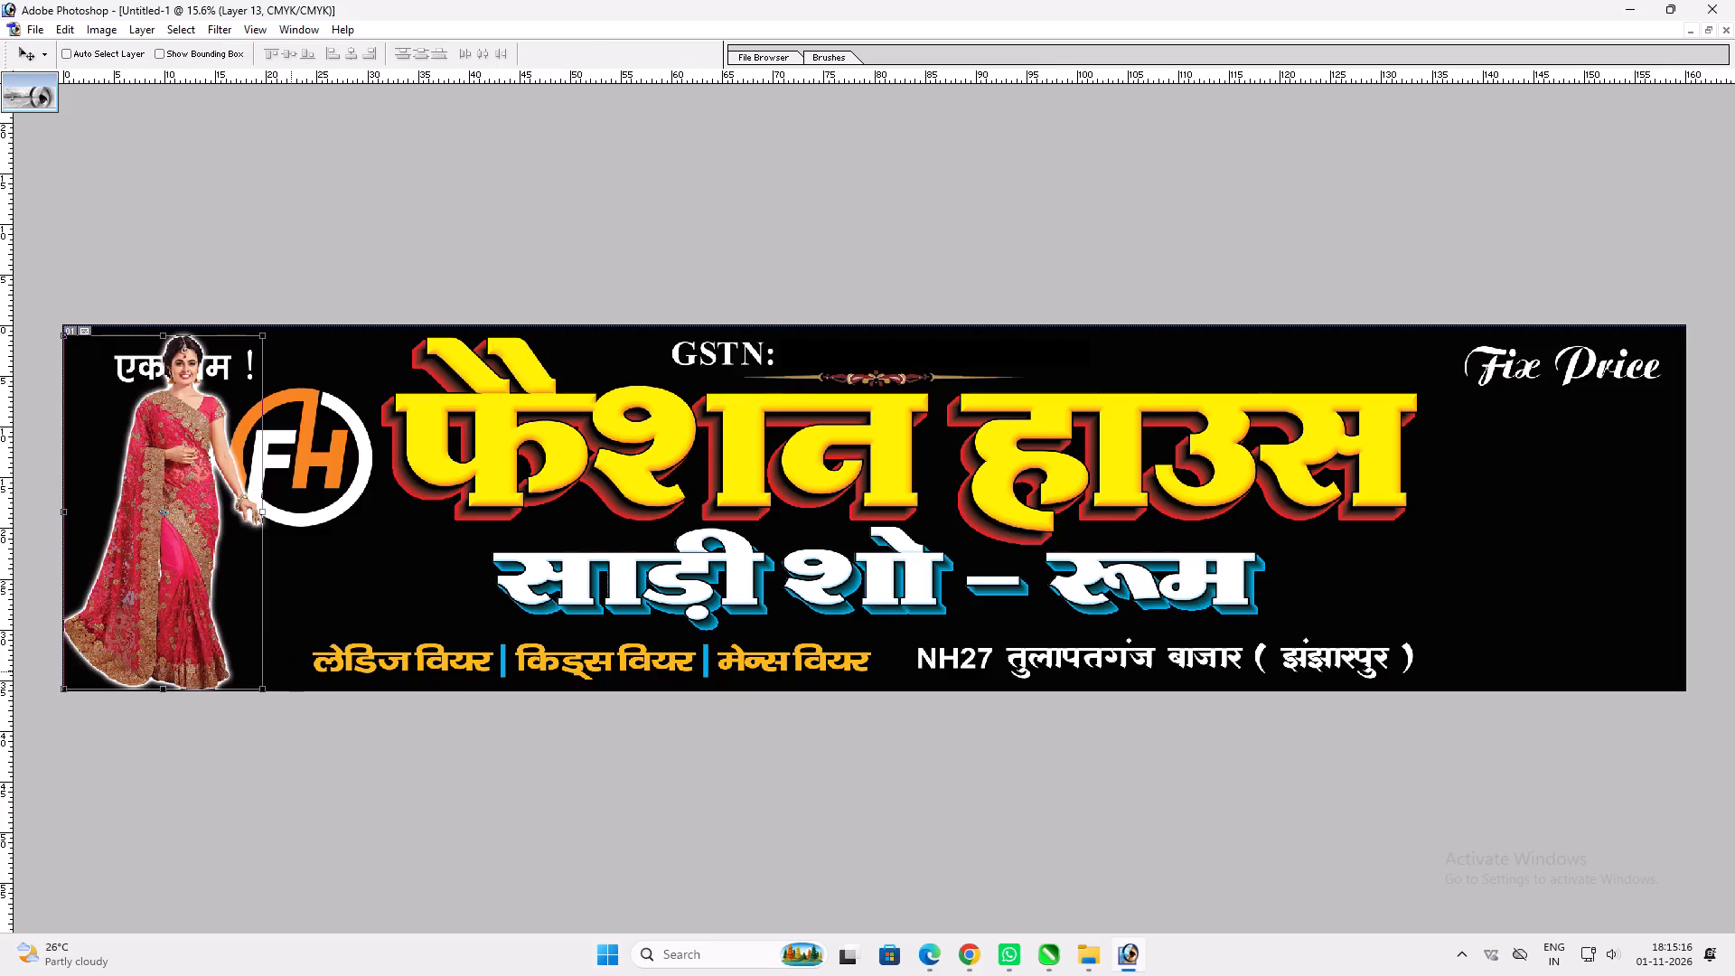
key(v)
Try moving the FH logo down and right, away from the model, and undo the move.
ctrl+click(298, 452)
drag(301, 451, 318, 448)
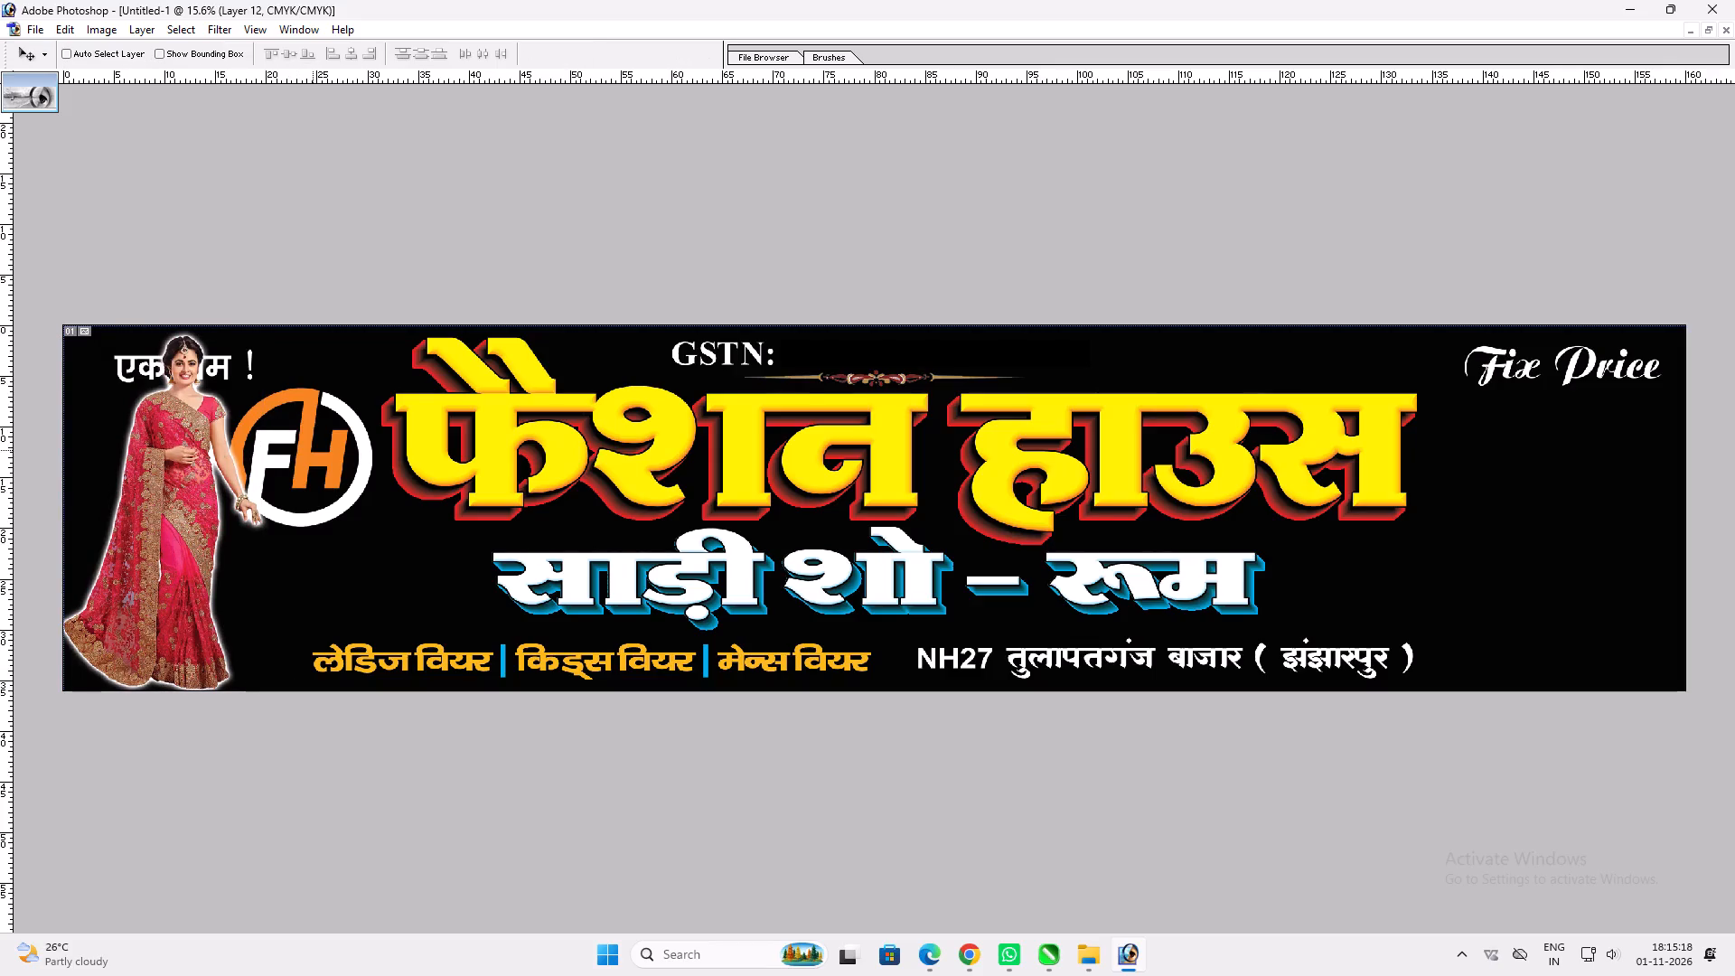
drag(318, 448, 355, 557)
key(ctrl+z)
Shift the "फैशन हाउस" heading right to make room for the FH logo beside the model.
ctrl+click(447, 455)
key(ctrl+t)
key(Return)
key(v)
shift+drag(434, 446, 443, 444)
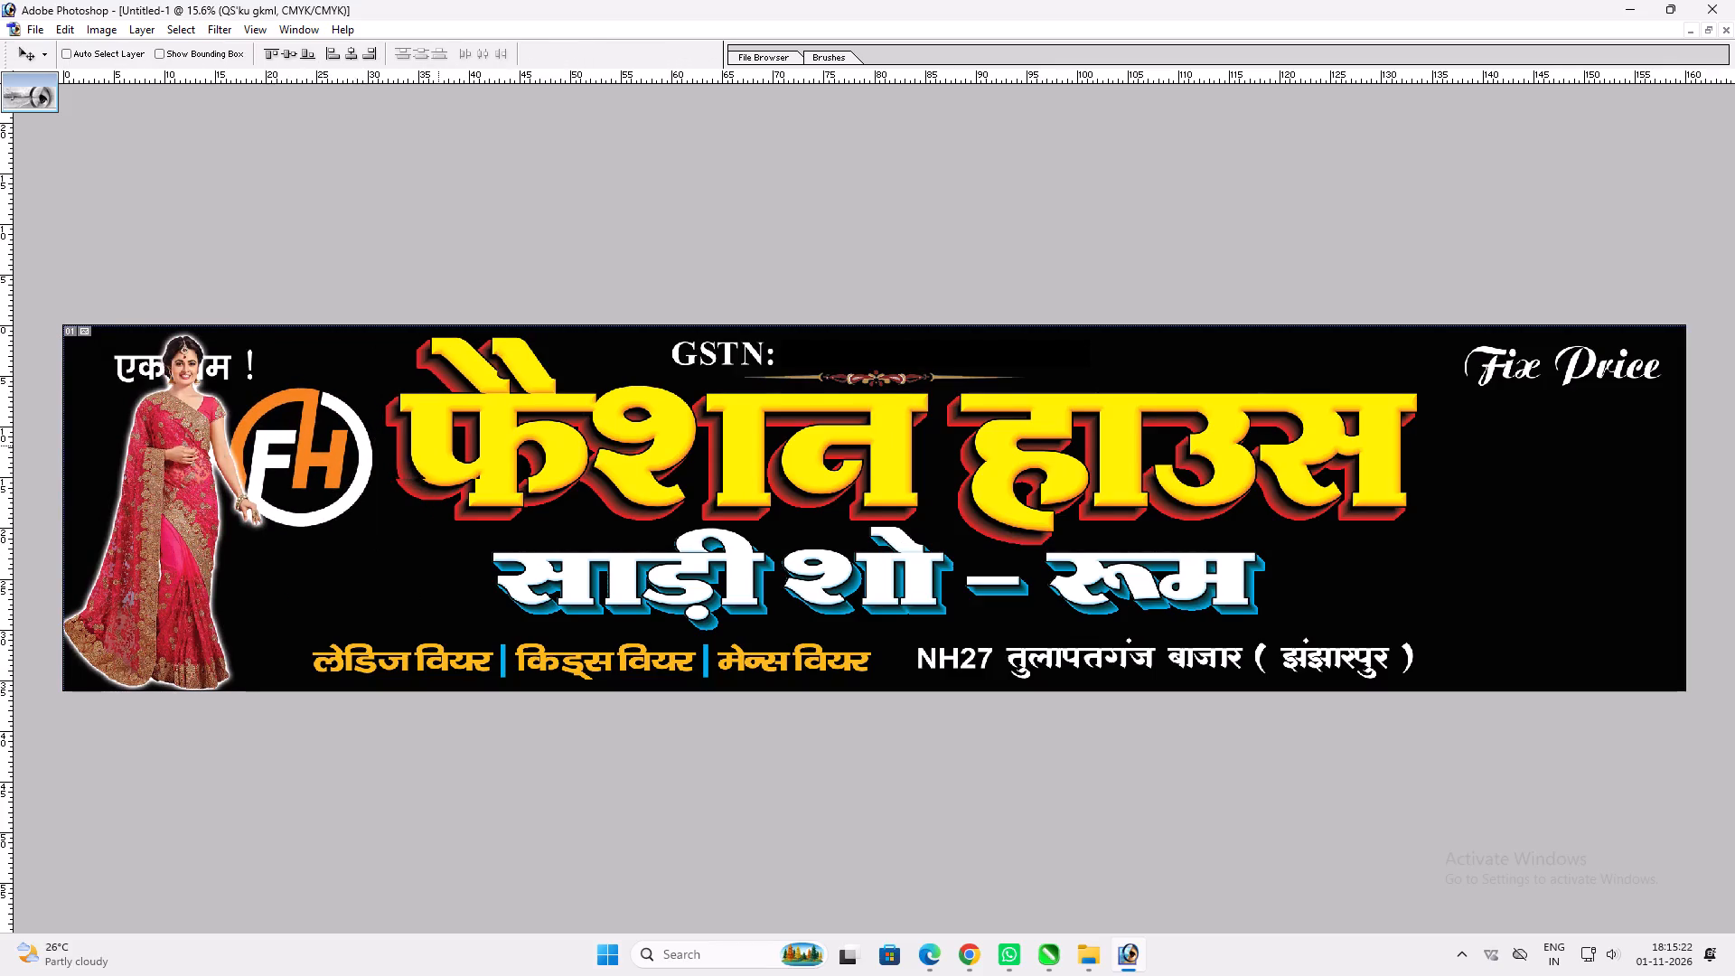
shift+drag(443, 444, 469, 440)
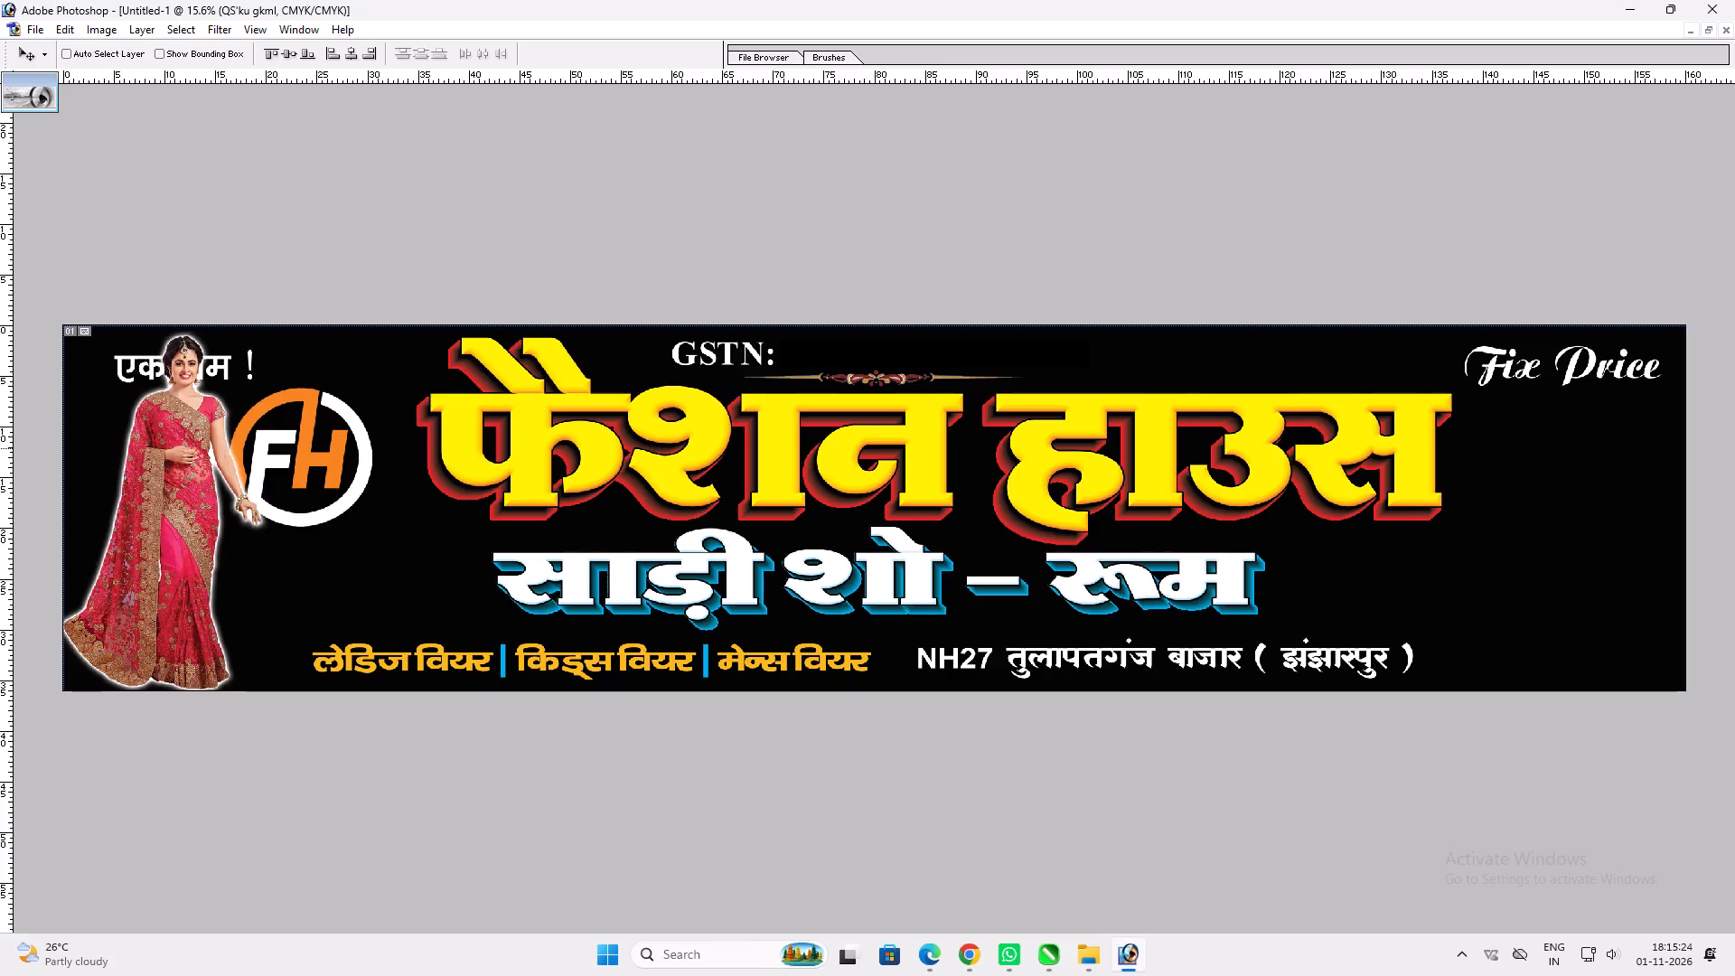
Move the FH logo between the model and the "फैशन हाउस" heading and shrink it slightly to fit the gap.
ctrl+click(302, 448)
drag(302, 448, 344, 453)
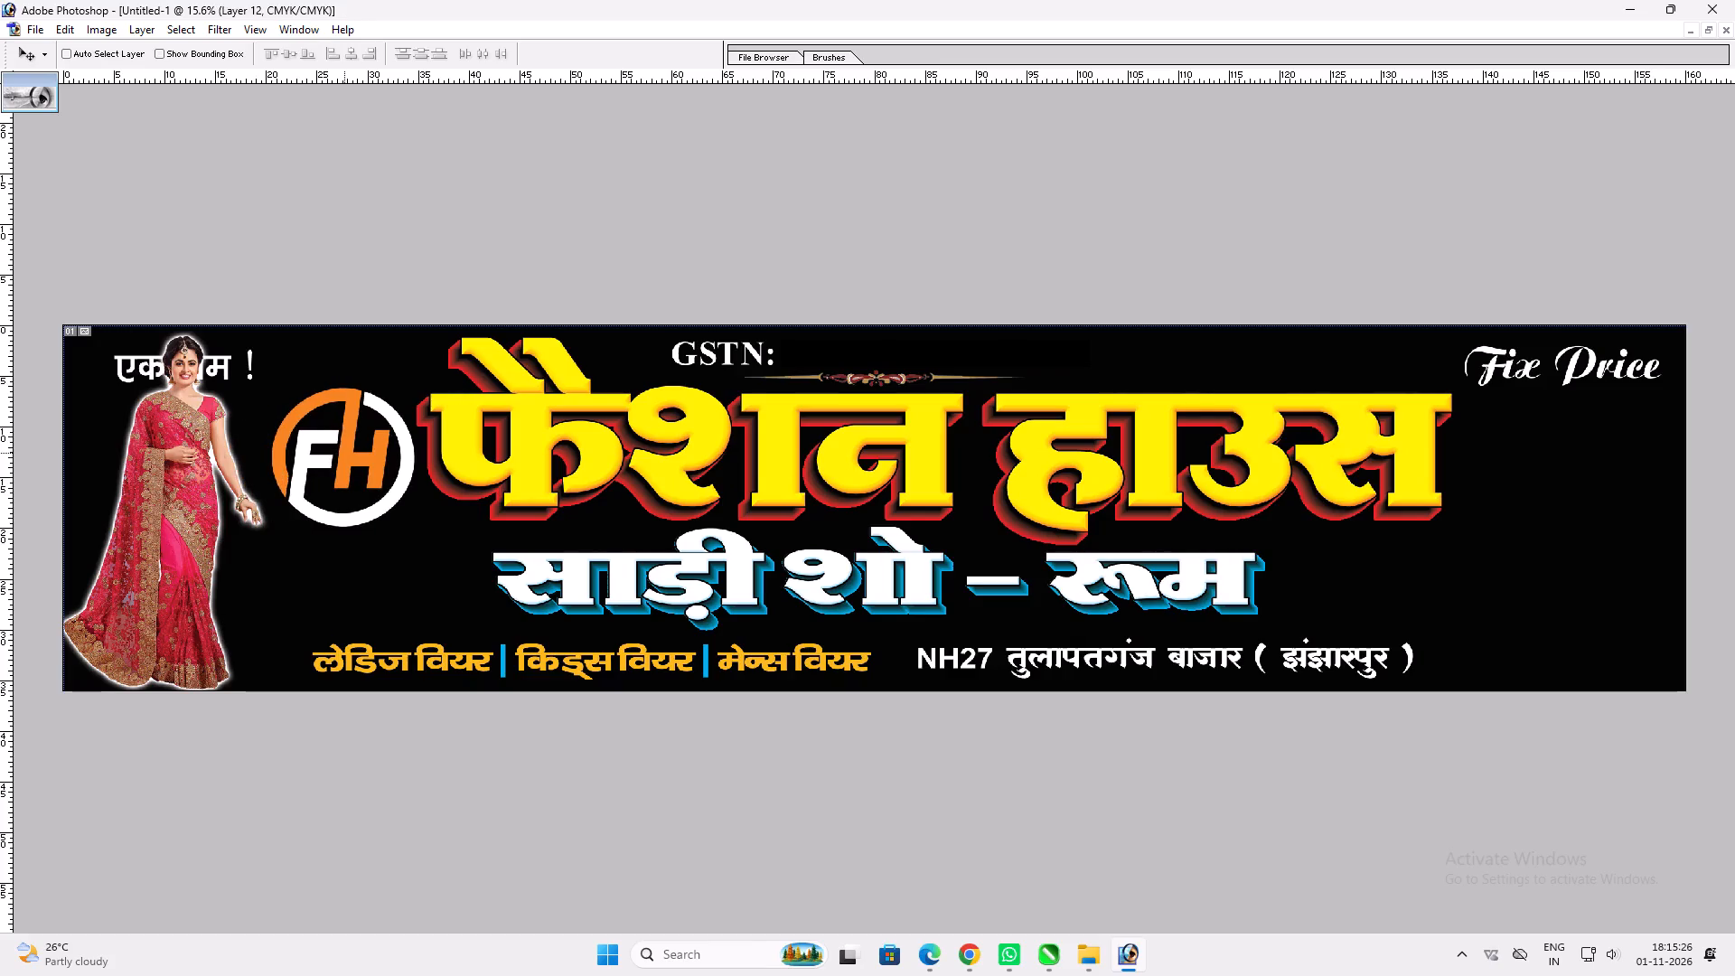
click(348, 463)
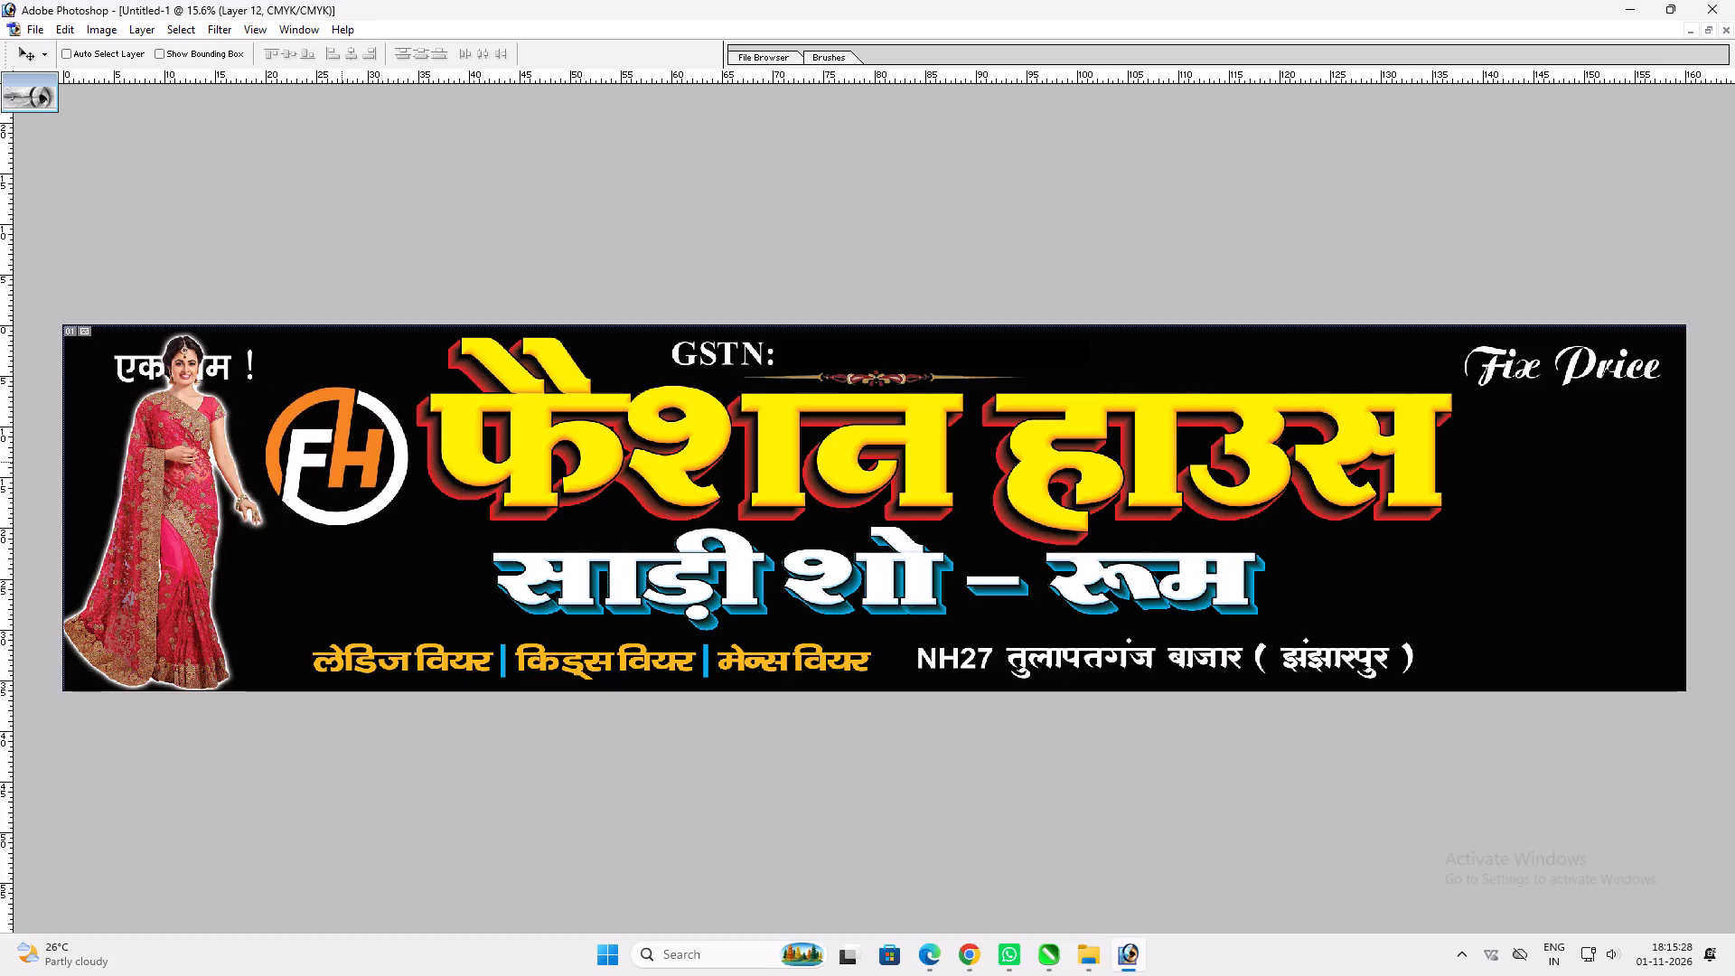
key(ctrl+t)
alt+shift+drag(411, 524, 399, 521)
key(shift+Return)
key(v)
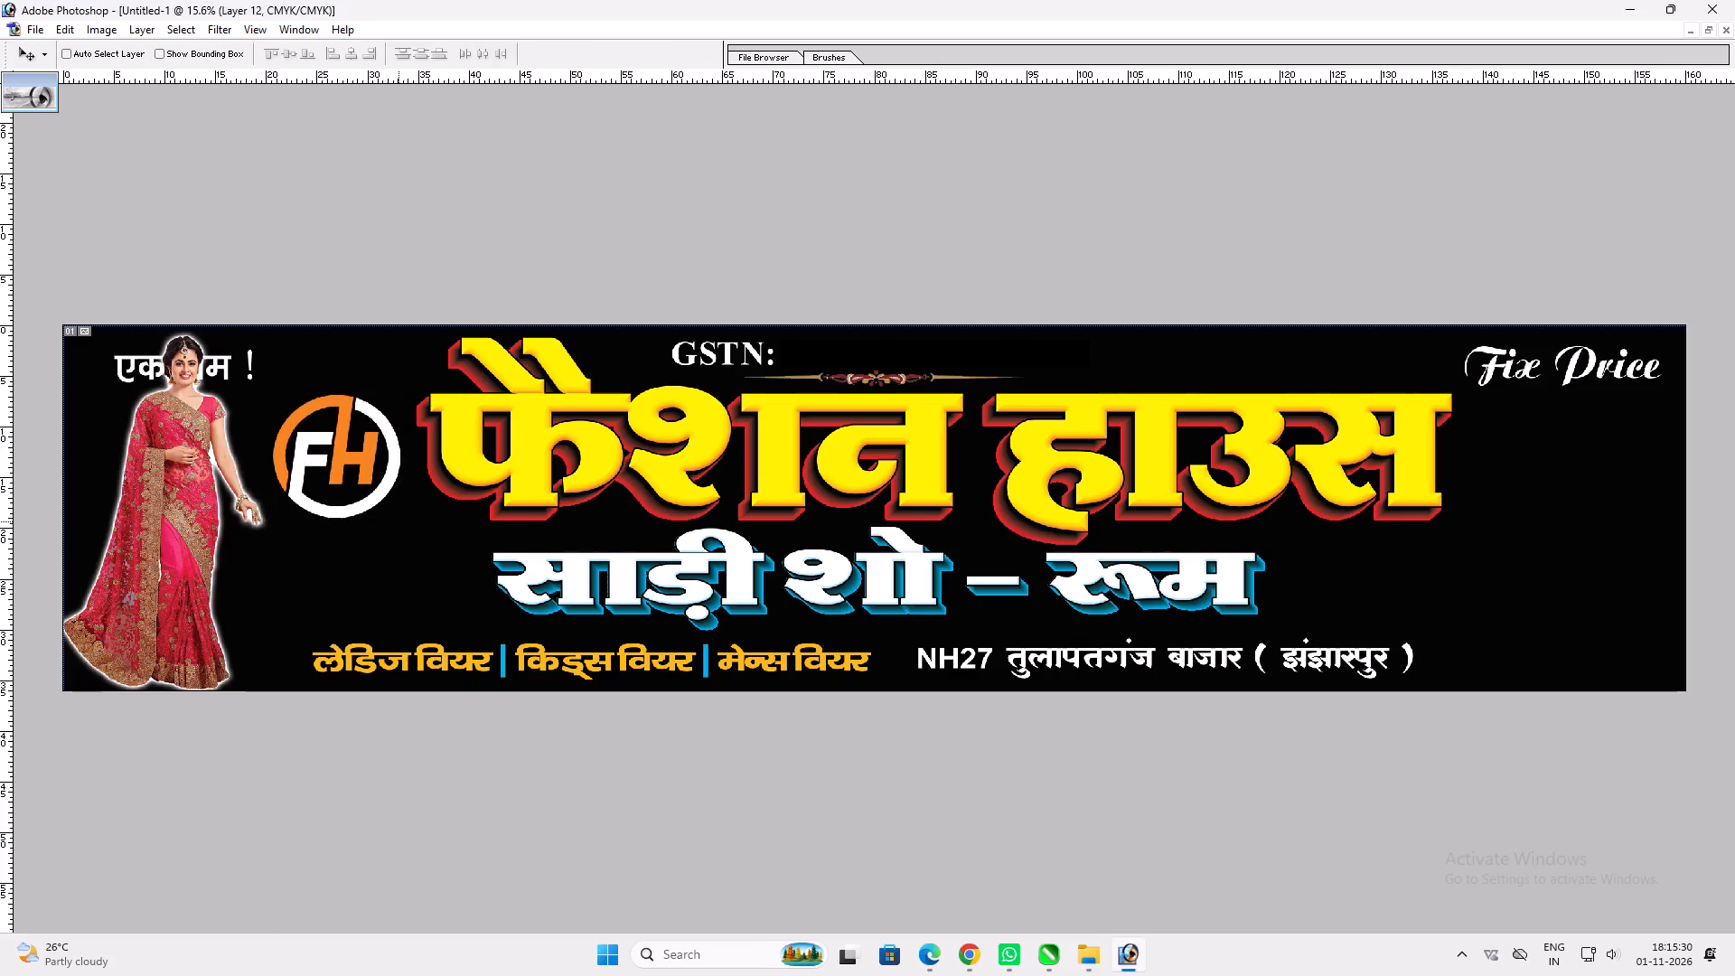
click(390, 508)
click(394, 514)
Move "एक दाम !" above the FH logo and "Fix Price" above the right end of the "फैशन हाउस" heading.
ctrl+click(211, 364)
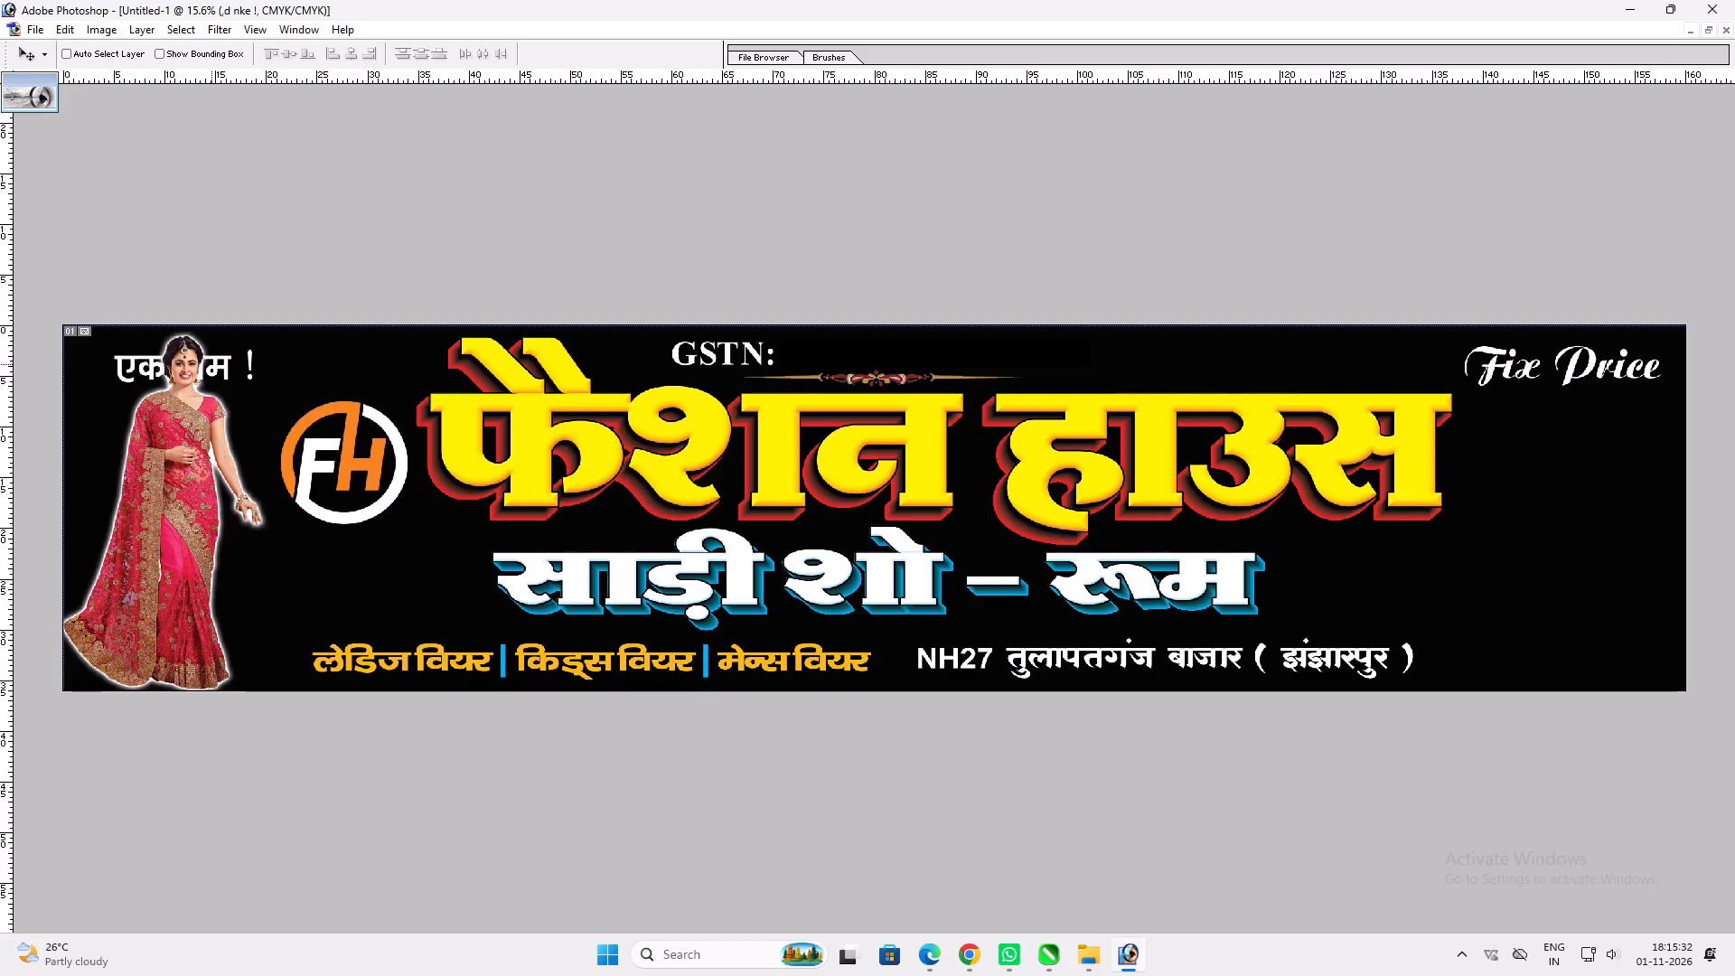
ctrl+click(213, 369)
drag(213, 369, 343, 363)
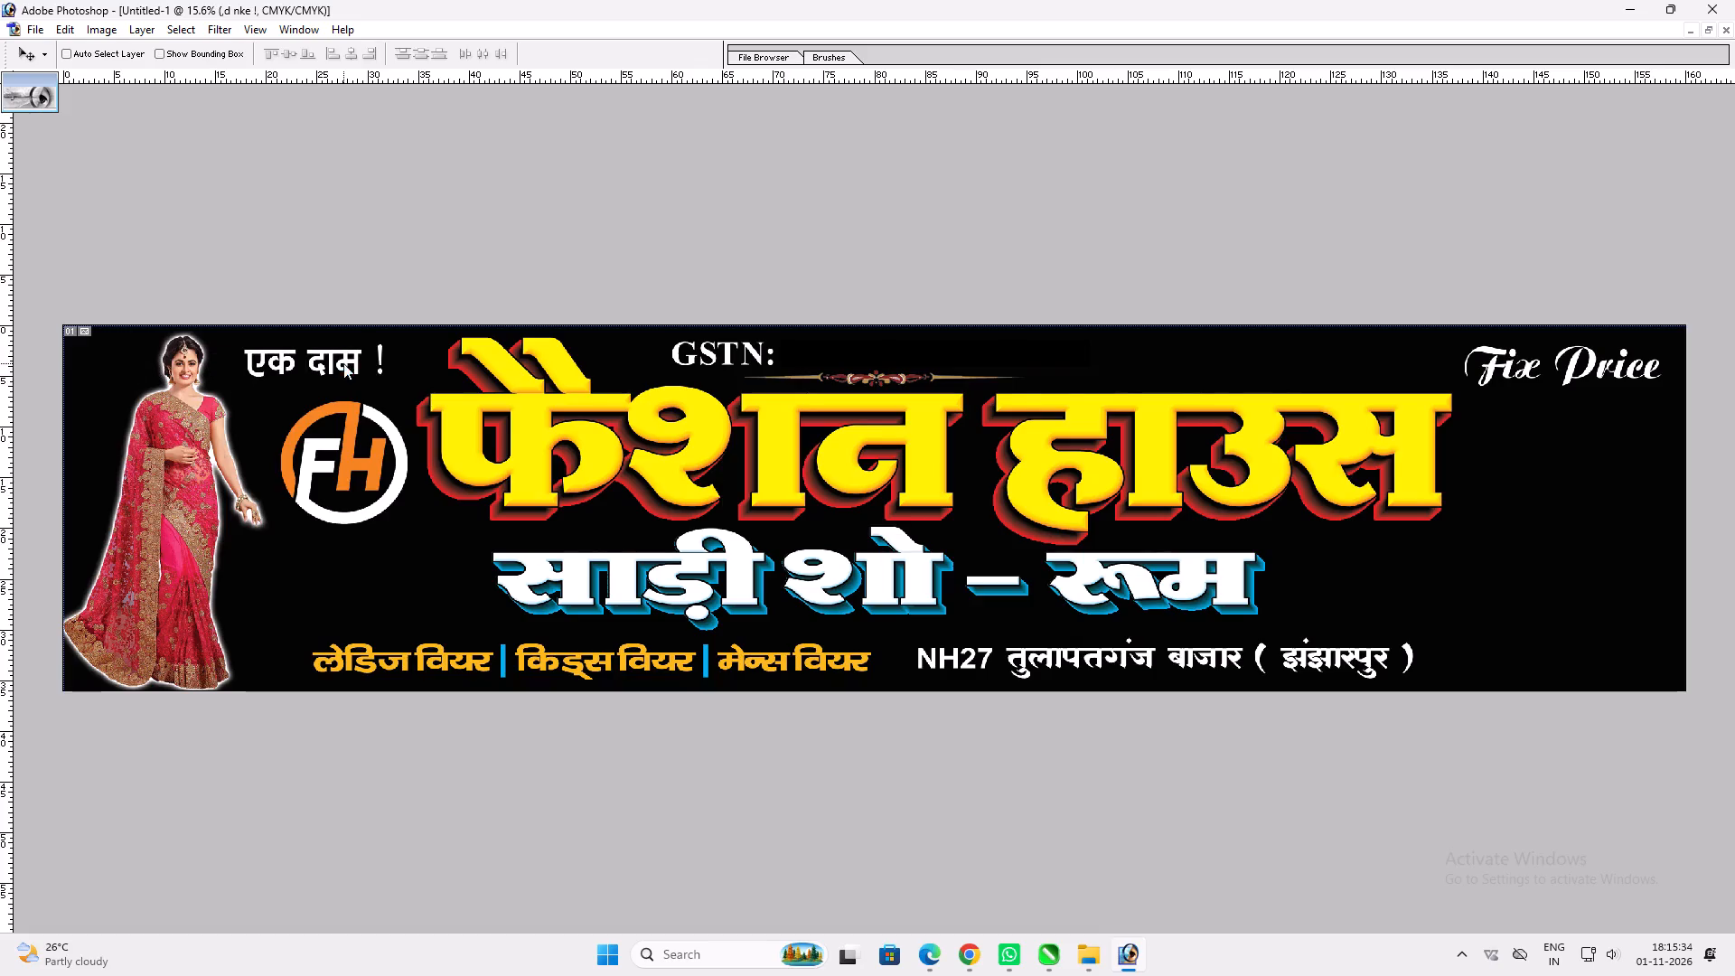
ctrl+click(1506, 370)
drag(1506, 370, 1358, 364)
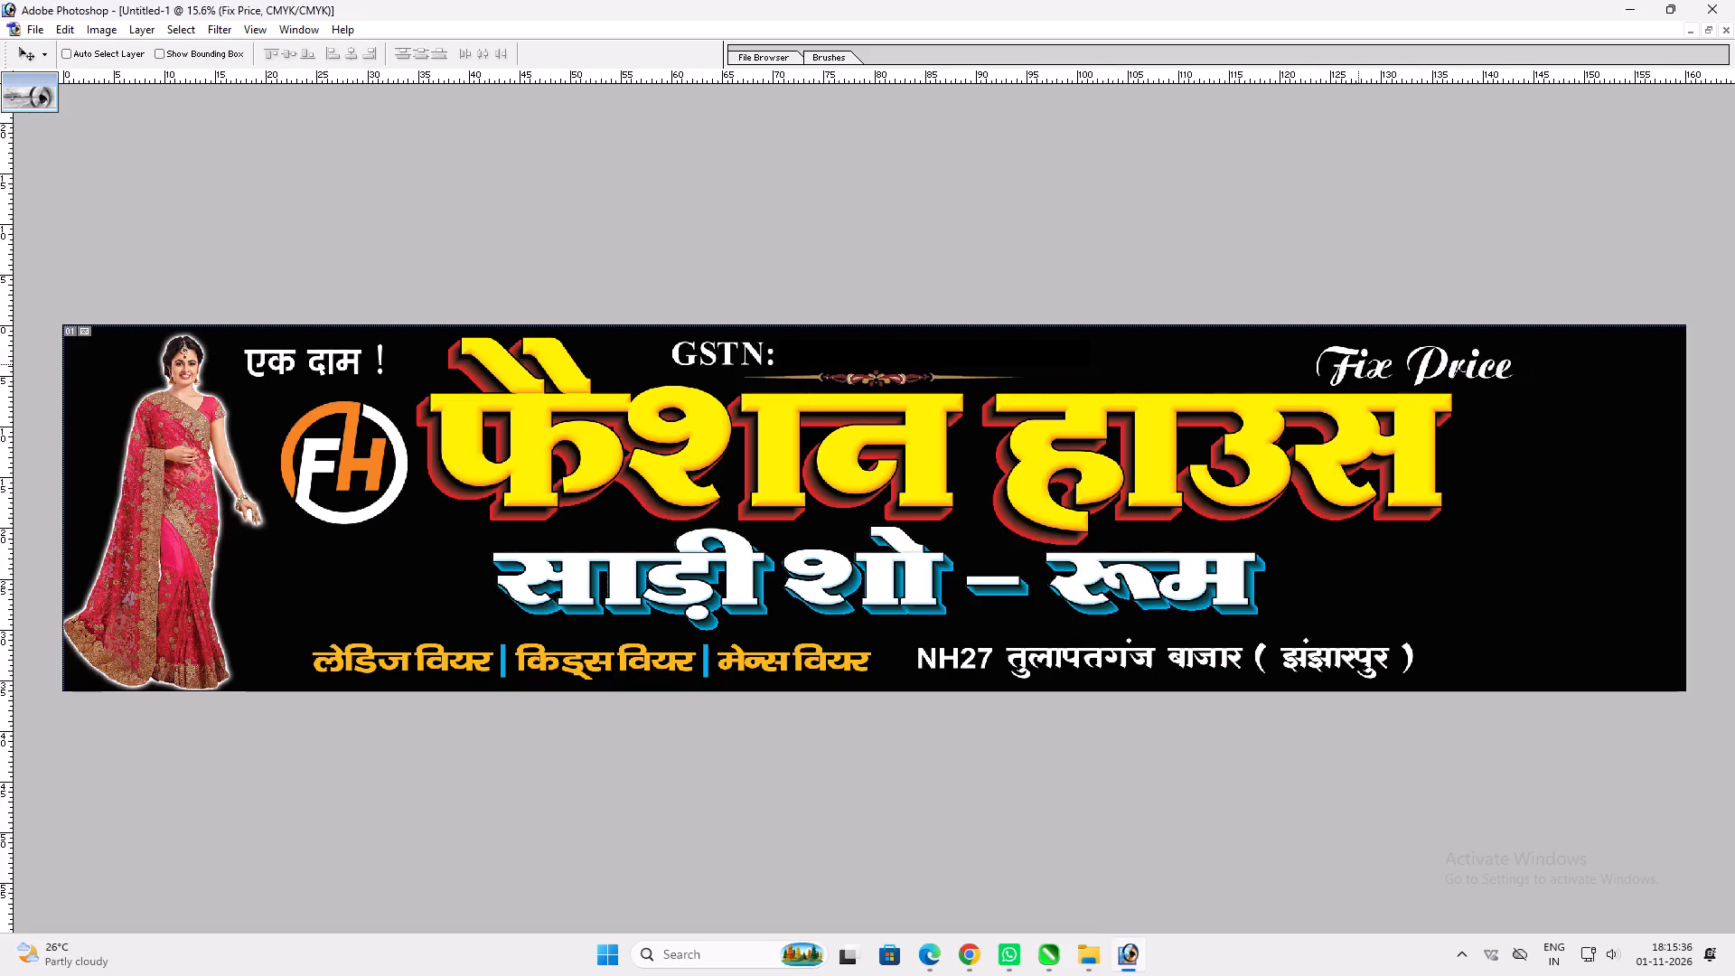
drag(1358, 364, 1353, 363)
shift+drag(1458, 381, 1392, 380)
Widen the white "साड़ी शो – रूम" subtitle slightly on both sides.
scroll(1210, 520, up, 1)
key(v)
ctrl+click(1062, 571)
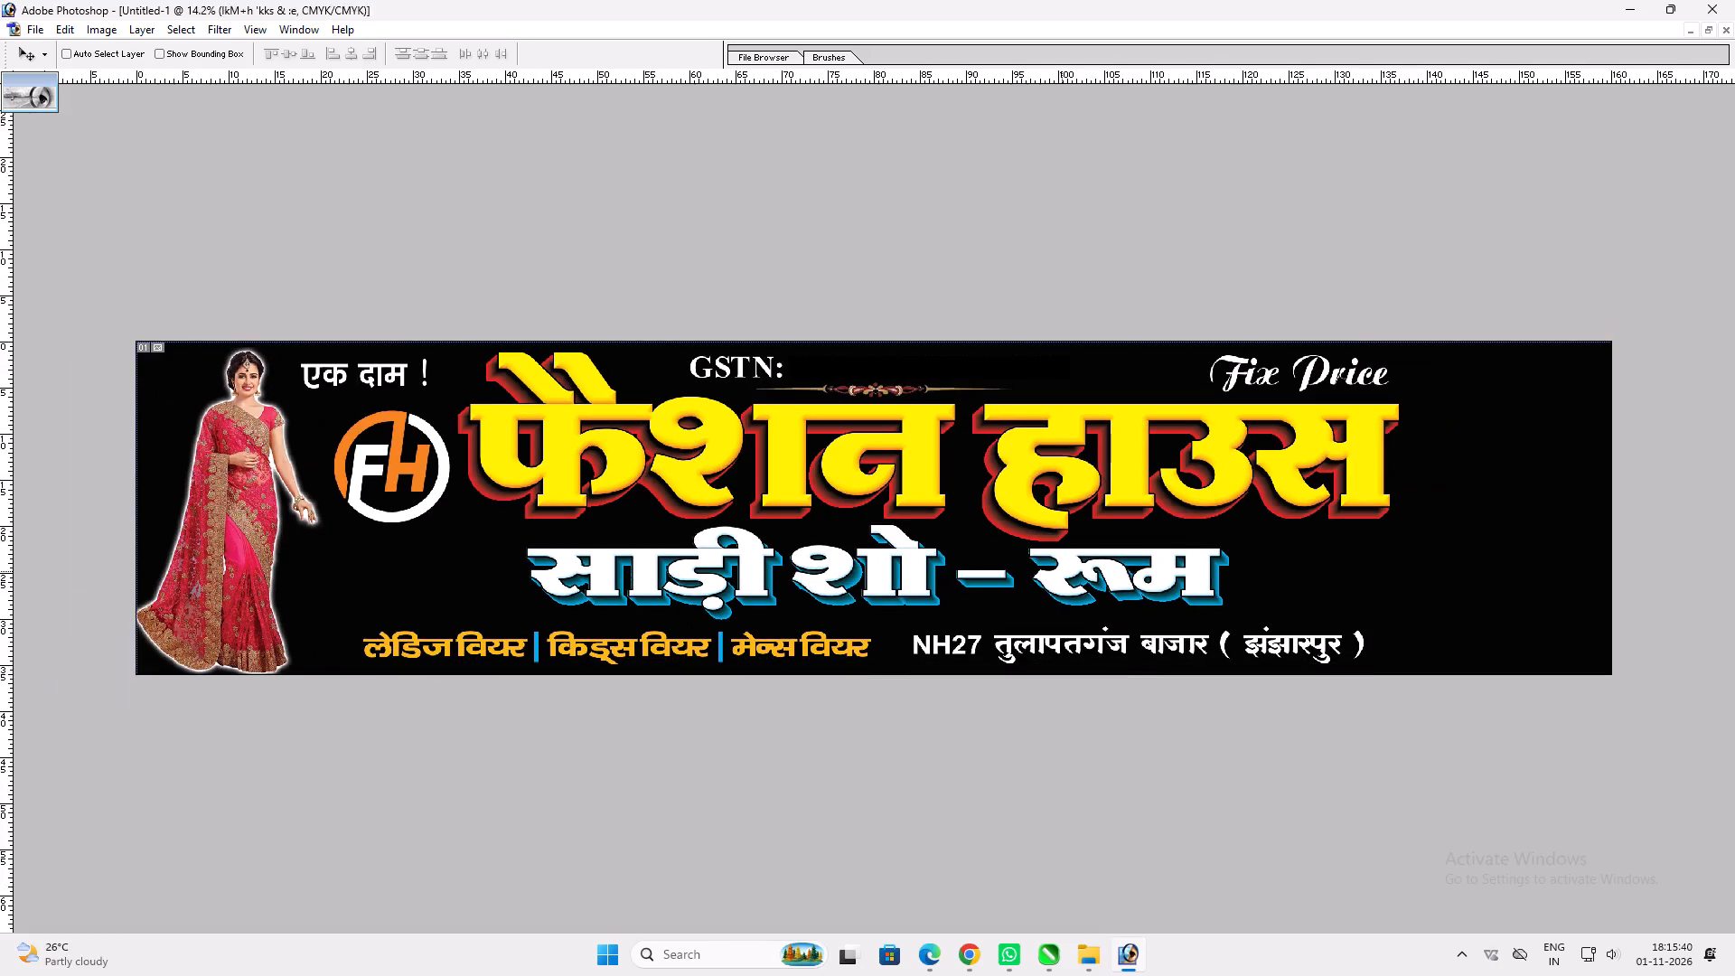
key(ctrl+t)
shift+drag(1222, 567, 1256, 558)
key(Return)
key(v)
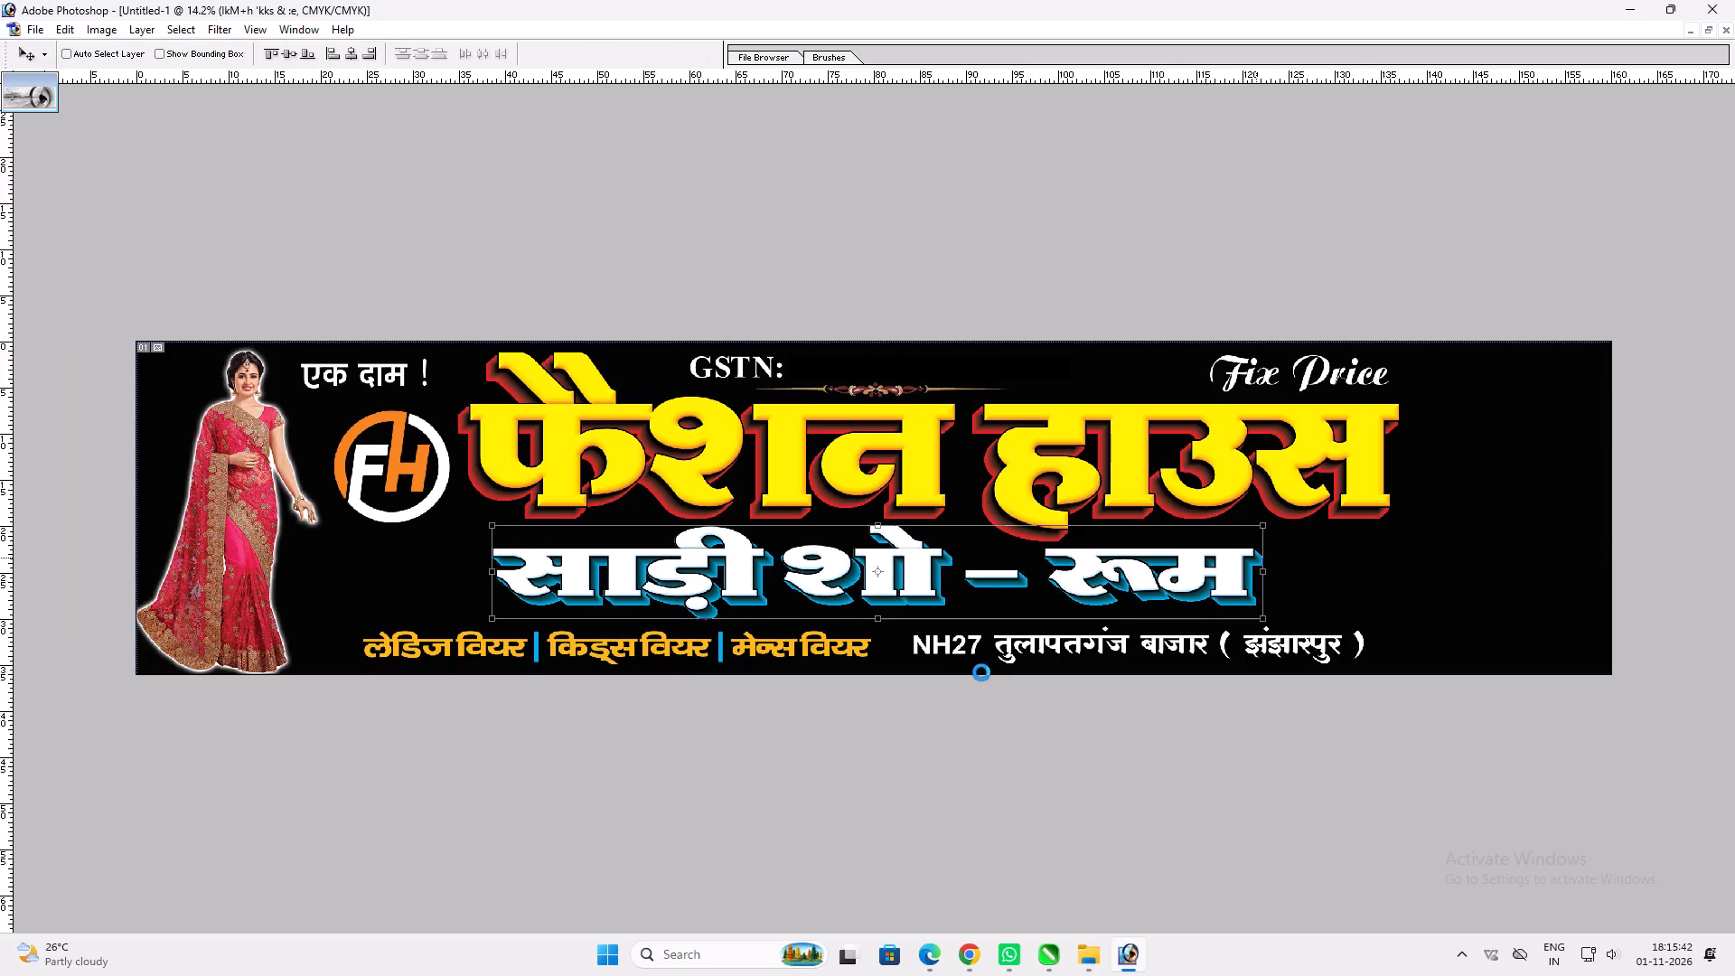
Shift the "लेडिज वियर | किड्स वियर | मेन्स वियर" line left and enlarge it to fill the space before the NH27 address.
ctrl+click(851, 652)
drag(848, 652, 872, 652)
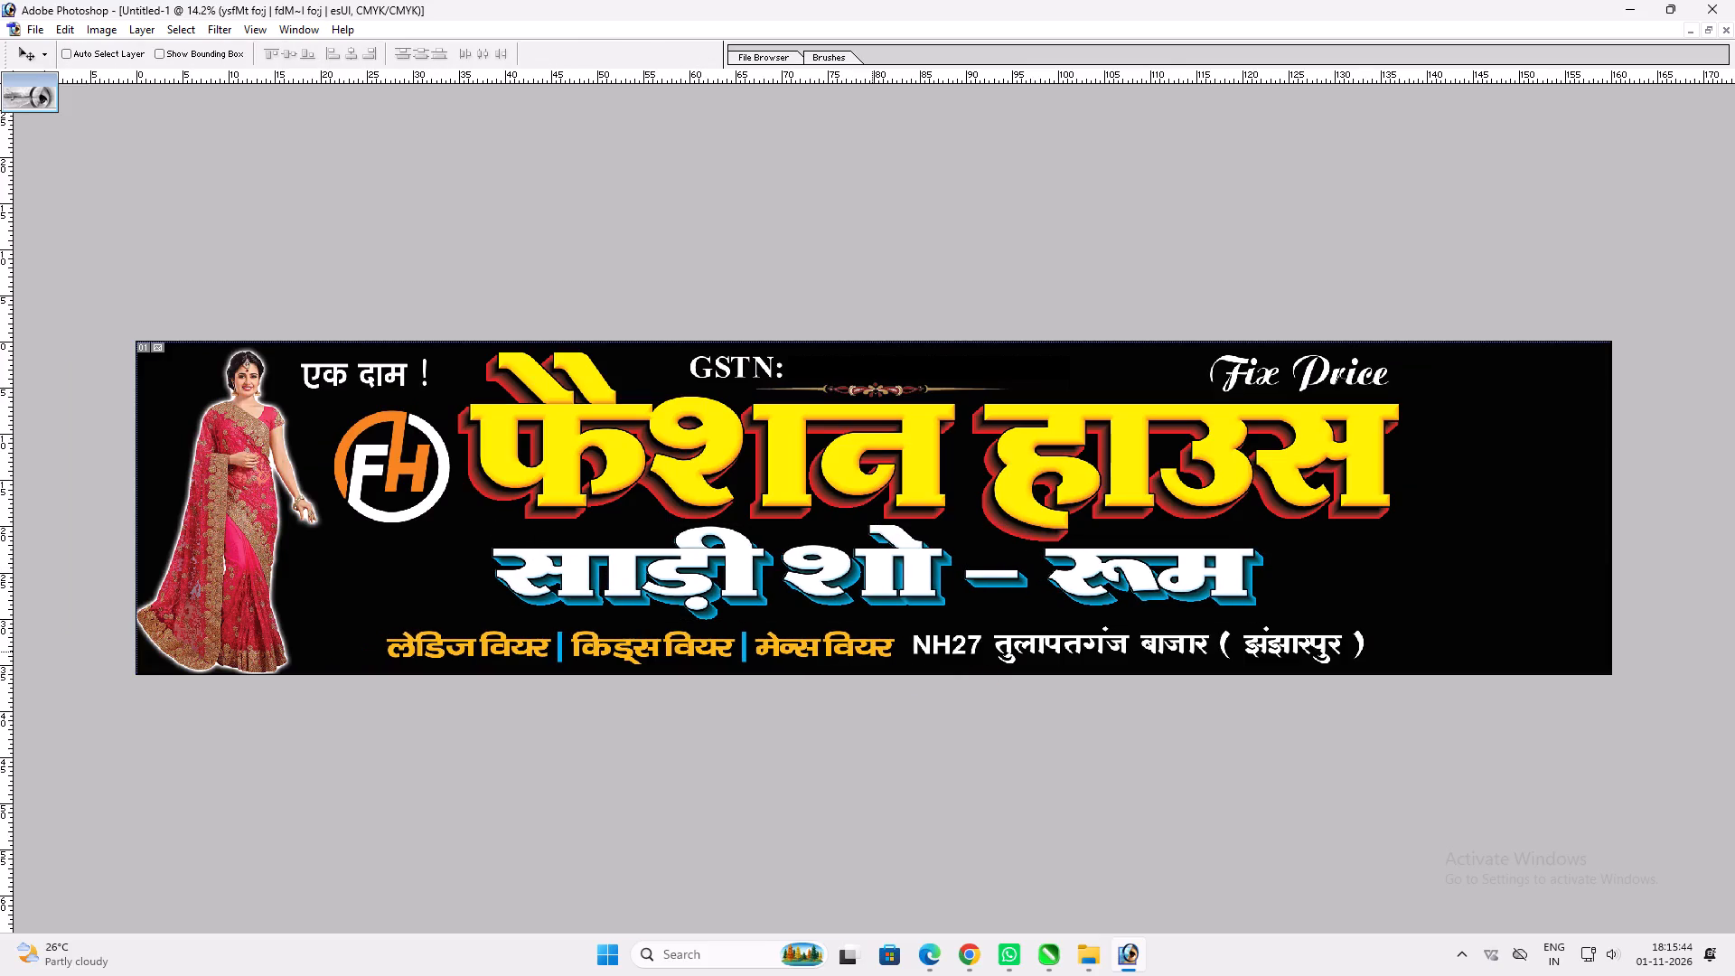
drag(872, 652, 802, 652)
key(ctrl+t)
shift+drag(828, 659, 886, 653)
key(shift+Return)
key(v)
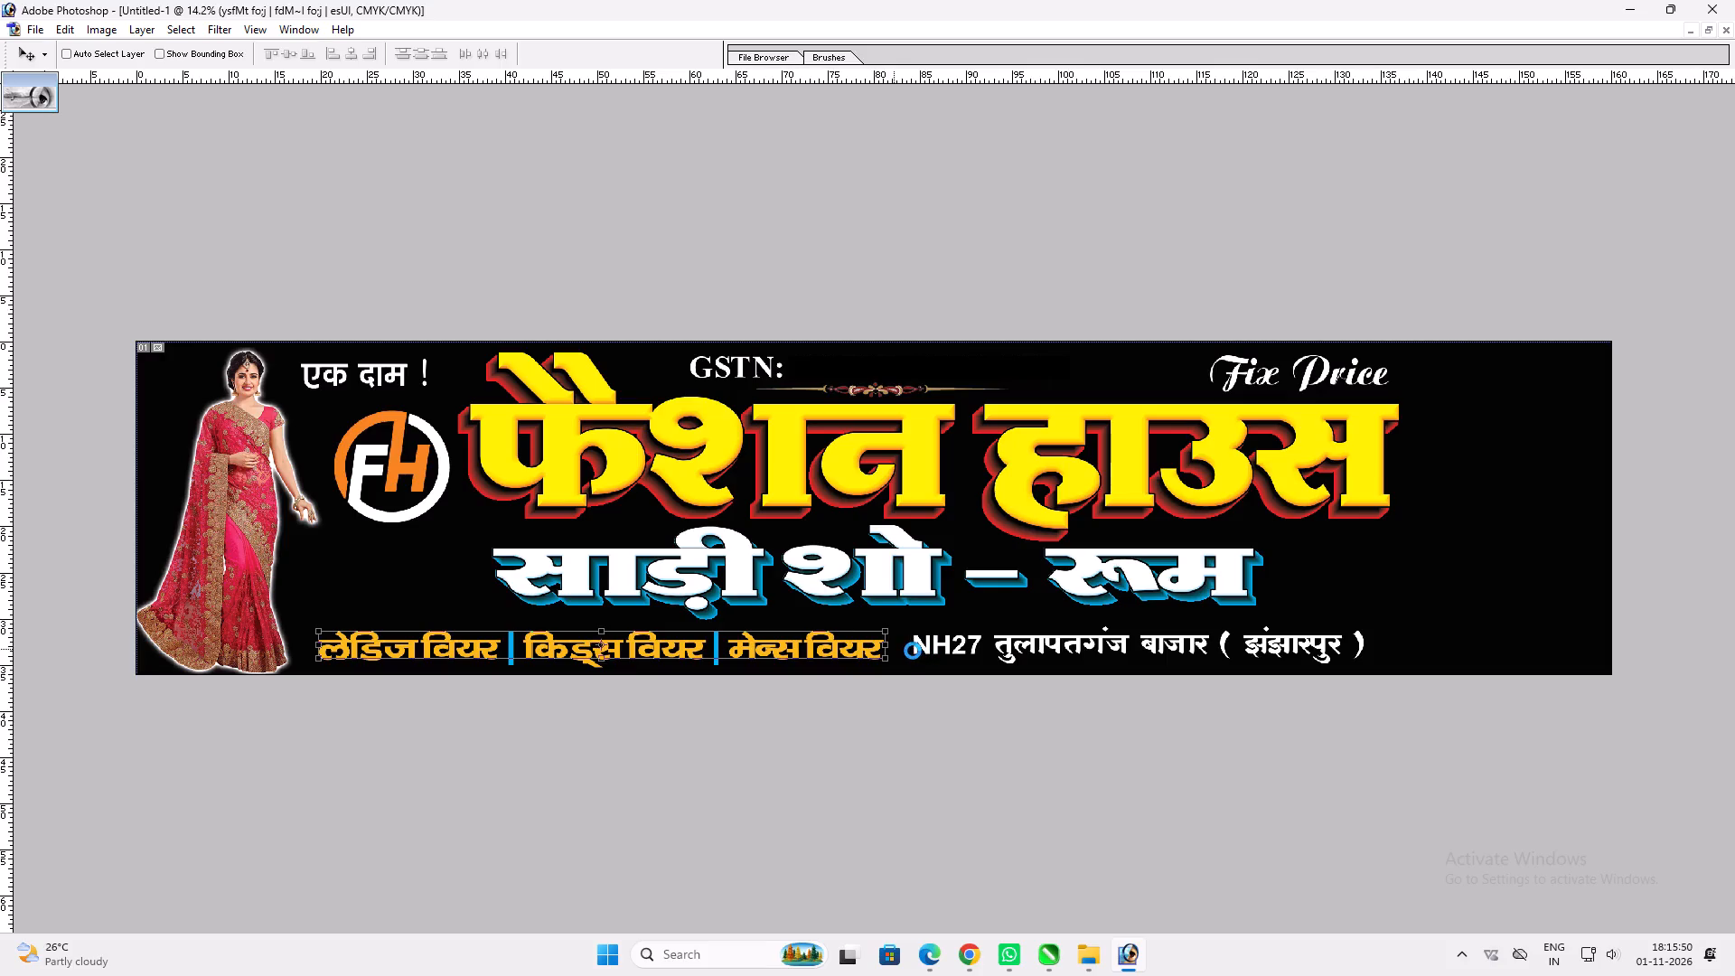
shift+click(817, 657)
key(v)
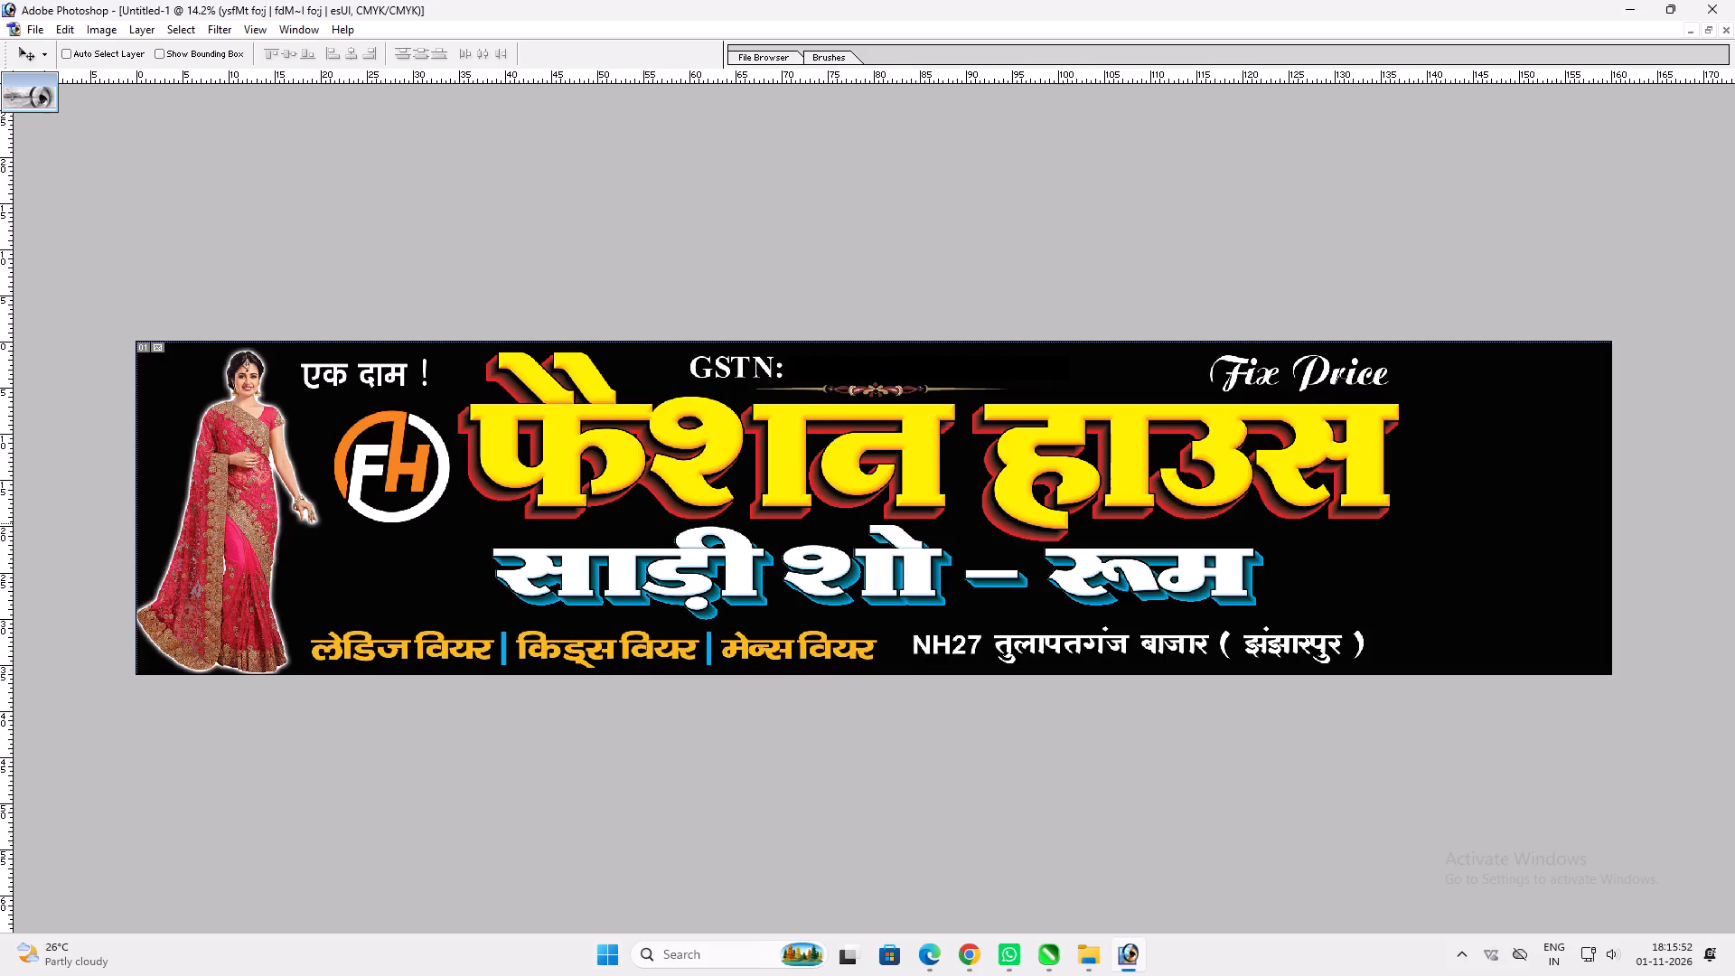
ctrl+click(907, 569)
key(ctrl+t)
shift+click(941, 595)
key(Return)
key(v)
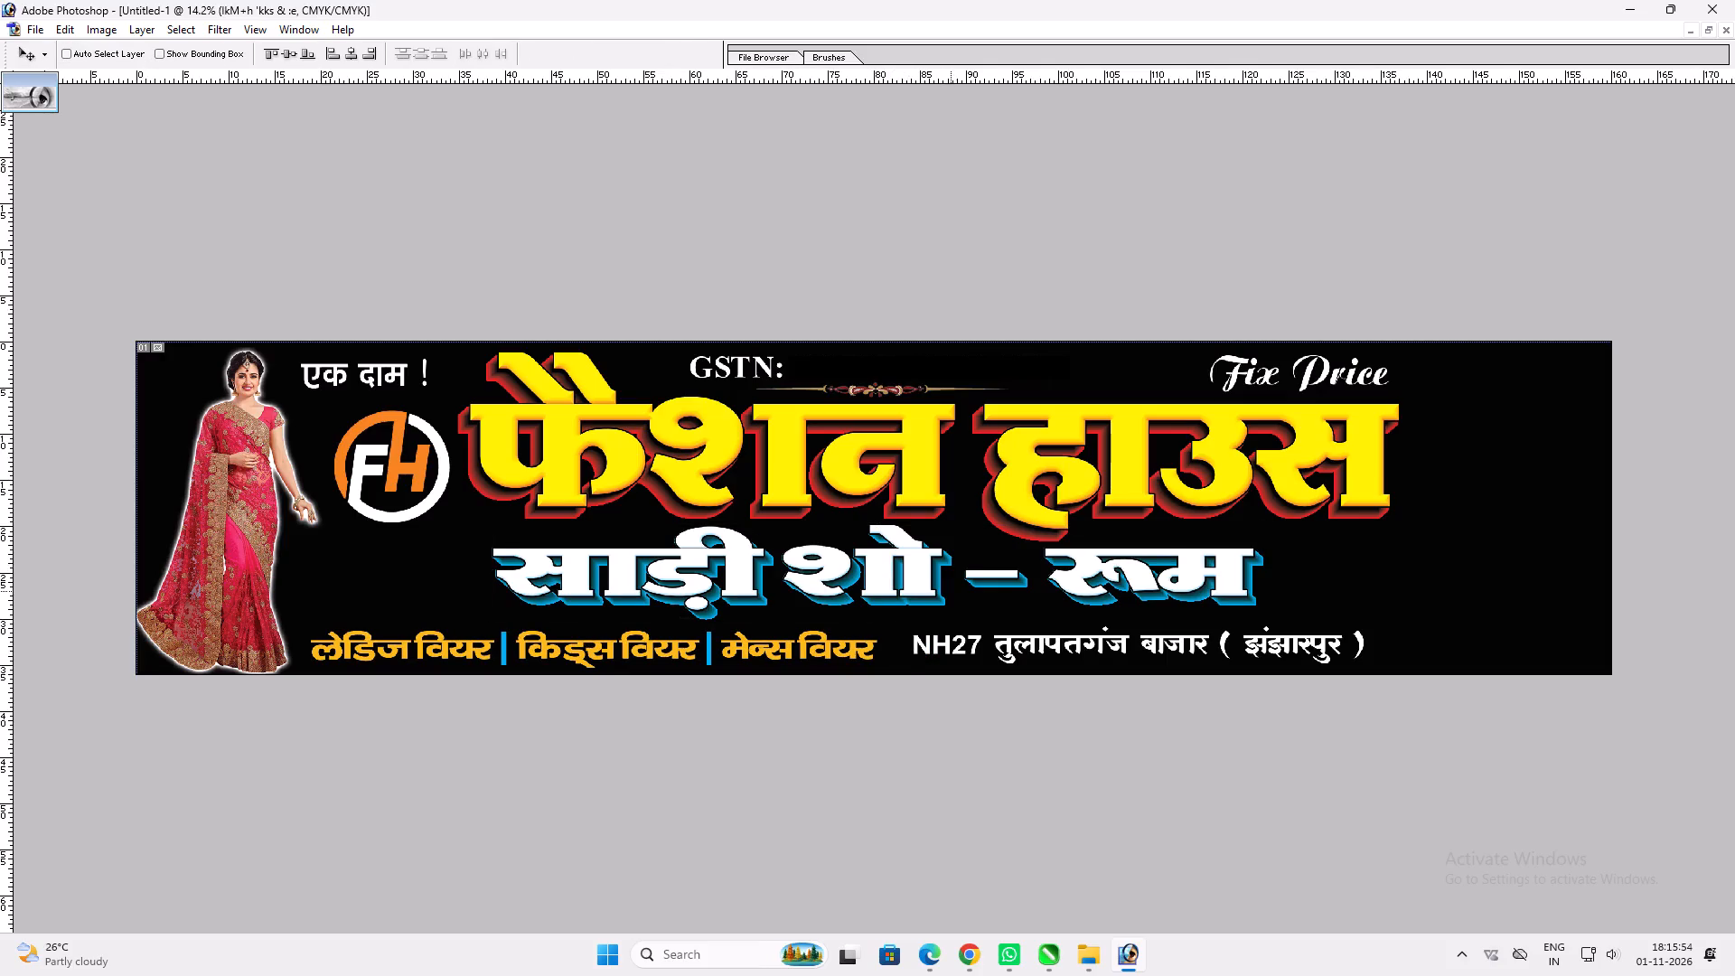
Nudge the white "साड़ी शो – रूम" subtitle slightly right and down below the "फैशन हाउस" heading.
drag(939, 589, 947, 596)
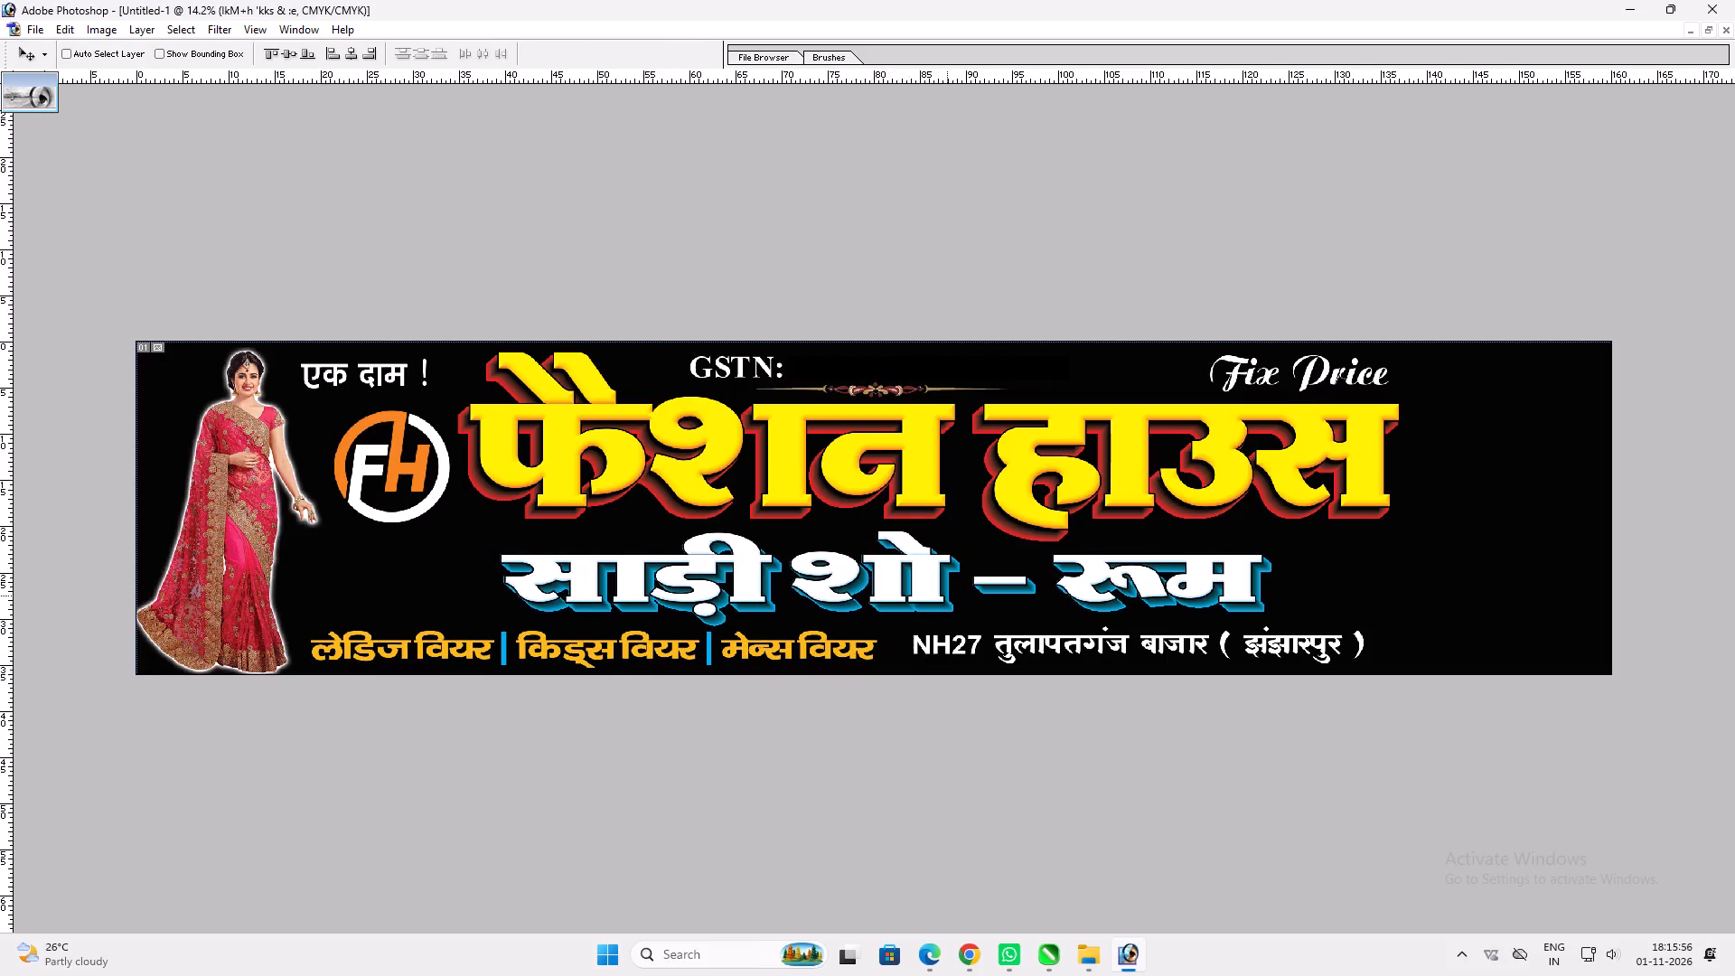
Widen the saree model photo to 120% horizontally, extending it past the banner's left edge while keeping its height.
ctrl+click(245, 498)
key(ctrl+t)
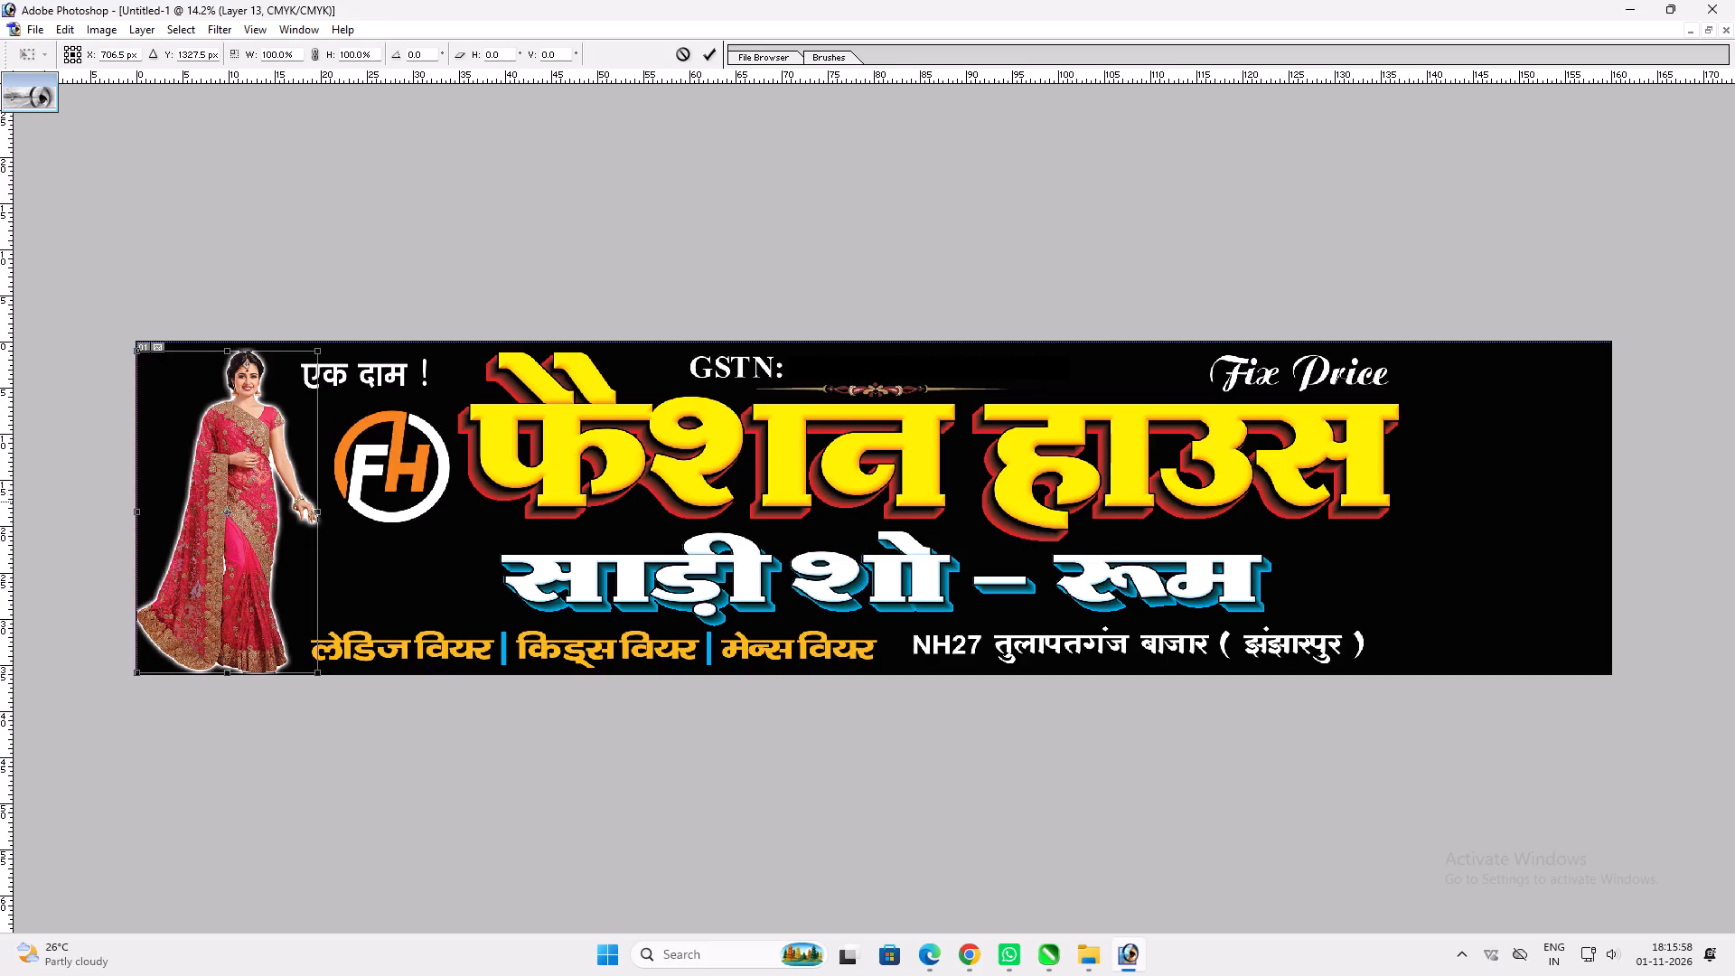
shift+drag(127, 499, 90, 493)
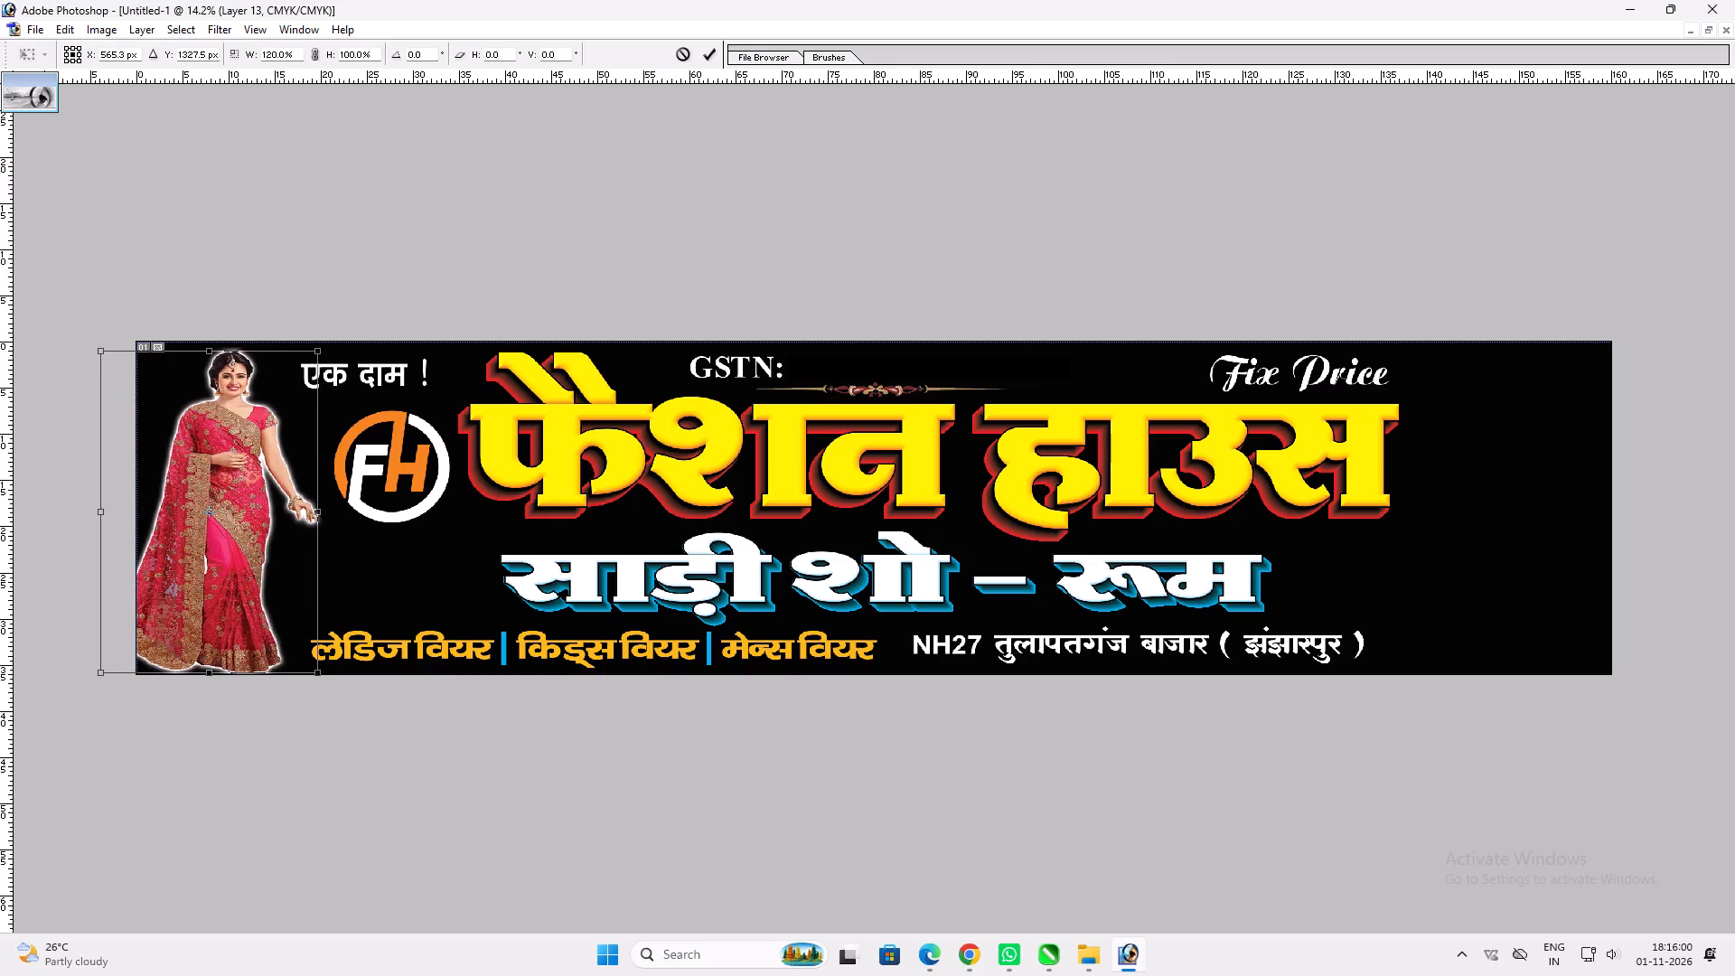
shift+click(274, 679)
key(shift+Return)
Examine the widened saree model's face and hand up close, and check the whole banner again.
key(v)
key(z)
drag(83, 322, 533, 646)
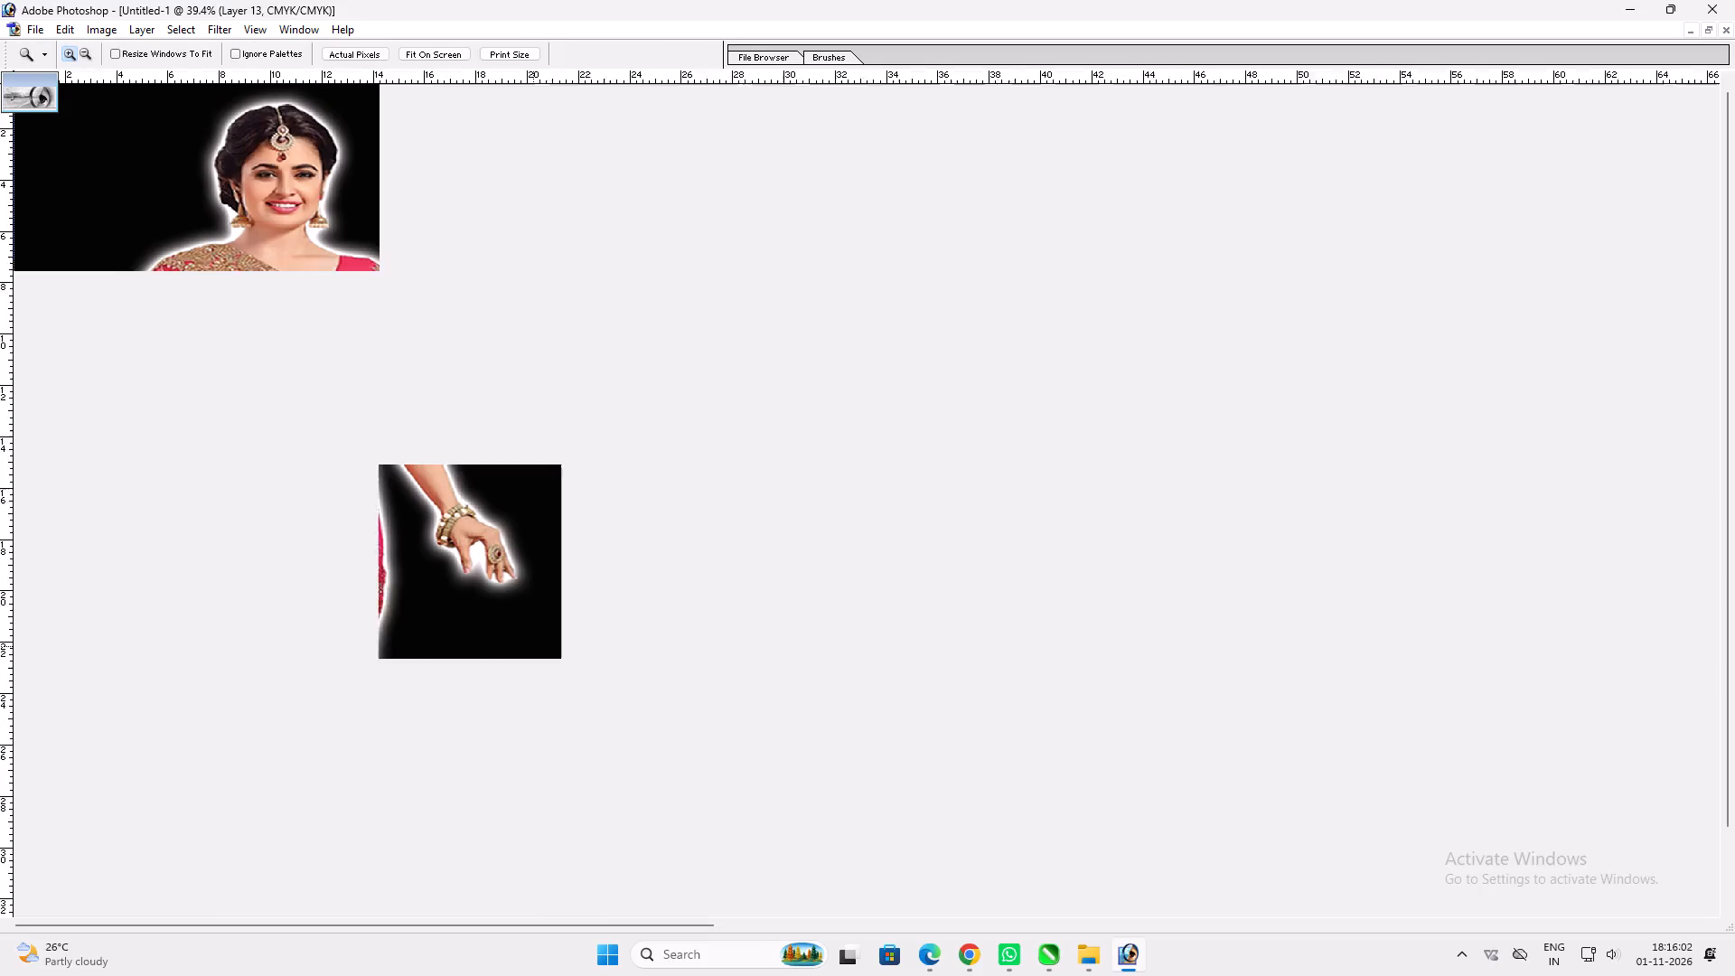
key(v)
key(space)
key(space)
key(space)
right_click(329, 385)
drag(351, 392, 373, 399)
key(v)
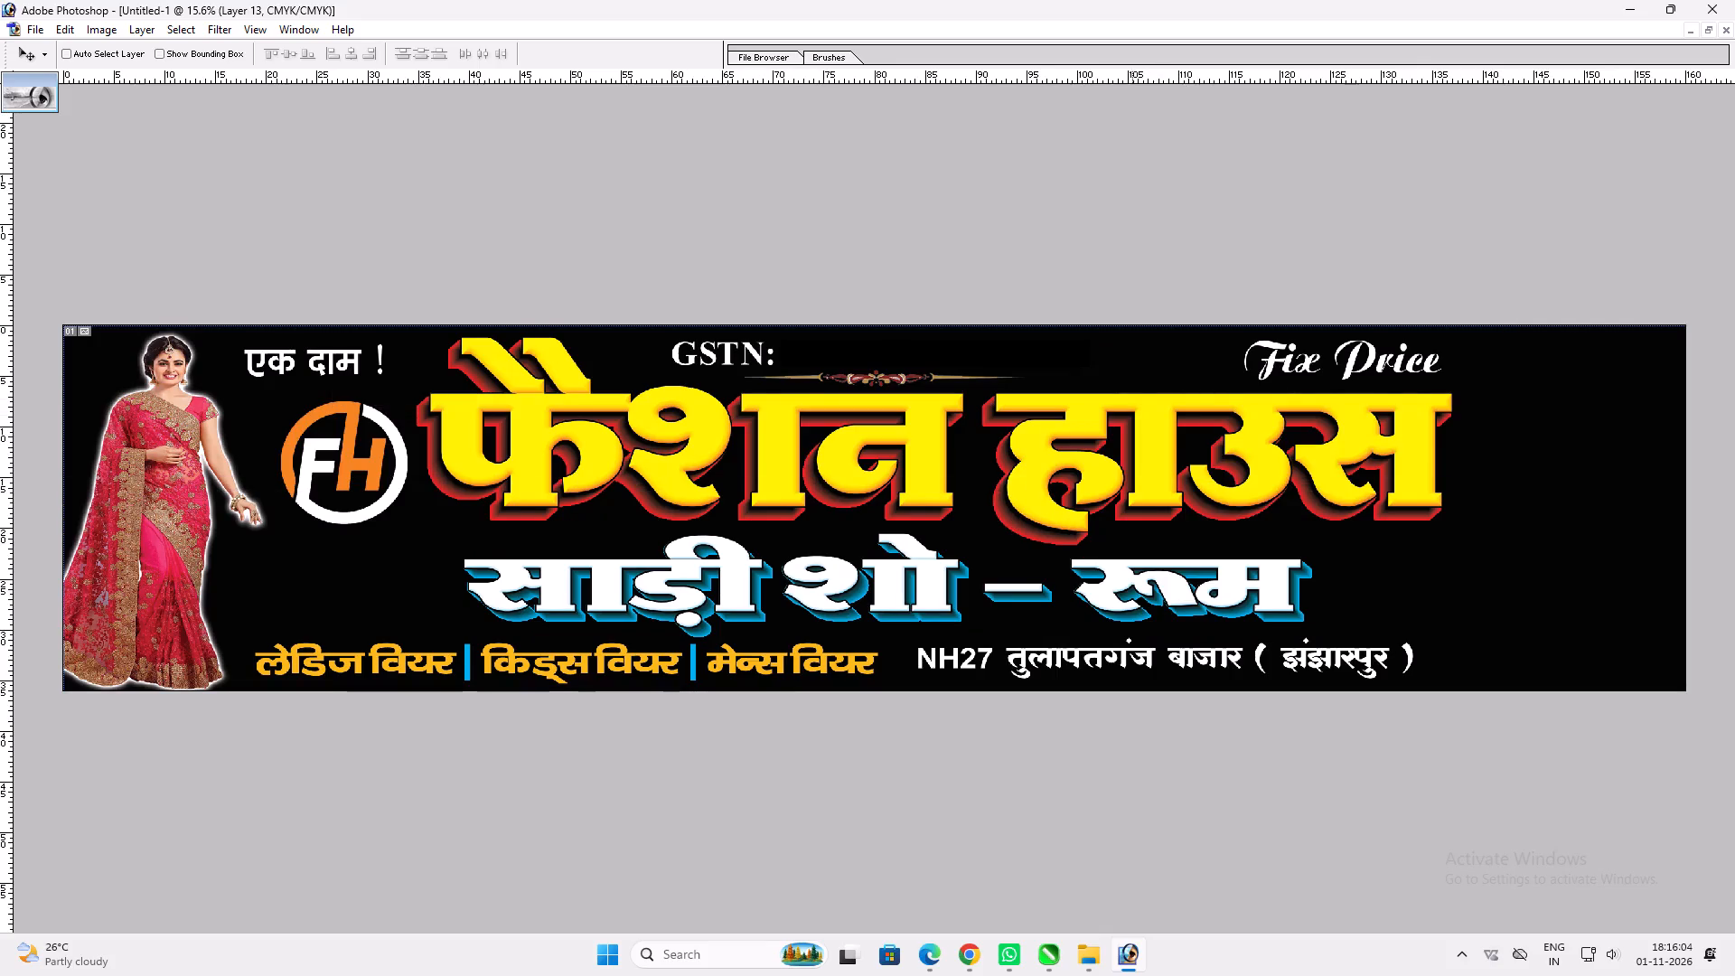
Close the "arohi wasrliye" readymade shop banner file, keeping the new banner and the green saree file open.
text(ff)
key(f)
click(550, 577)
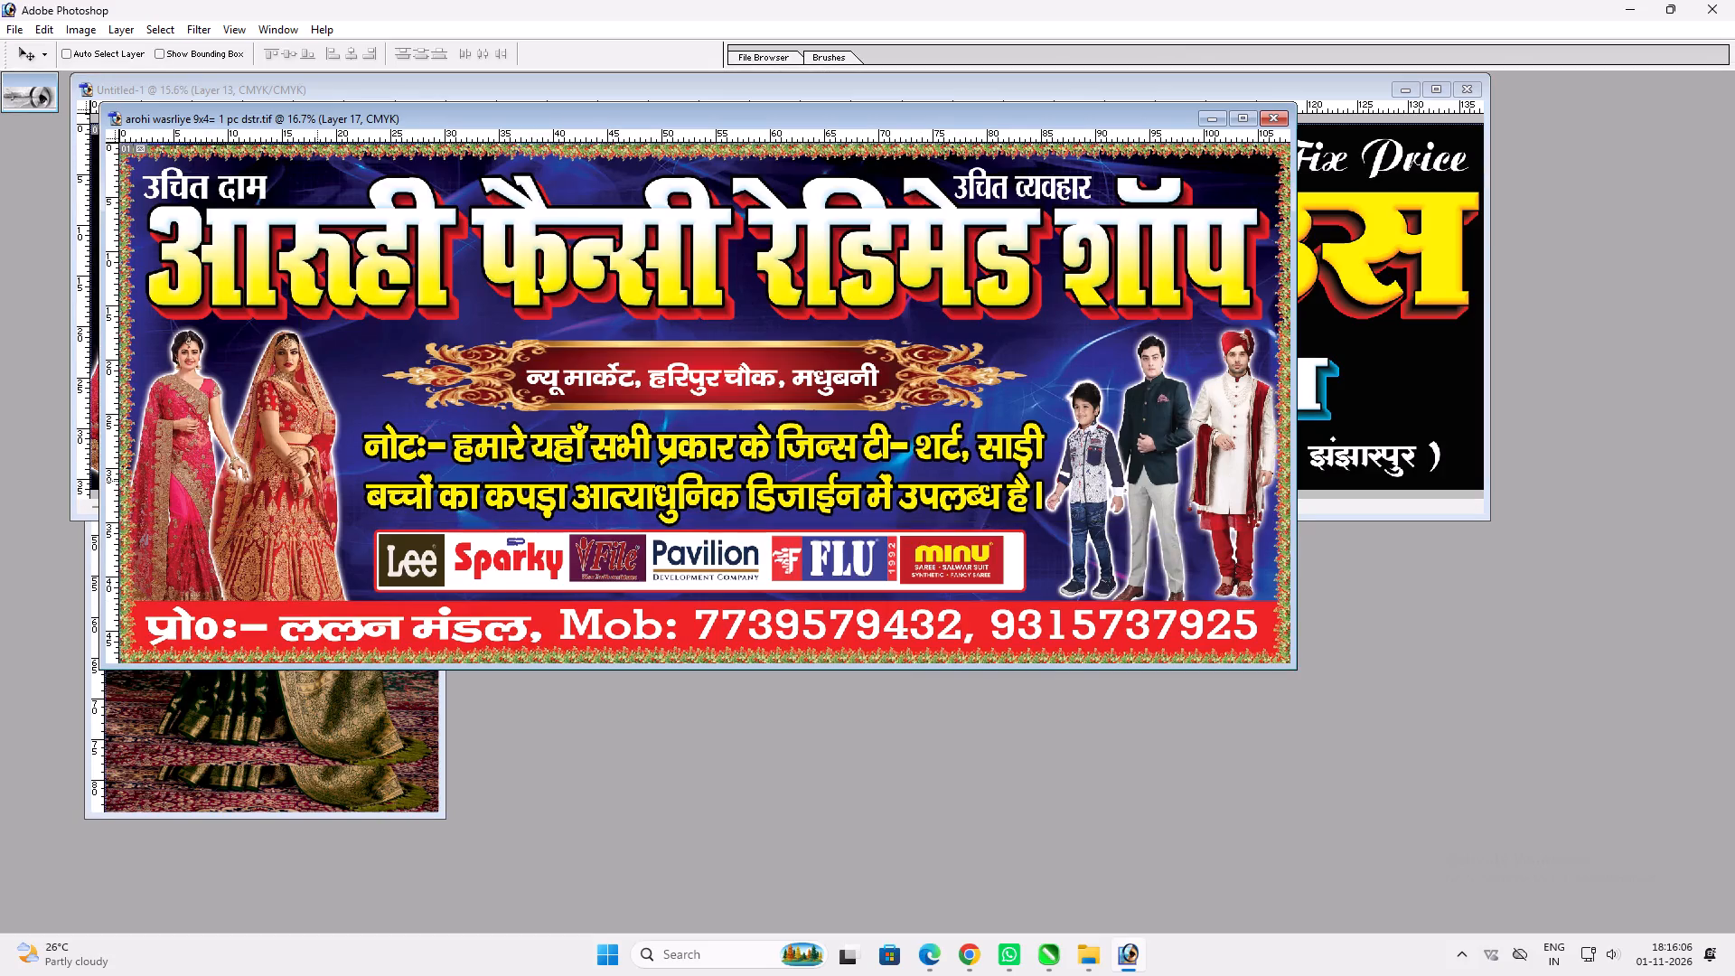
key(v)
click(295, 479)
key(ctrl+w)
click(265, 599)
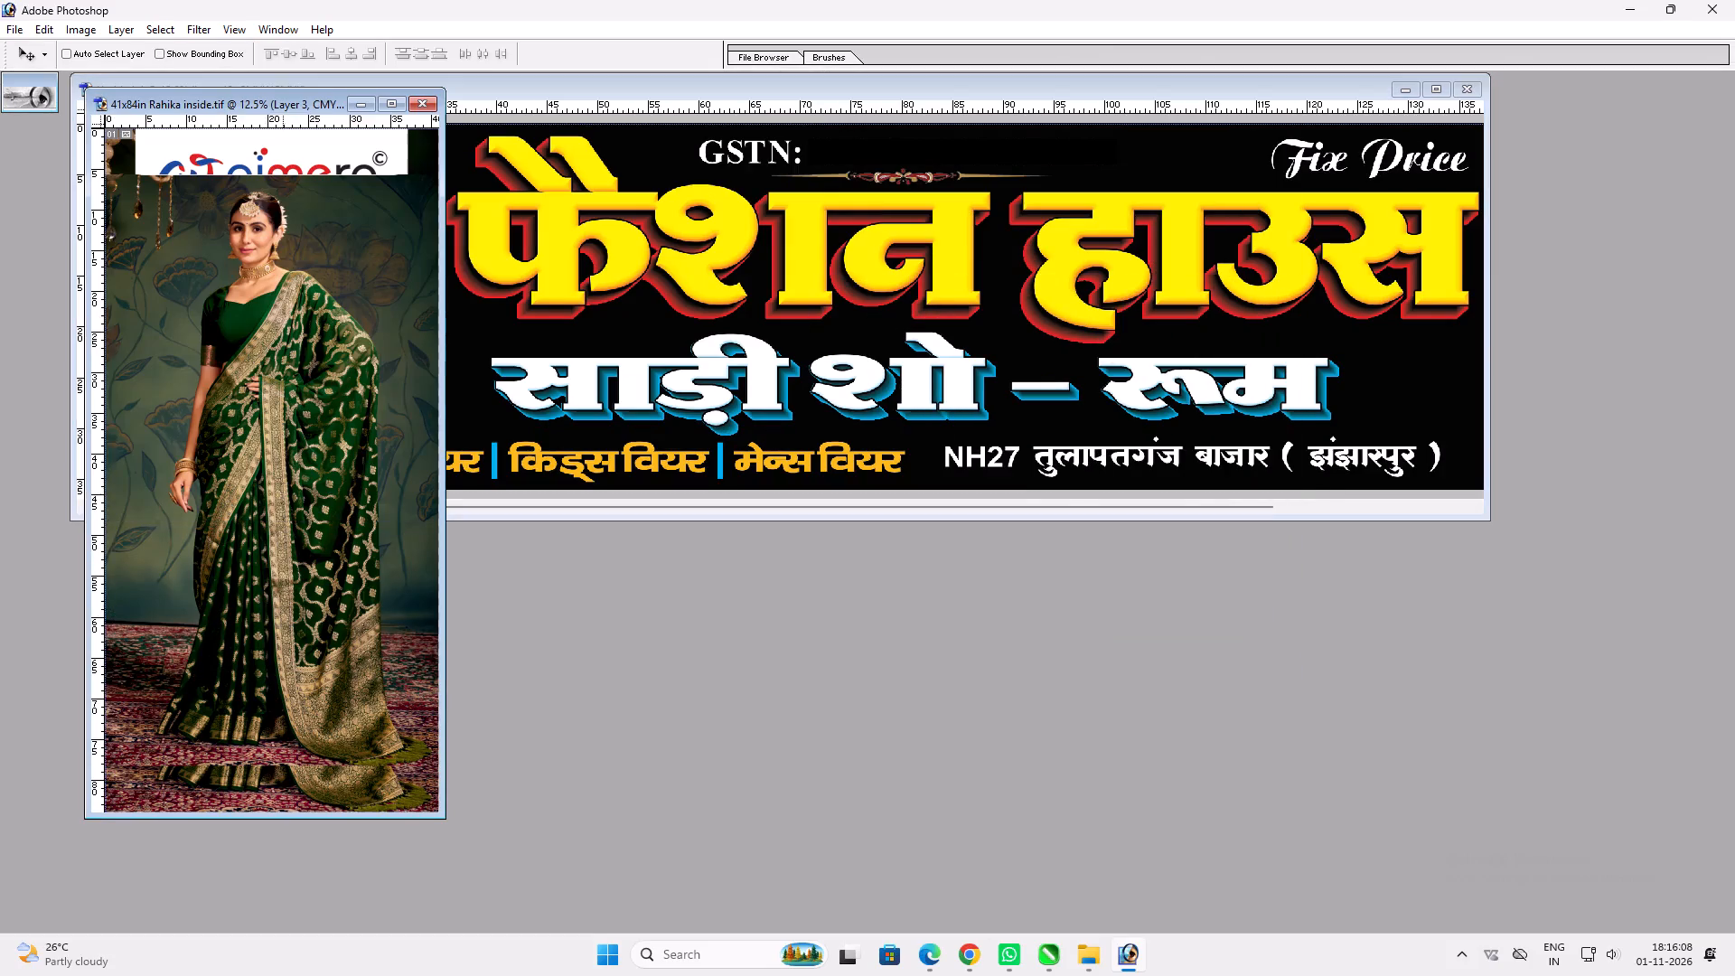
Switch to File Explorer to browse the earlier job files.
click(1085, 948)
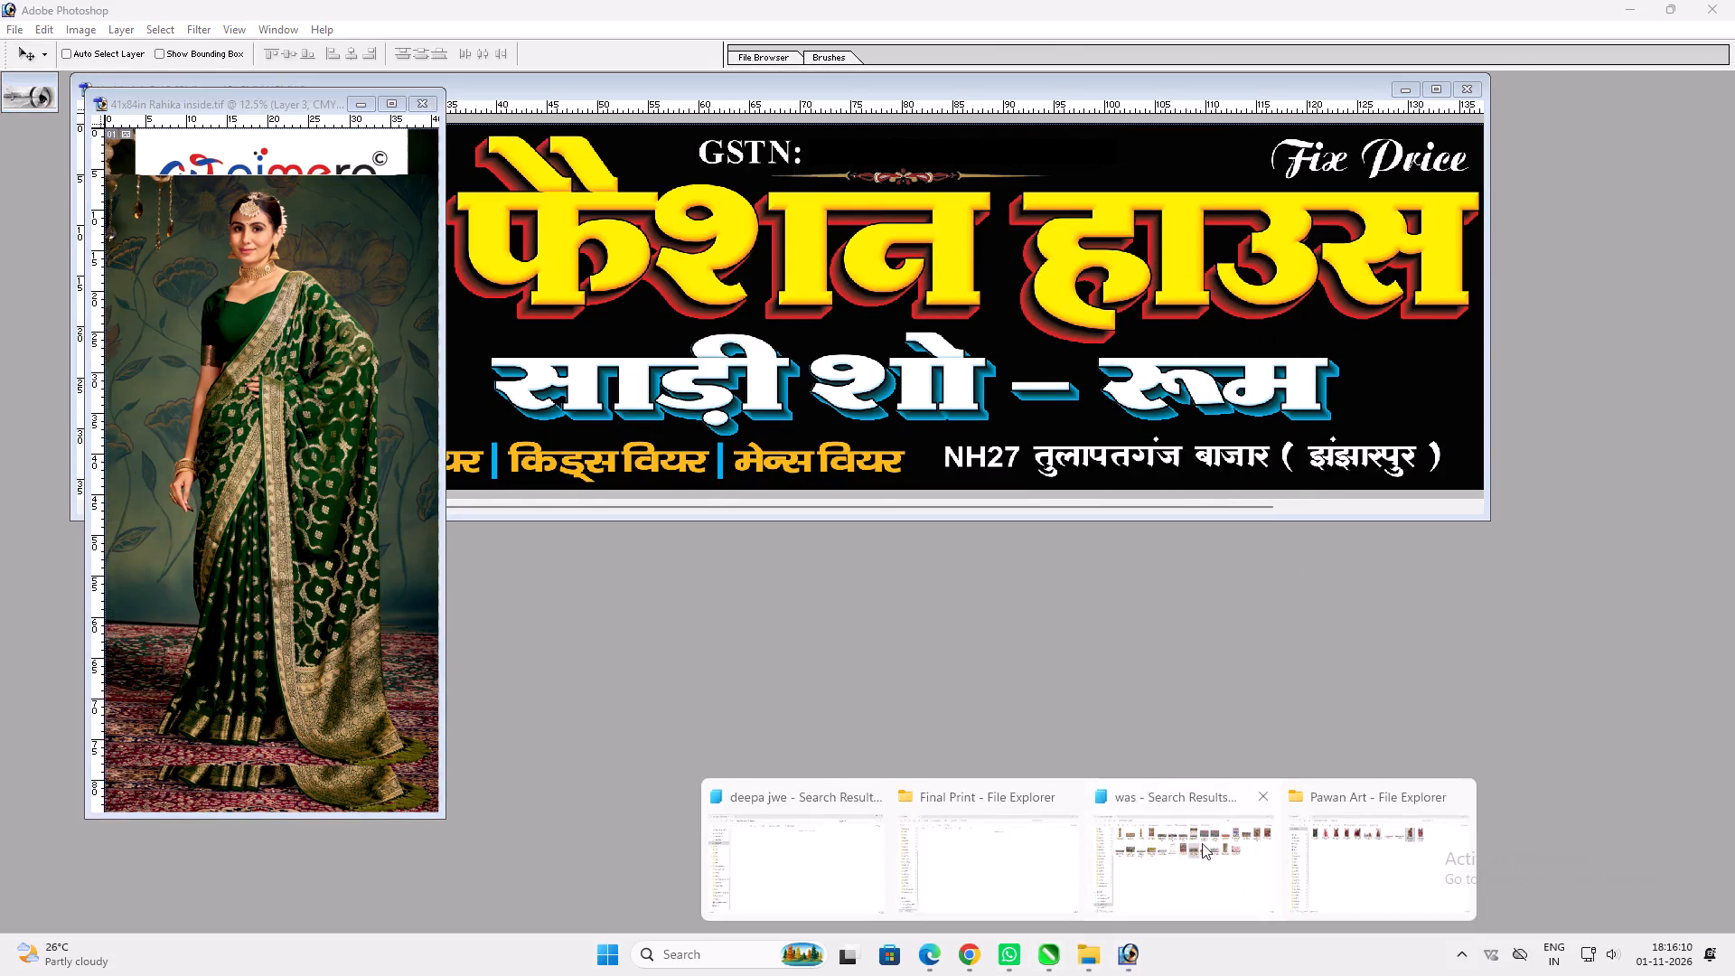
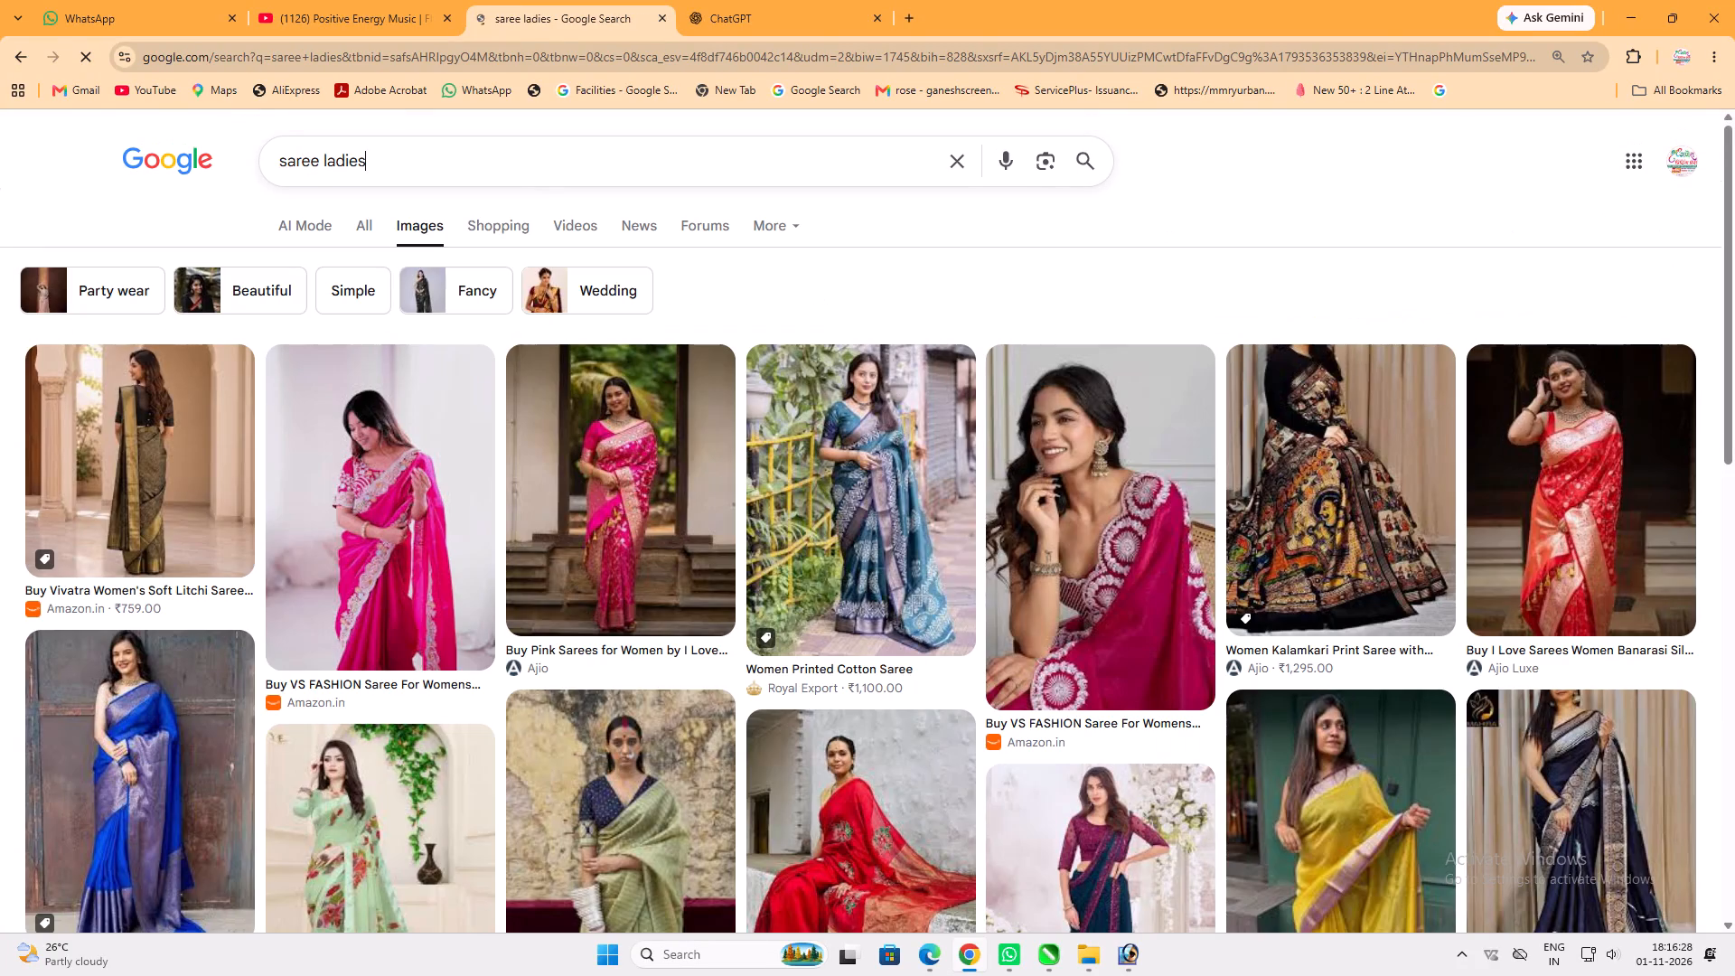
key(space)
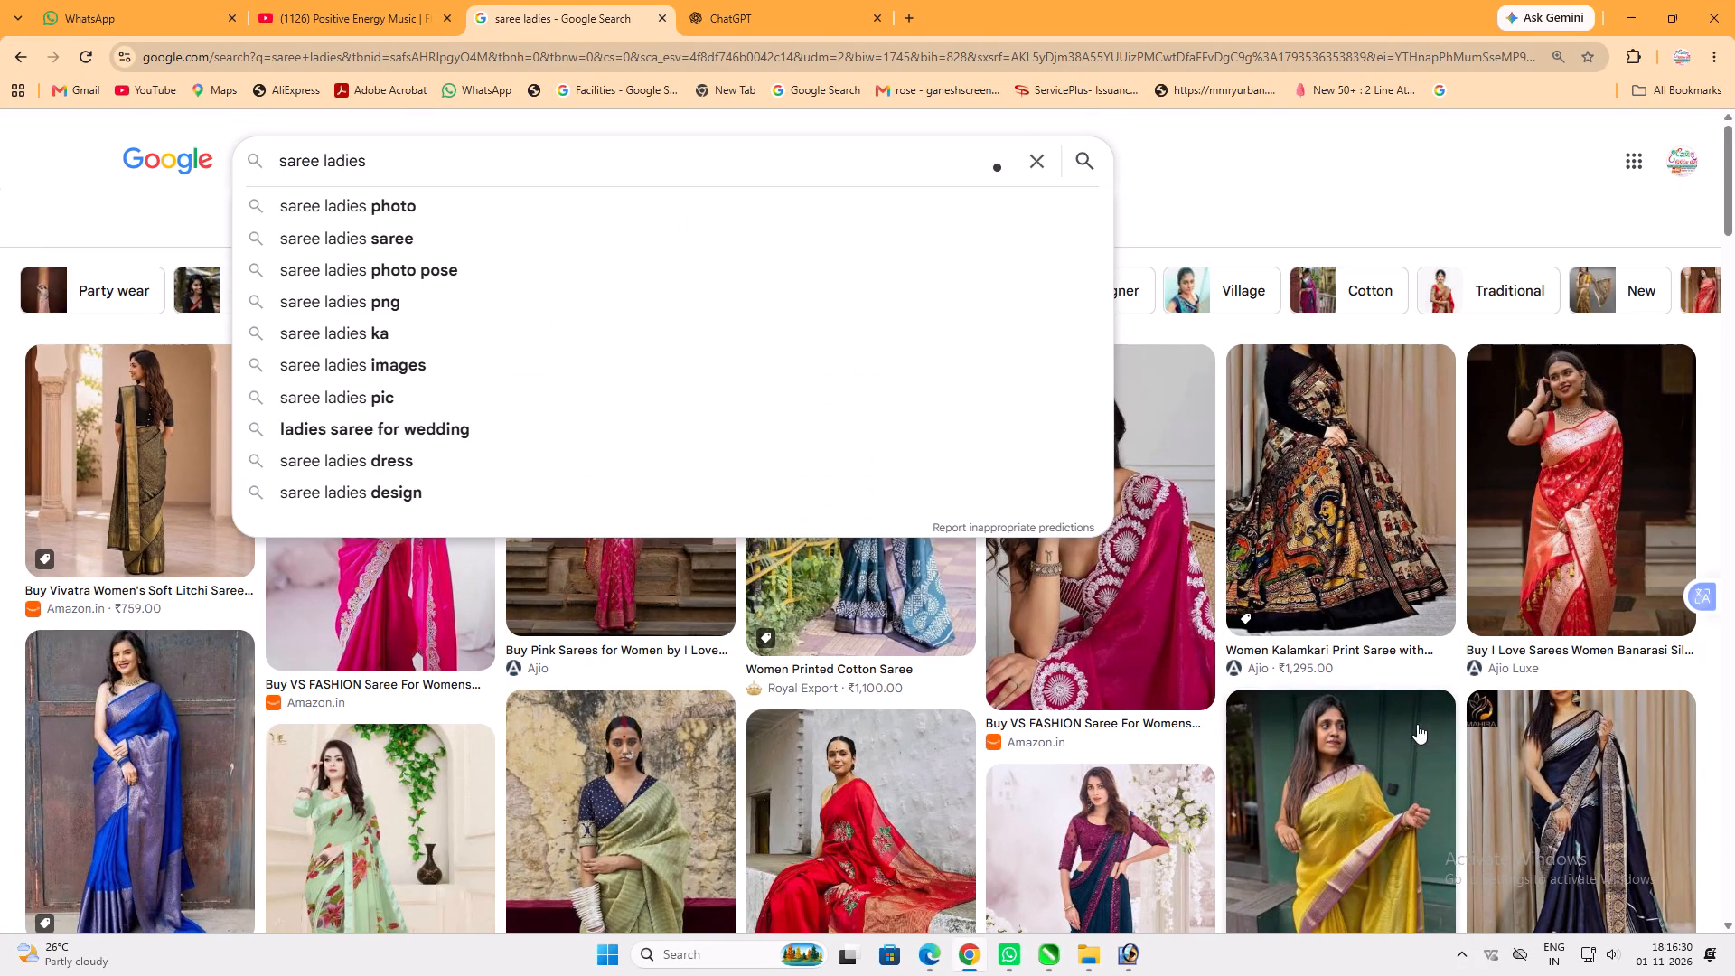
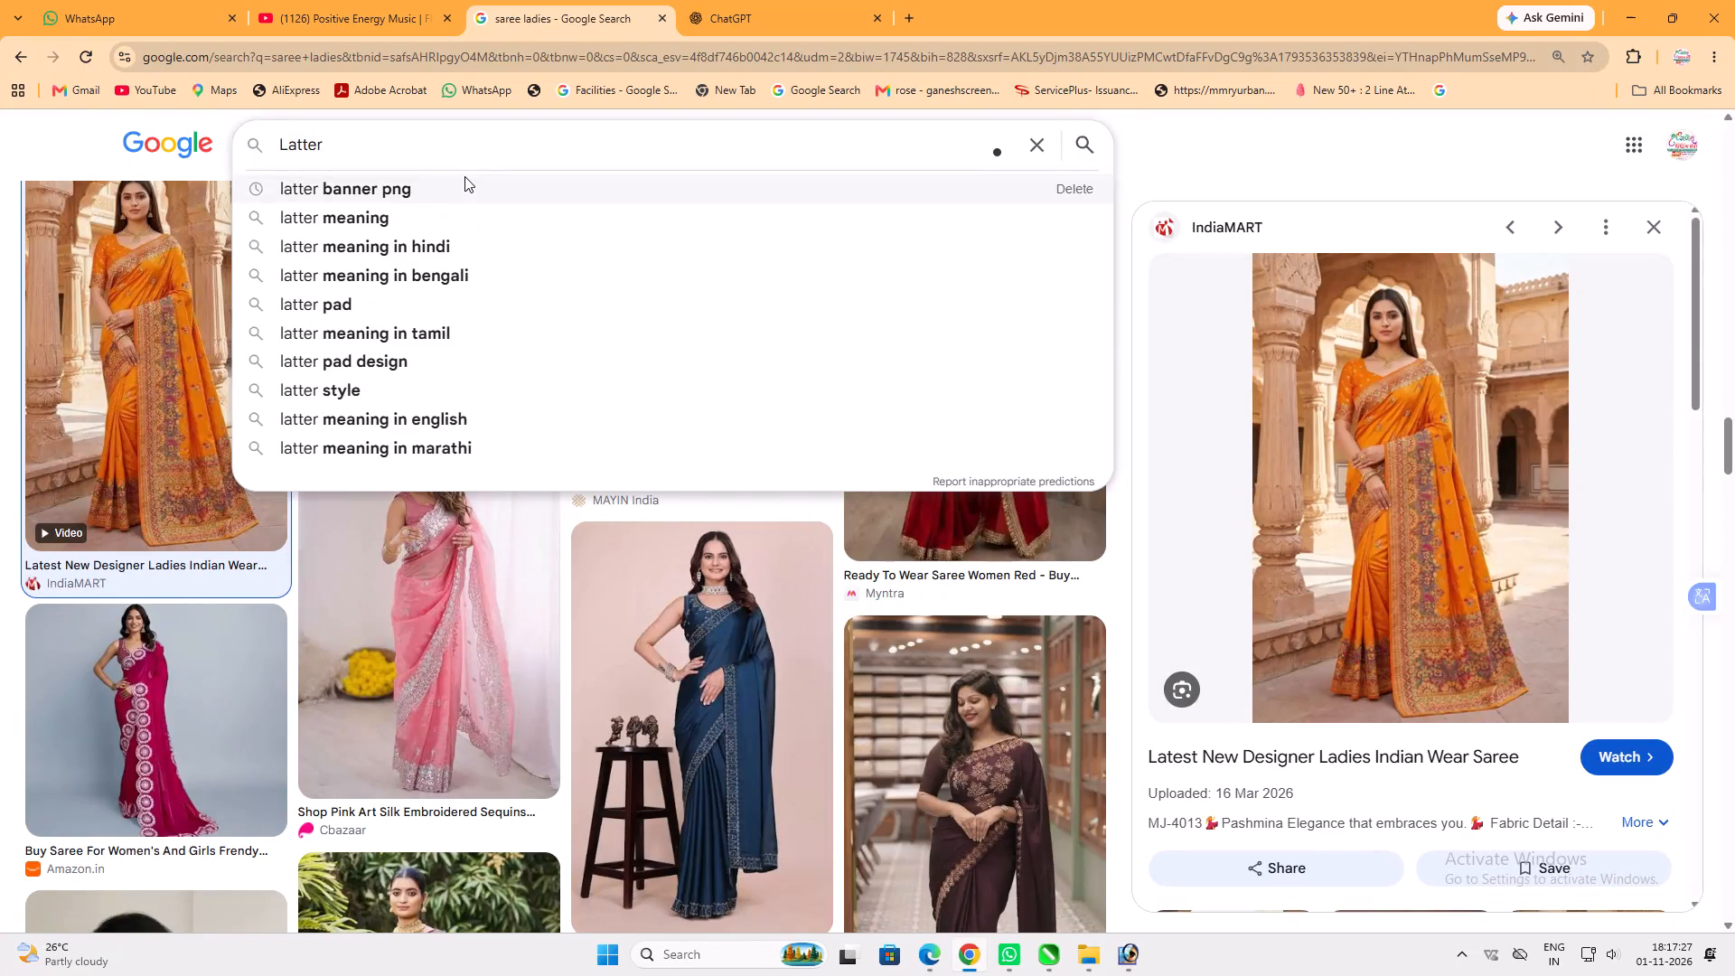
Search images for "latter banner png" and open the preview of the maroon rounded text banner with a gold border.
click(464, 178)
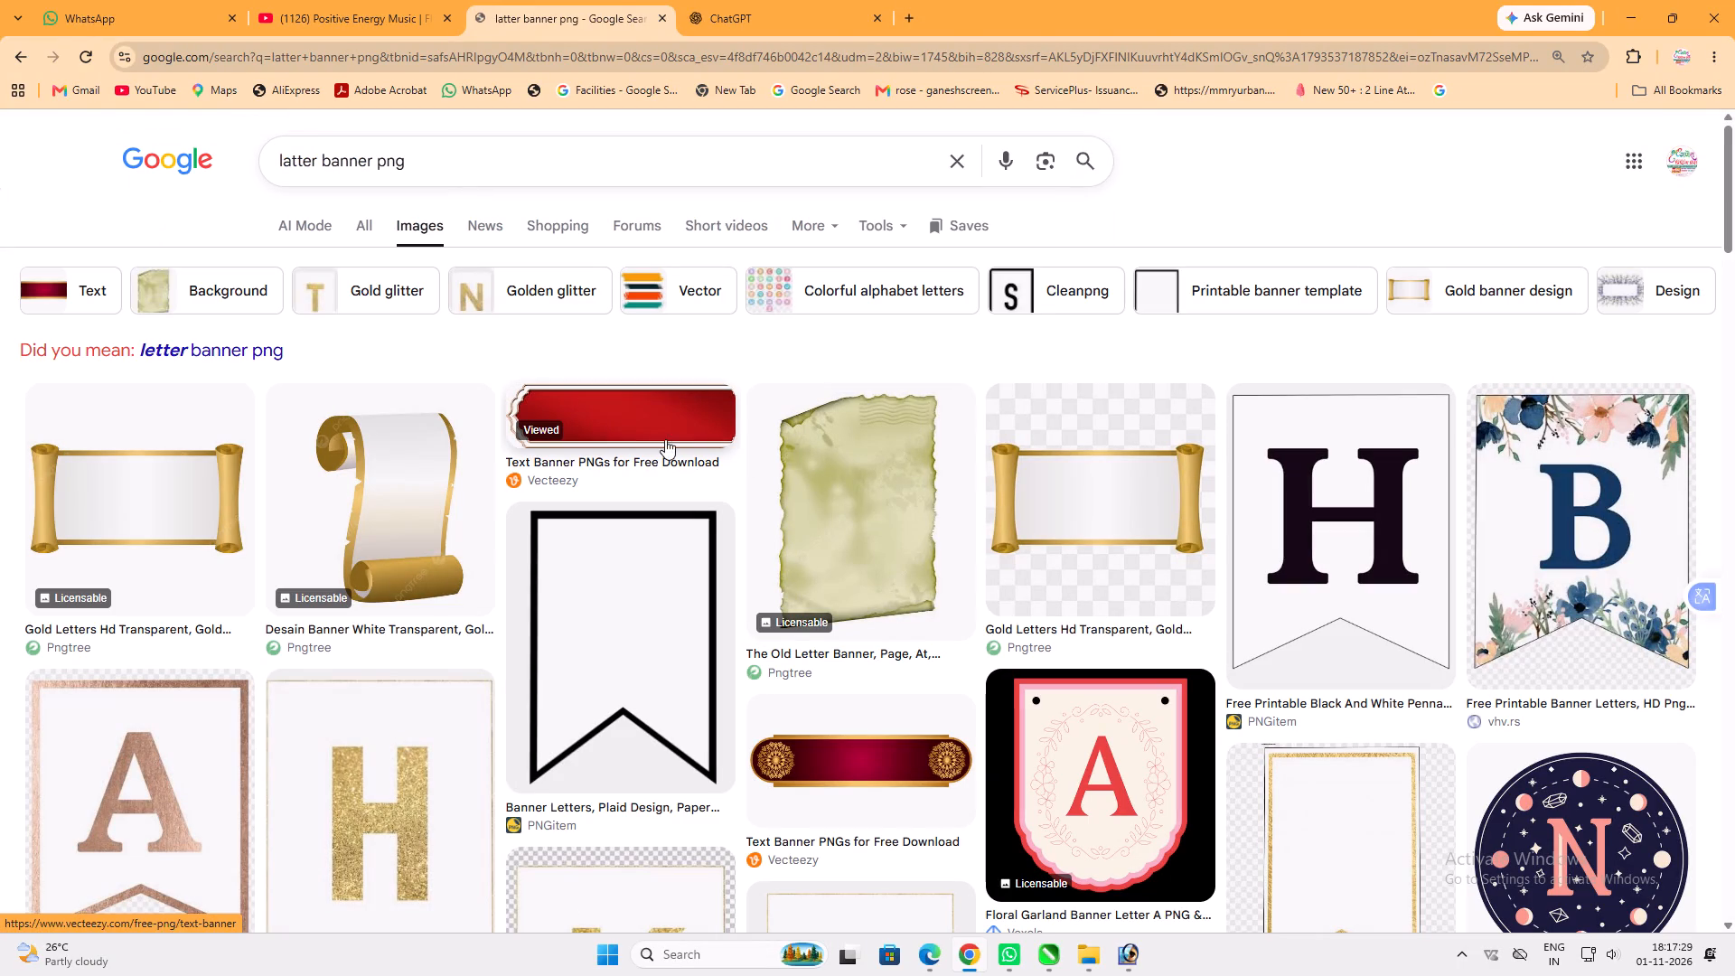
scroll(756, 543, down, 7)
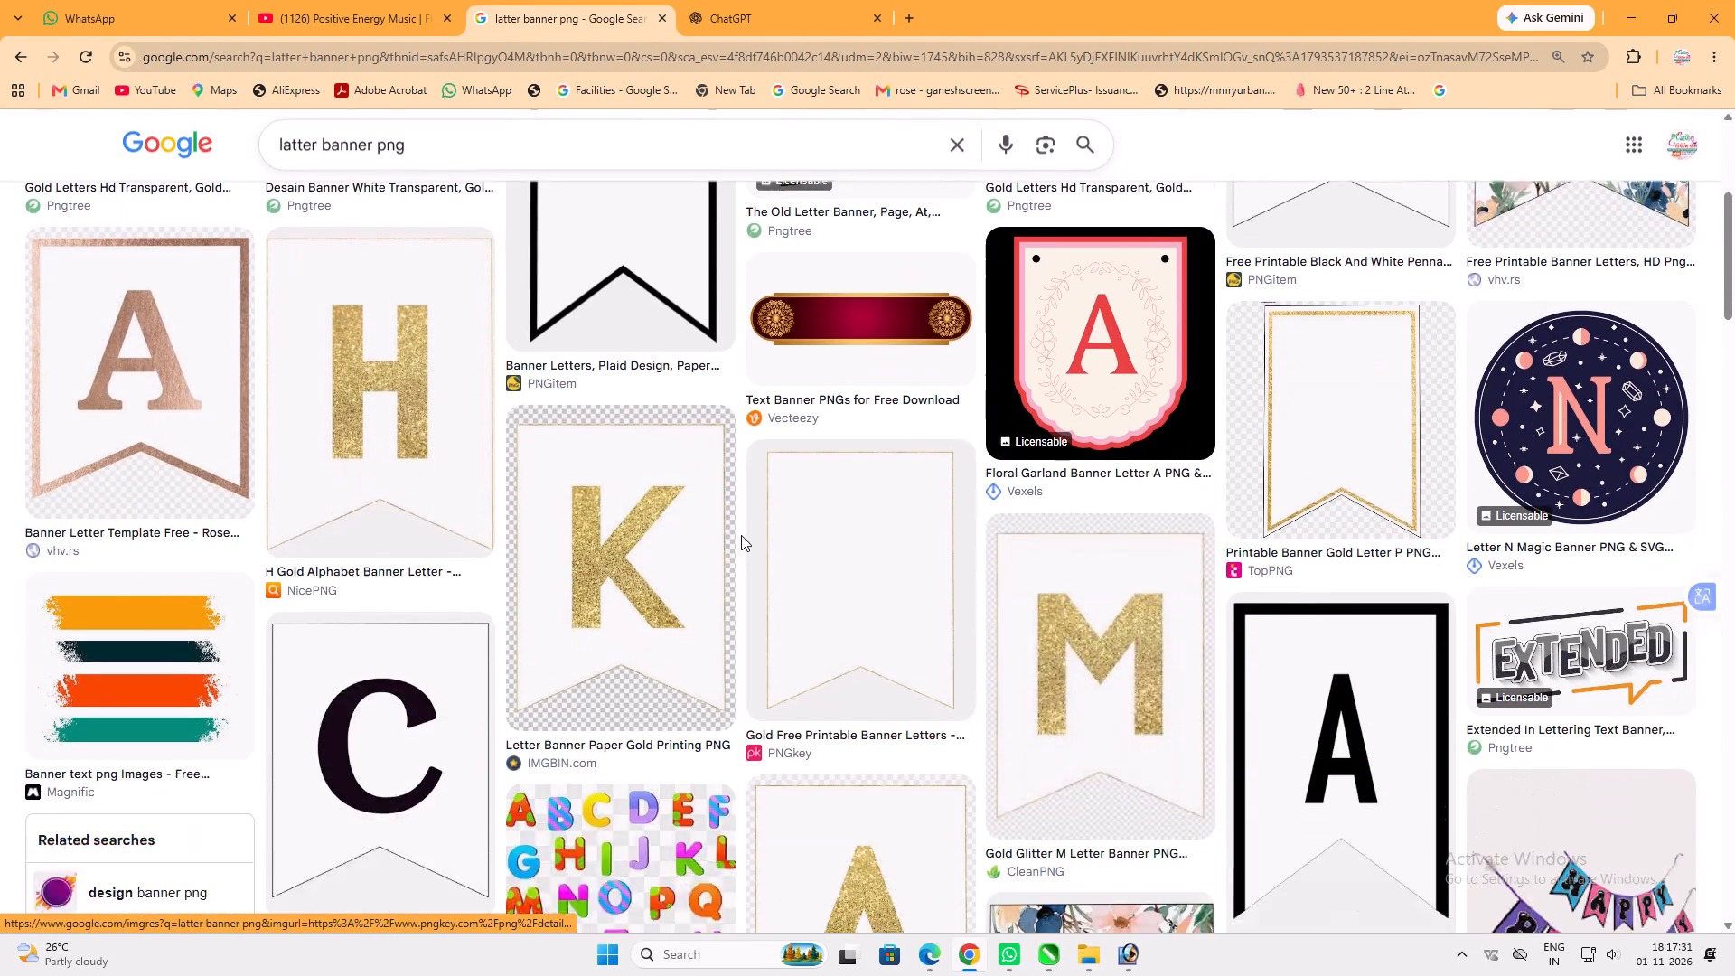
scroll(548, 504, down, 18)
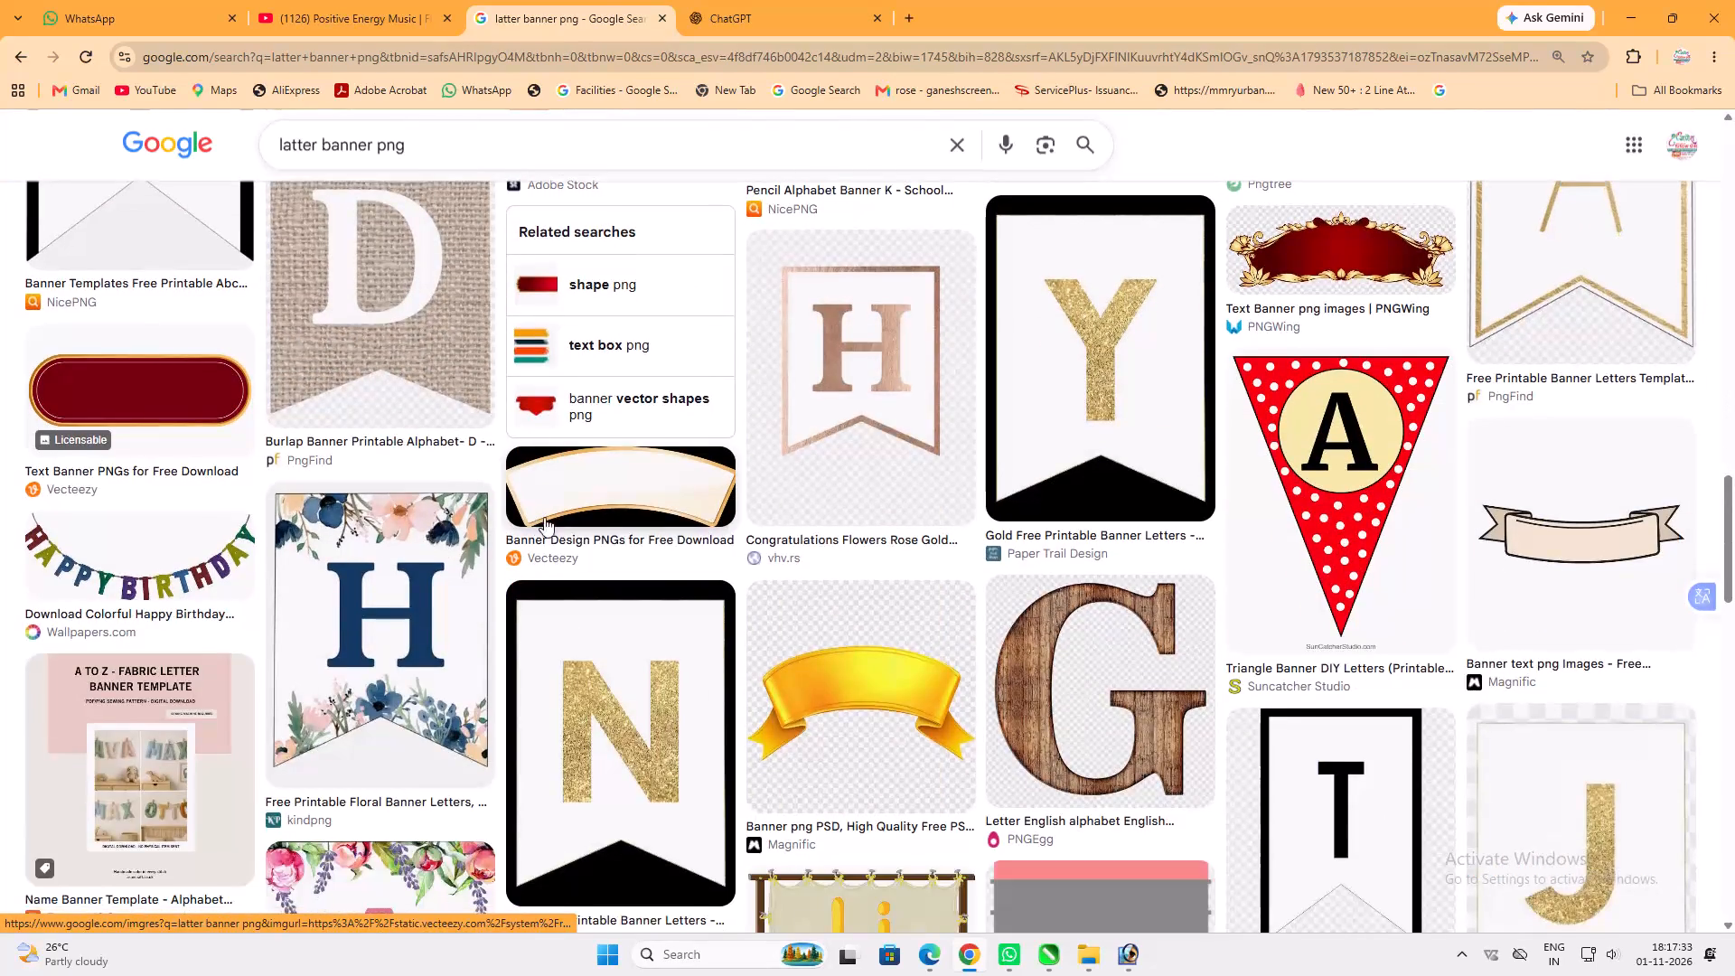
scroll(1184, 491, down, 7)
scroll(690, 546, up, 6)
click(187, 312)
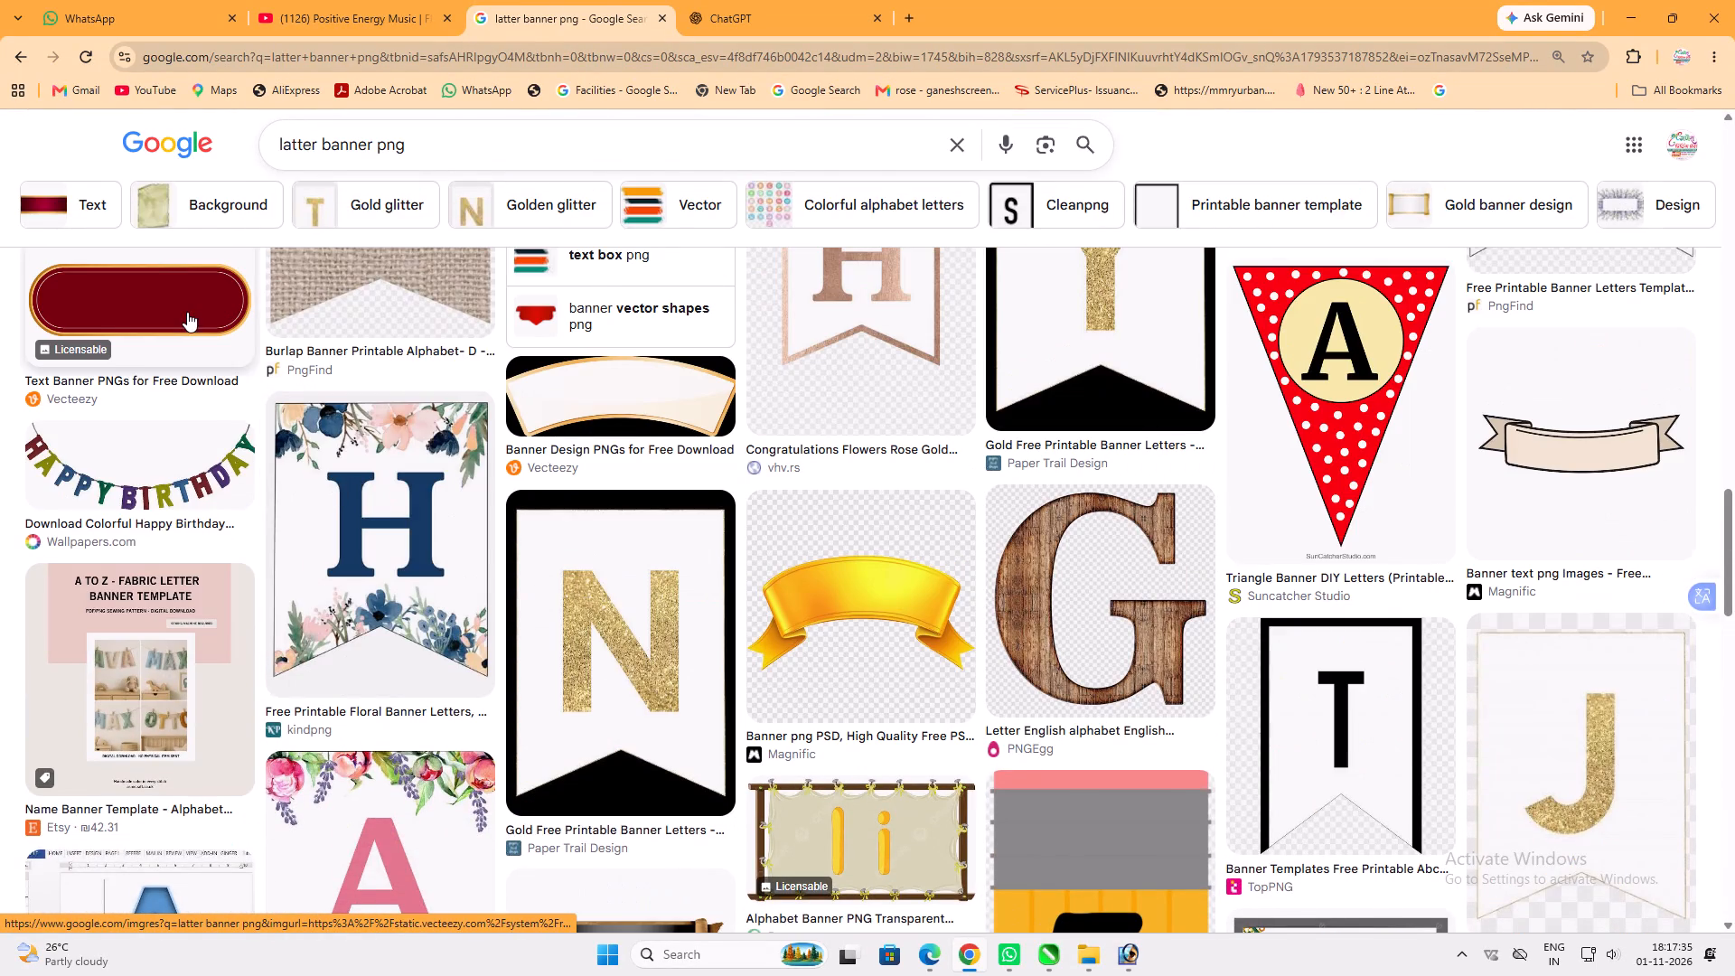
Browse the related banner shapes, open the dark maroon Banner Label design, and look through its similar images for a suitable text banner.
scroll(1337, 426, down, 6)
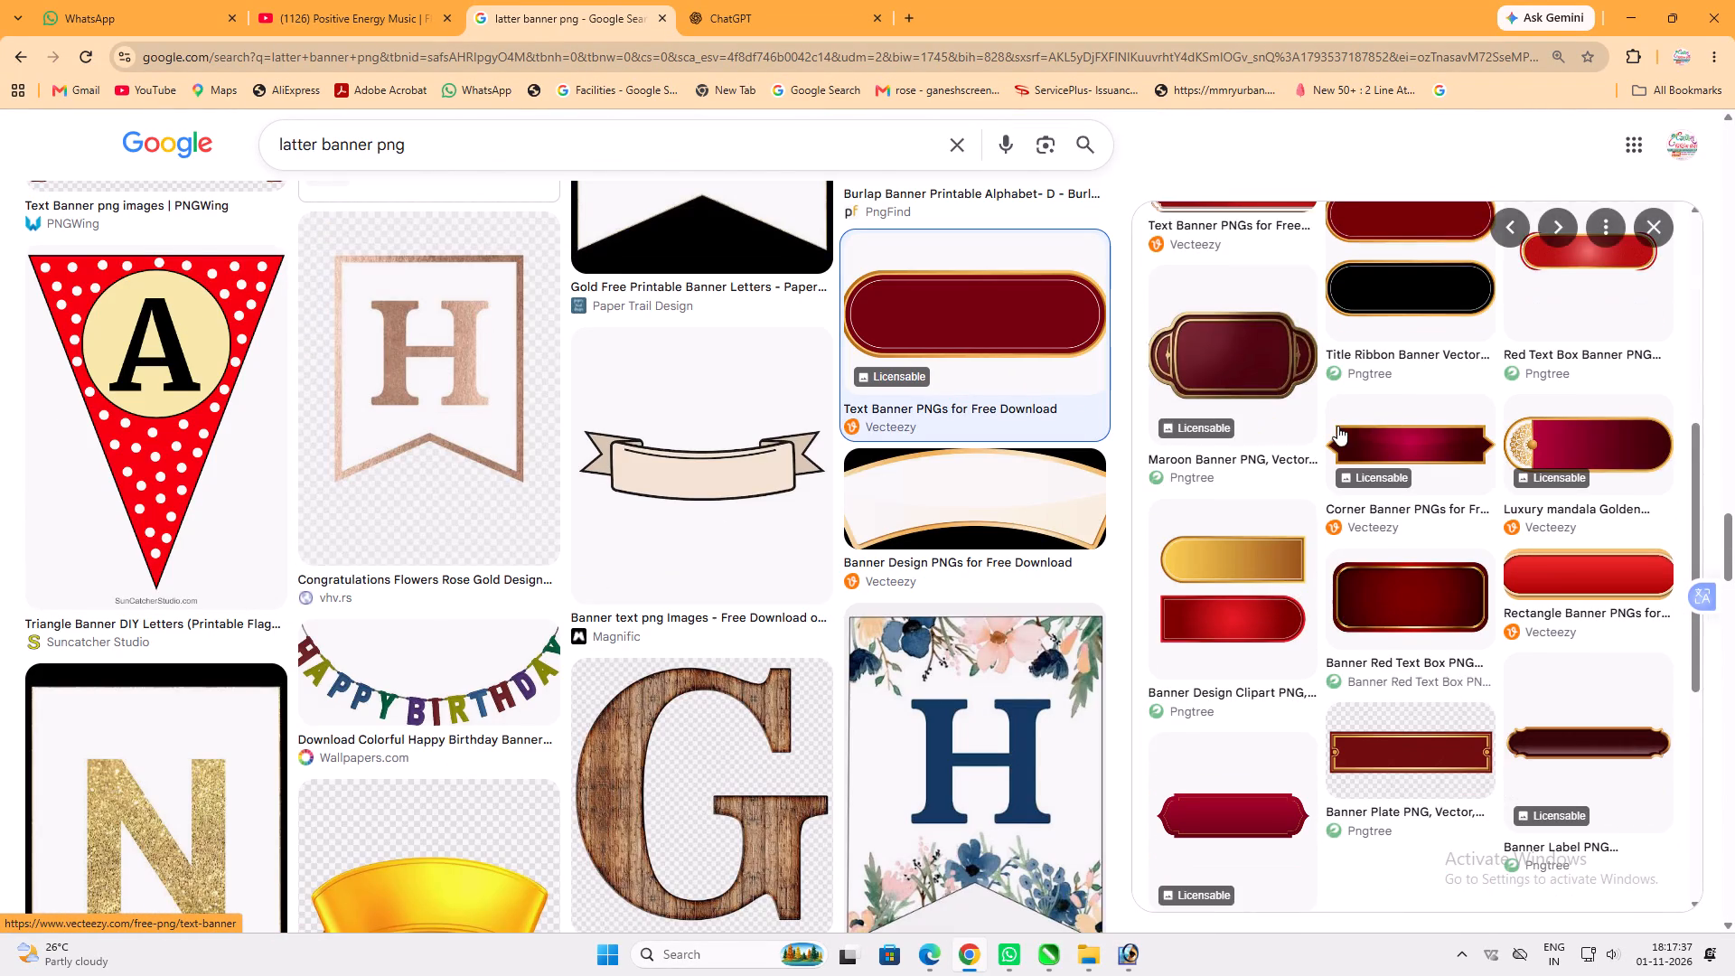
scroll(1304, 426, down, 1)
scroll(904, 469, down, 5)
click(1500, 657)
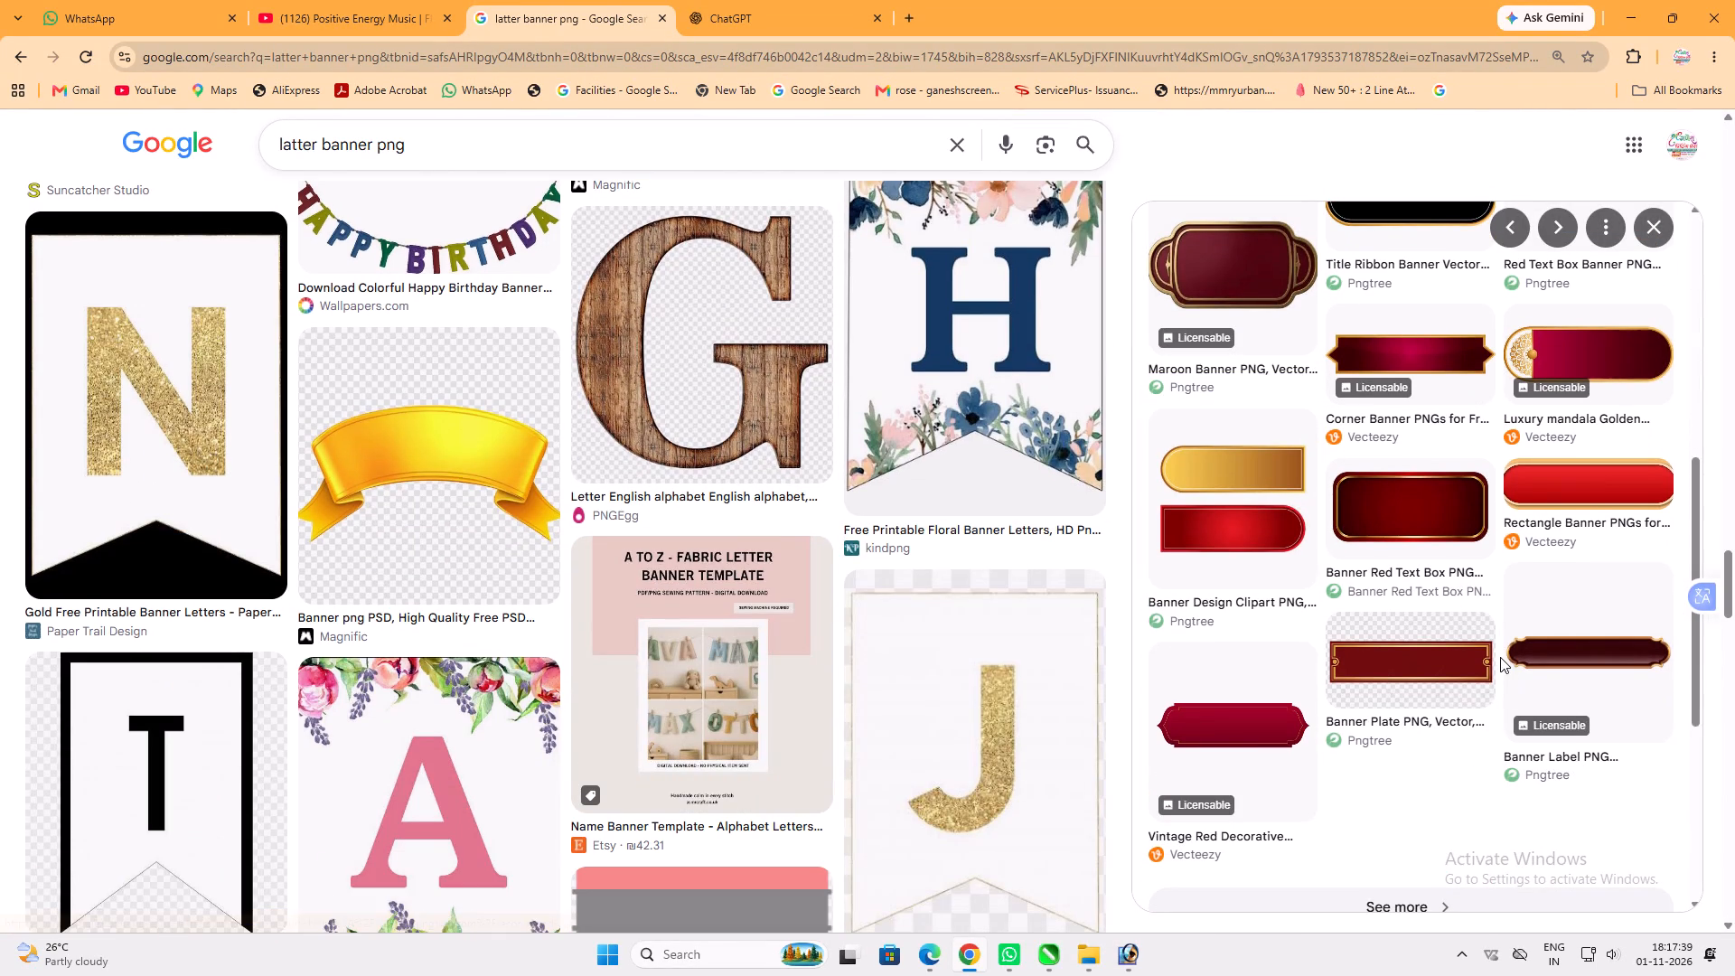
click(1513, 656)
scroll(1260, 476, down, 7)
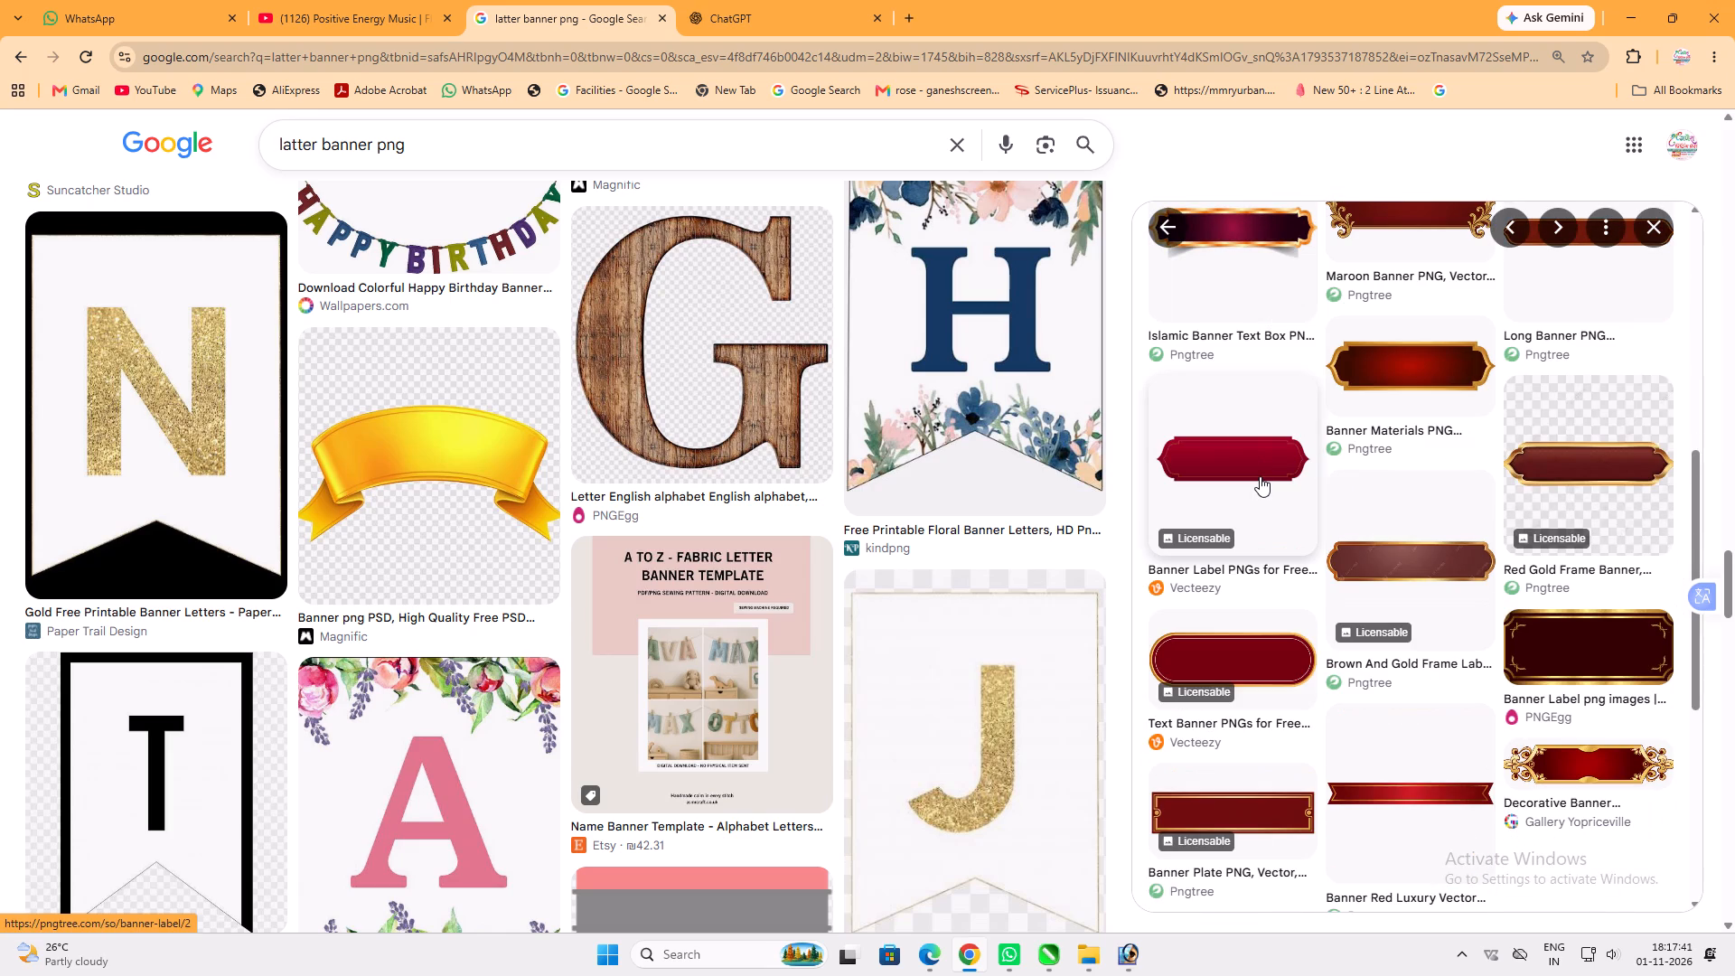
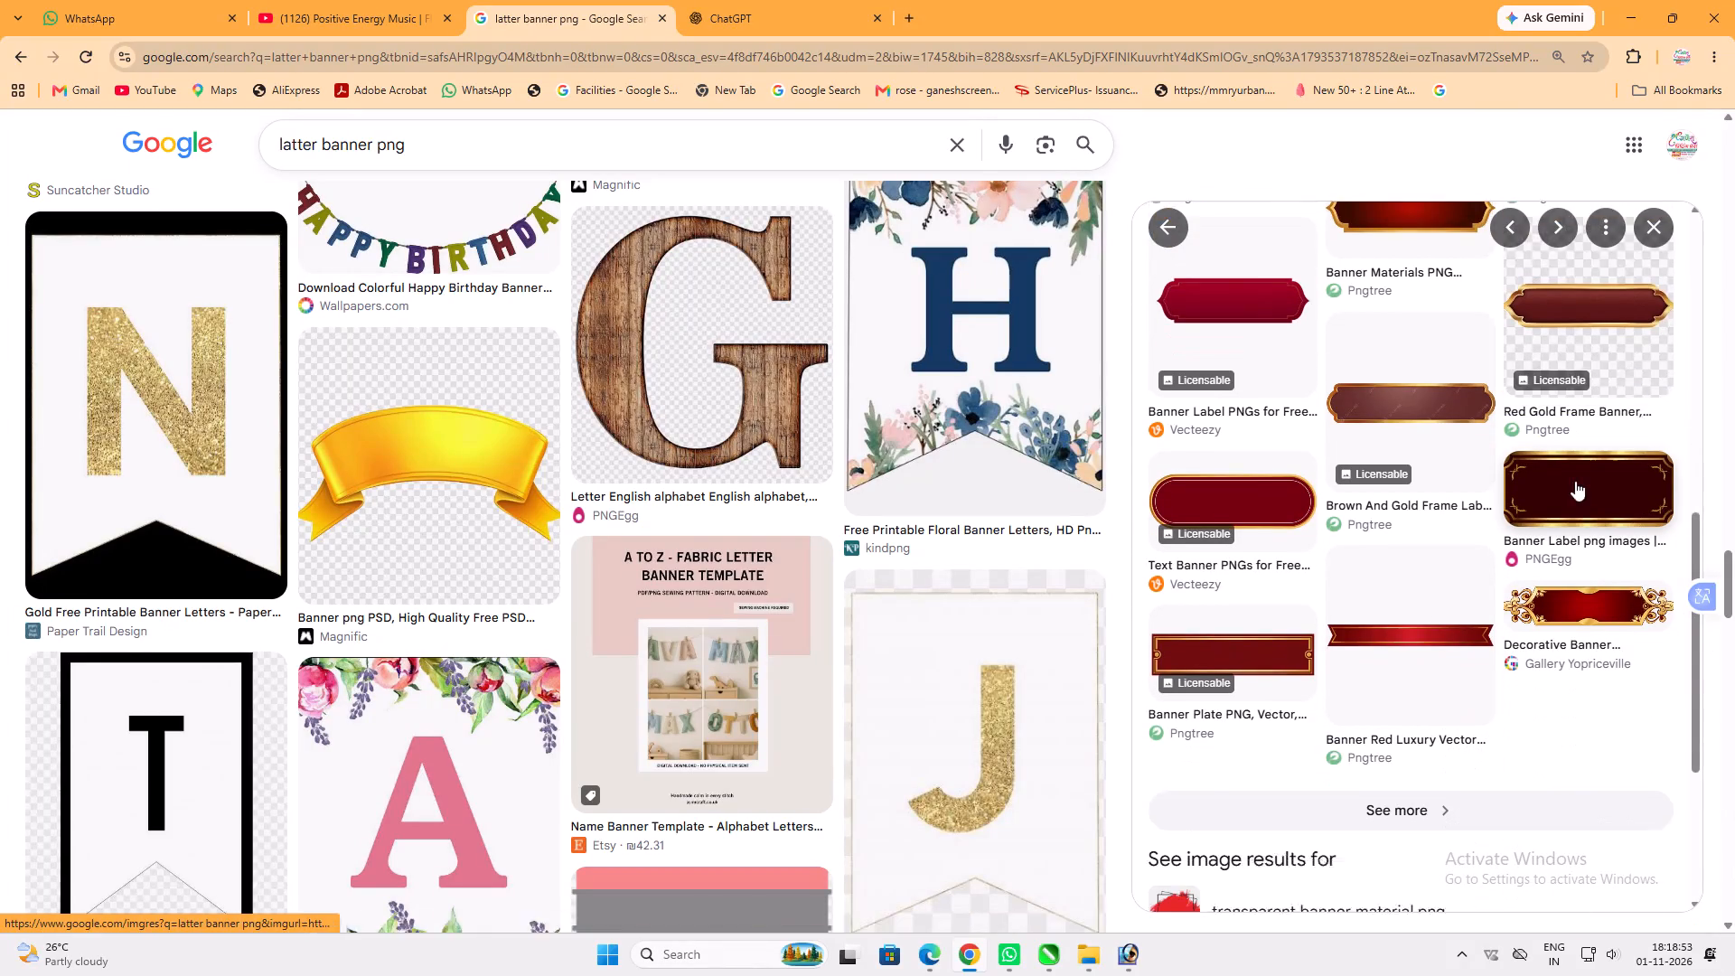
Browse more related banner shapes, open the dark red Orange Text Box design from Pngtree and copy its image.
scroll(1550, 508, down, 2)
click(1436, 615)
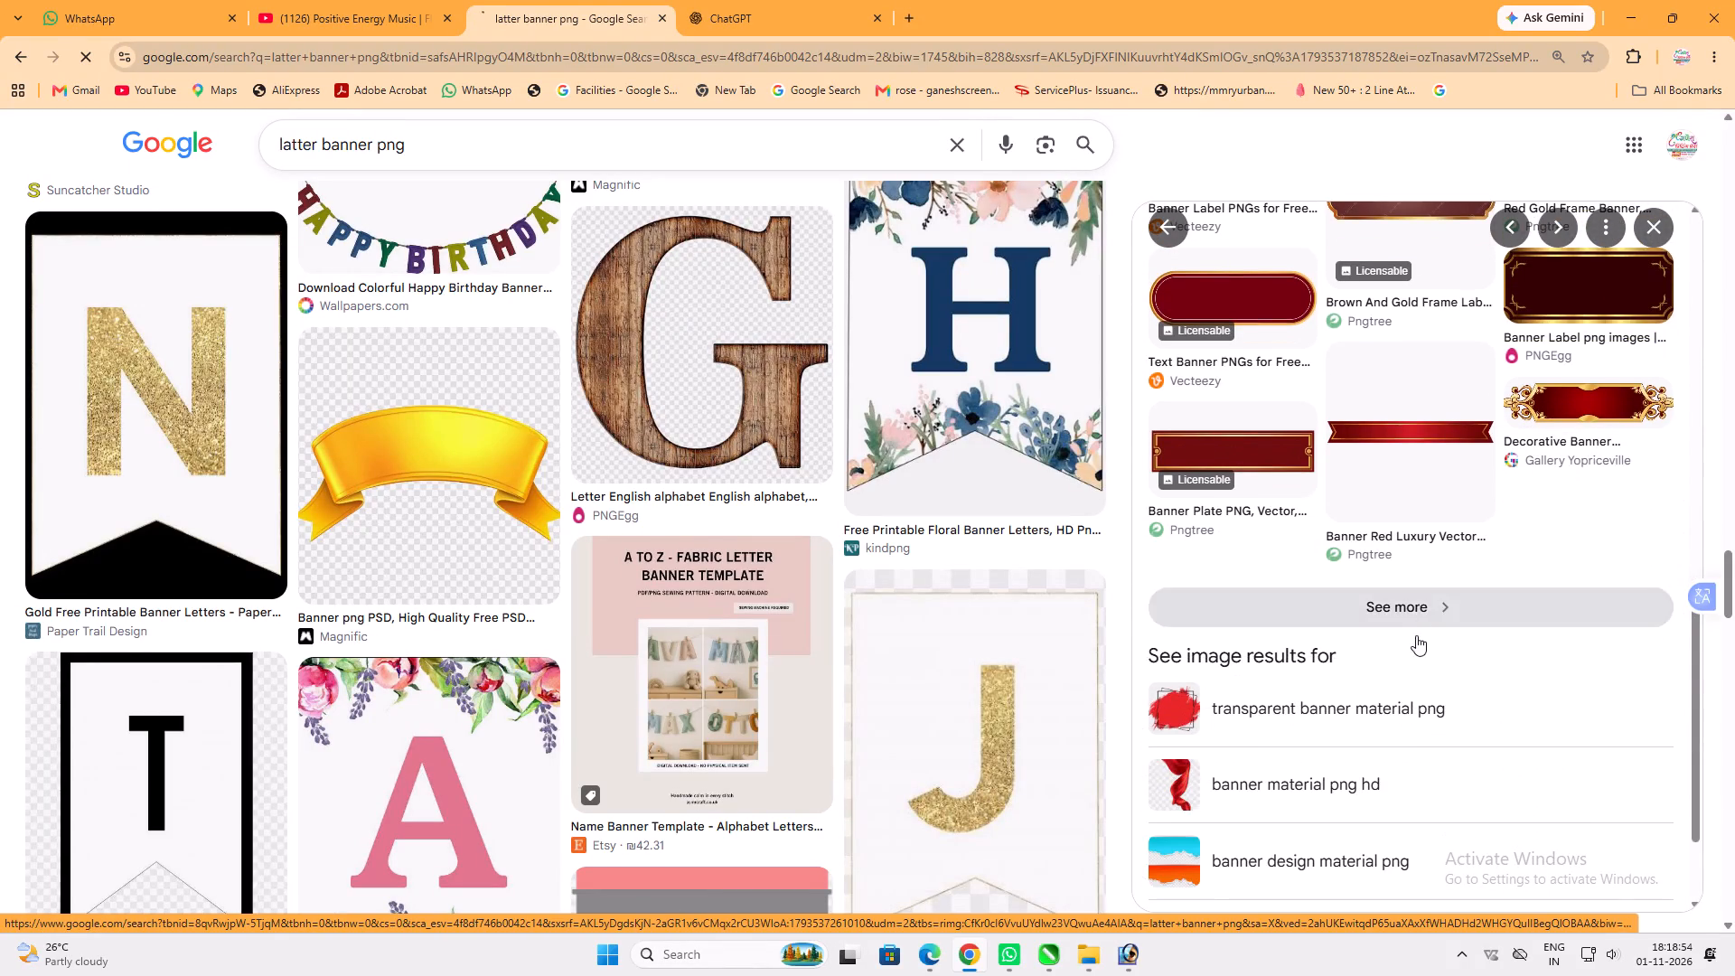
click(667, 484)
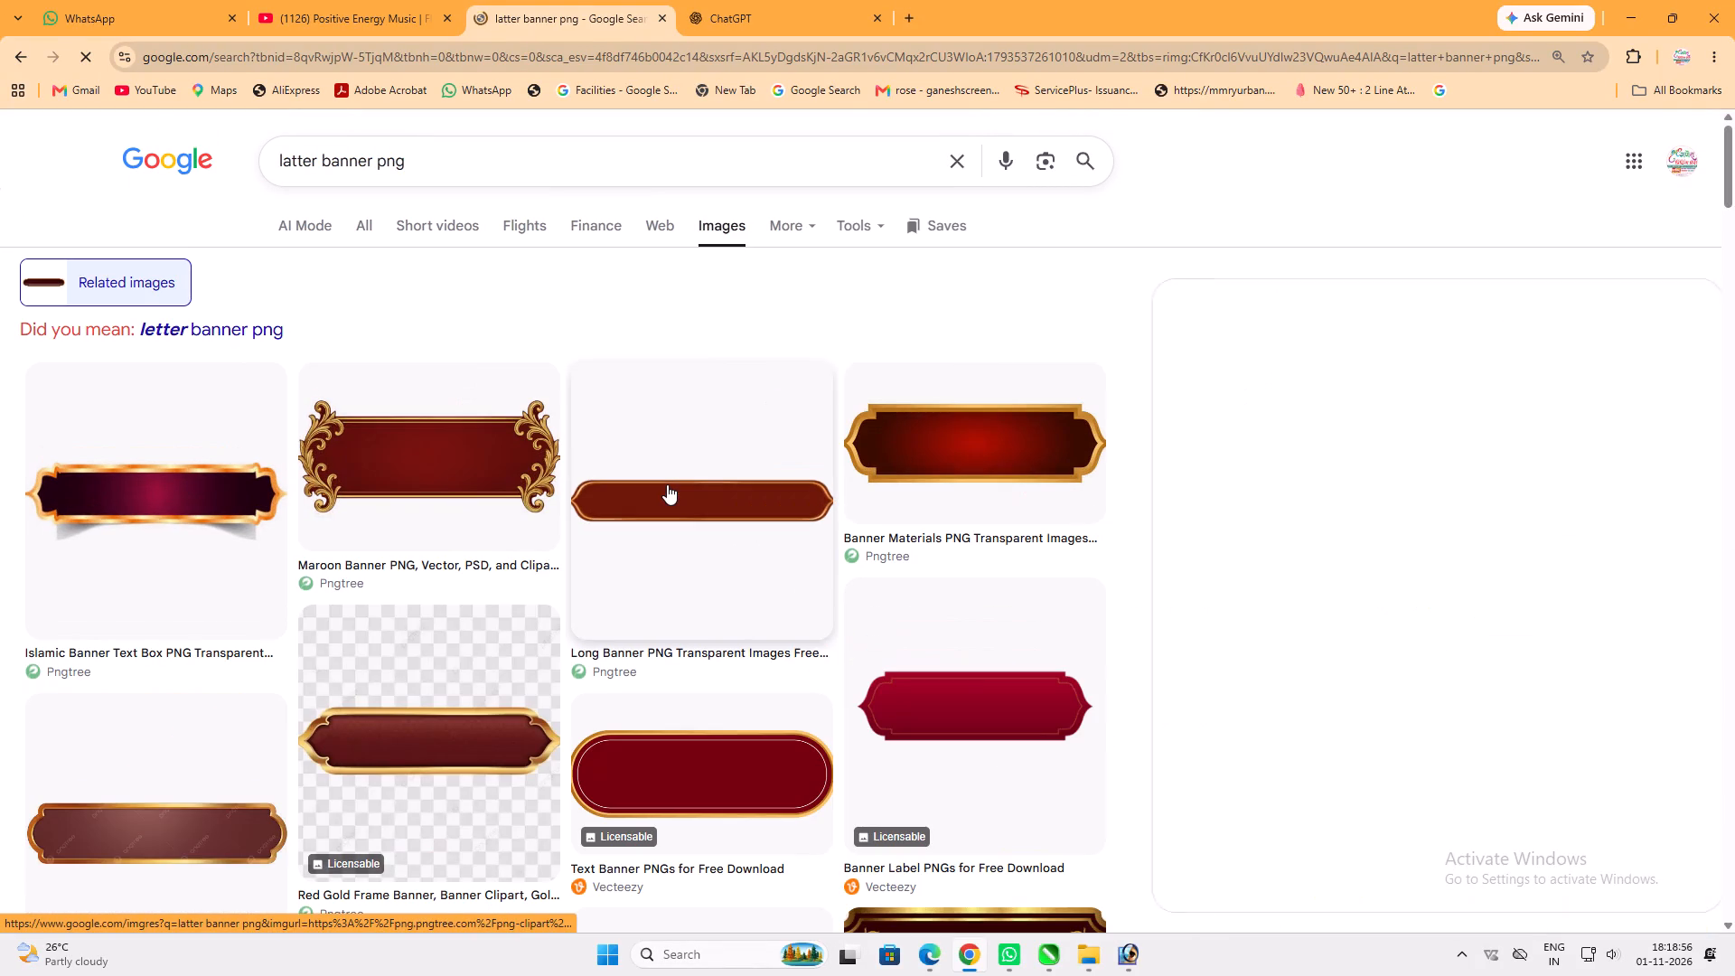
scroll(1410, 497, down, 6)
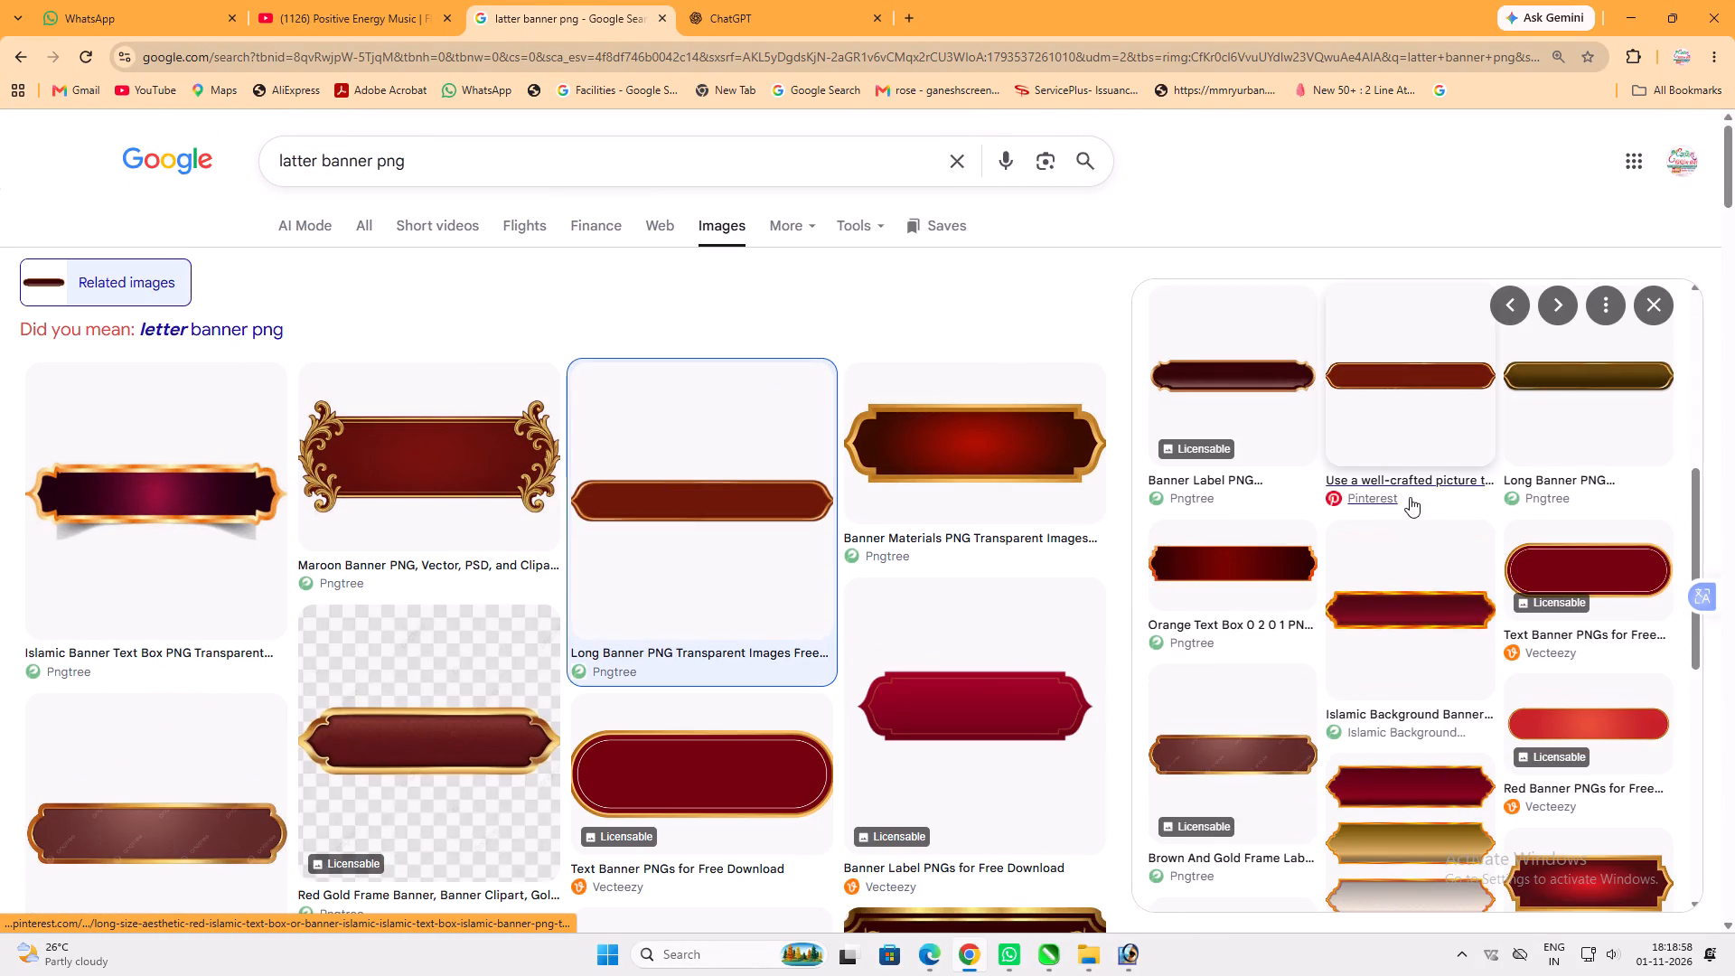
click(1277, 548)
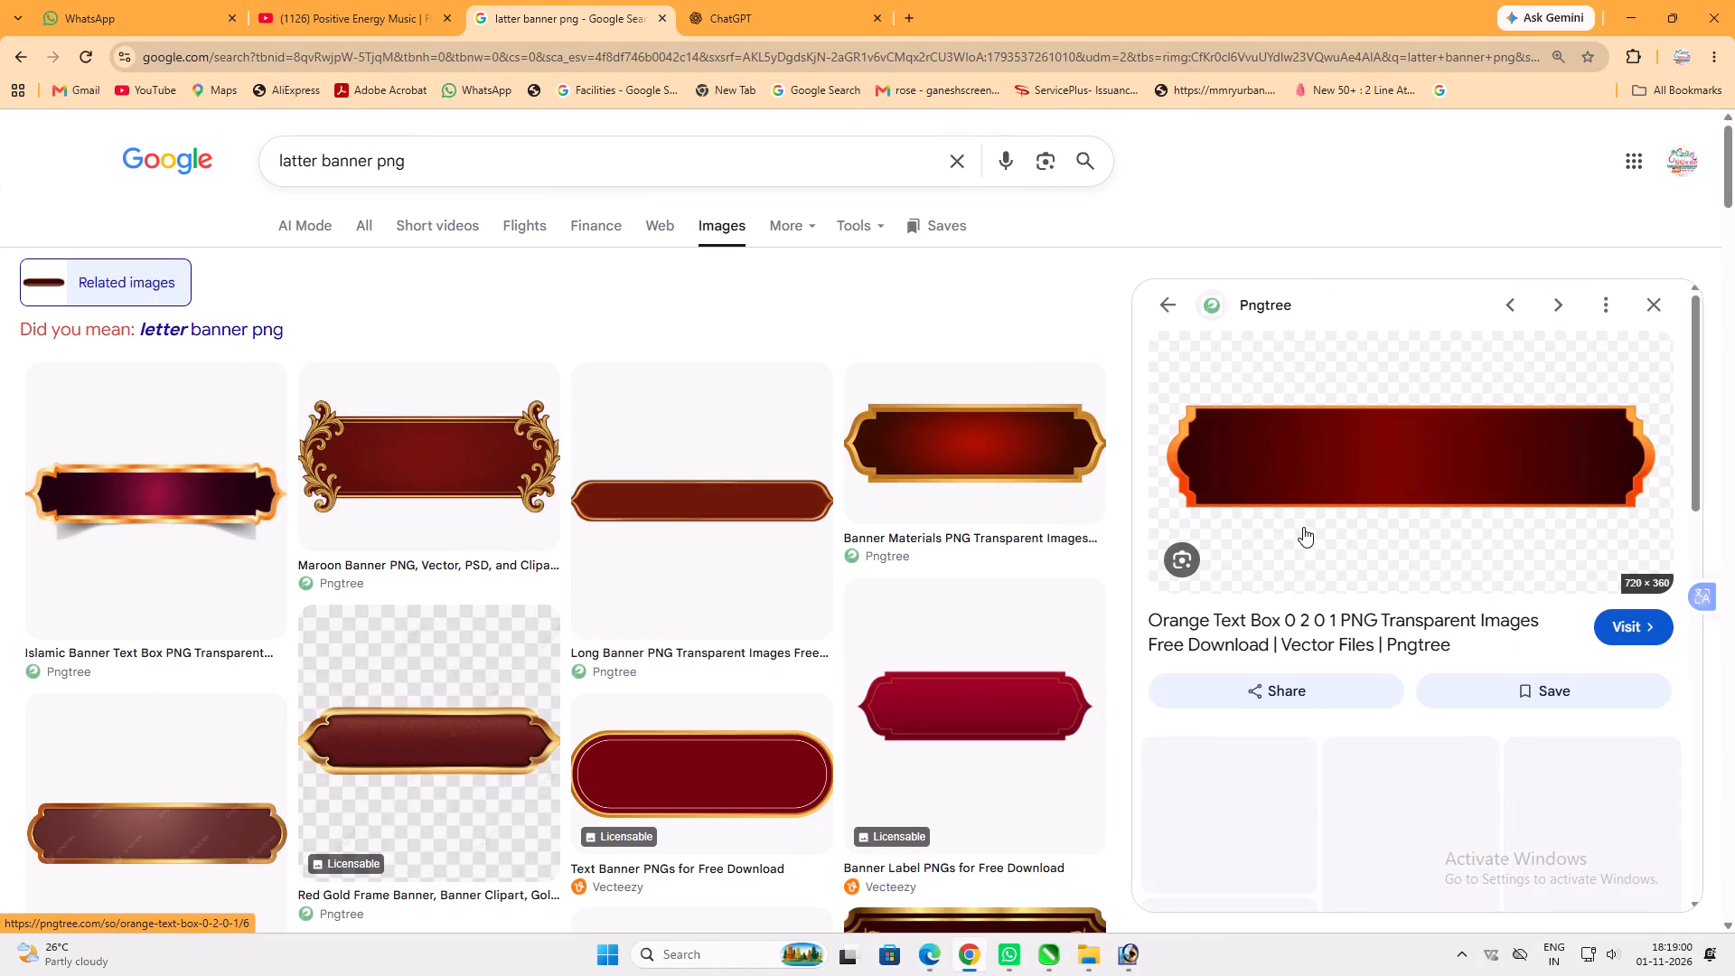
right_click(1318, 428)
click(1412, 706)
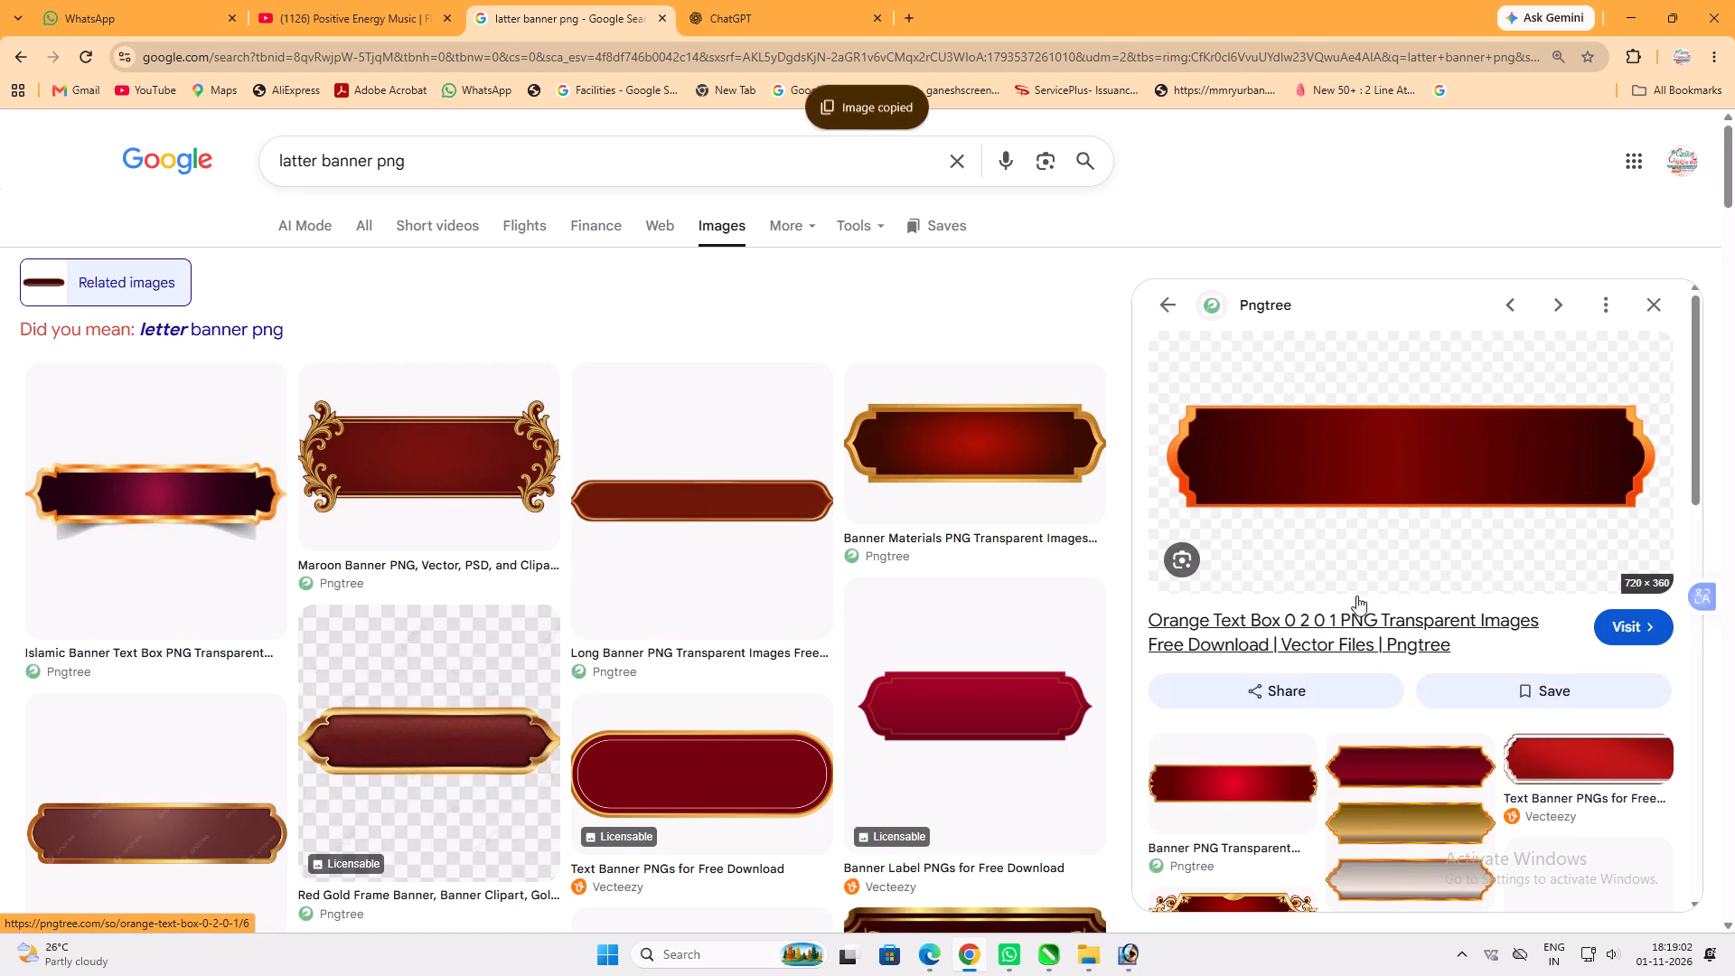
Paste the copied text plate into the Photoshop banner and delete its plain background with the Magic Wand.
click(1133, 974)
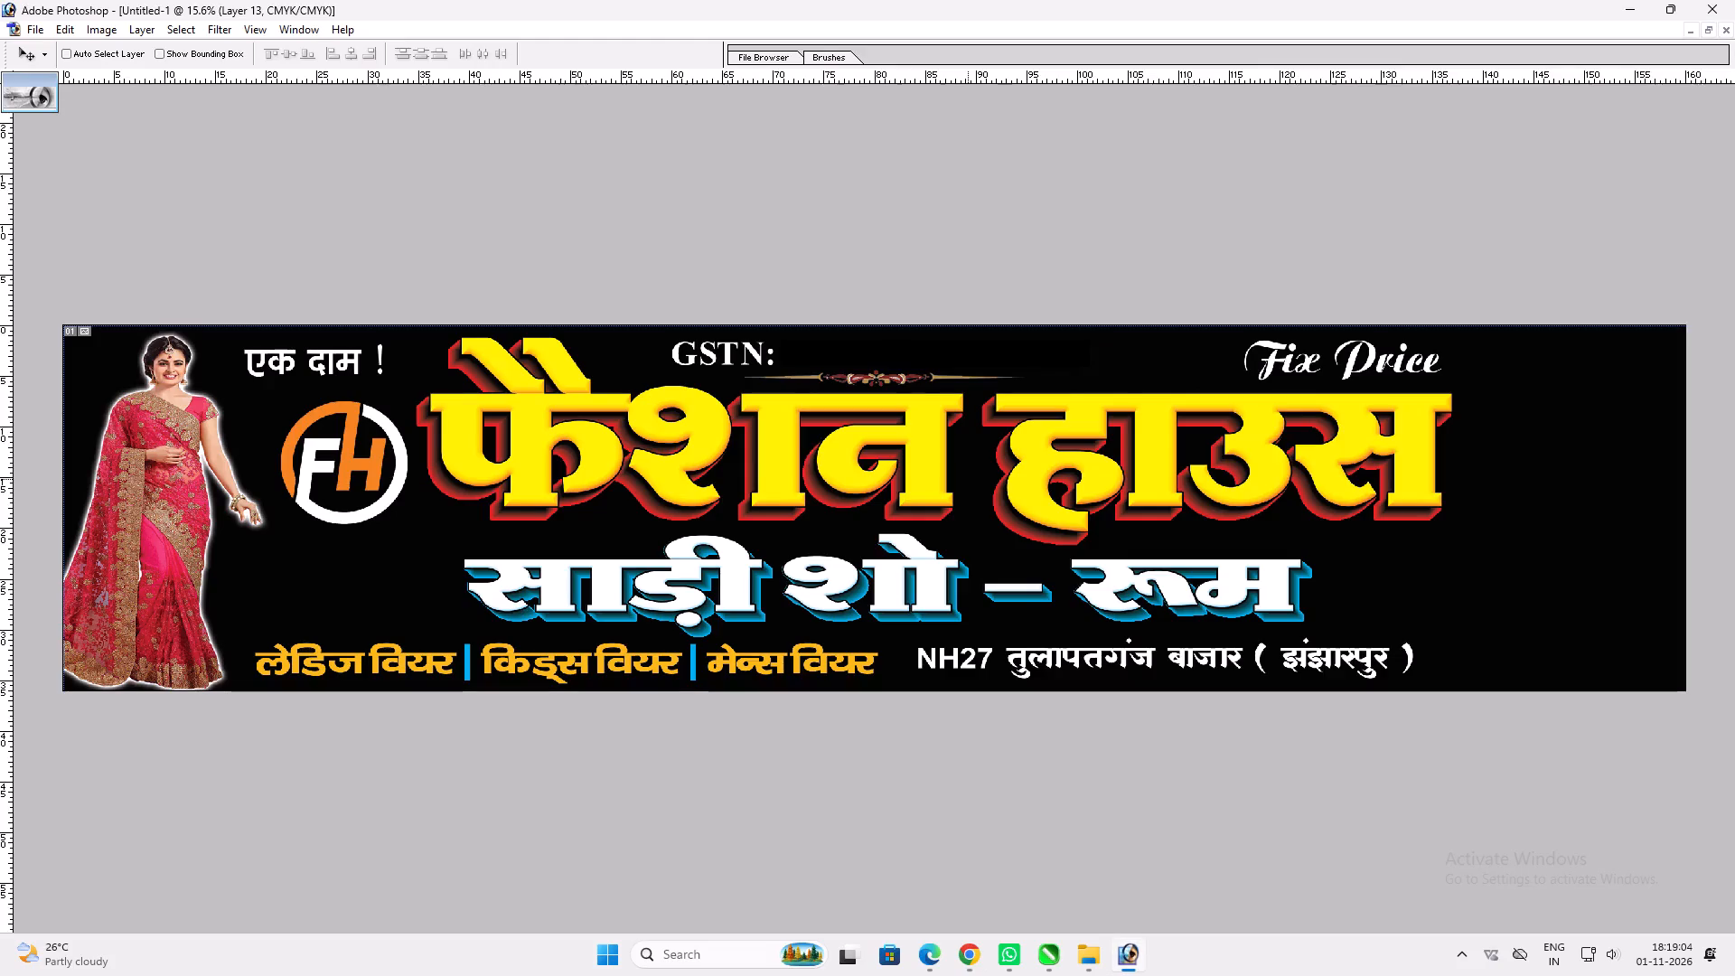
key(ctrl+v)
key(w)
click(886, 490)
key(Delete)
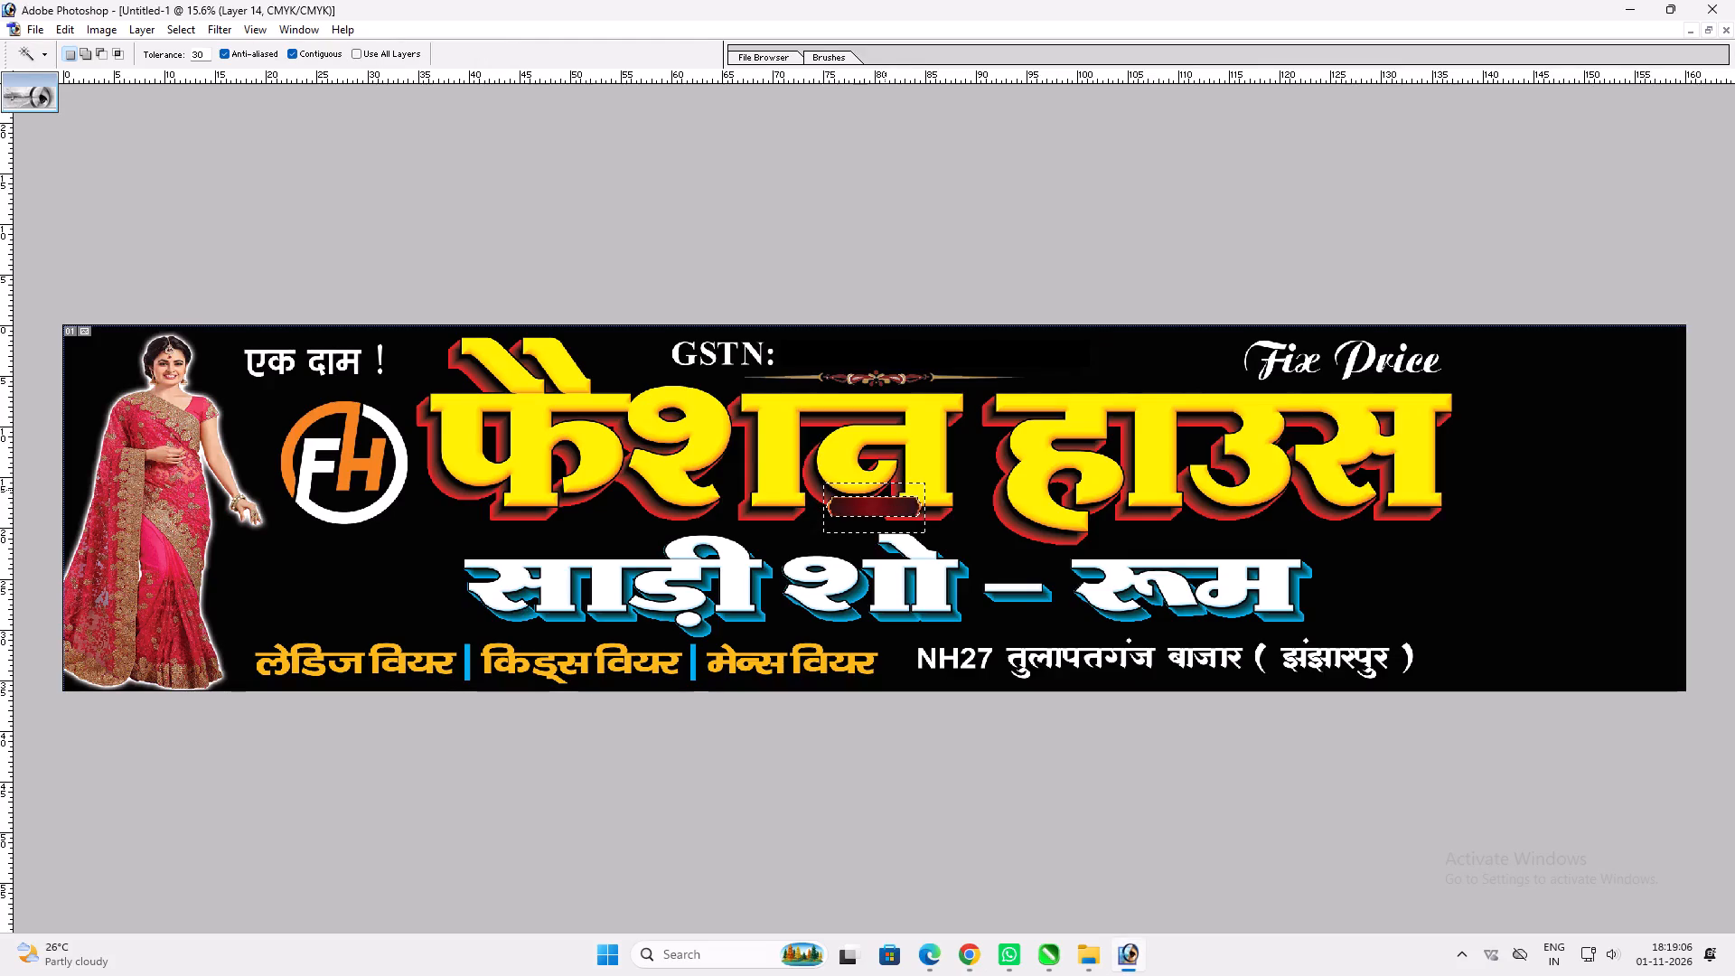
key(ctrl+d)
Move the red plate to the start of the NH27 address line, enlarge it to about 209% and widen it slightly.
key(v)
drag(896, 521, 963, 651)
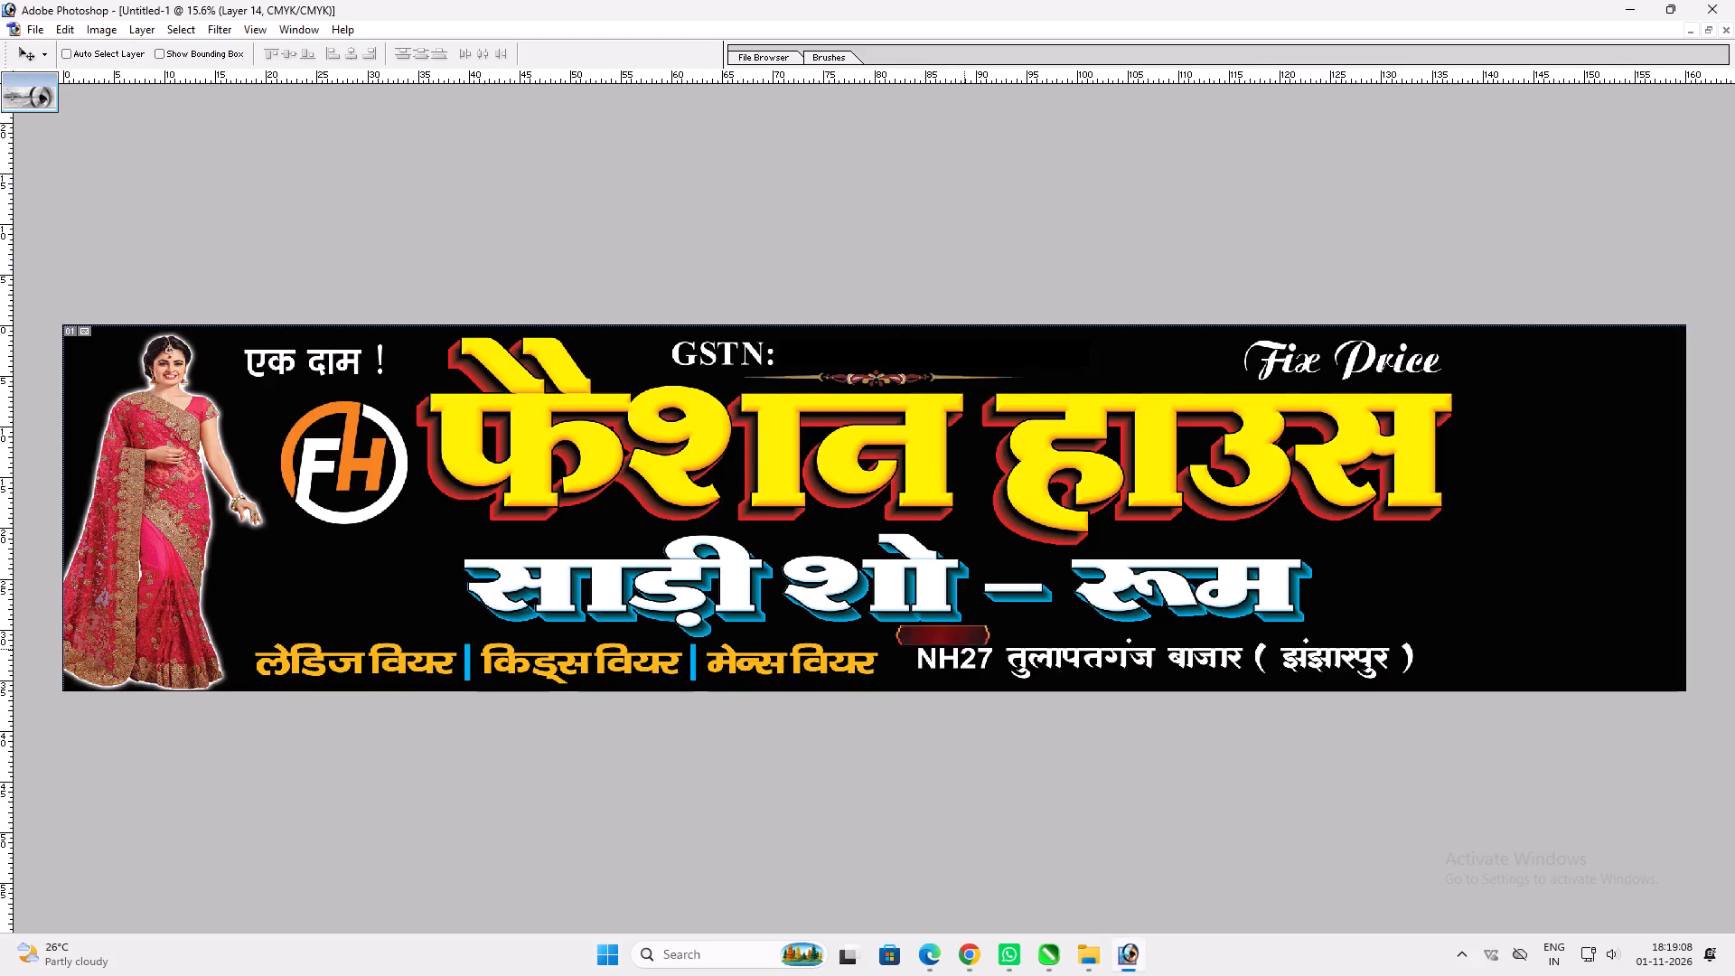
drag(963, 651, 956, 660)
key(ctrl+t)
shift+drag(980, 657, 1085, 668)
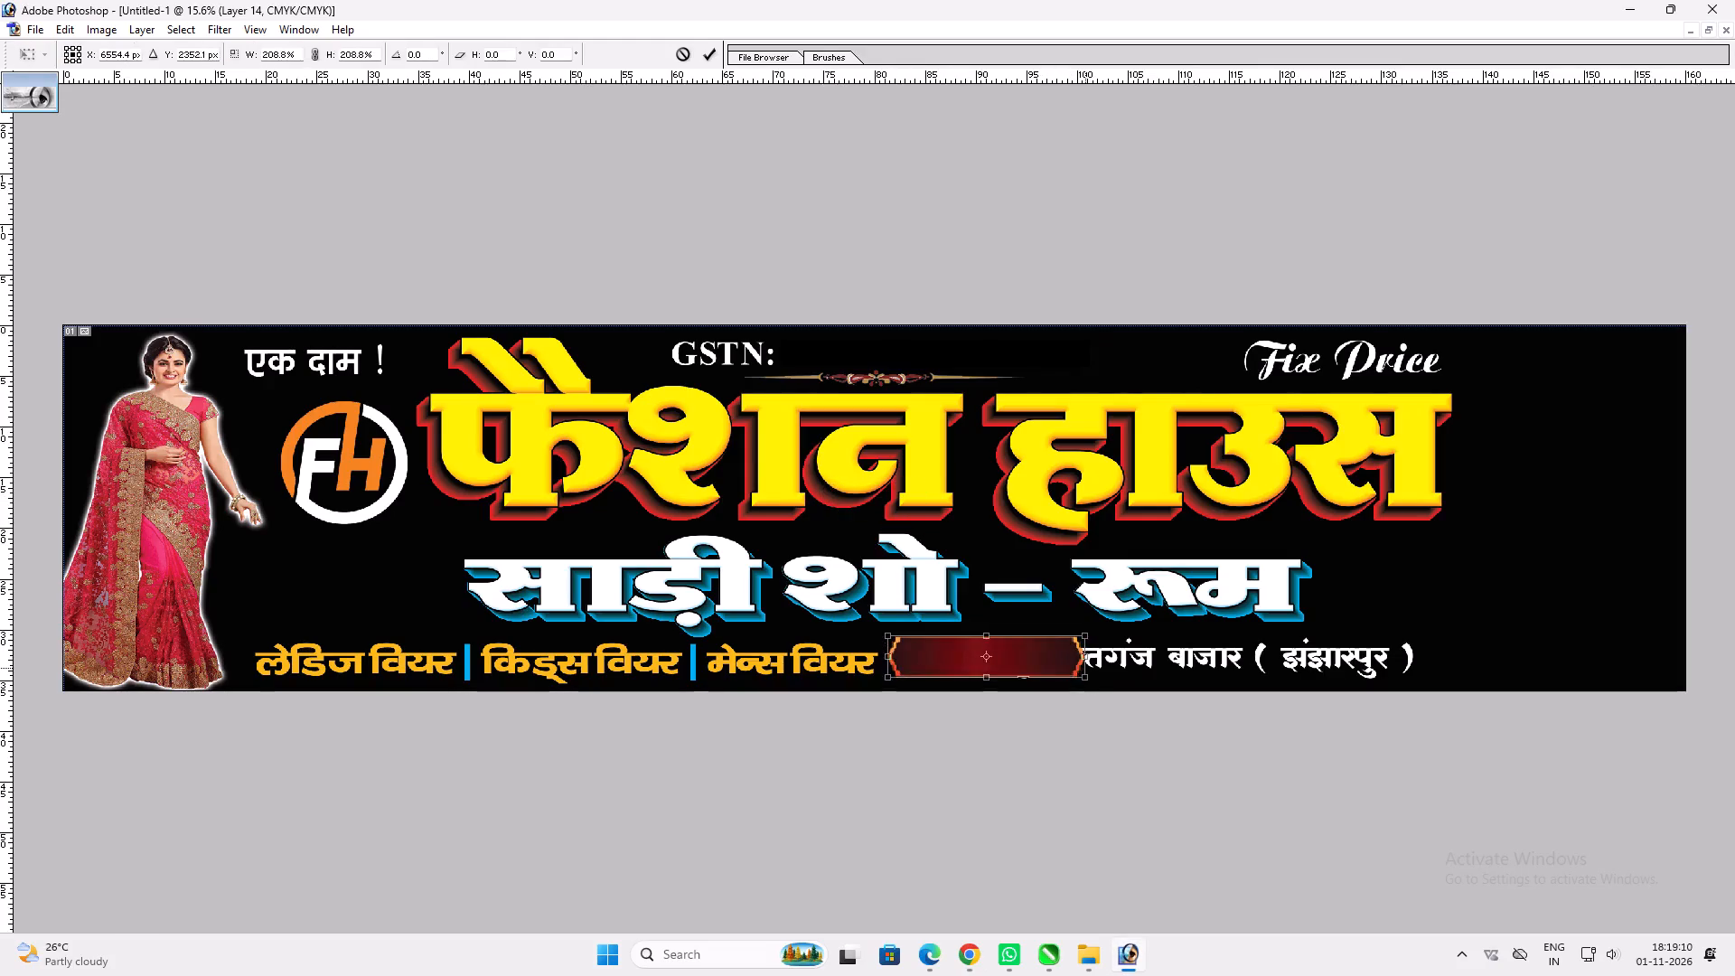
key(shift+Return)
key(v)
drag(1040, 662, 1057, 663)
key(ctrl+t)
shift+drag(1096, 653, 1117, 653)
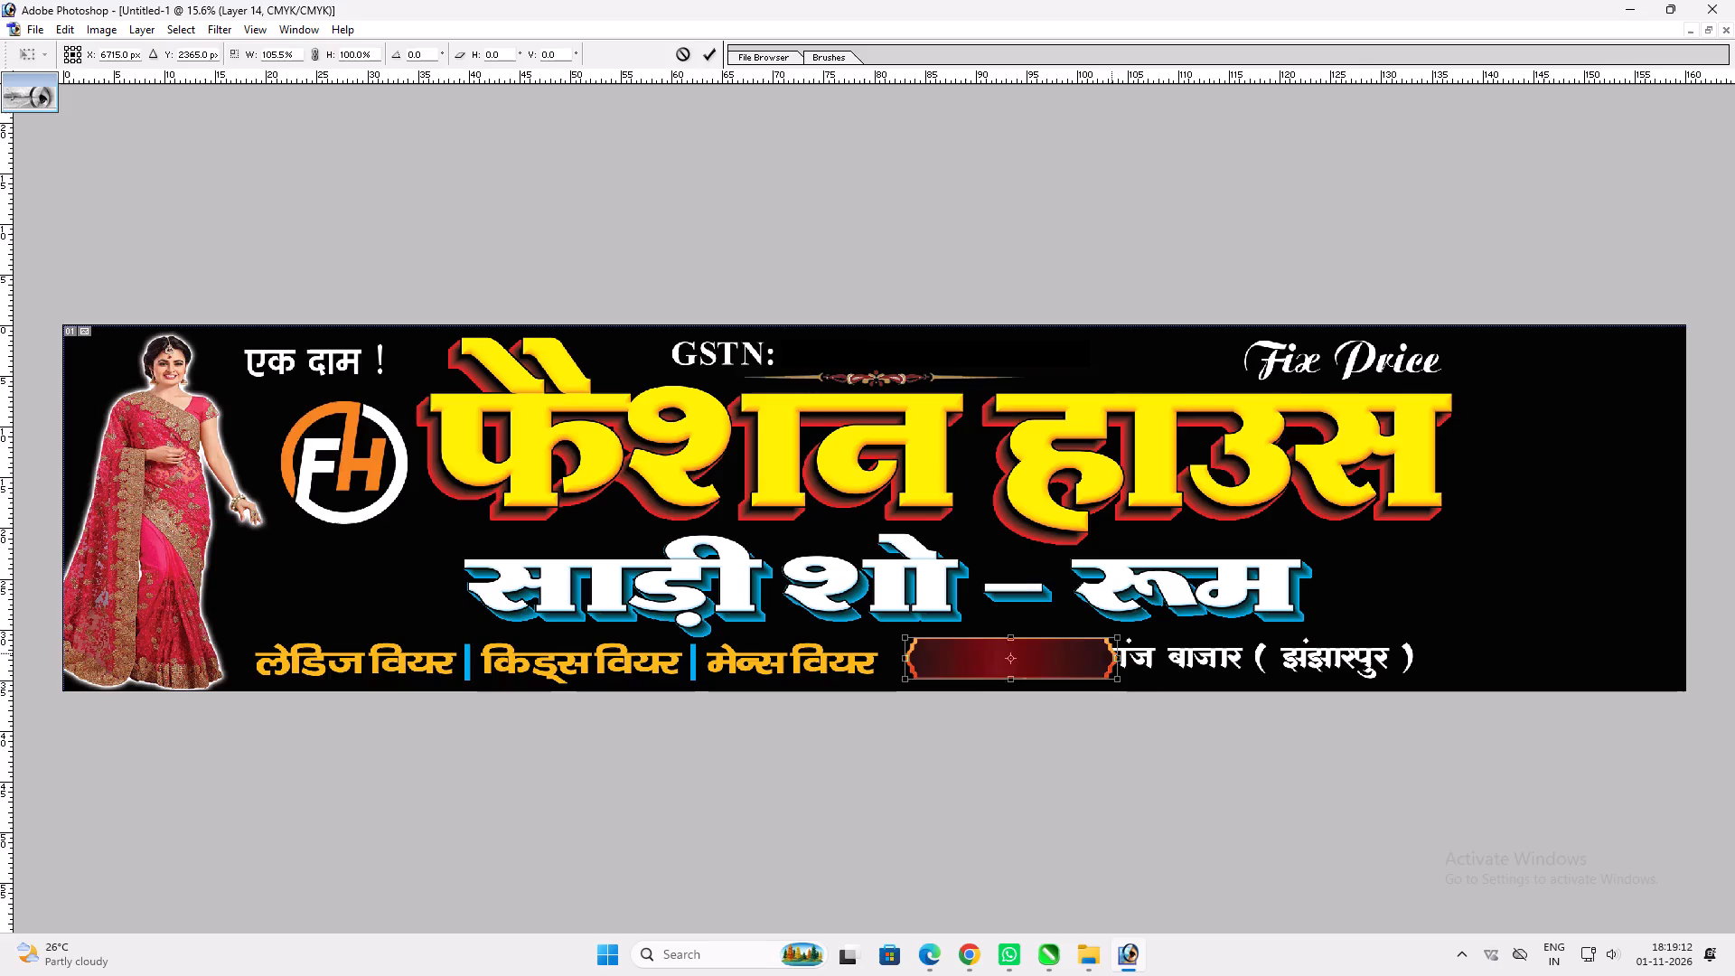
shift+drag(1117, 653, 1124, 654)
key(shift+Return)
Select the plate's right-hand portion and move it to the far end of the address line.
key(m)
drag(1010, 624, 1229, 709)
key(v)
ctrl+click(1096, 659)
drag(1096, 659, 1424, 652)
key(ctrl+d)
Select a narrow strip of the plate's left portion and stretch it across the gap to join both ends.
key(m)
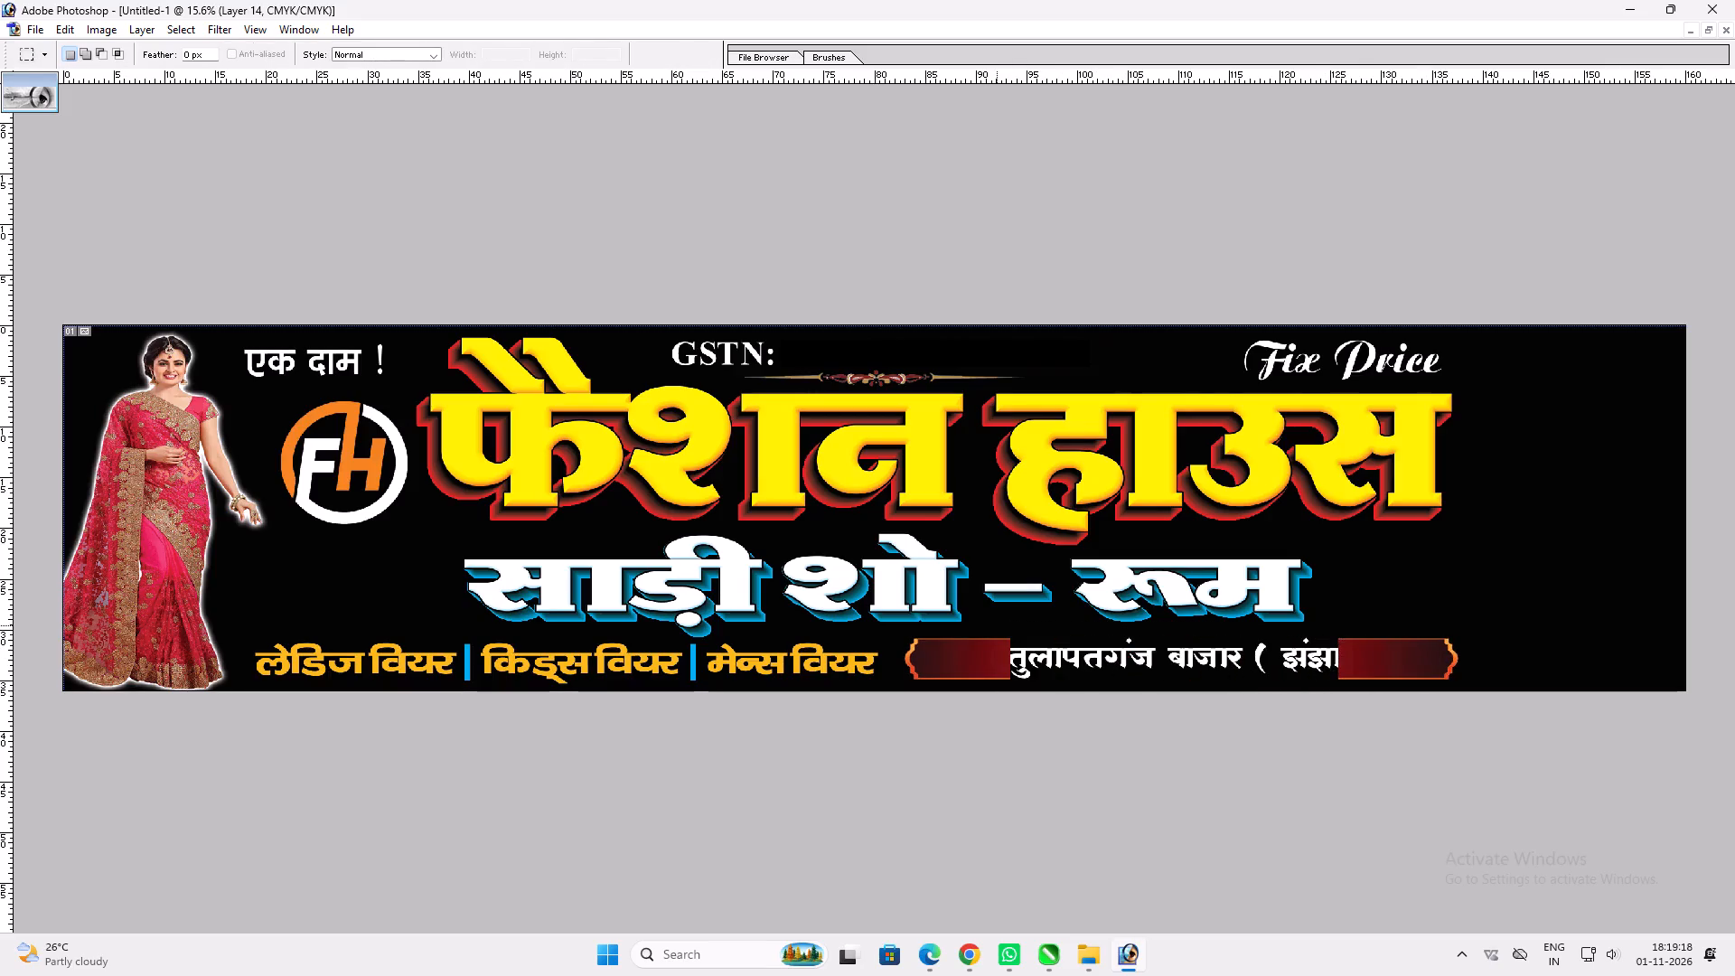
drag(997, 626, 1005, 690)
key(ctrl+t)
drag(1010, 669, 1355, 662)
key(Return)
key(ctrl+d)
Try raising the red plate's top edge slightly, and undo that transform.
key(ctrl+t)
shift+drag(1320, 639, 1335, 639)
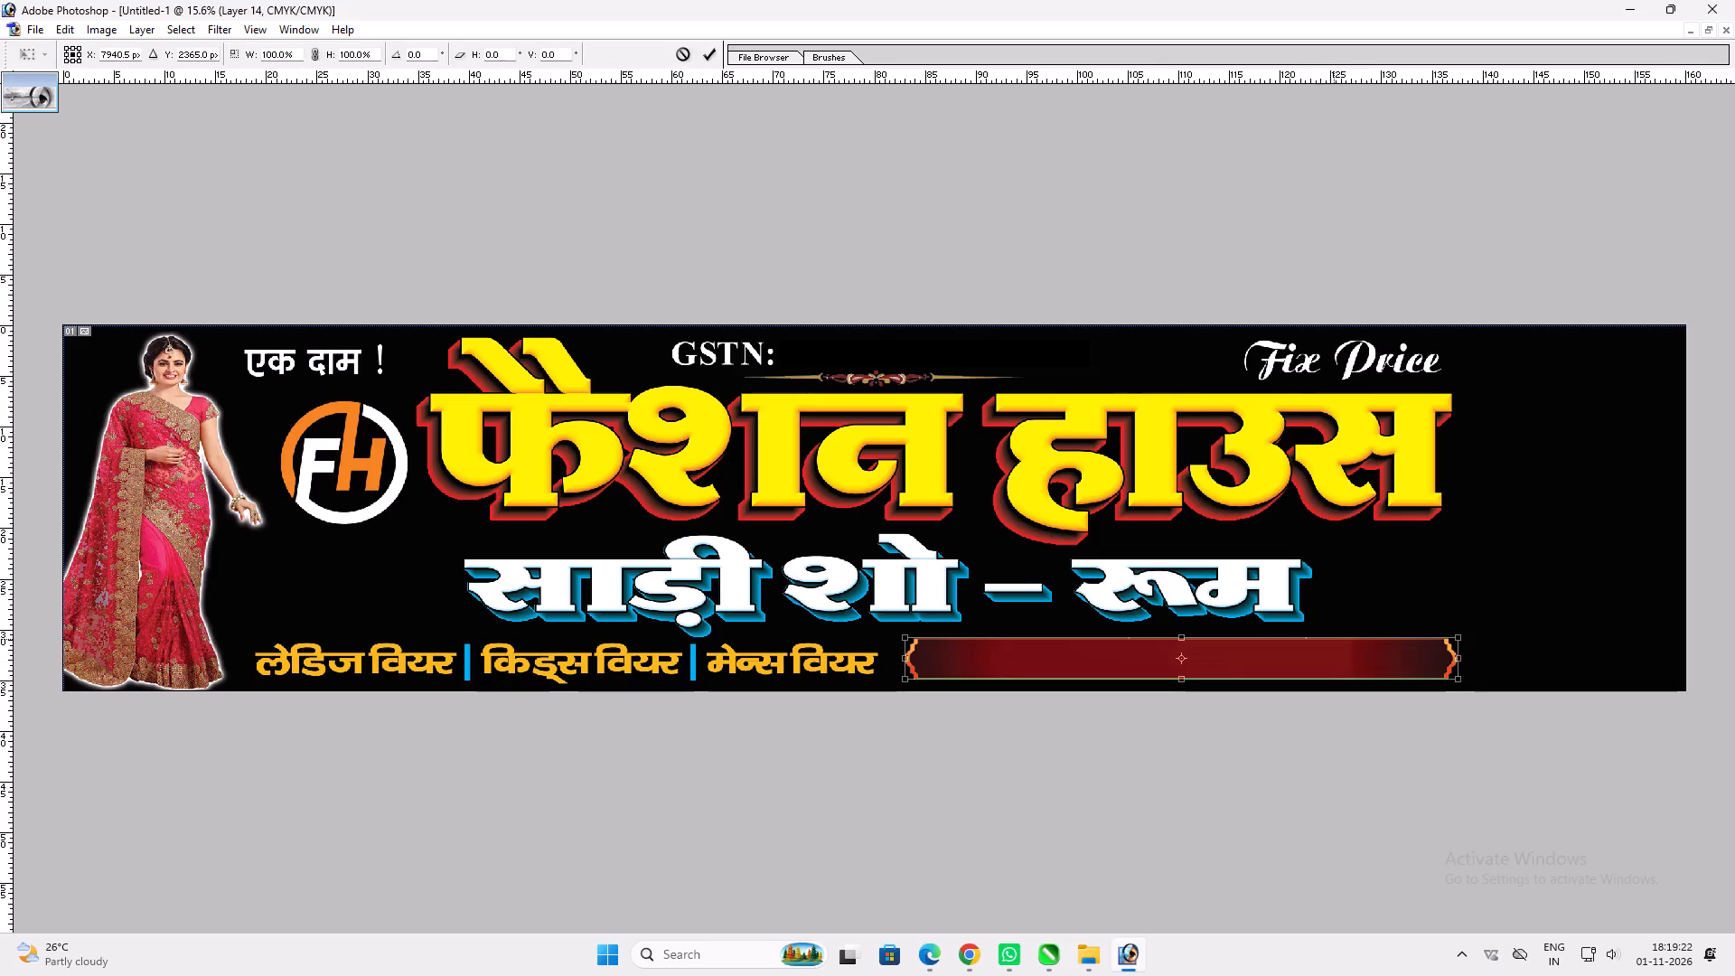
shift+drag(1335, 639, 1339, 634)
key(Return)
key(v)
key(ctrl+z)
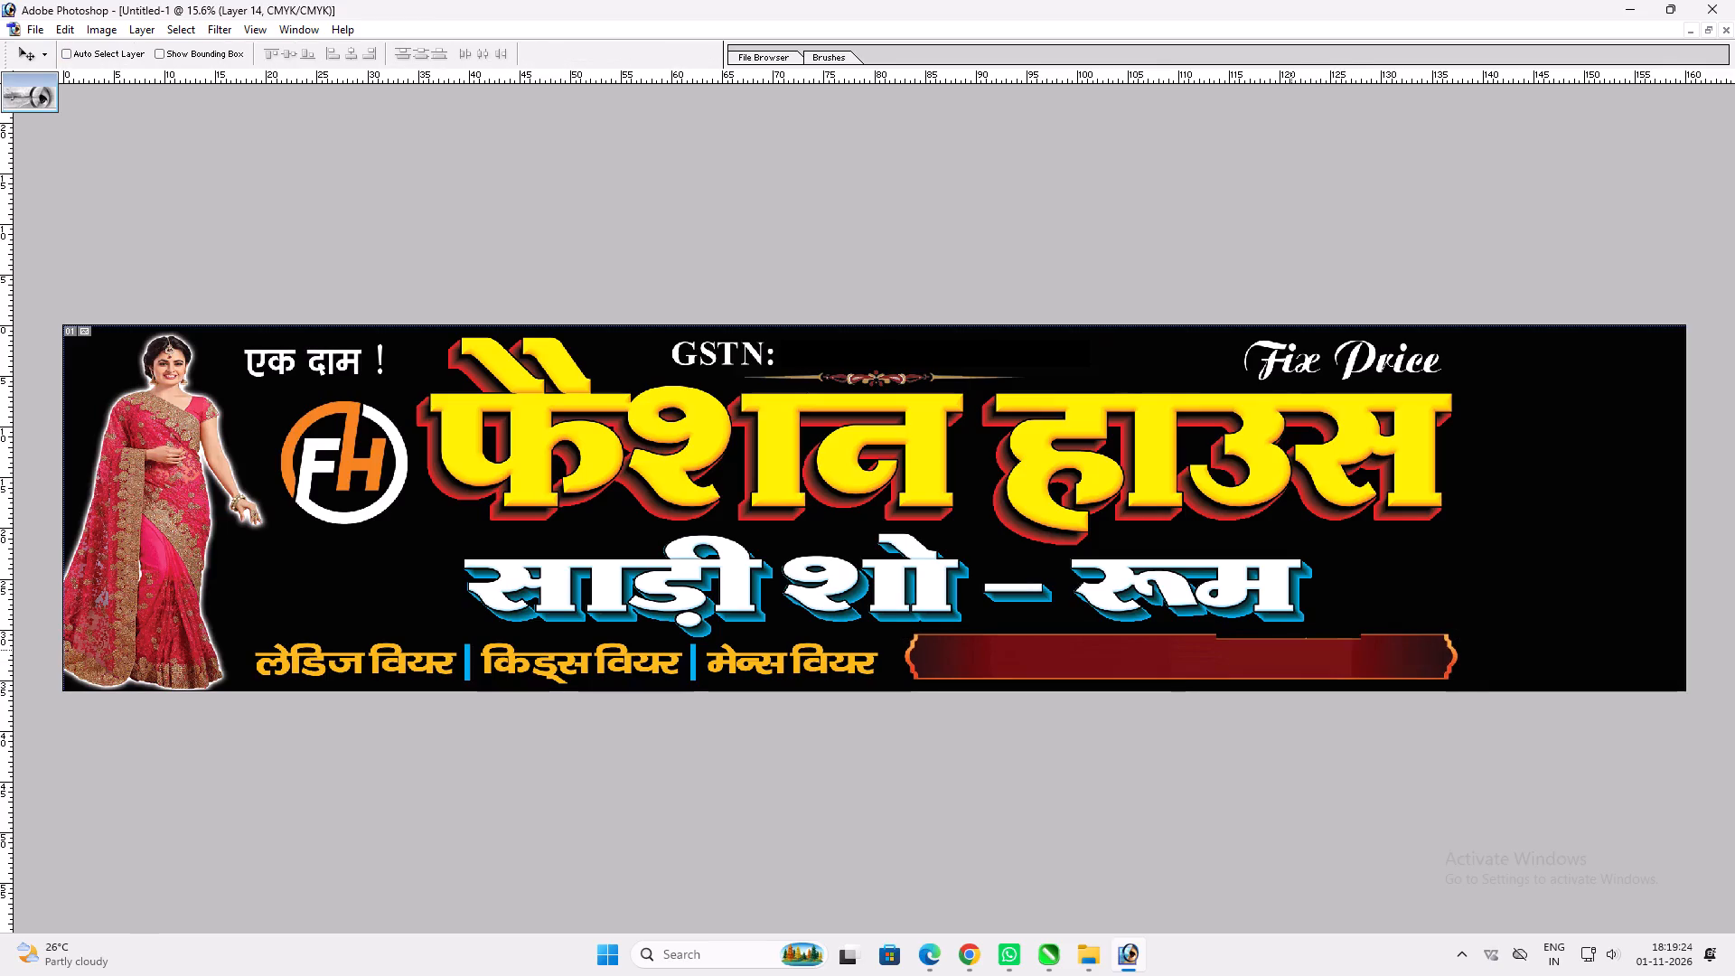
Extend the red plate's bottom edge slightly downward.
key(ctrl+t)
shift+drag(1271, 681, 1262, 682)
key(shift+Return)
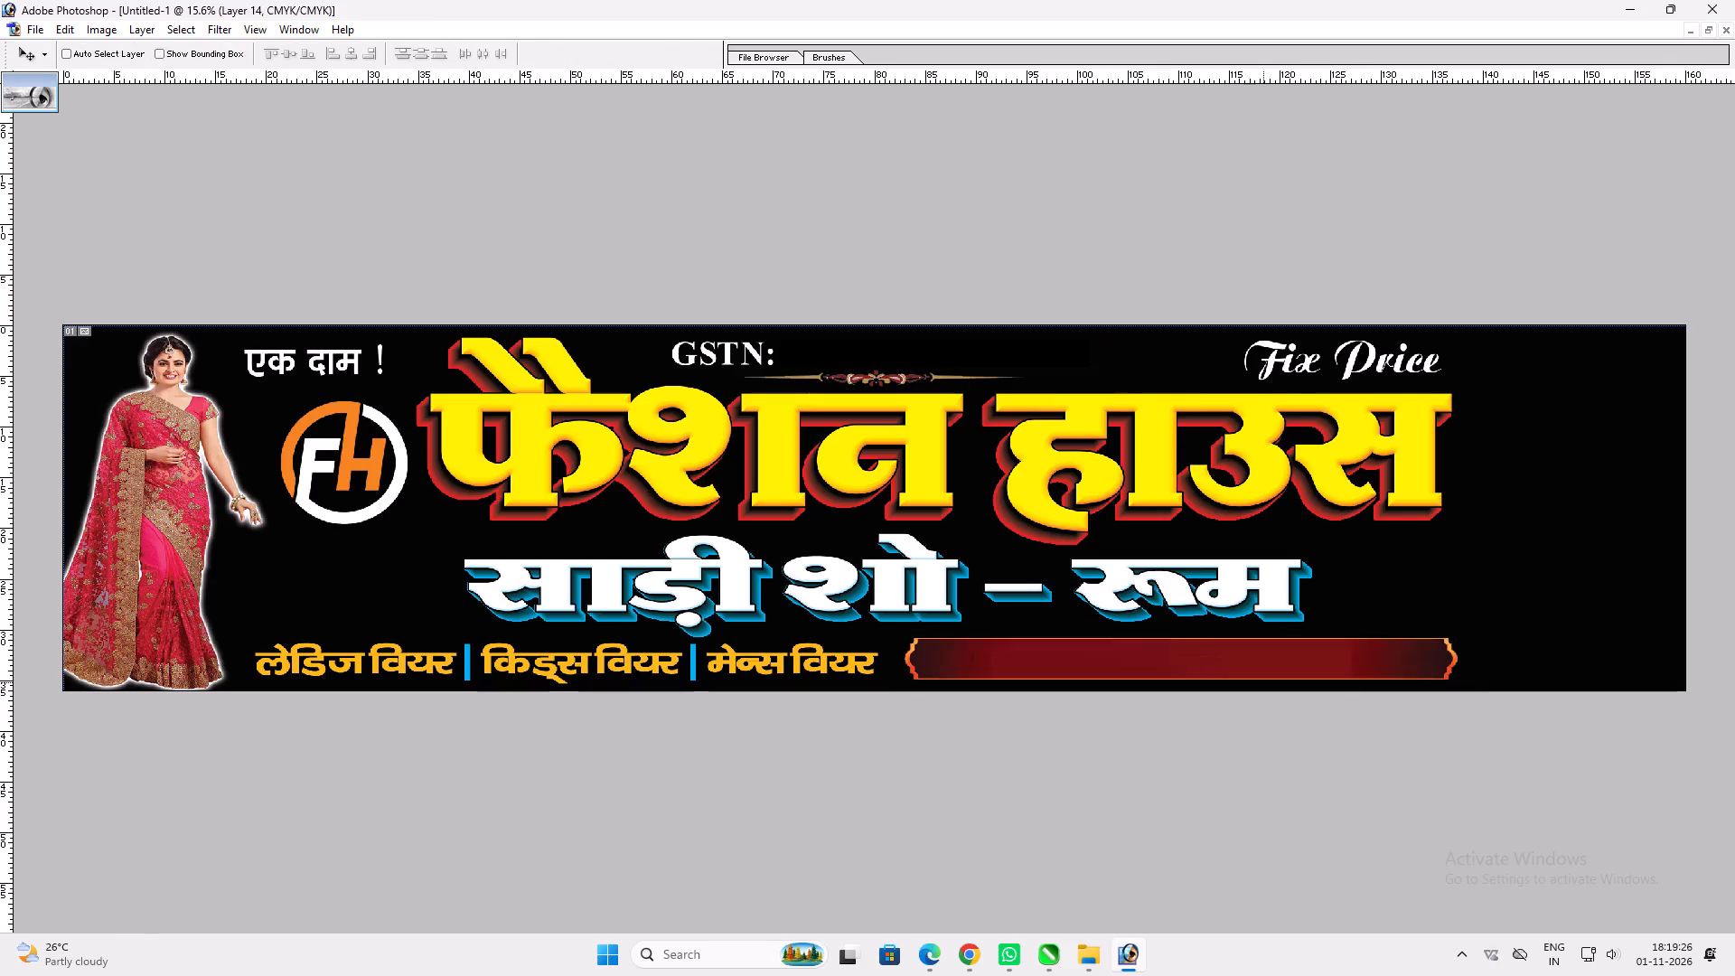
Select the hidden NH27 address text layer and bring it in front of the red plate.
key(t)
click(1139, 648)
key(Return)
key(v)
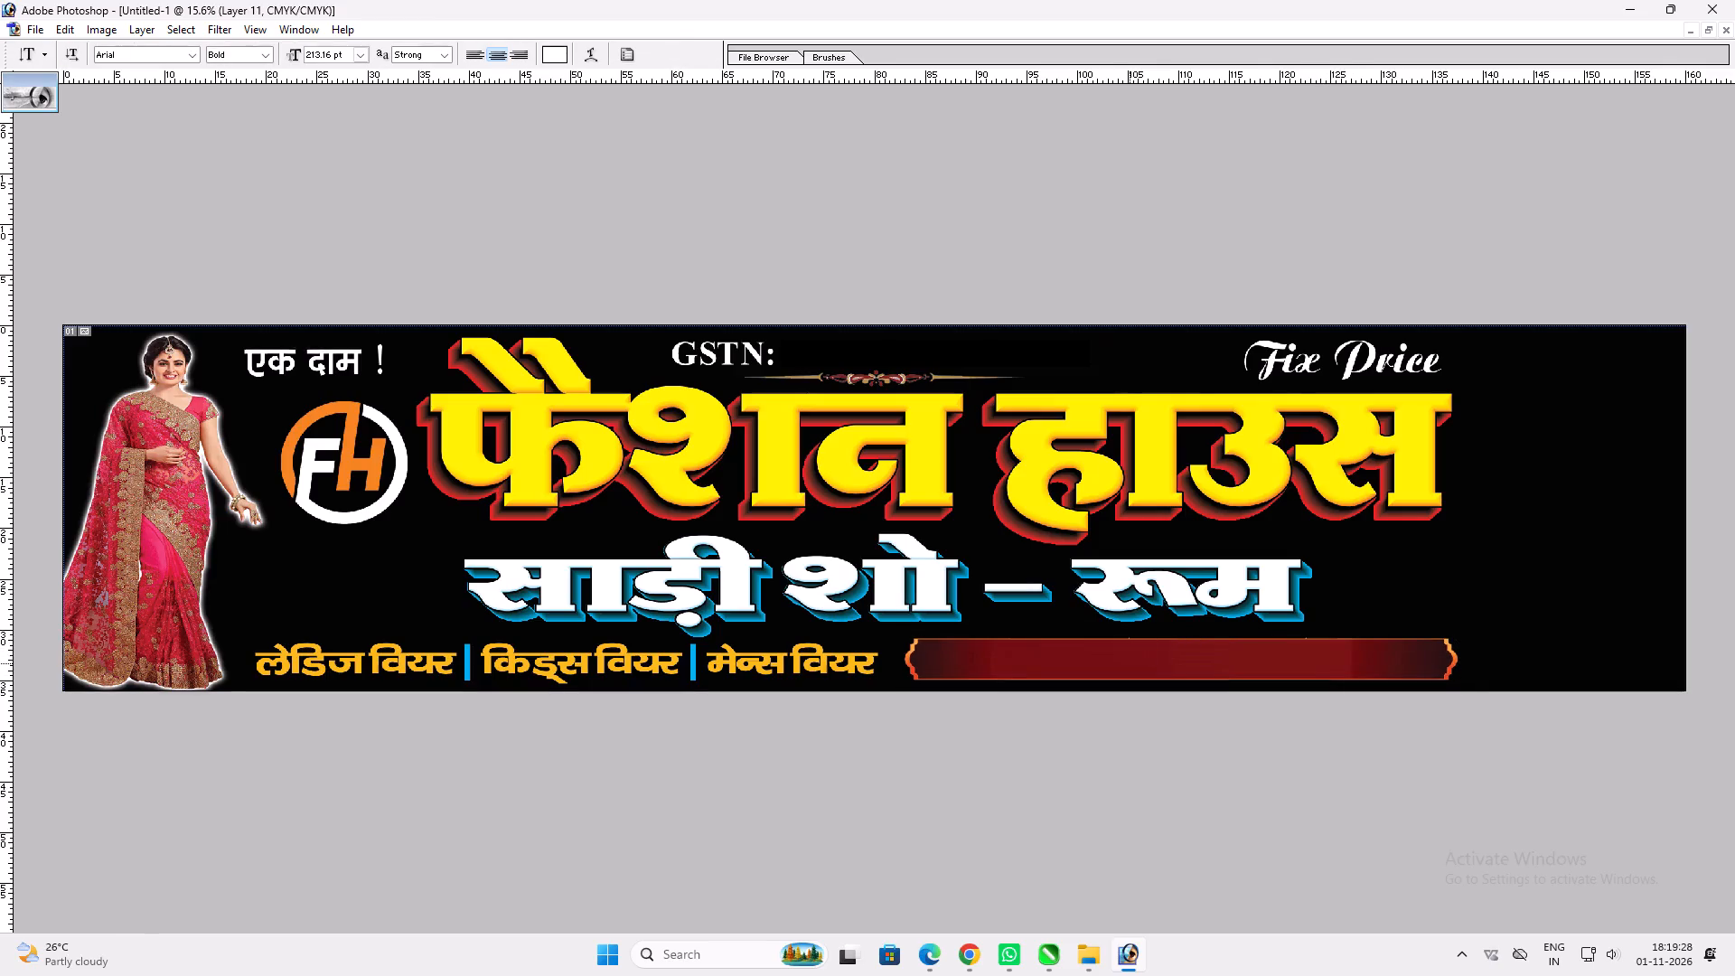
right_click(1100, 659)
click(1146, 683)
key(ctrl+shift+bracketright)
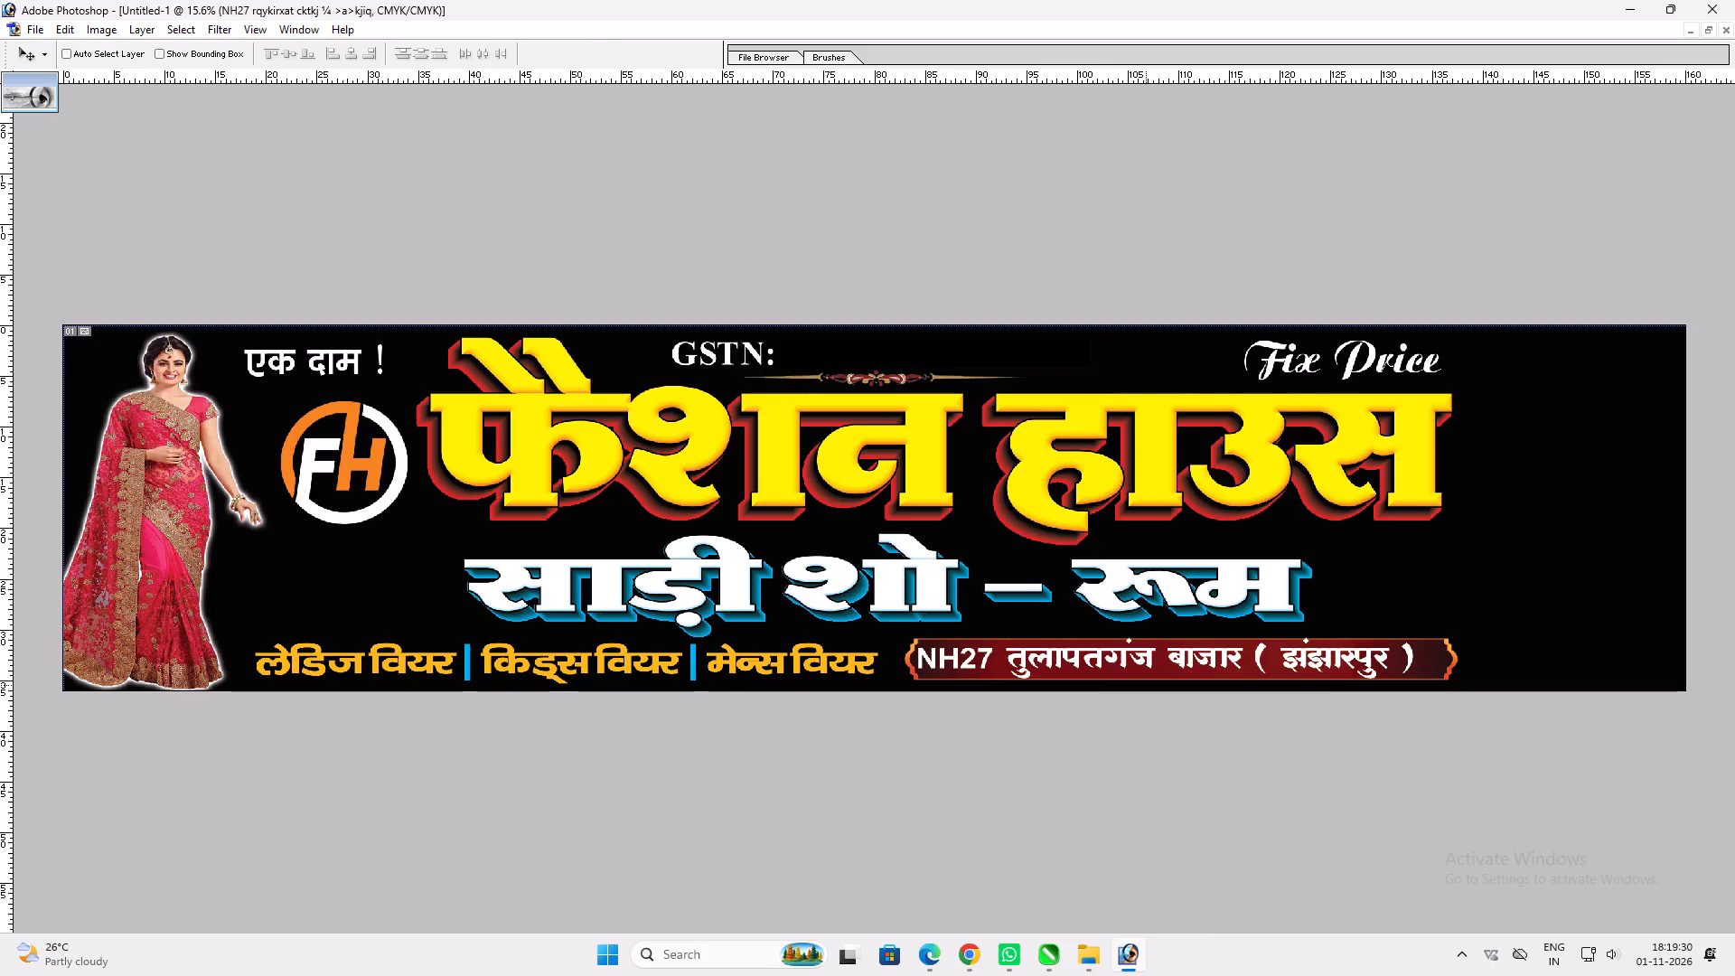
Resize and position the NH27 address text so it fits between the ends of the red plate.
key(v)
drag(1140, 675, 1154, 674)
key(ctrl+t)
shift+drag(1423, 633, 1327, 635)
shift+drag(1327, 652, 1420, 648)
key(shift+Return)
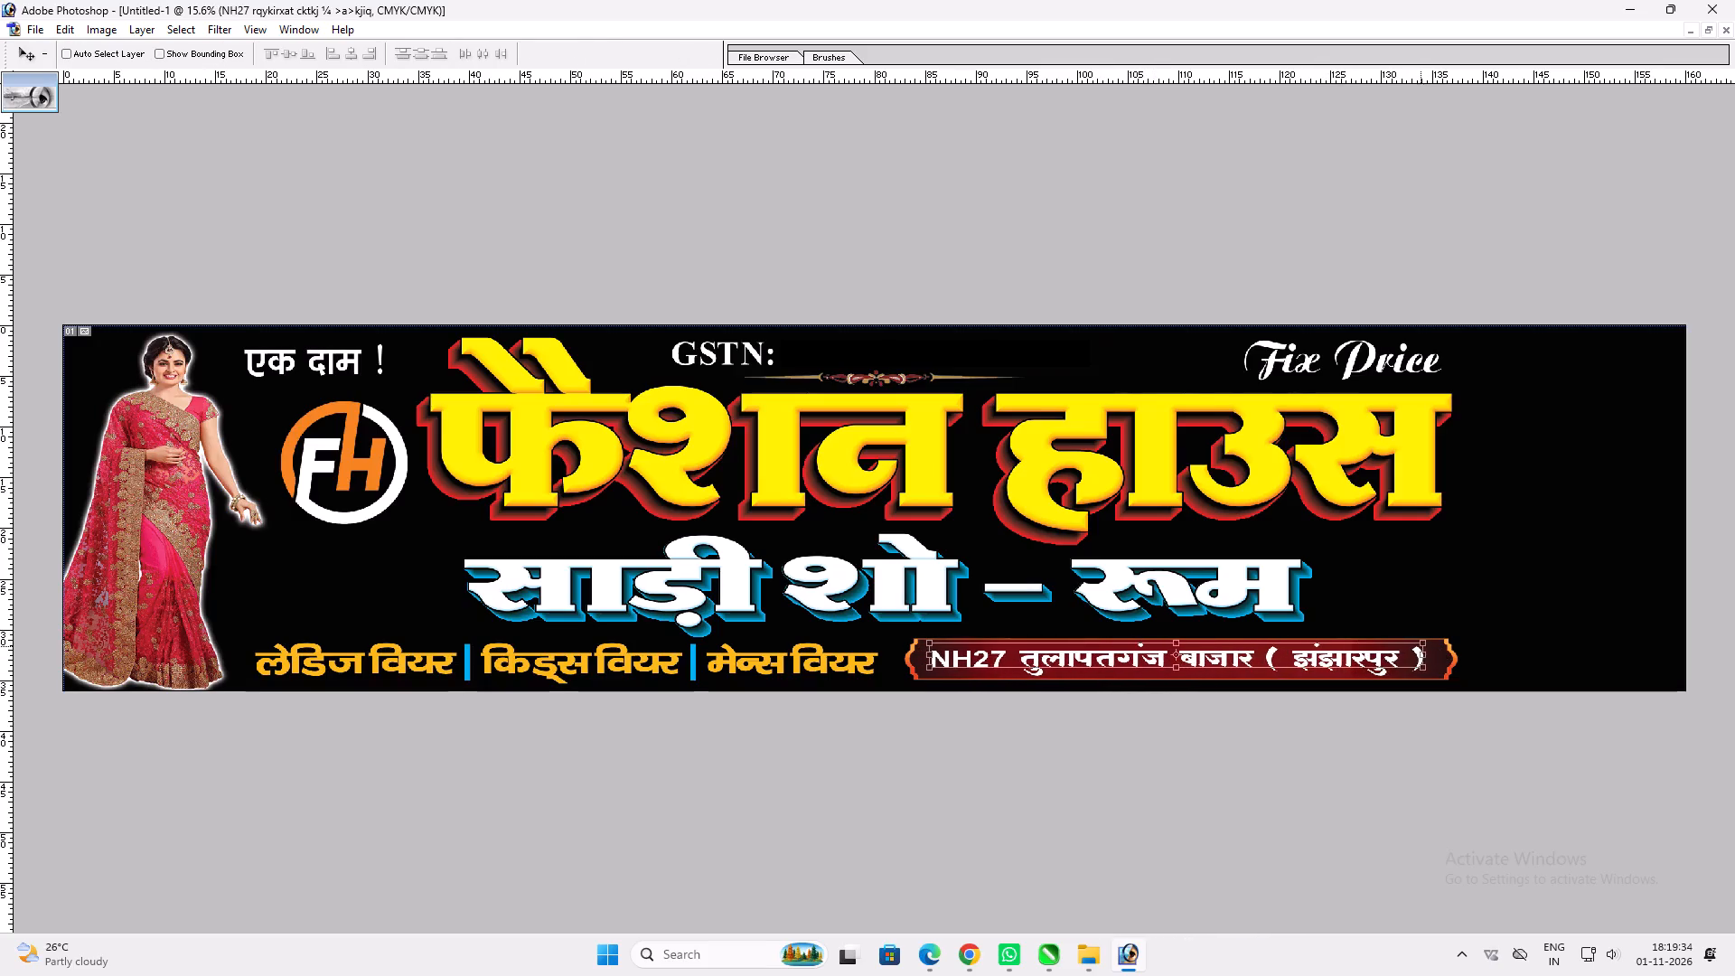
key(v)
click(1359, 664)
Add a drop shadow to the NH27 address text with an increased distance.
key(alt+k)
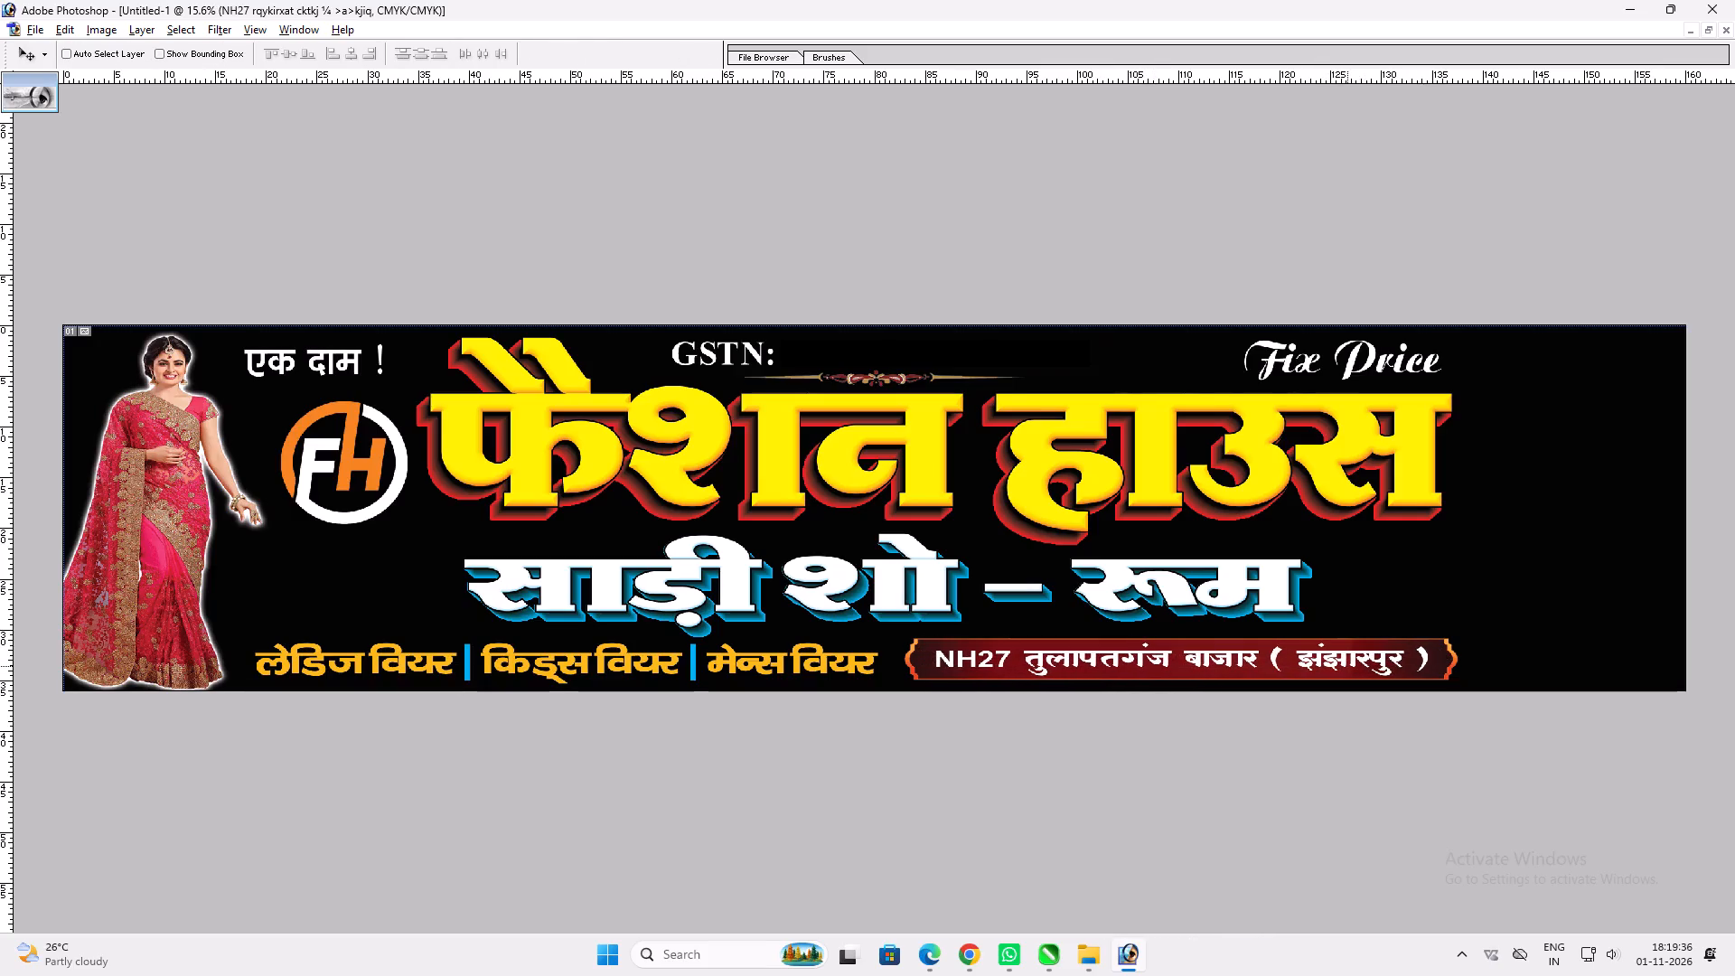
key(alt+l)
text(yd)
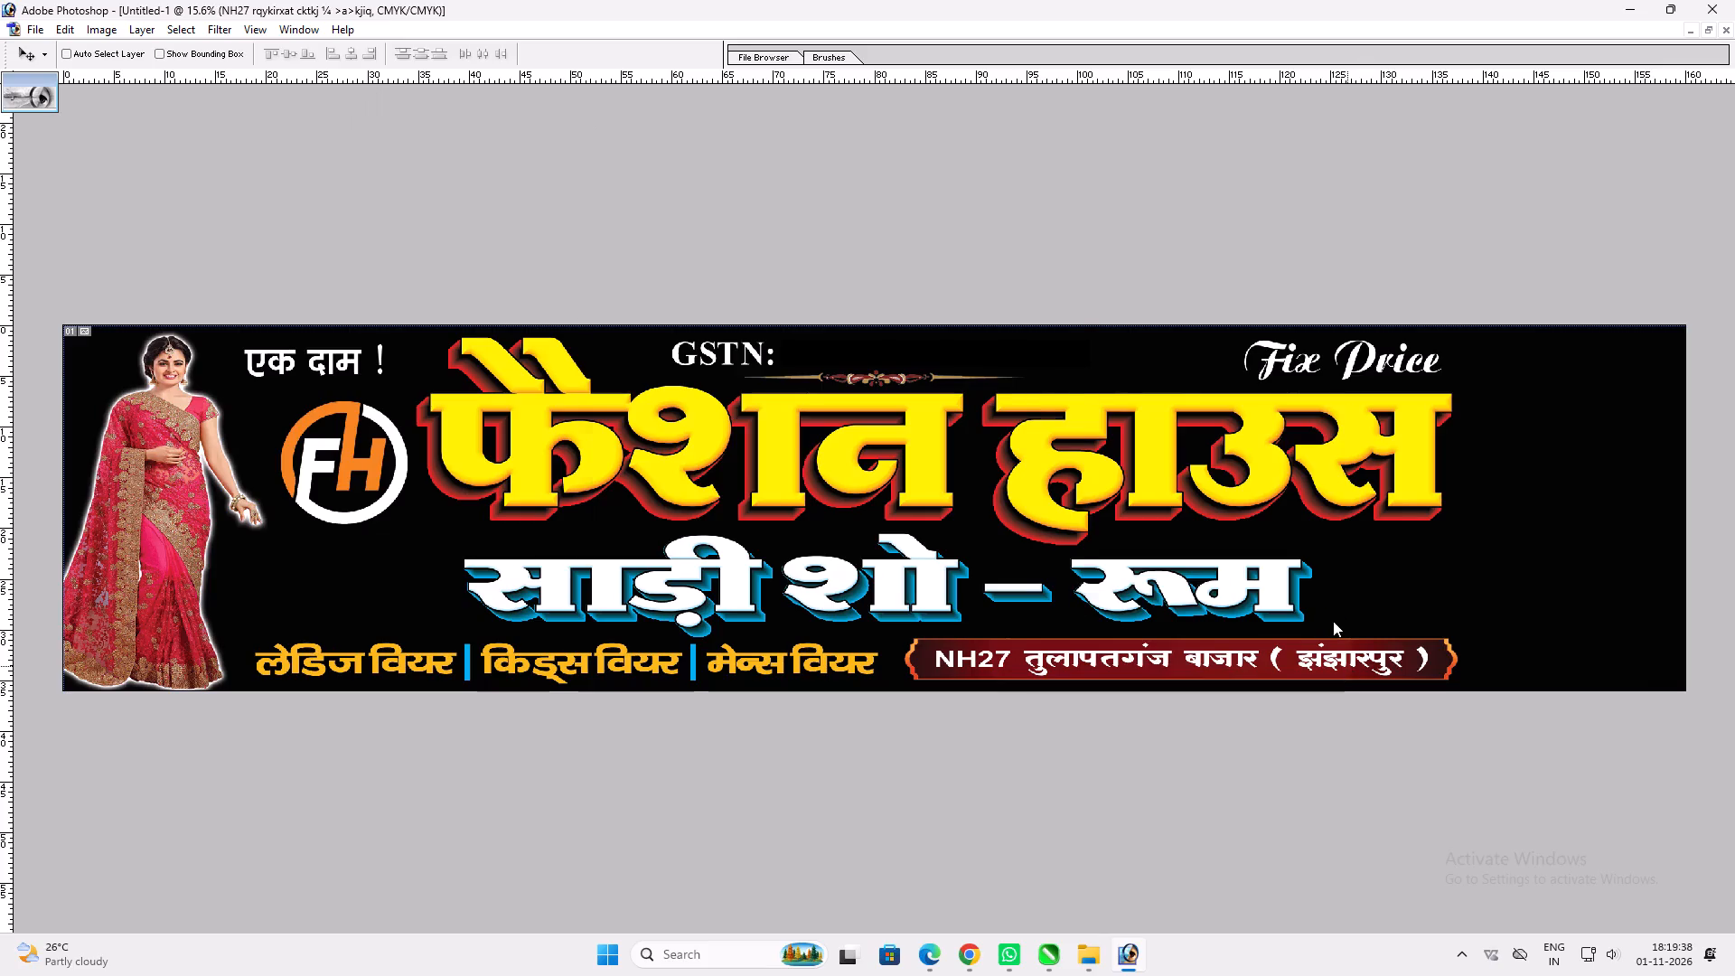
drag(816, 388, 824, 384)
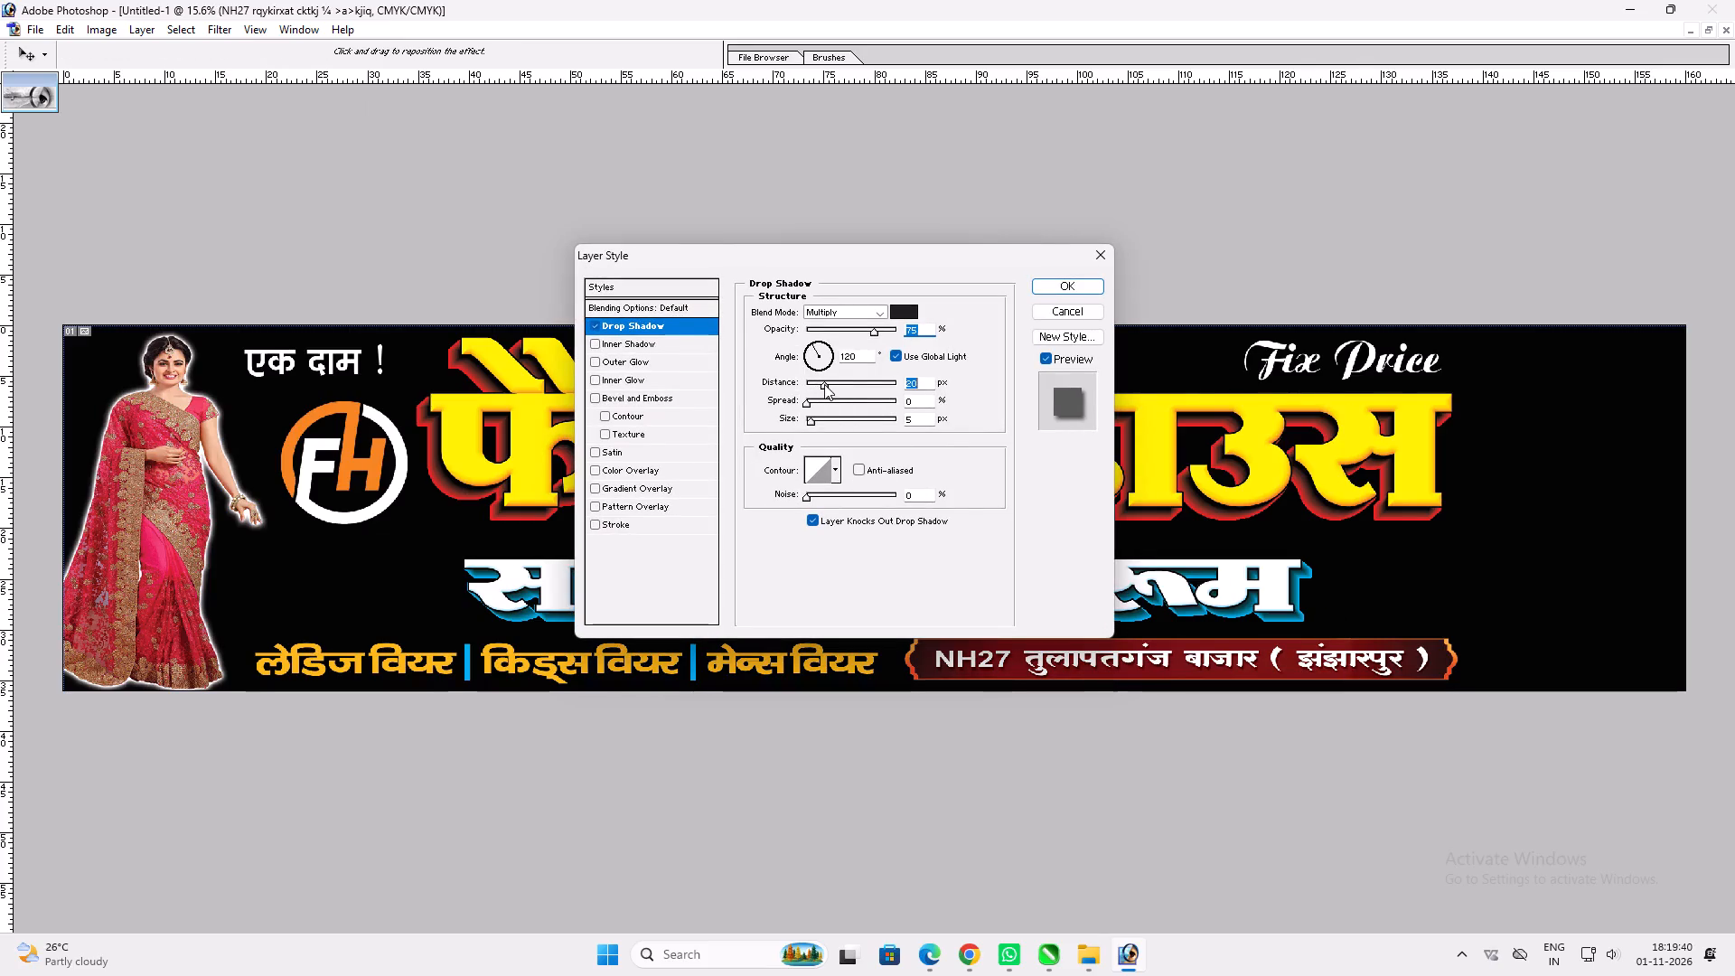
drag(824, 384, 827, 383)
key(Return)
Fine-tune the size and position of the NH27 address text within the red plate.
key(ctrl+t)
shift+click(1307, 670)
key(shift+Return)
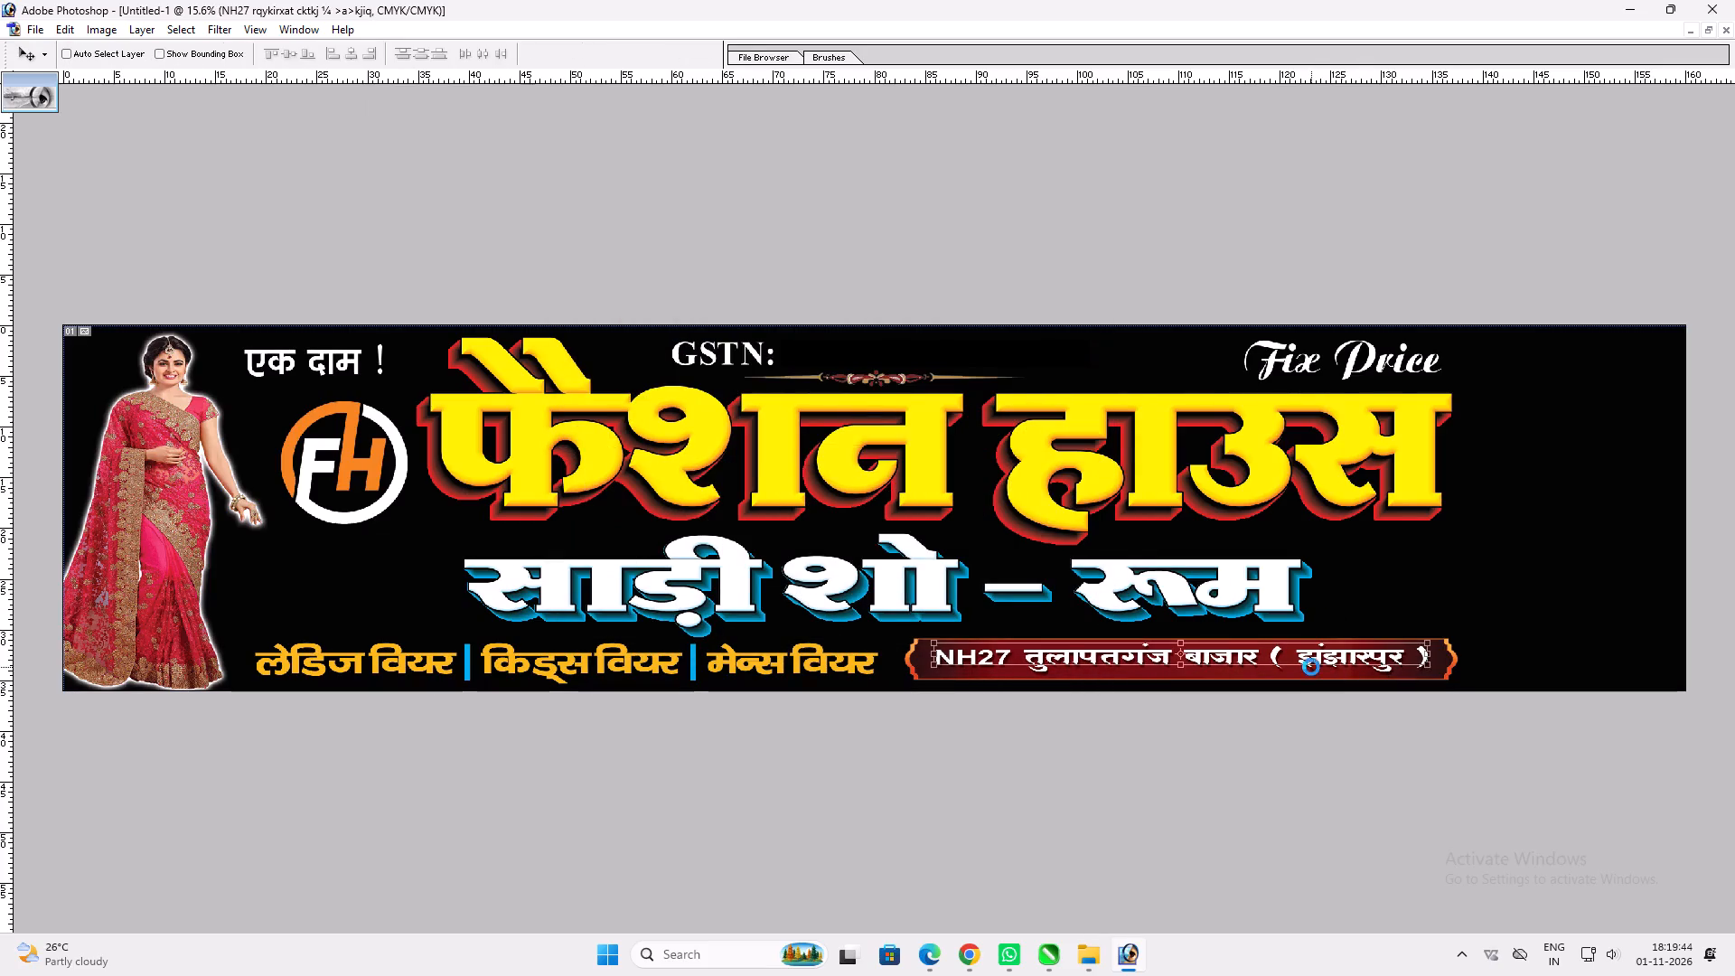
key(v)
click(1305, 667)
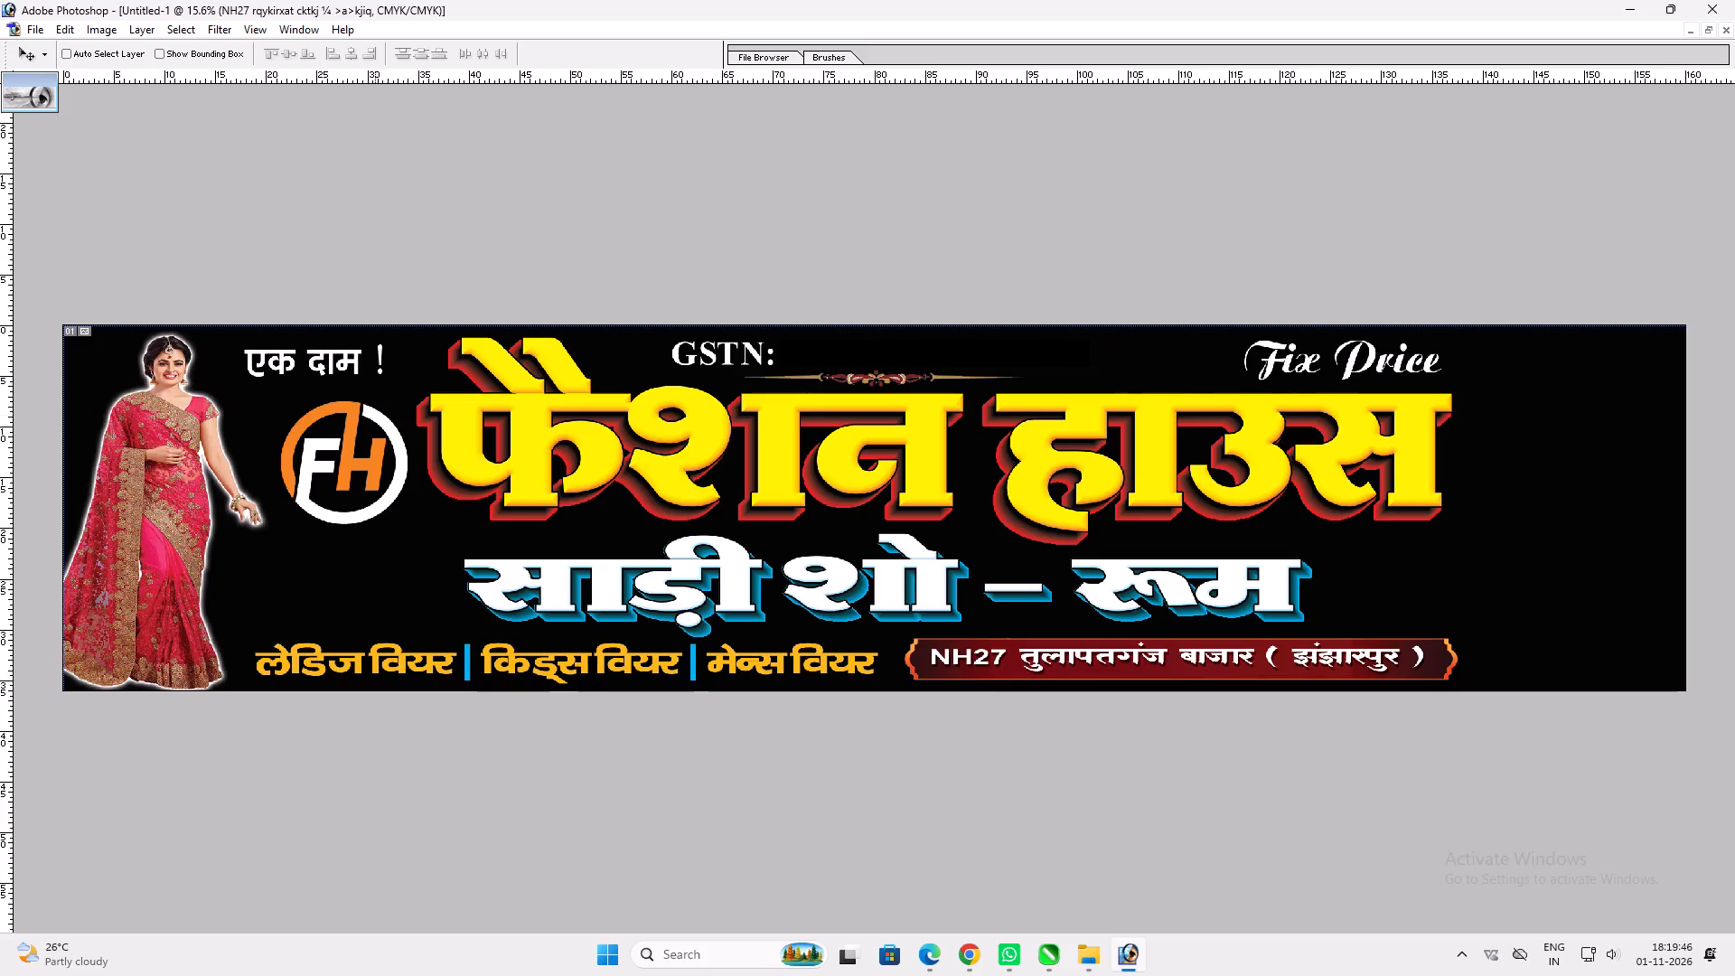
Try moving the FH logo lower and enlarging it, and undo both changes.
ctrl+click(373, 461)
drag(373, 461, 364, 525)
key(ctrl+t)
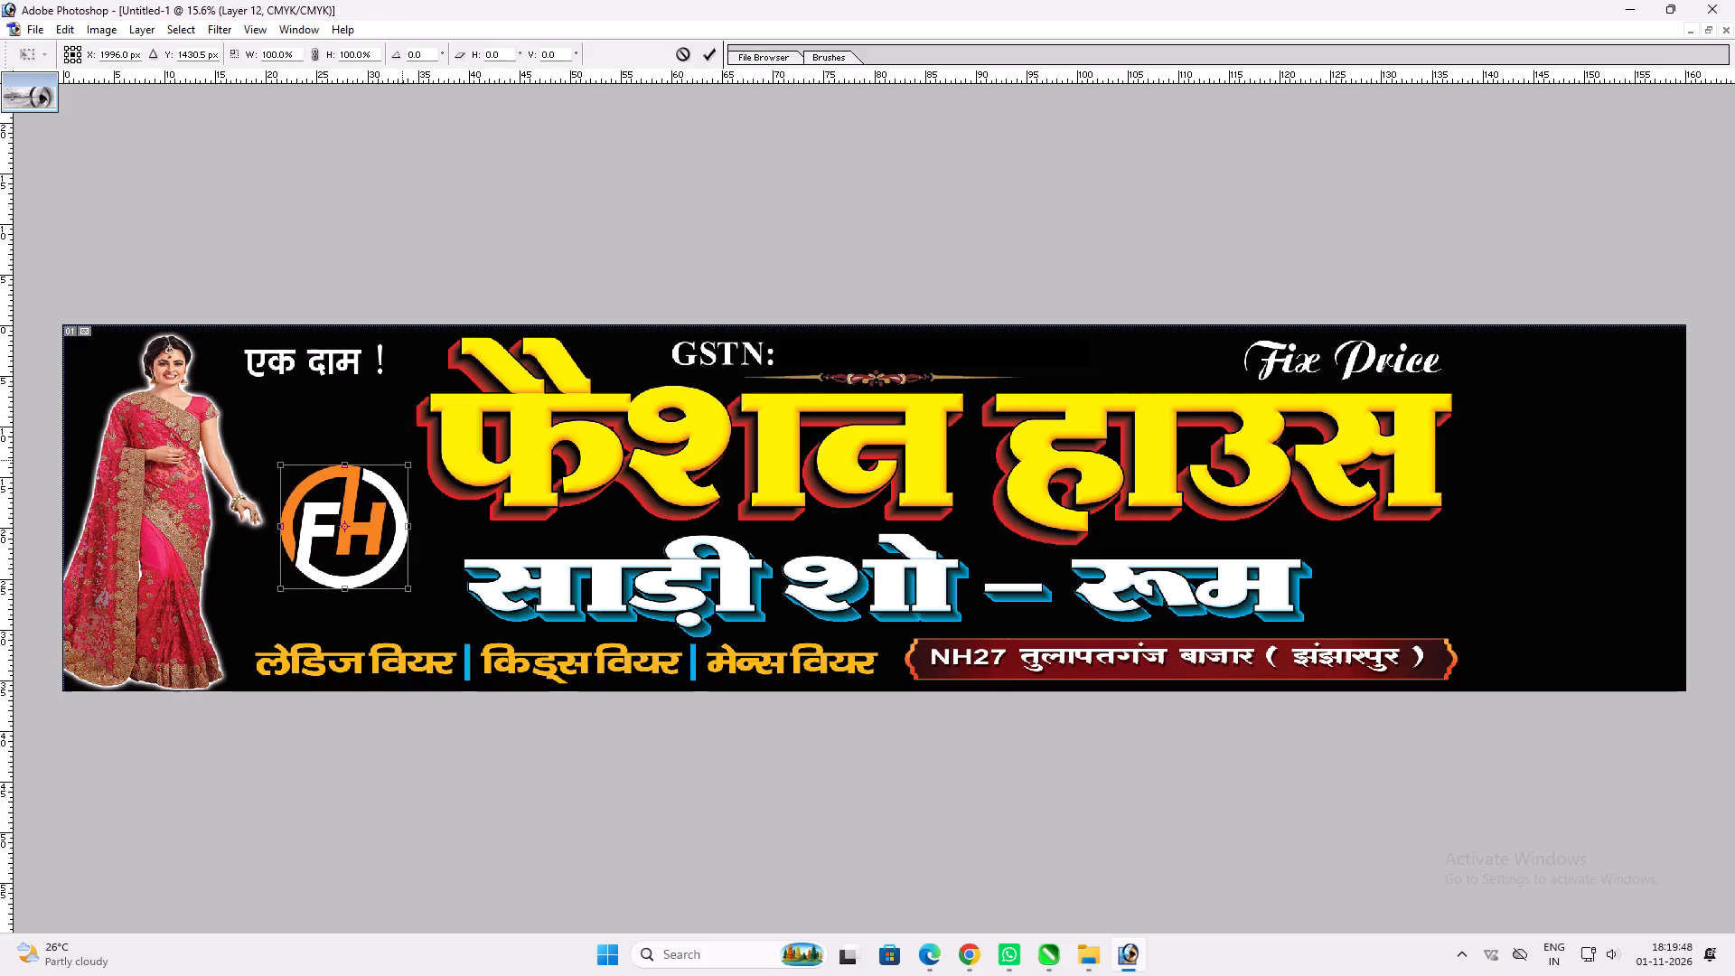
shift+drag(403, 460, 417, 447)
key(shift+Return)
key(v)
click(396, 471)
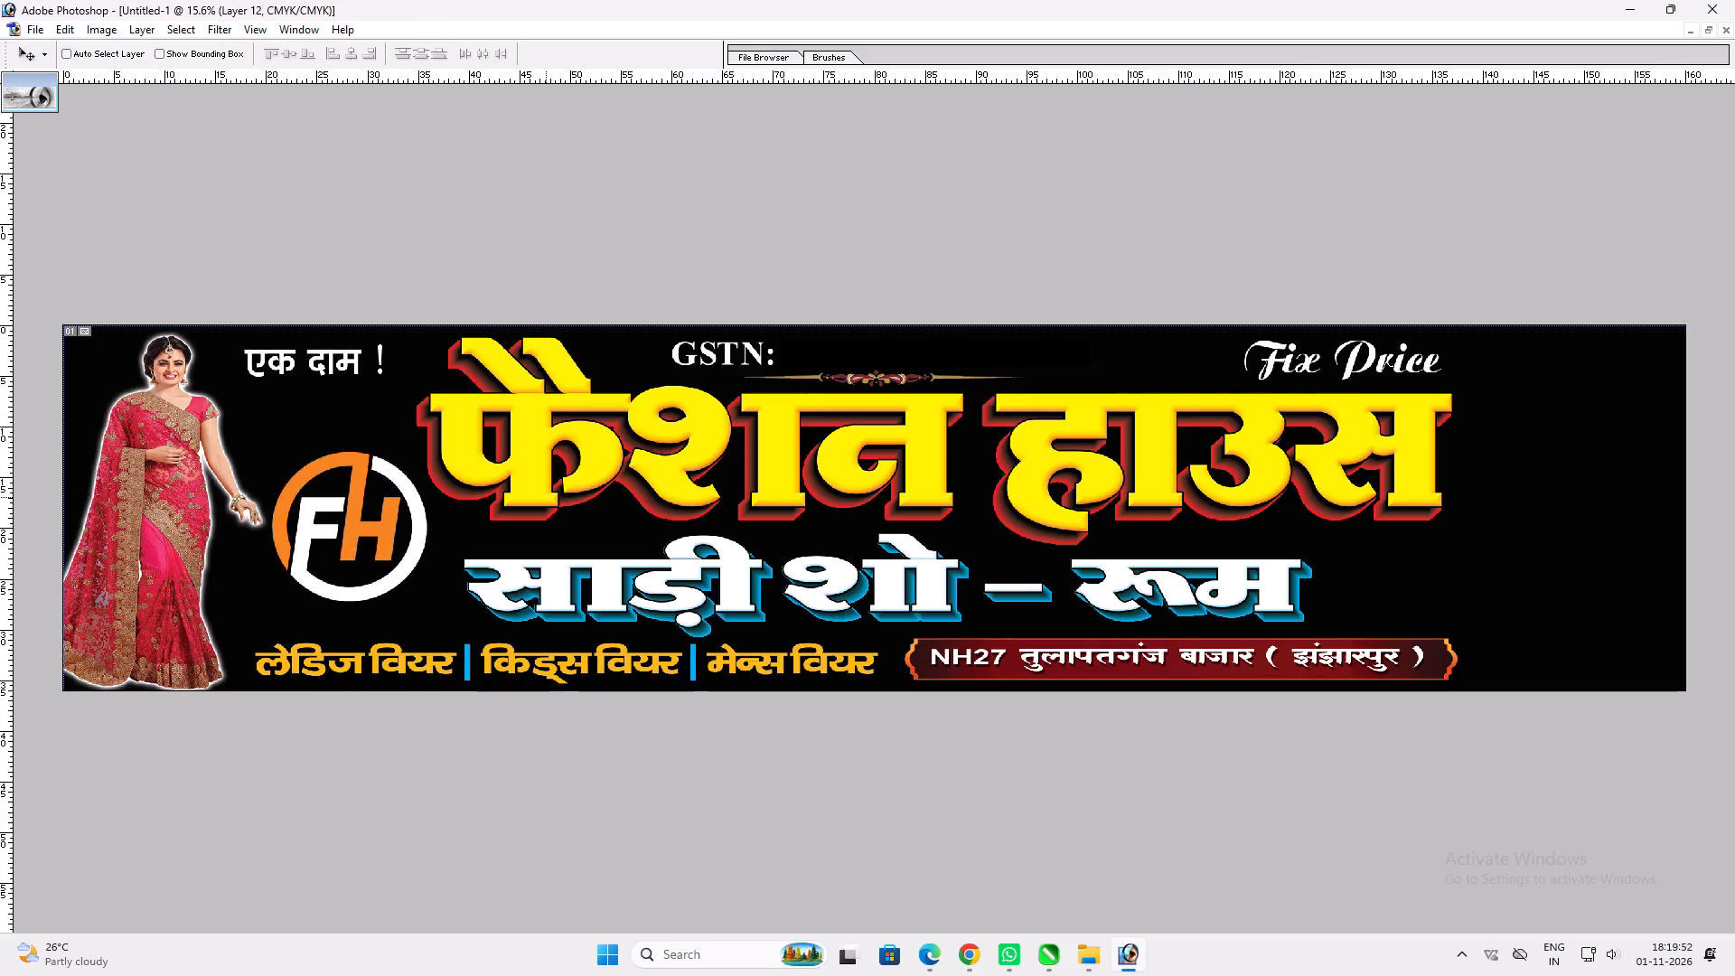
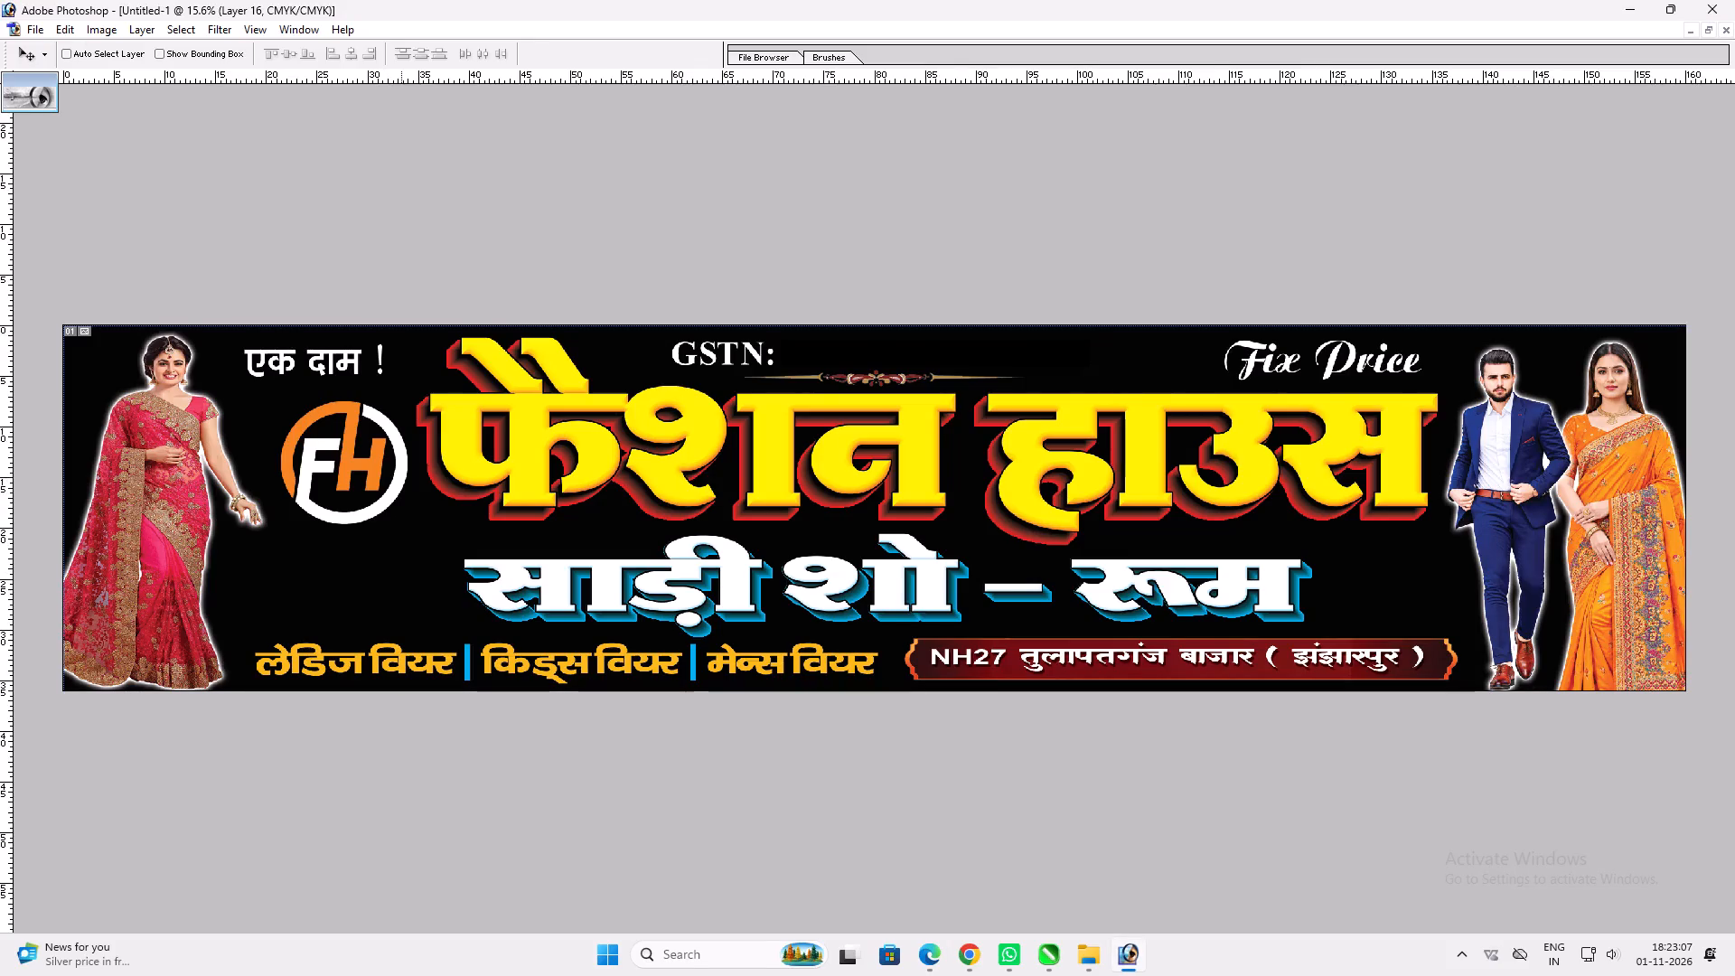
ctrl+click(465, 668)
key(ctrl+t)
shift+drag(257, 660, 259, 660)
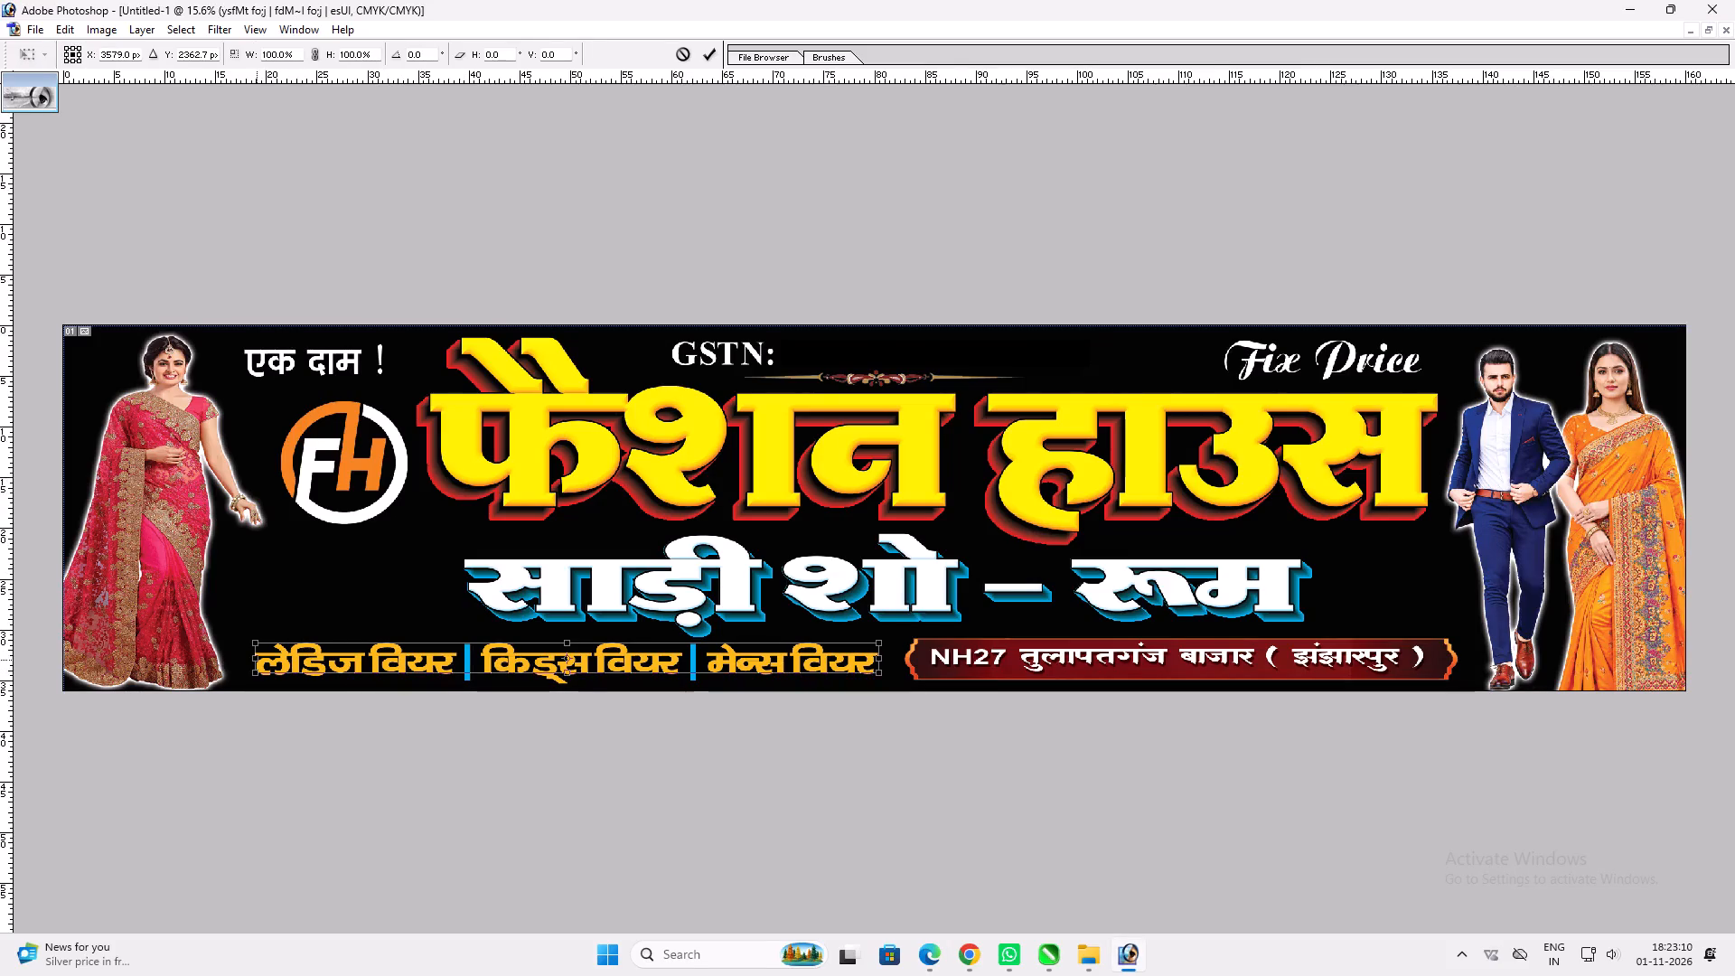
shift+drag(259, 660, 345, 659)
shift+click(606, 645)
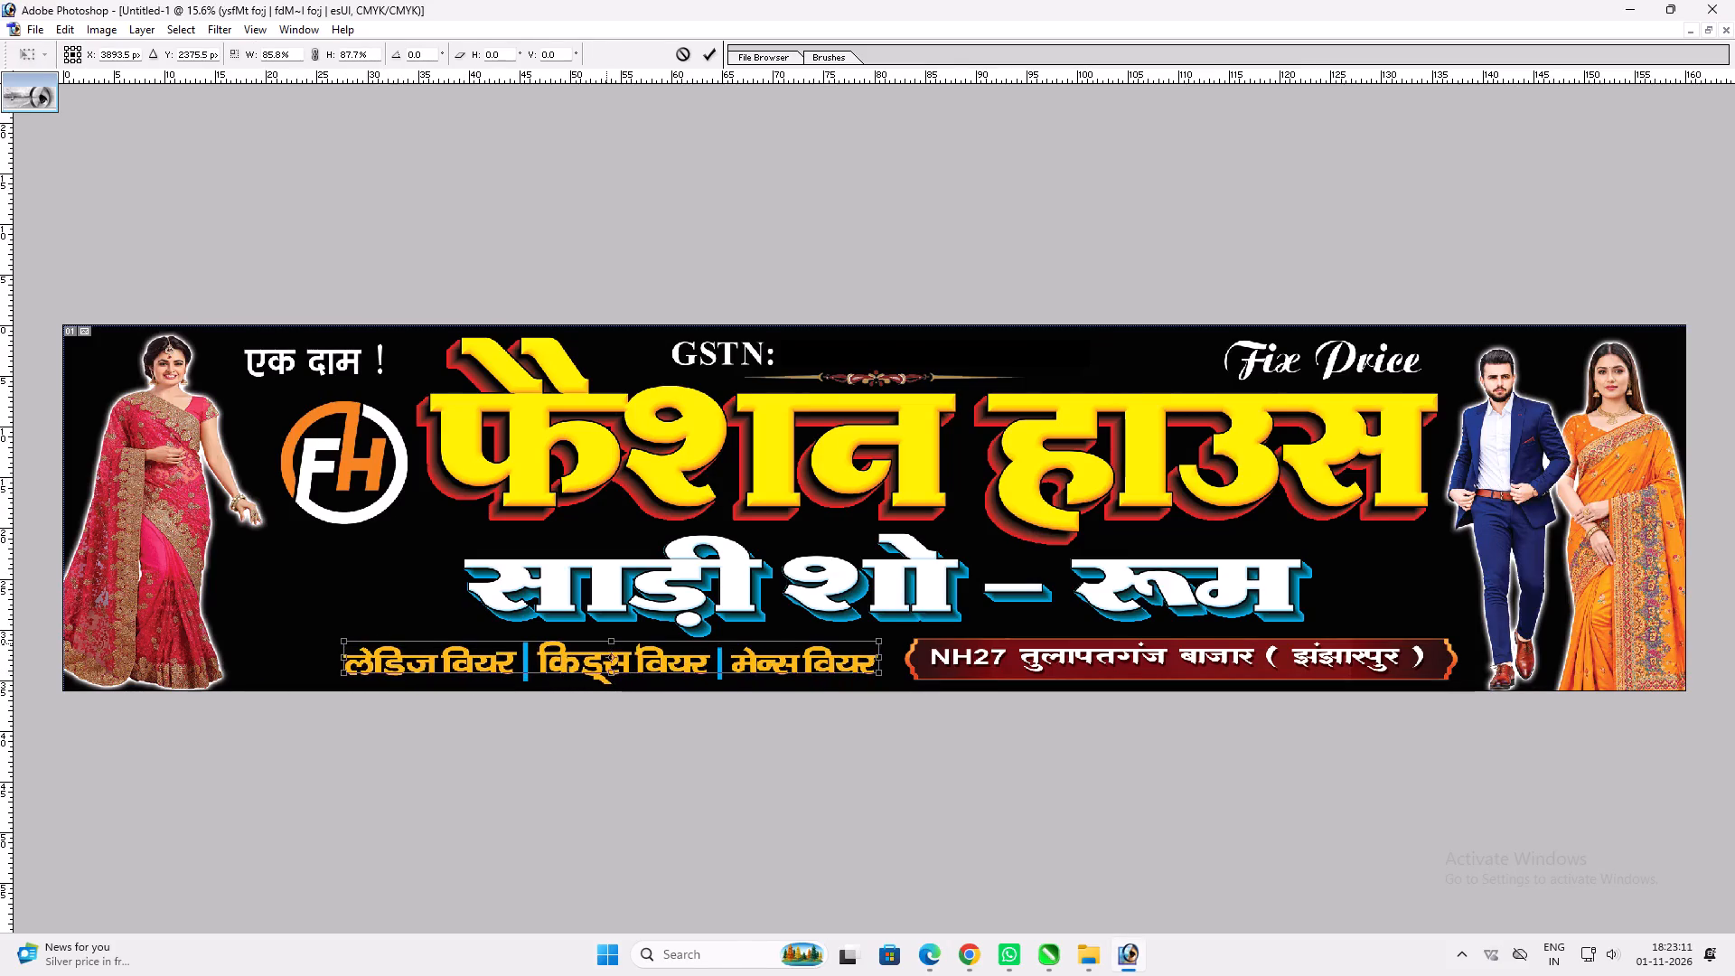
key(shift+Return)
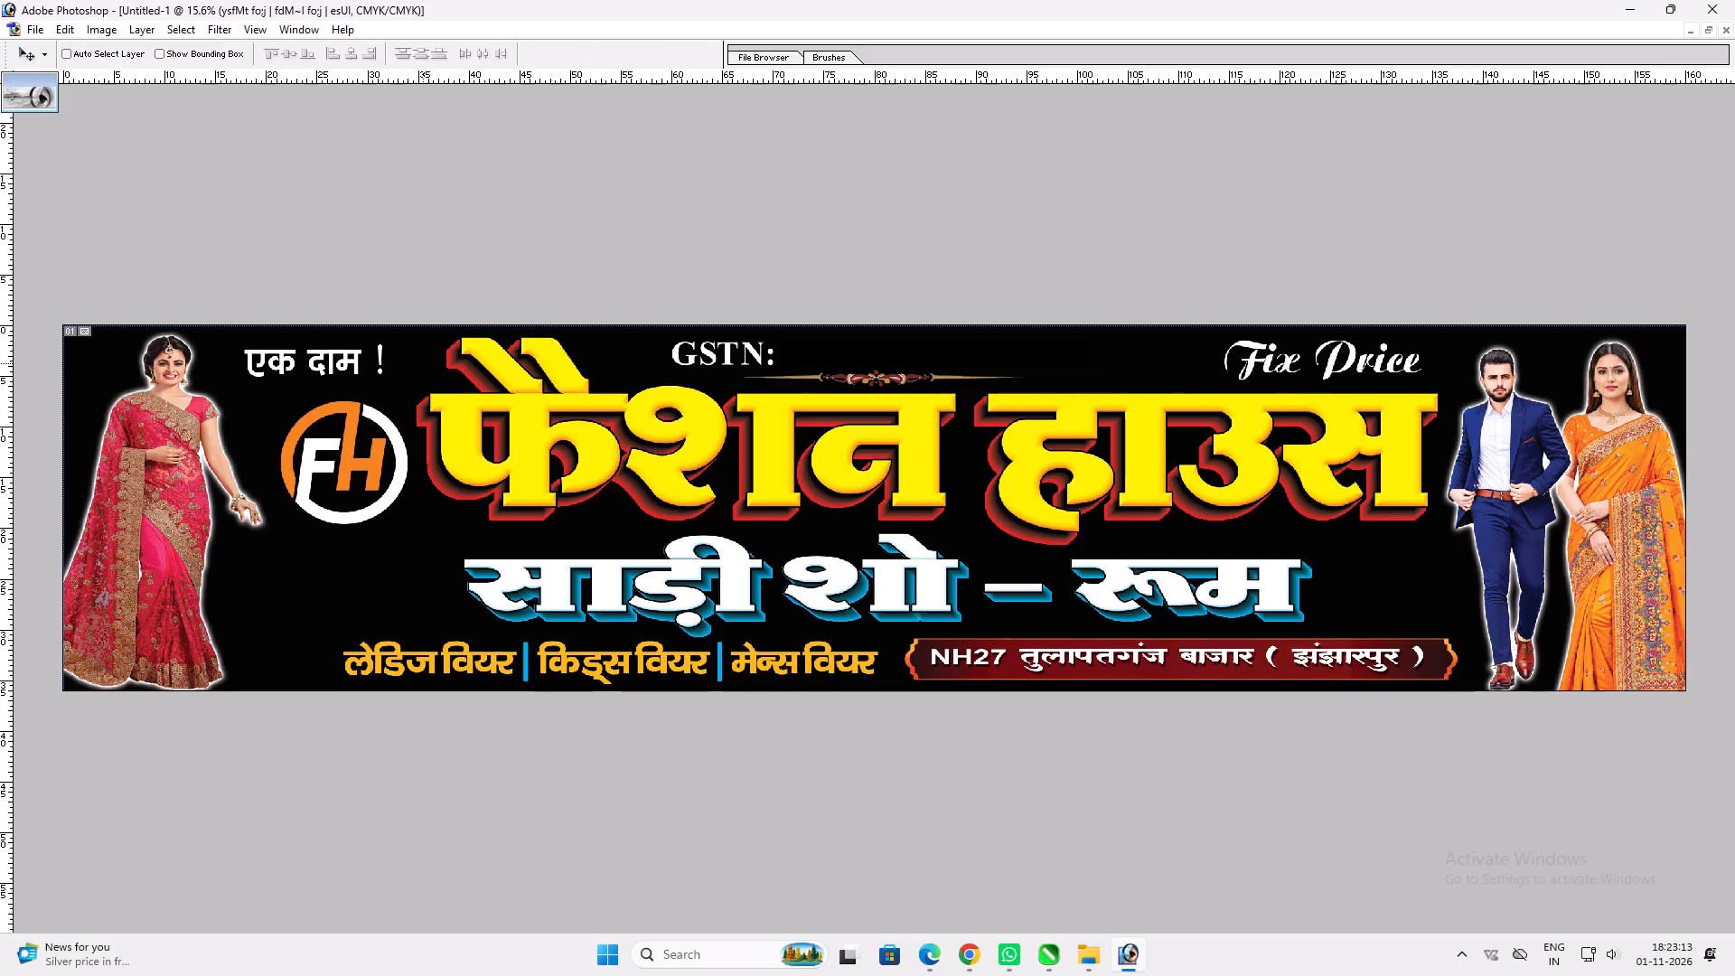
Shift the "Fix Price" text slightly up and left, farther from the navy-suit man.
ctrl+click(1331, 361)
key(ctrl+t)
shift+drag(1354, 375, 1362, 371)
key(shift+Return)
key(v)
shift+drag(1356, 371, 1342, 373)
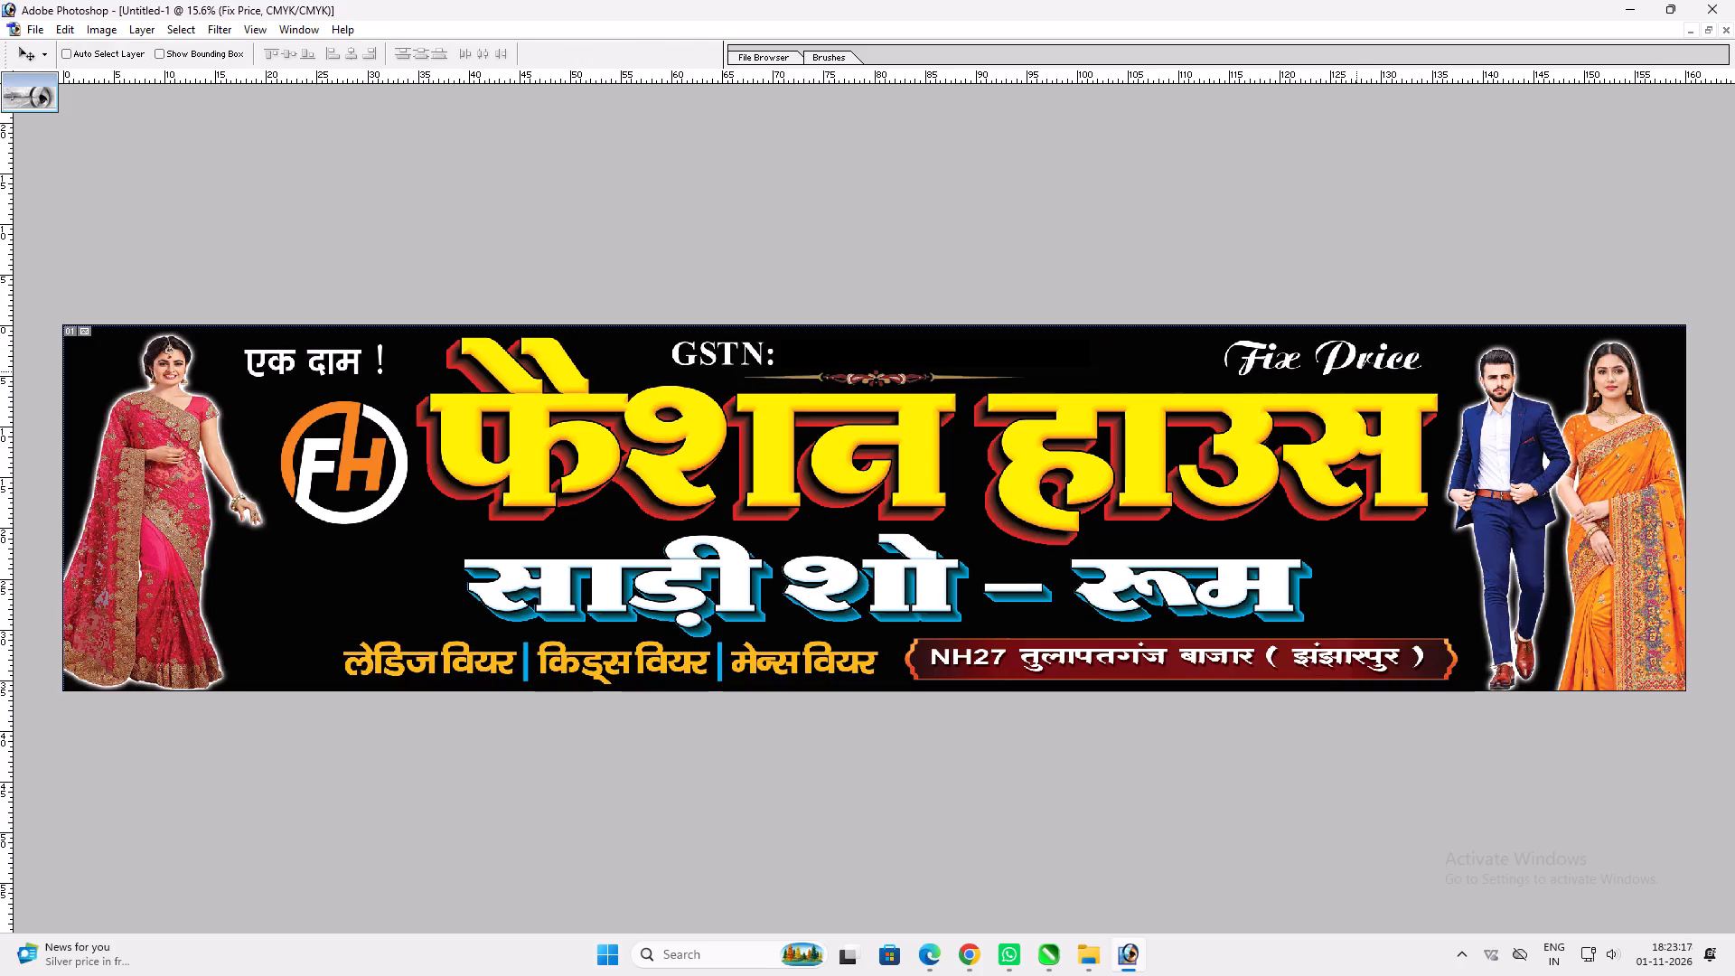
shift+drag(1342, 373, 1339, 374)
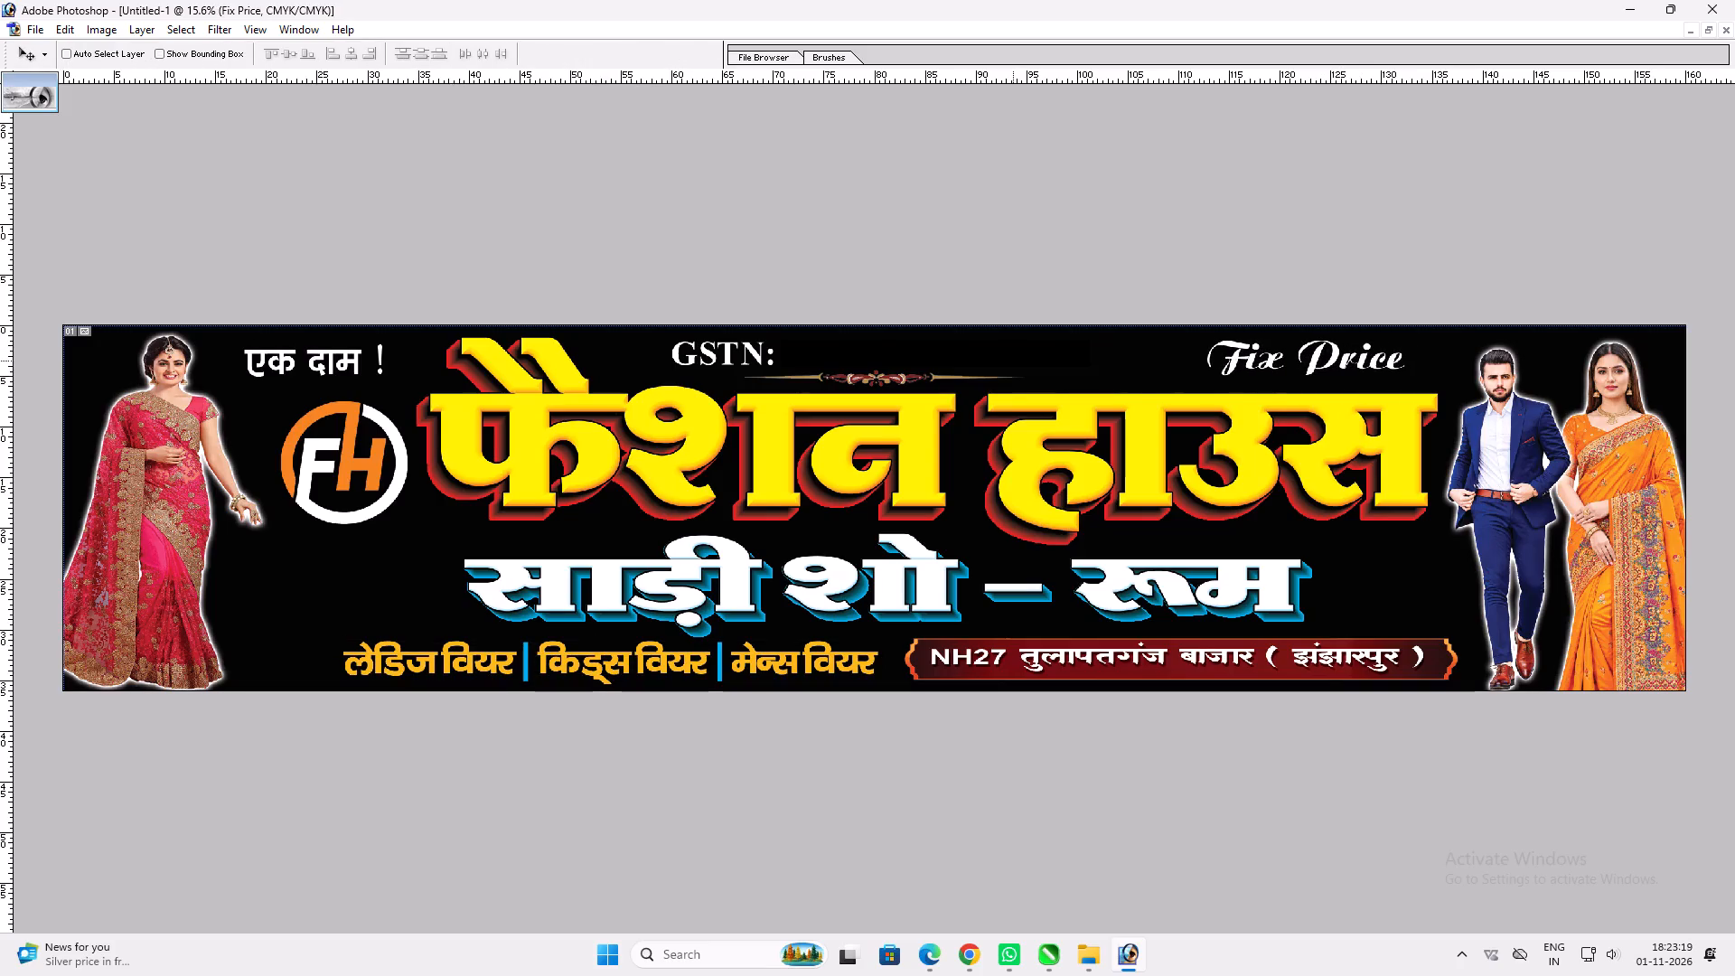
scroll(1019, 363, up, 1)
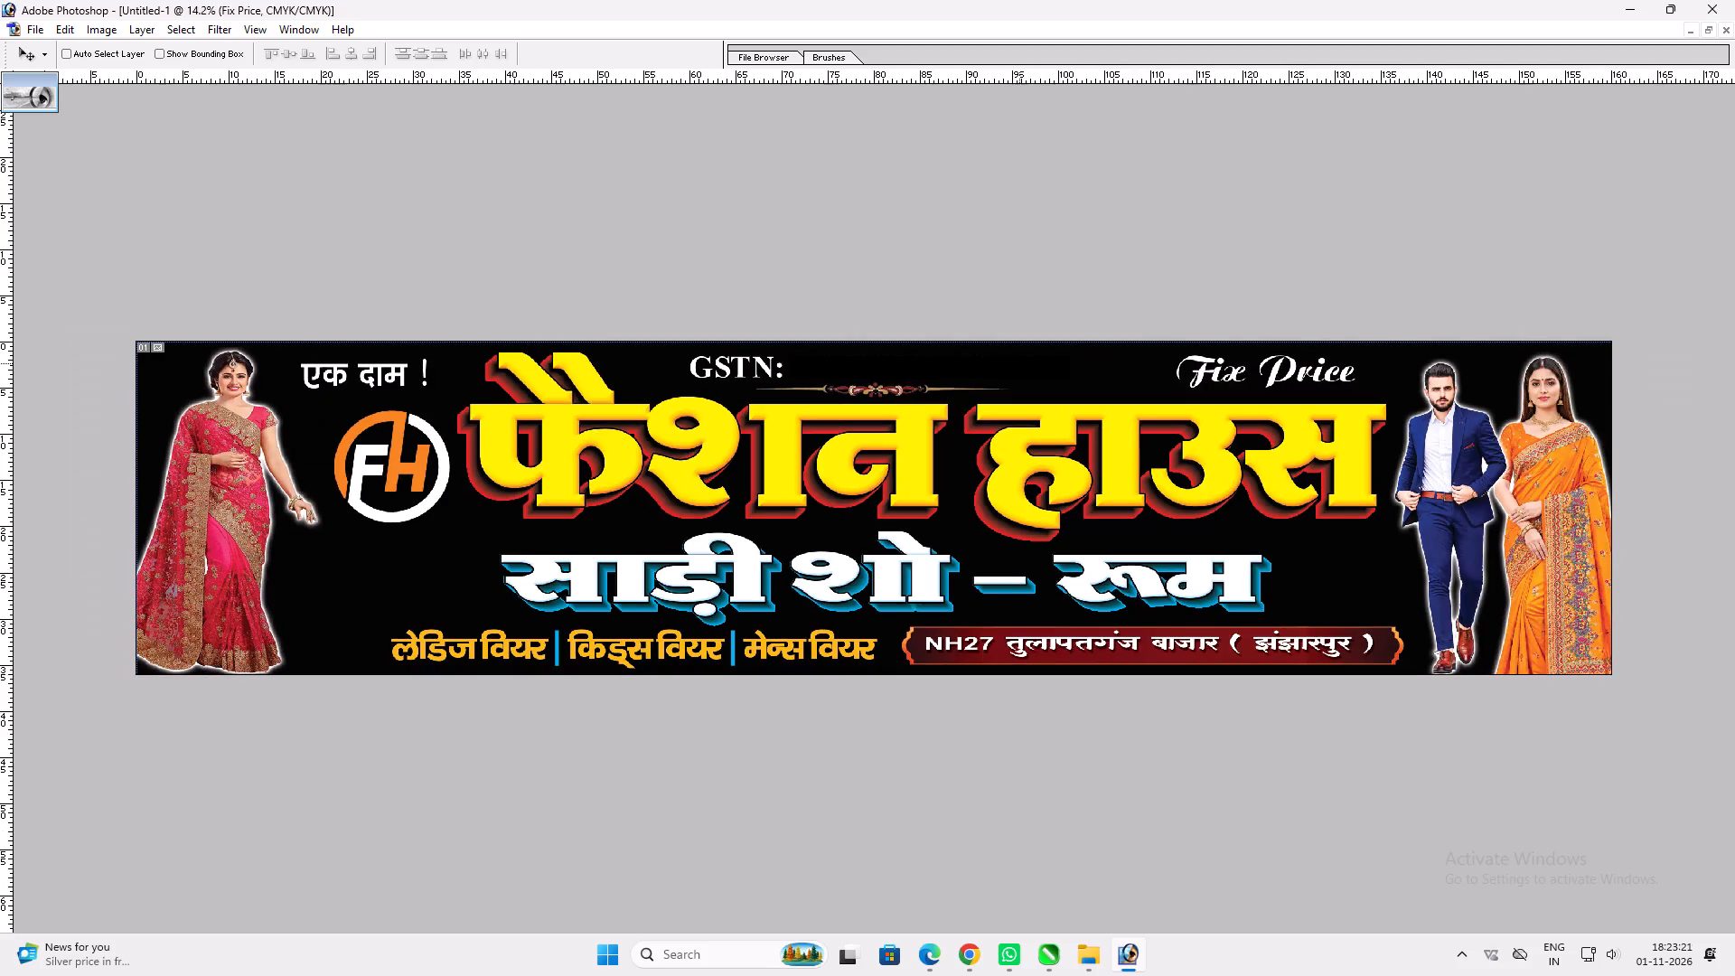
Examine the navy-suit man and orange-saree model up close for cut-out quality and spacing.
key(z)
drag(1232, 243, 1734, 604)
key(space)
key(space)
key(space)
key(space)
key(space)
key(space)
key(space)
key(space)
key(space)
key(space)
key(space)
key(space)
key(space)
key(space)
key(space)
key(space)
key(space)
key(space)
key(space)
key(space)
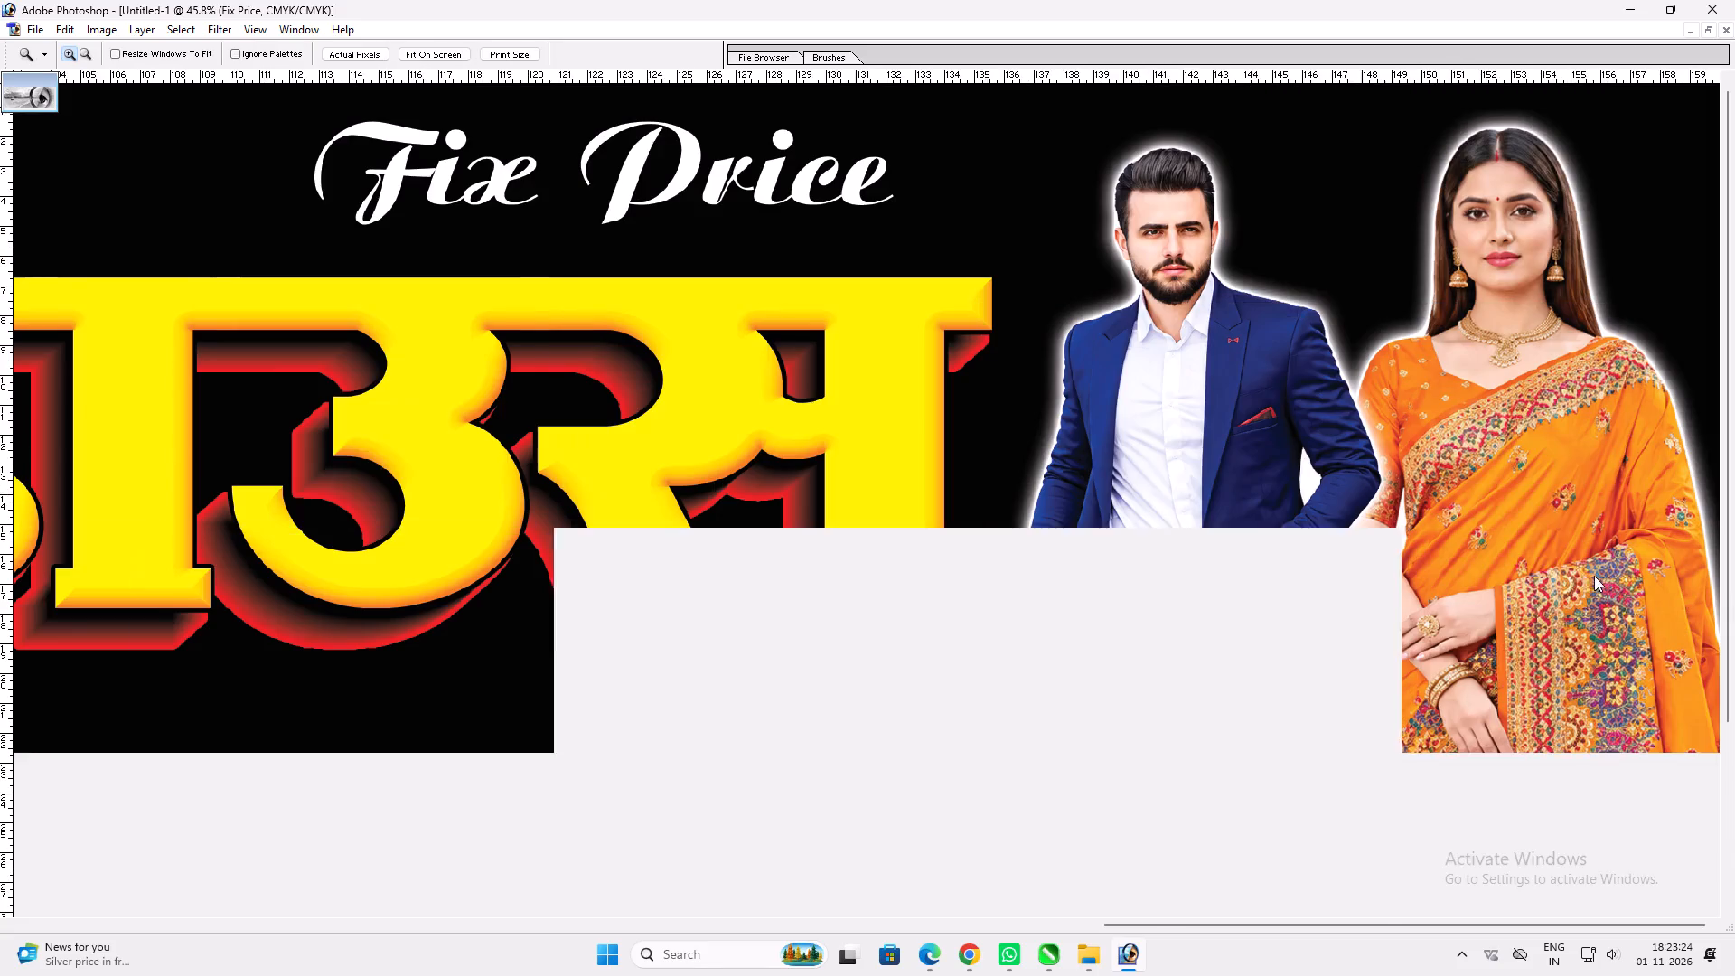
right_click(1459, 442)
click(1519, 452)
key(v)
key(v)
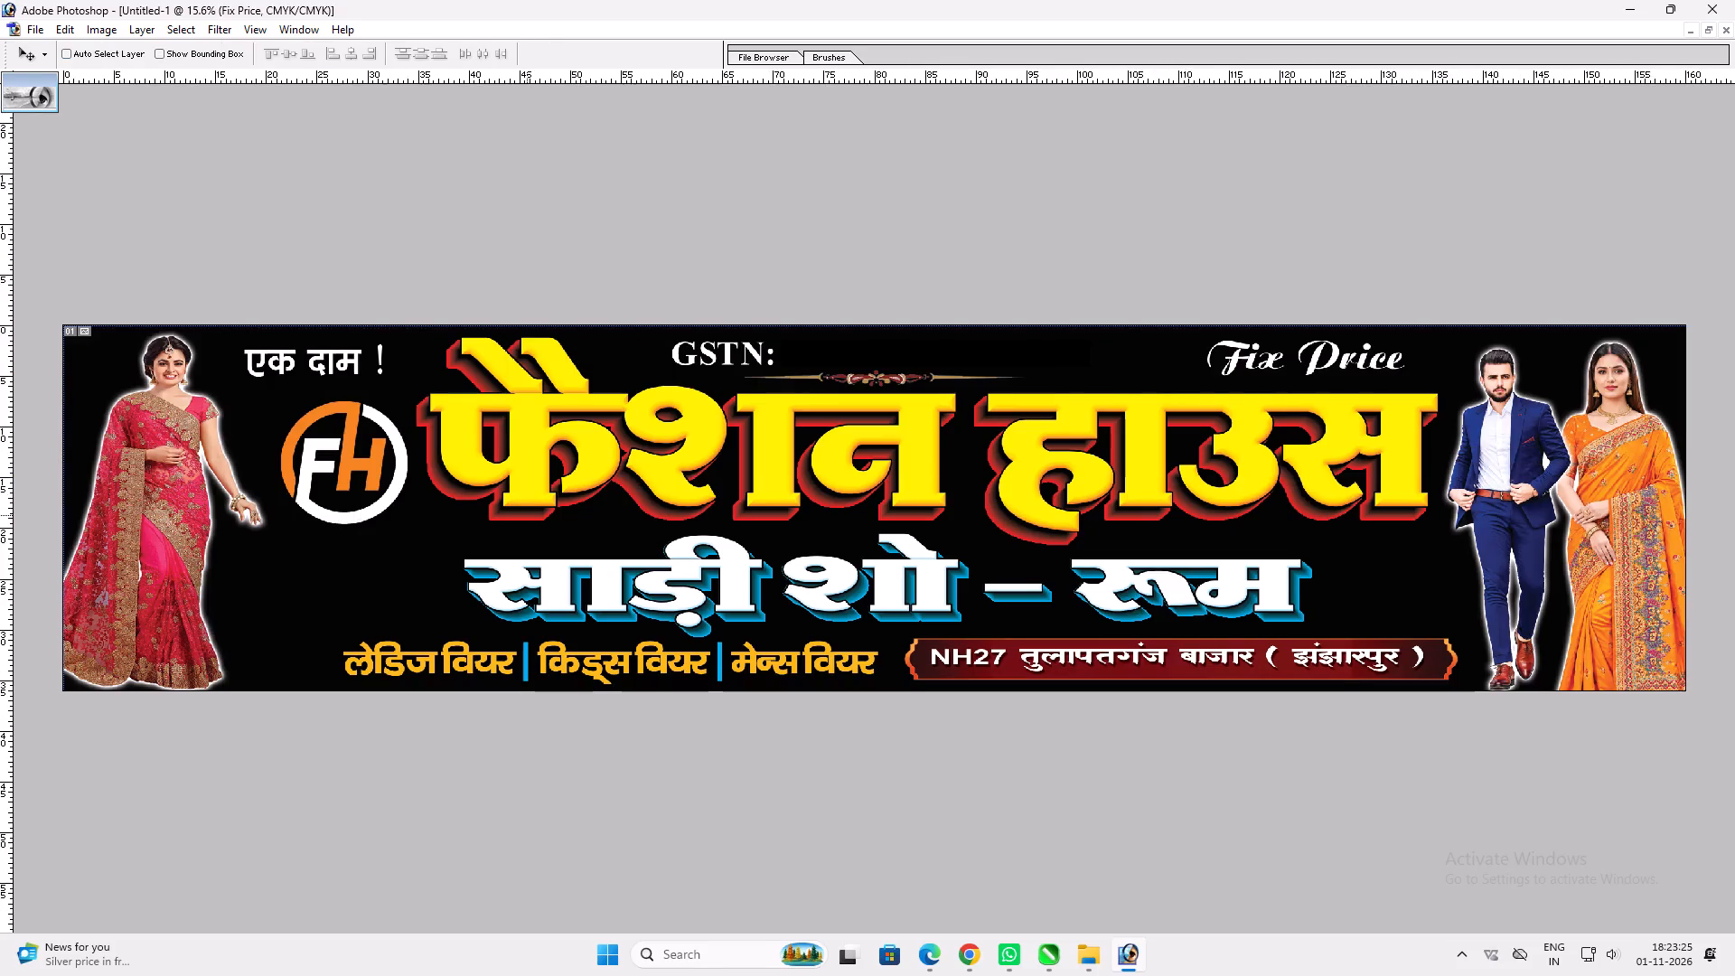
Narrow the pink-saree model slightly from her right side.
ctrl+click(146, 452)
key(ctrl+t)
shift+drag(254, 383, 250, 384)
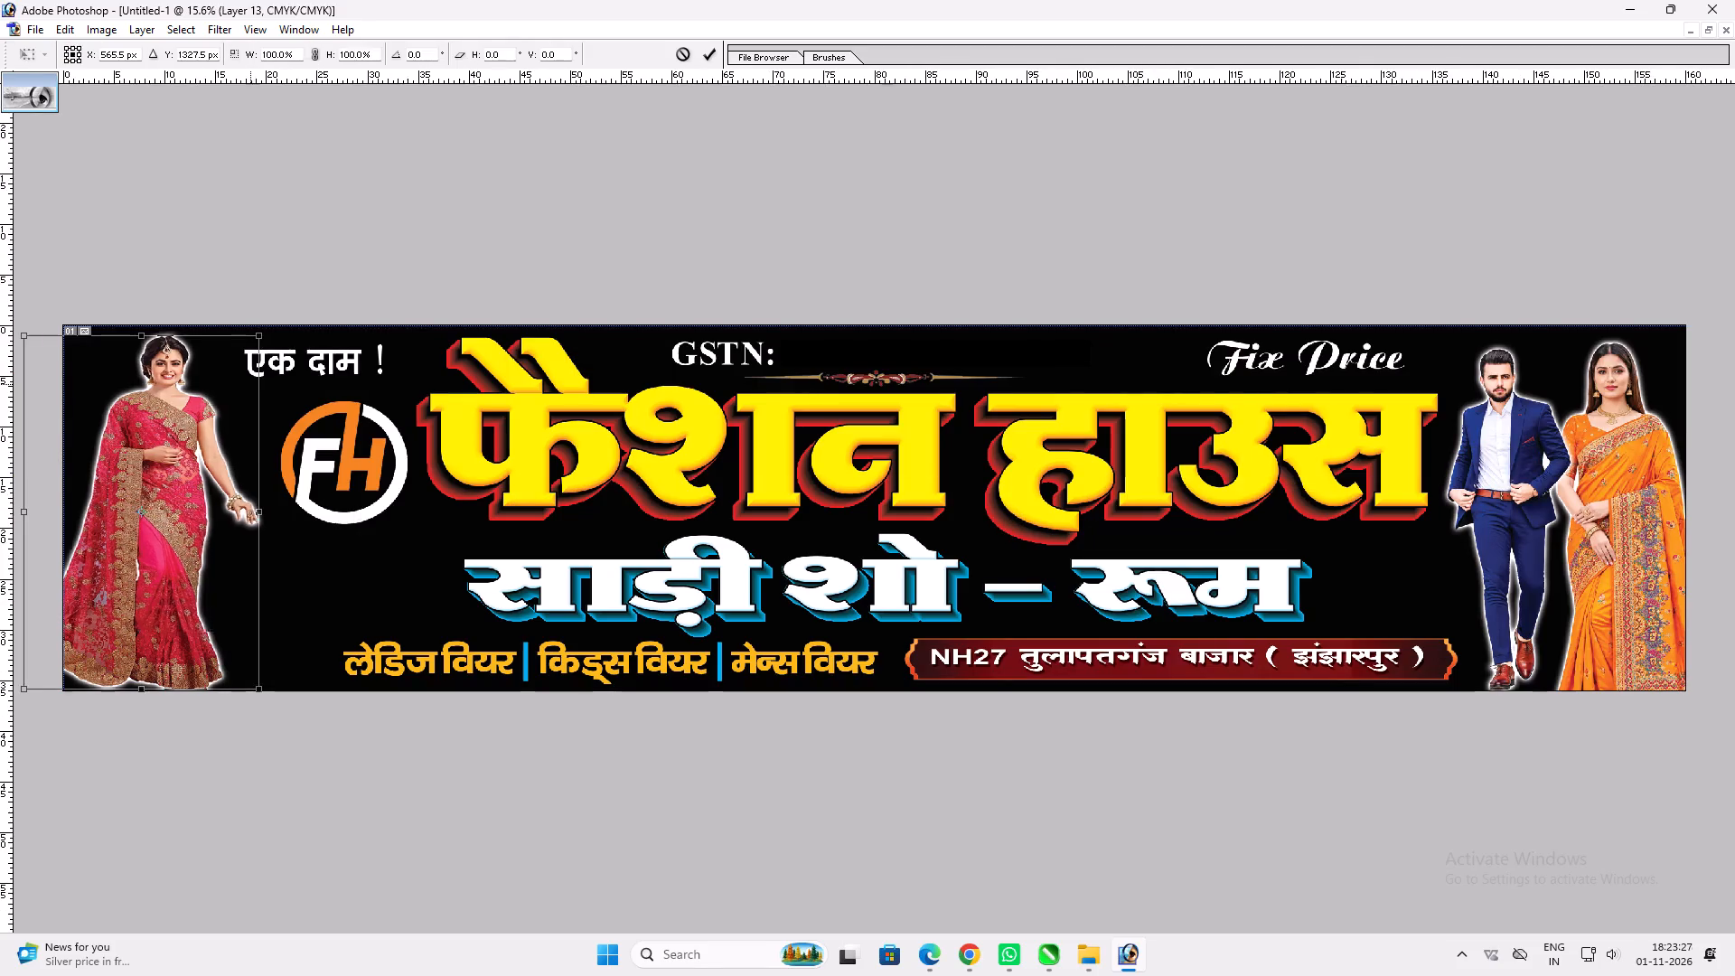
shift+drag(250, 384, 242, 385)
key(shift+Return)
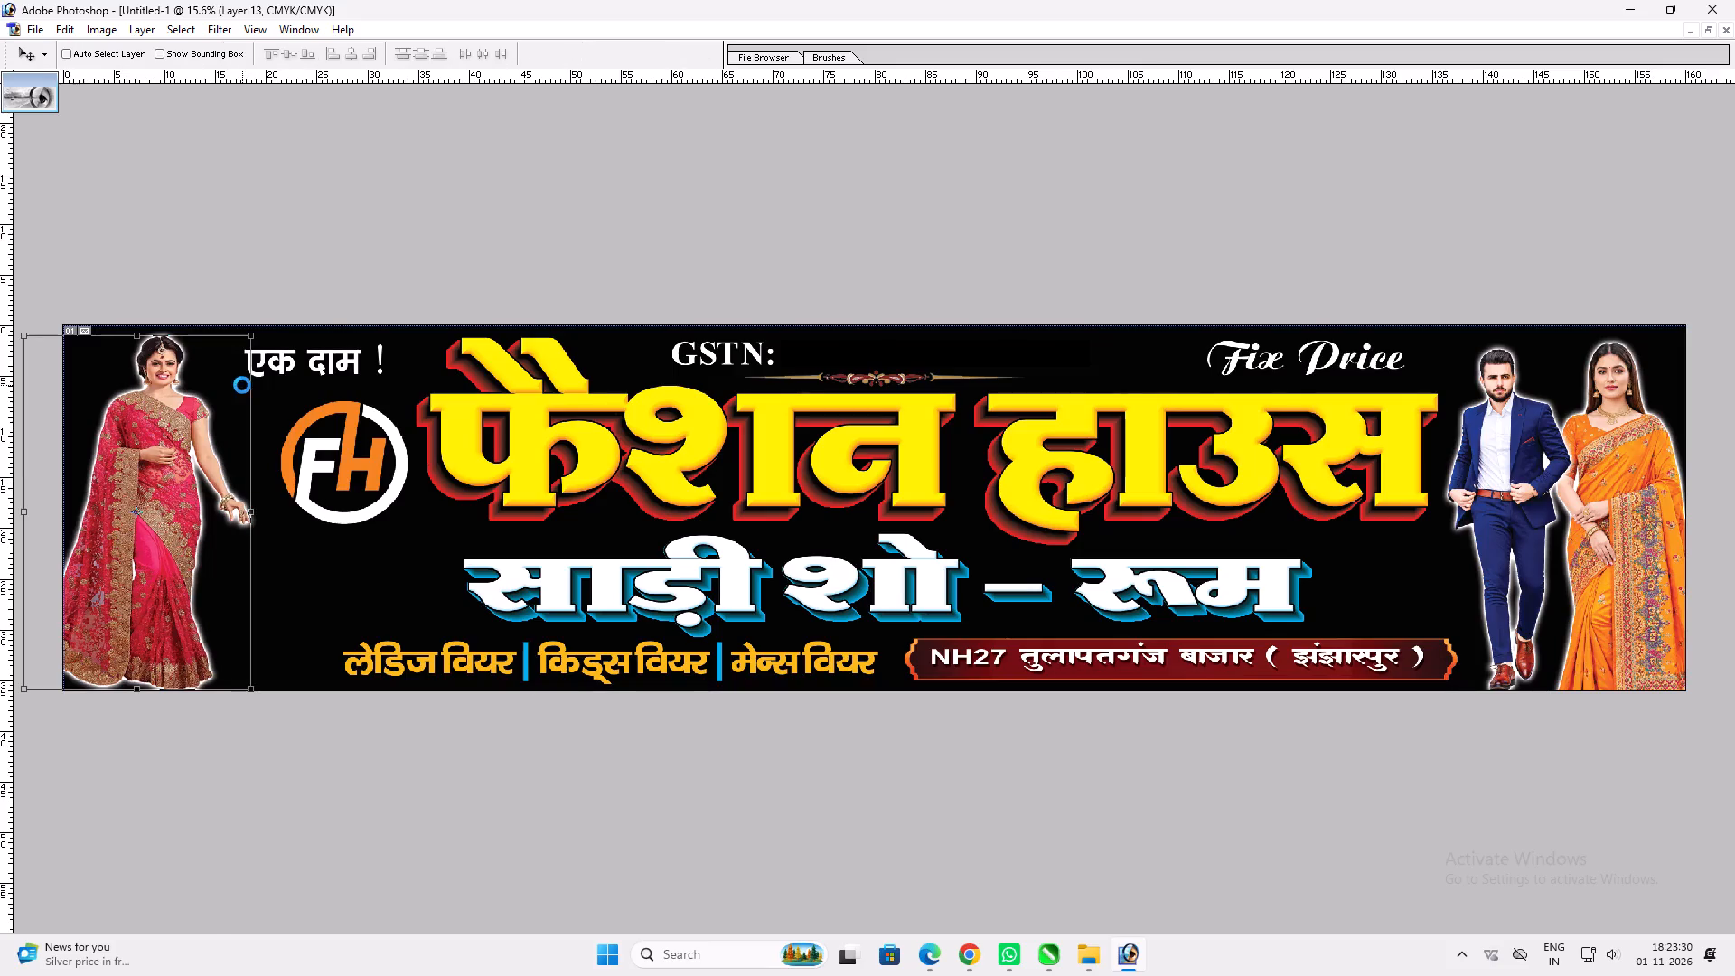
key(v)
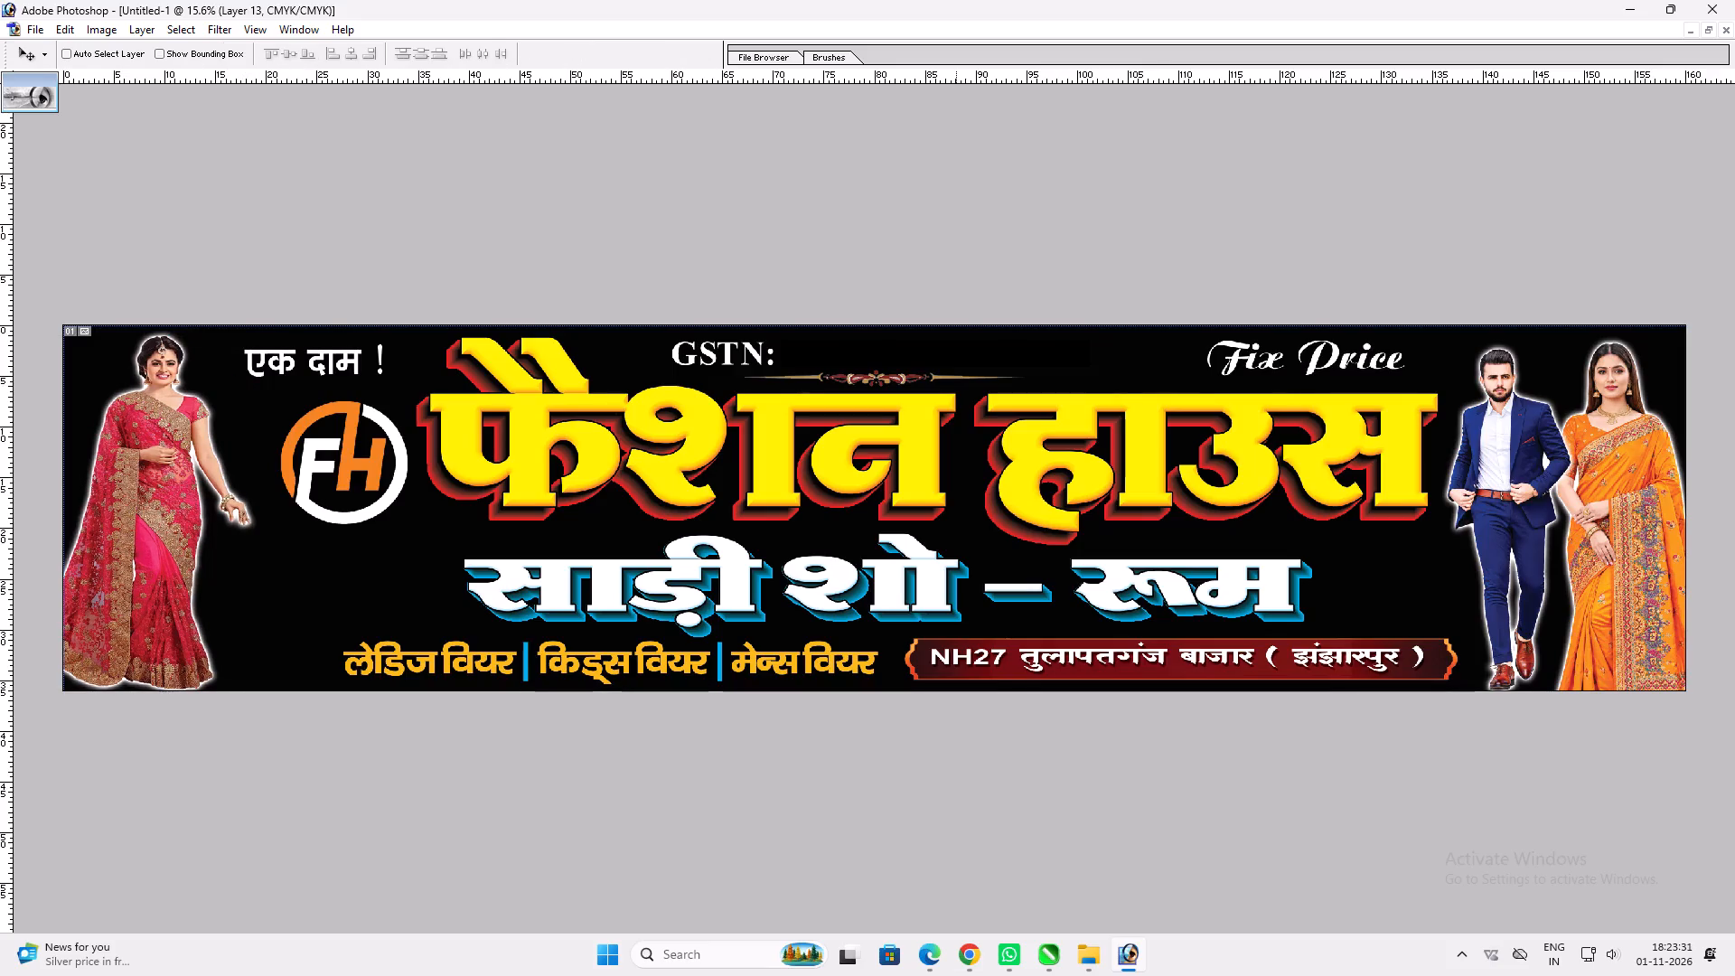
Copy the white-background boy image from ChatGPT and paste it into the Photoshop banner.
click(927, 951)
scroll(845, 680, down, 7)
right_click(827, 448)
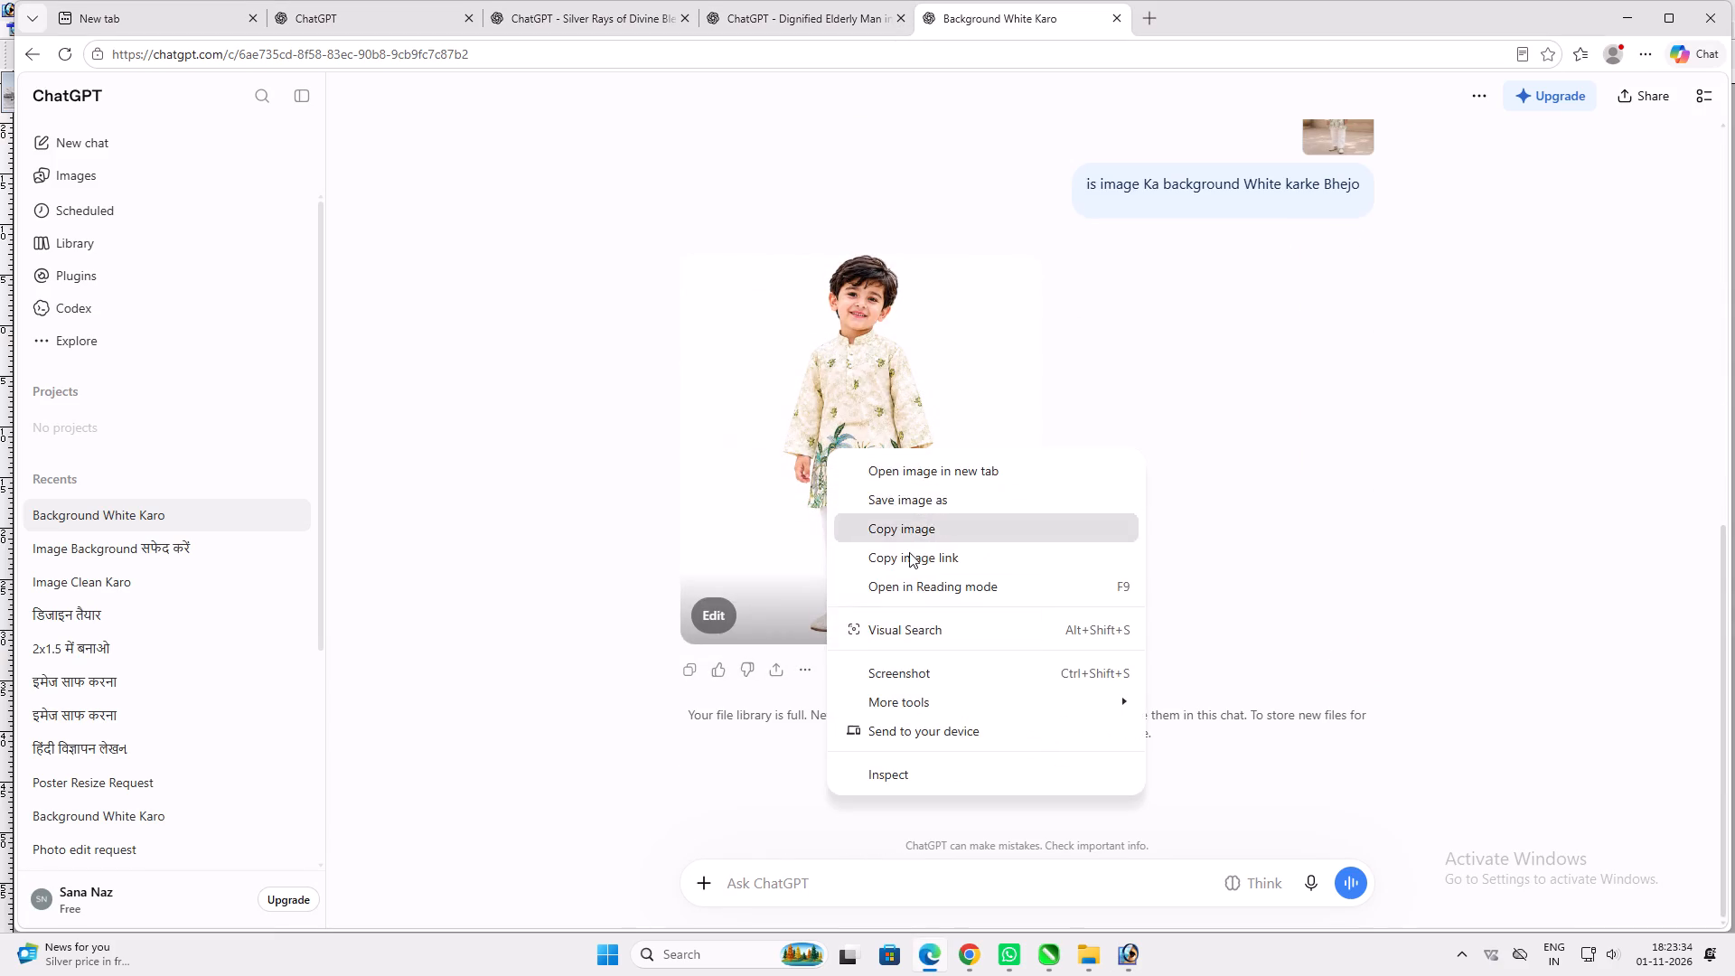
click(888, 517)
click(1126, 966)
key(ctrl+v)
Remove the white background around the boy using the Magic Wand at tolerance 2, leaving nothing selected.
key(w)
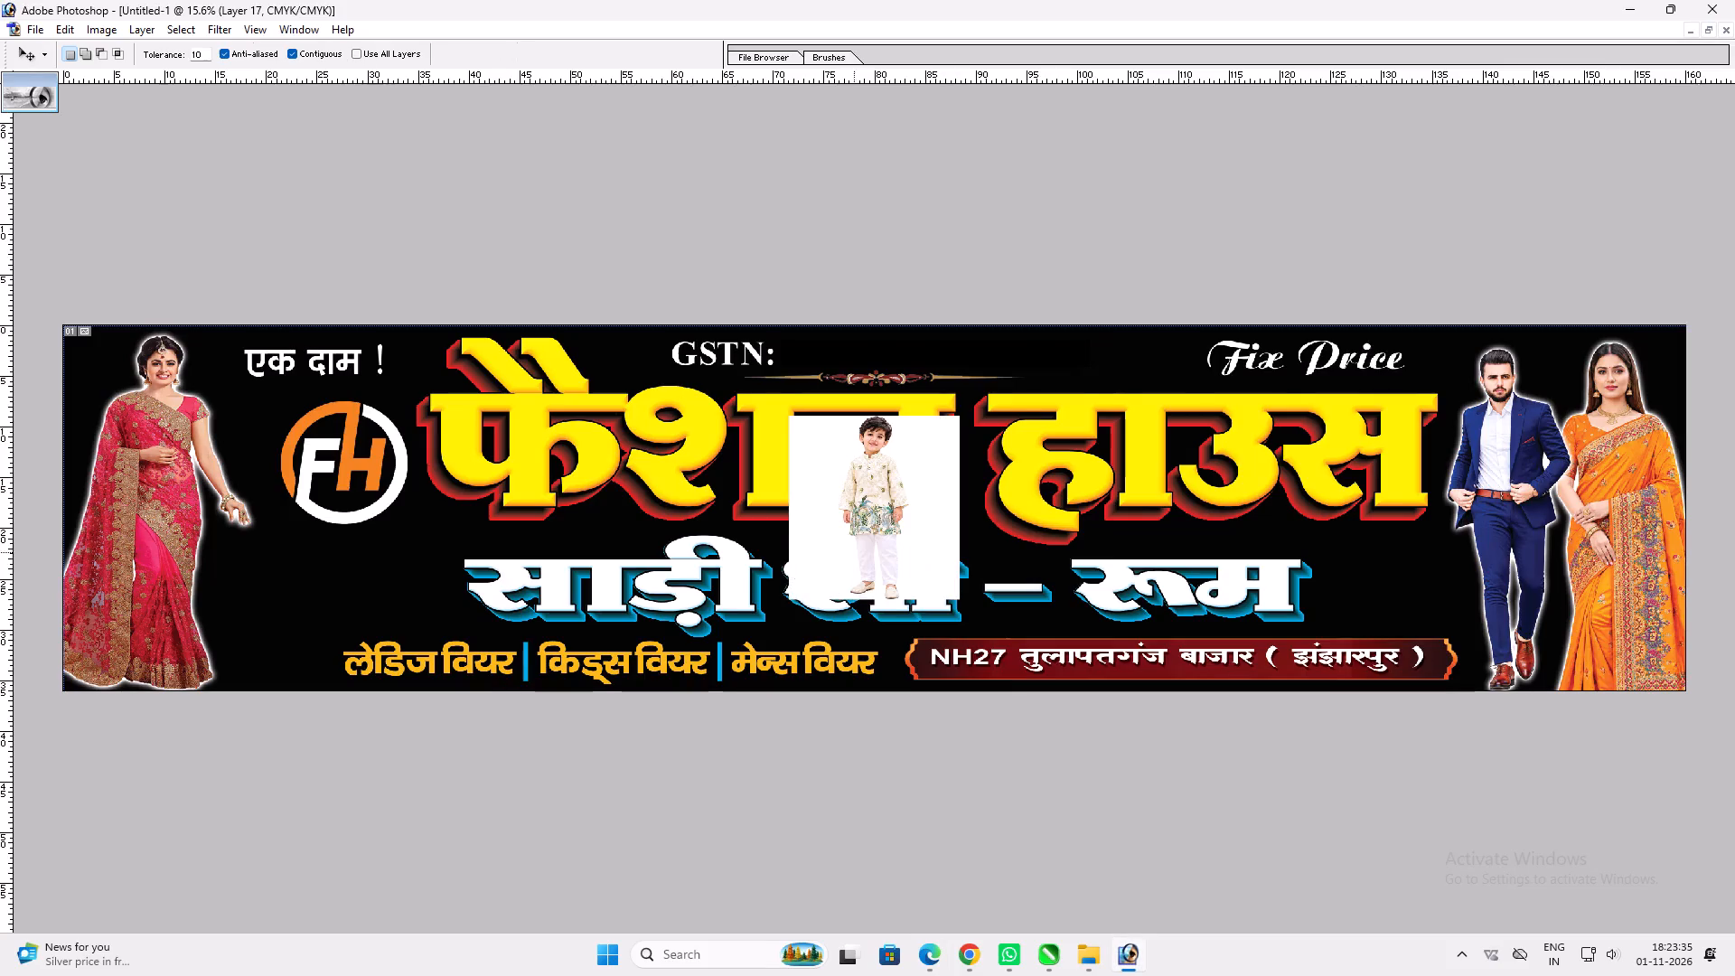
click(913, 463)
key(z)
drag(700, 289, 1174, 746)
key(v)
key(w)
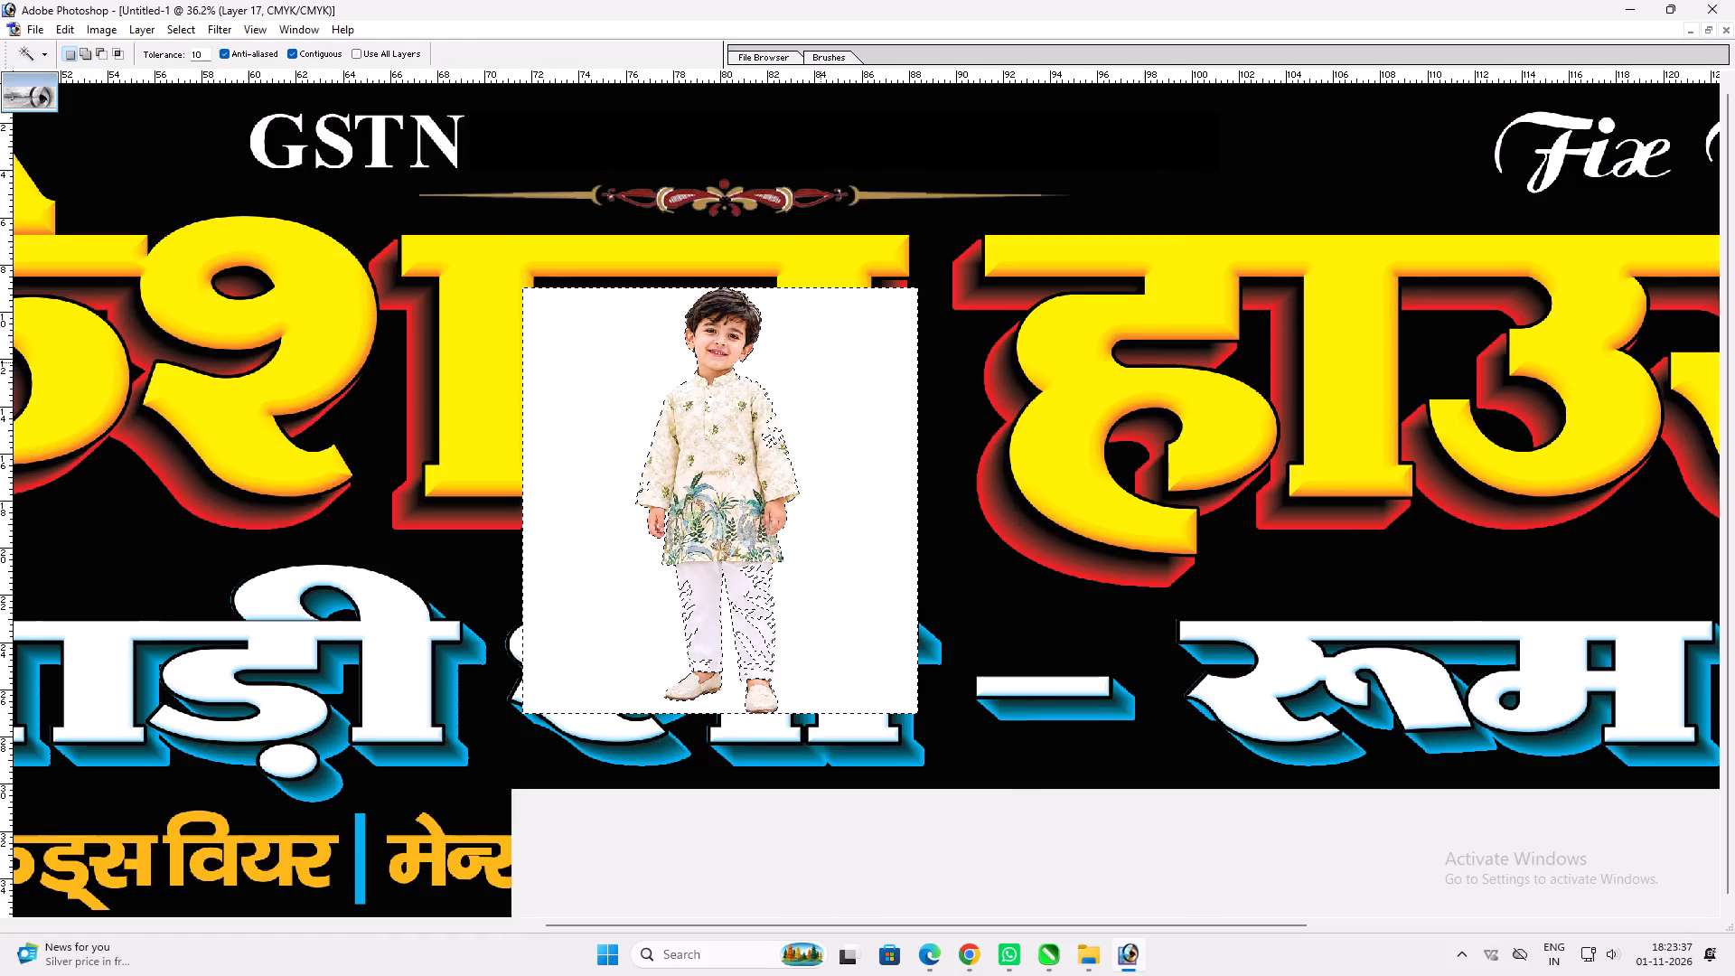
drag(203, 52, 0, 44)
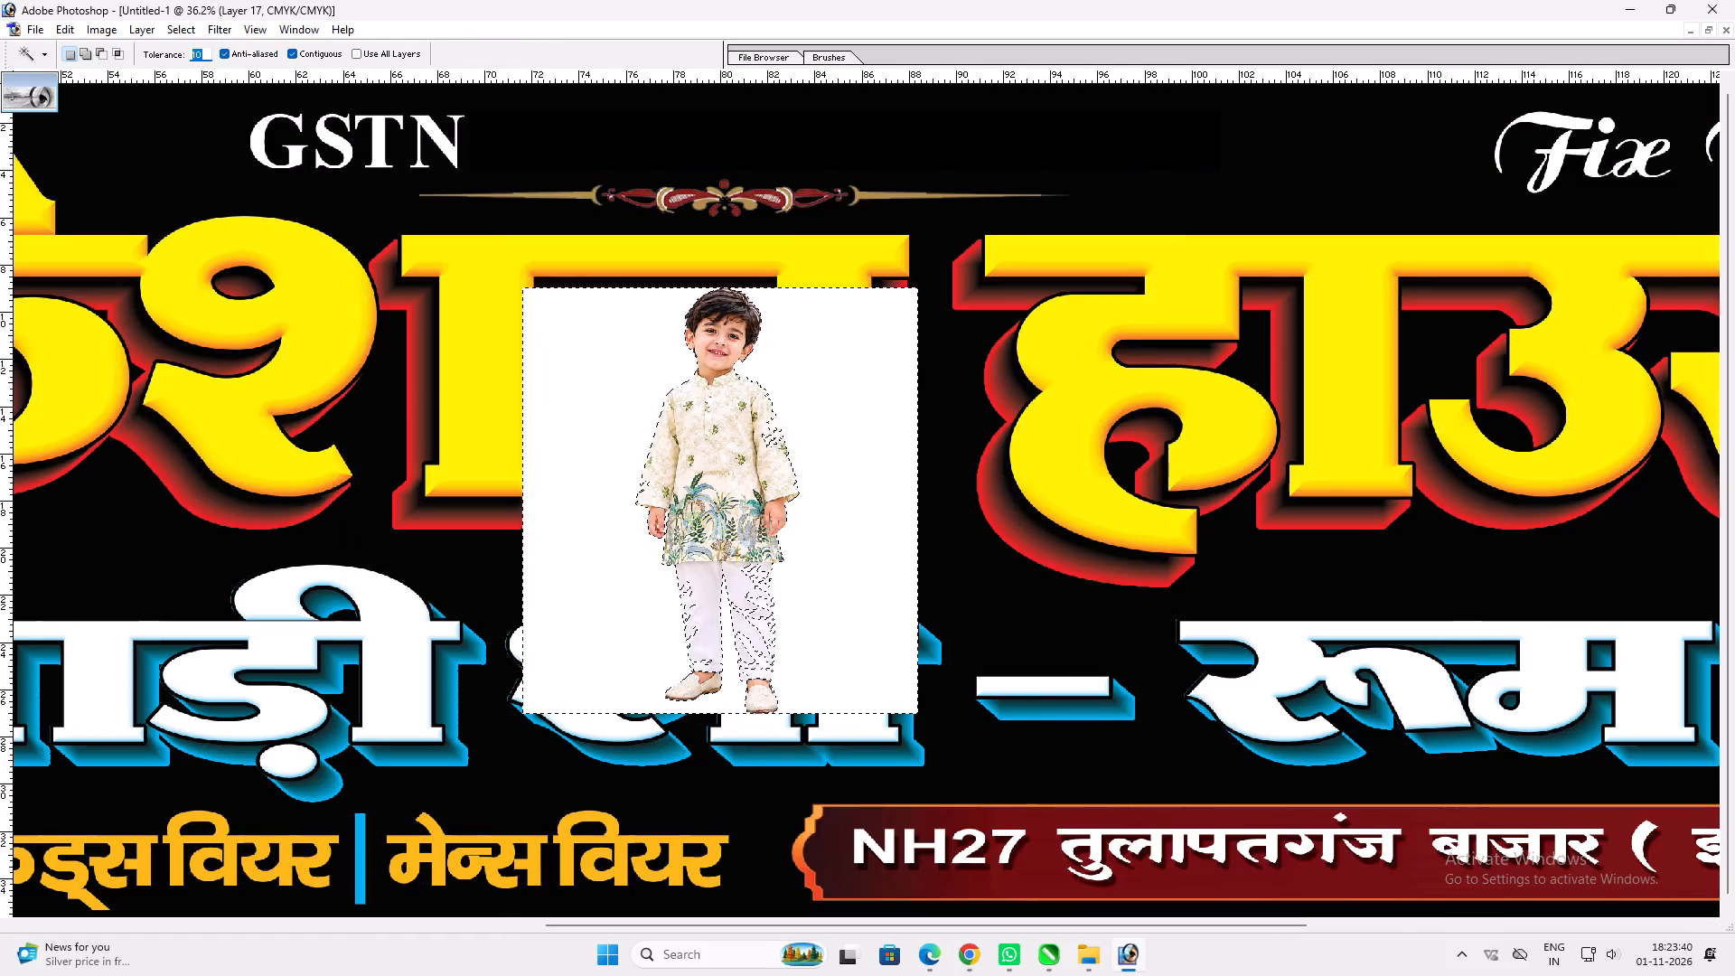
key(2)
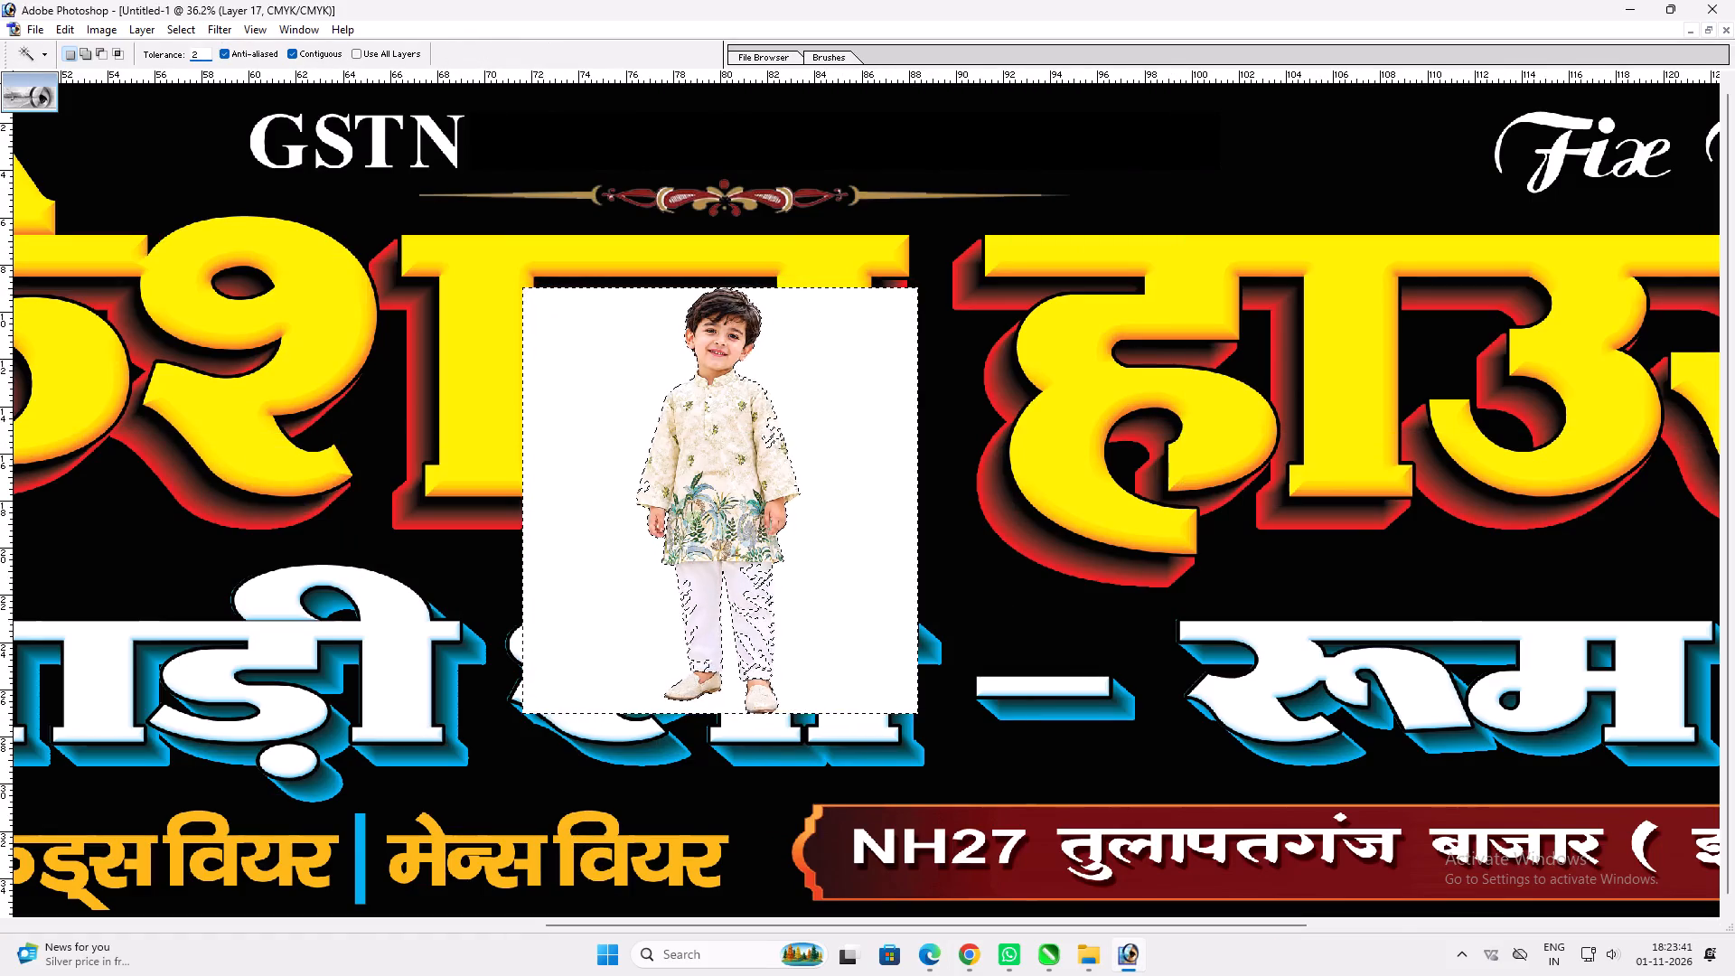
double_click(637, 641)
key(Delete)
click(856, 558)
key(Delete)
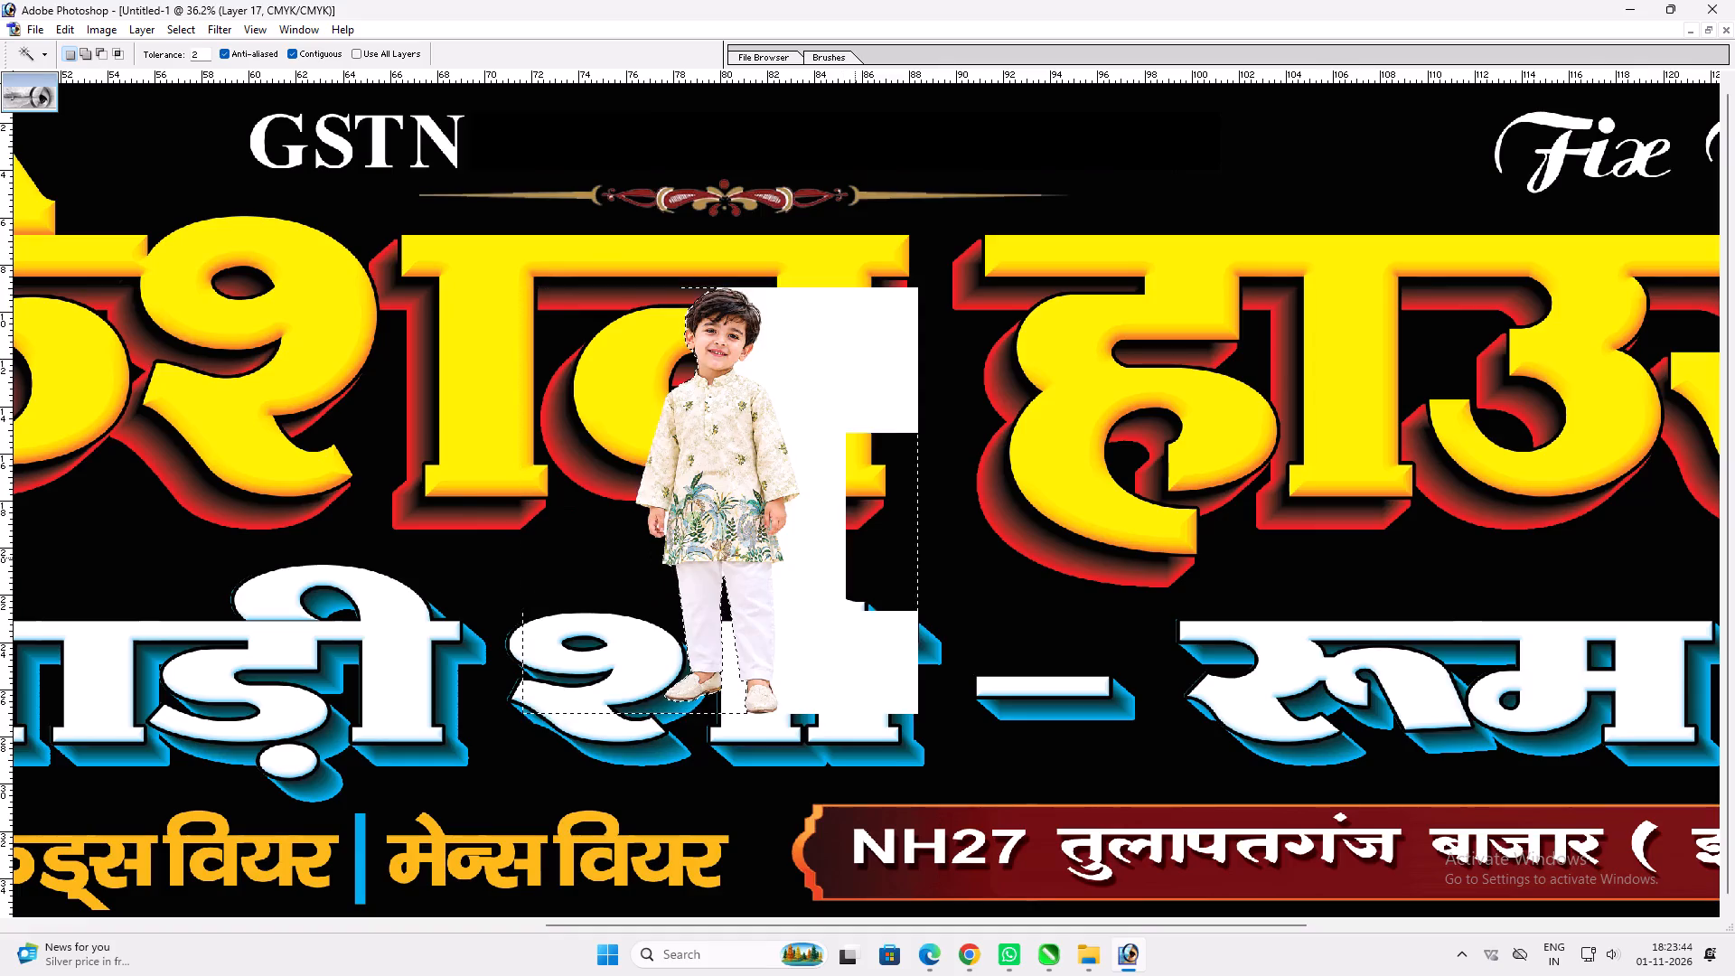
key(ctrl+d)
Place the boy beside the pink-saree model and enlarge him so his feet stand near the banner's bottom edge.
key(space)
key(space)
right_click(729, 540)
click(759, 550)
key(v)
key(v)
drag(872, 519, 319, 614)
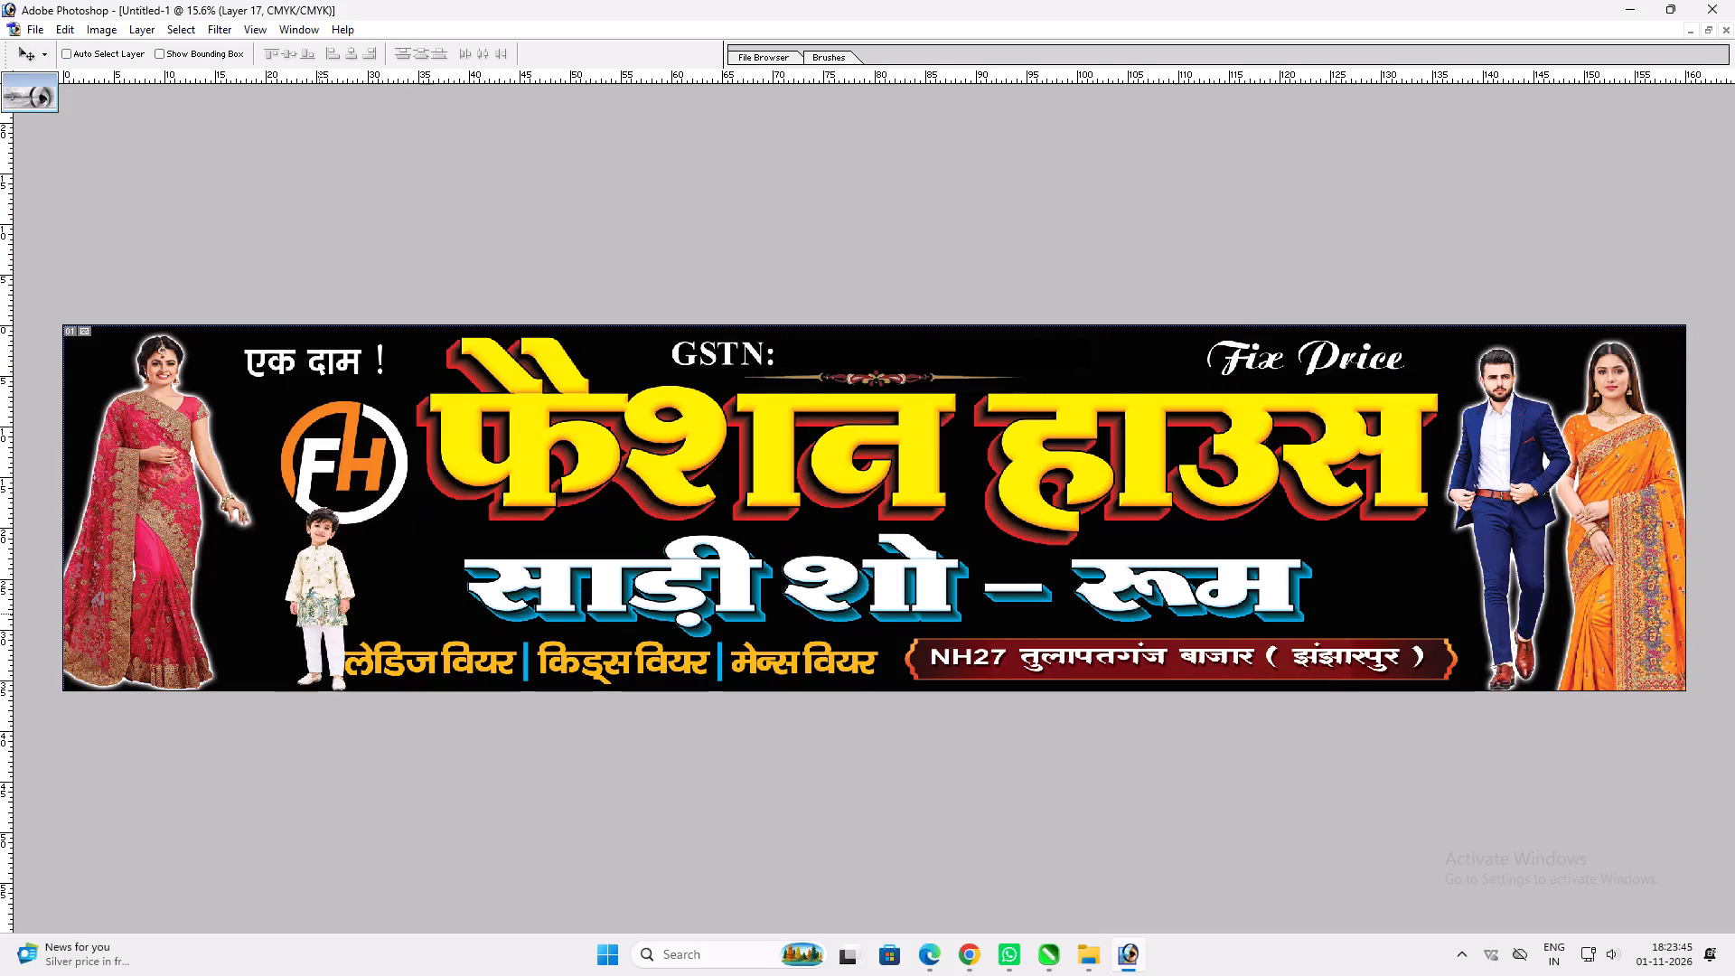
drag(319, 614, 237, 604)
key(ctrl+t)
shift+drag(280, 512, 324, 423)
key(Return)
key(v)
drag(260, 493, 244, 495)
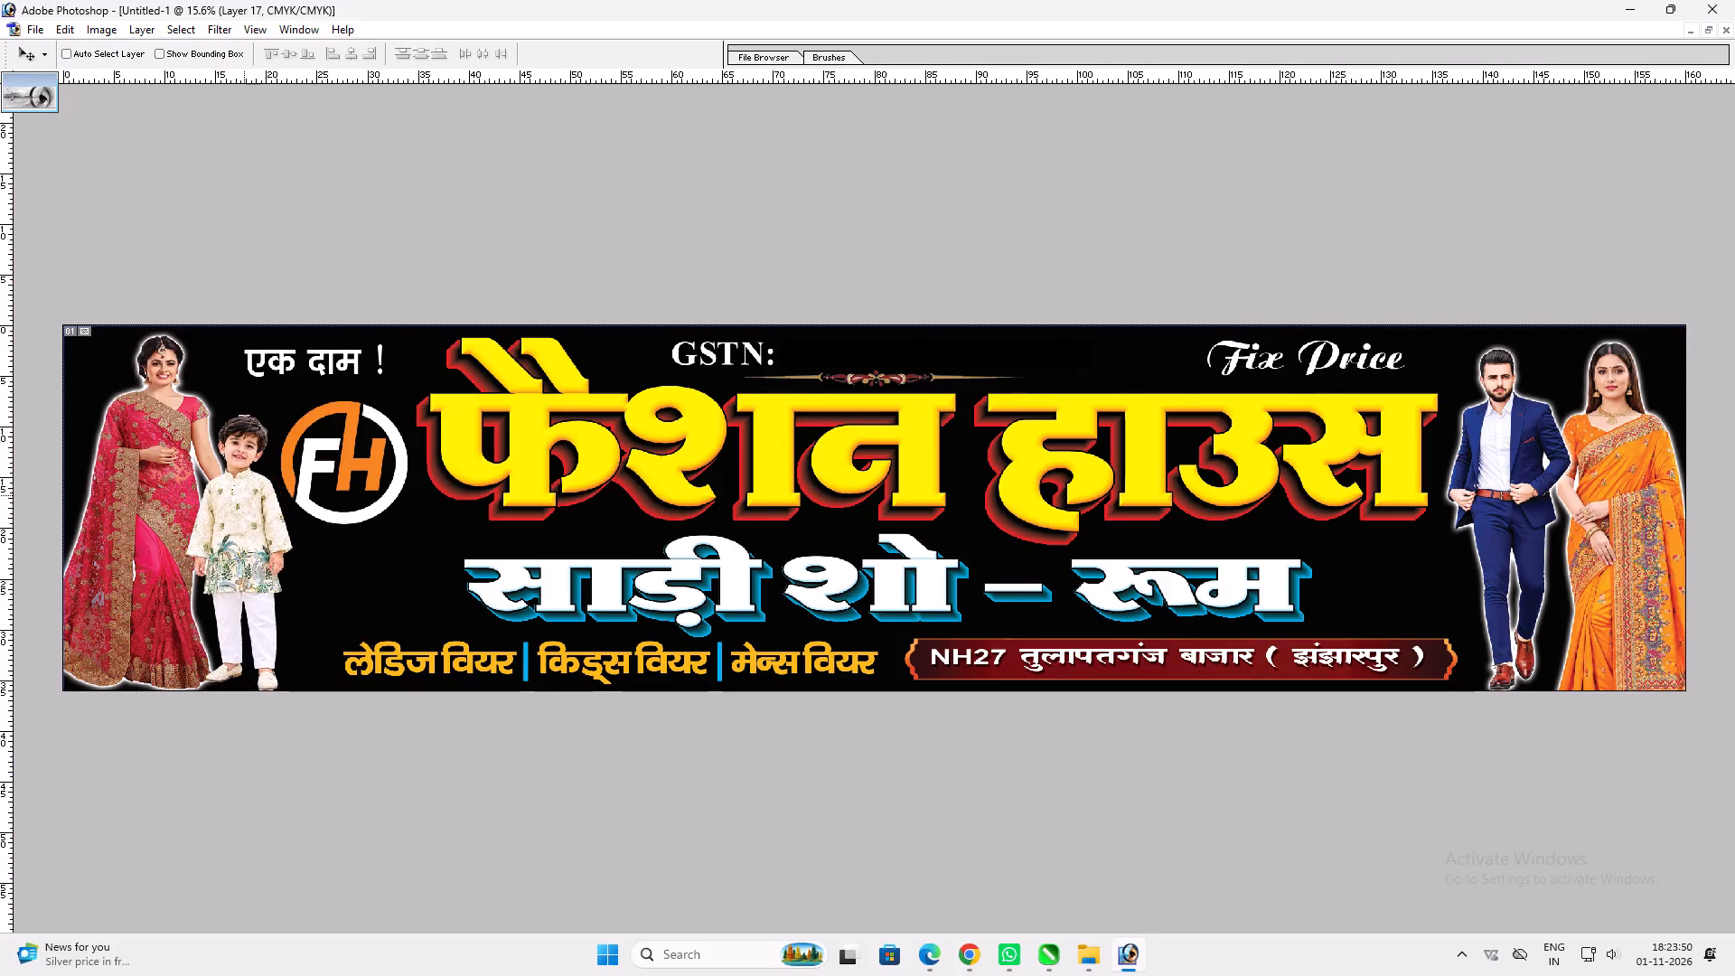
drag(244, 495, 245, 492)
Paste the copied white-glow layer style onto the boy.
key(alt+l)
key(alt+y)
text(pv)
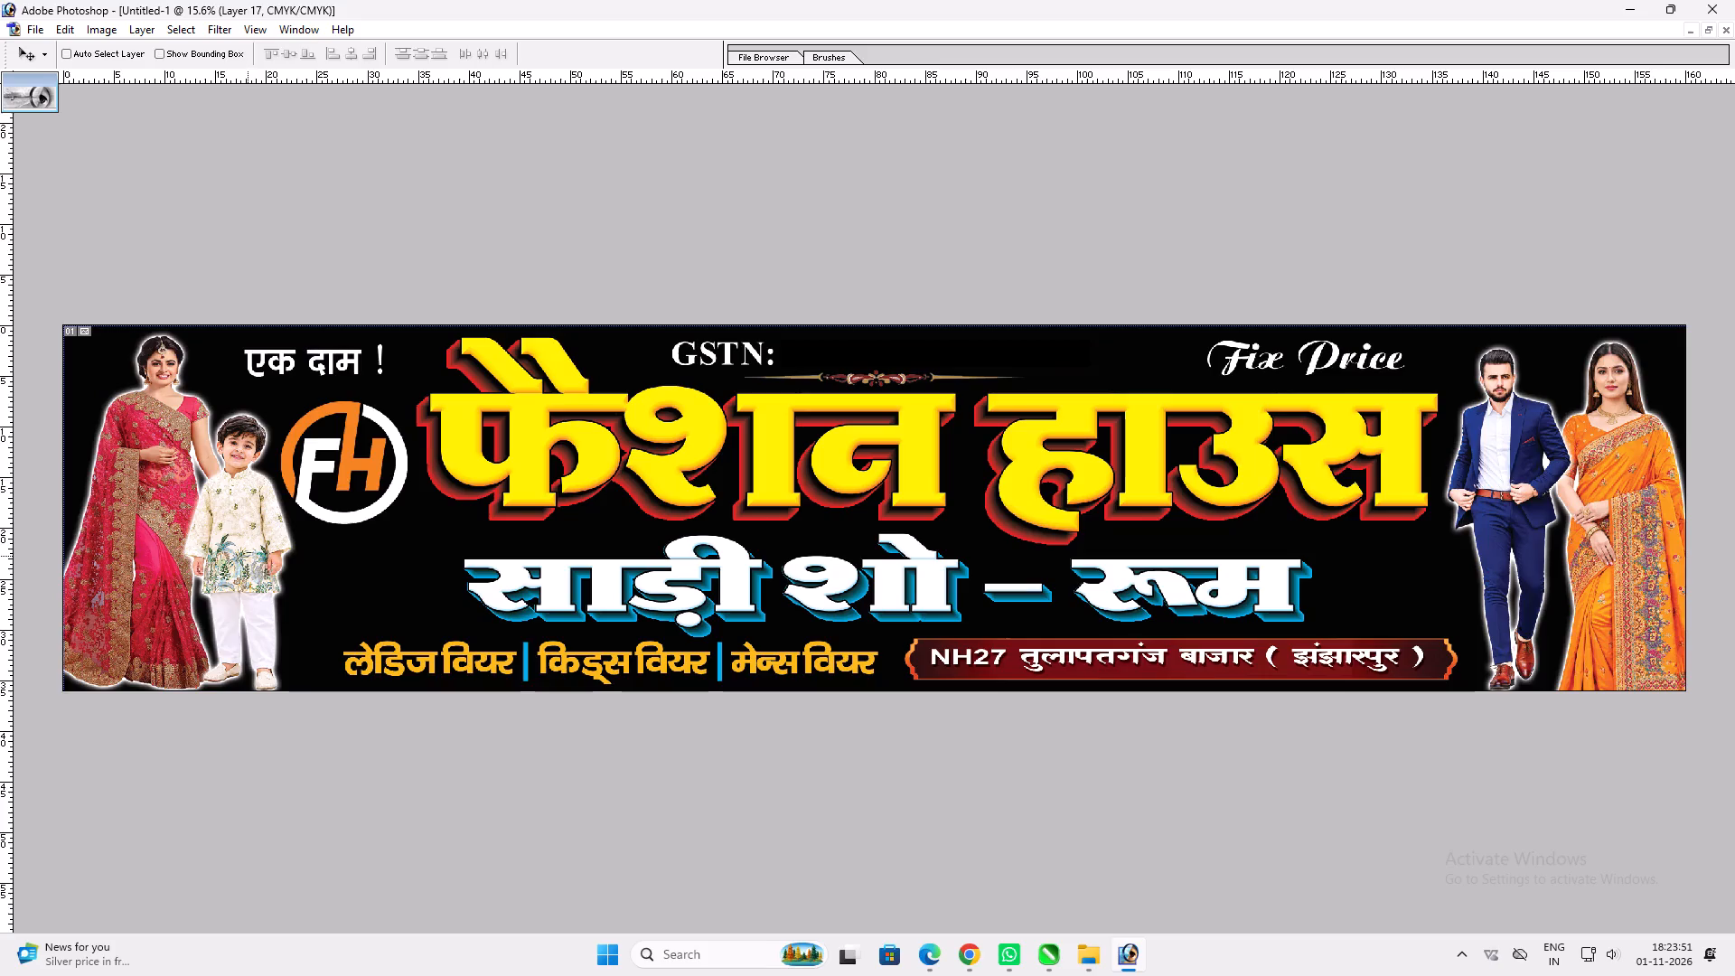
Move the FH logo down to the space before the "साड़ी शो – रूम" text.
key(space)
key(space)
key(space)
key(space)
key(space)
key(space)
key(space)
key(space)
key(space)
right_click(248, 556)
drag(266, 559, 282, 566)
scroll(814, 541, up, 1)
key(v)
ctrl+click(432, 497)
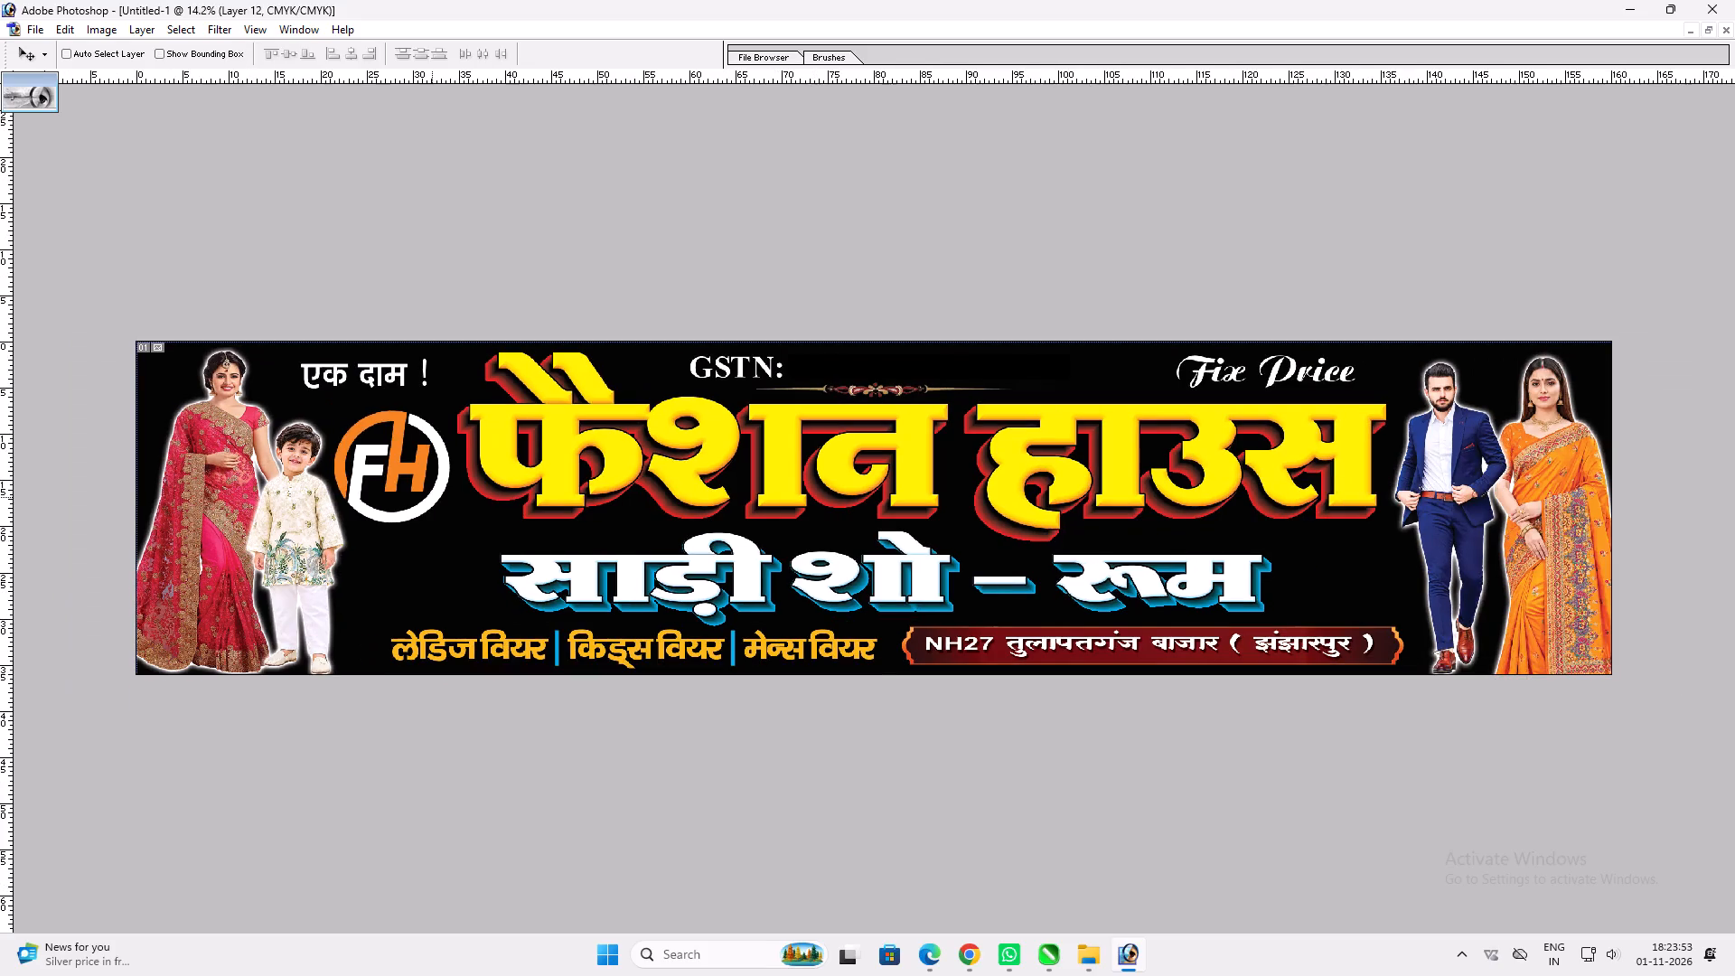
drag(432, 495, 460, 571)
Widen the yellow "फैशन हाउस" title slightly toward the left and shift the whole title a little left.
ctrl+click(507, 459)
key(ctrl+t)
shift+drag(451, 424, 437, 419)
key(shift+Return)
key(v)
shift+drag(891, 481, 874, 481)
key(v)
click(860, 484)
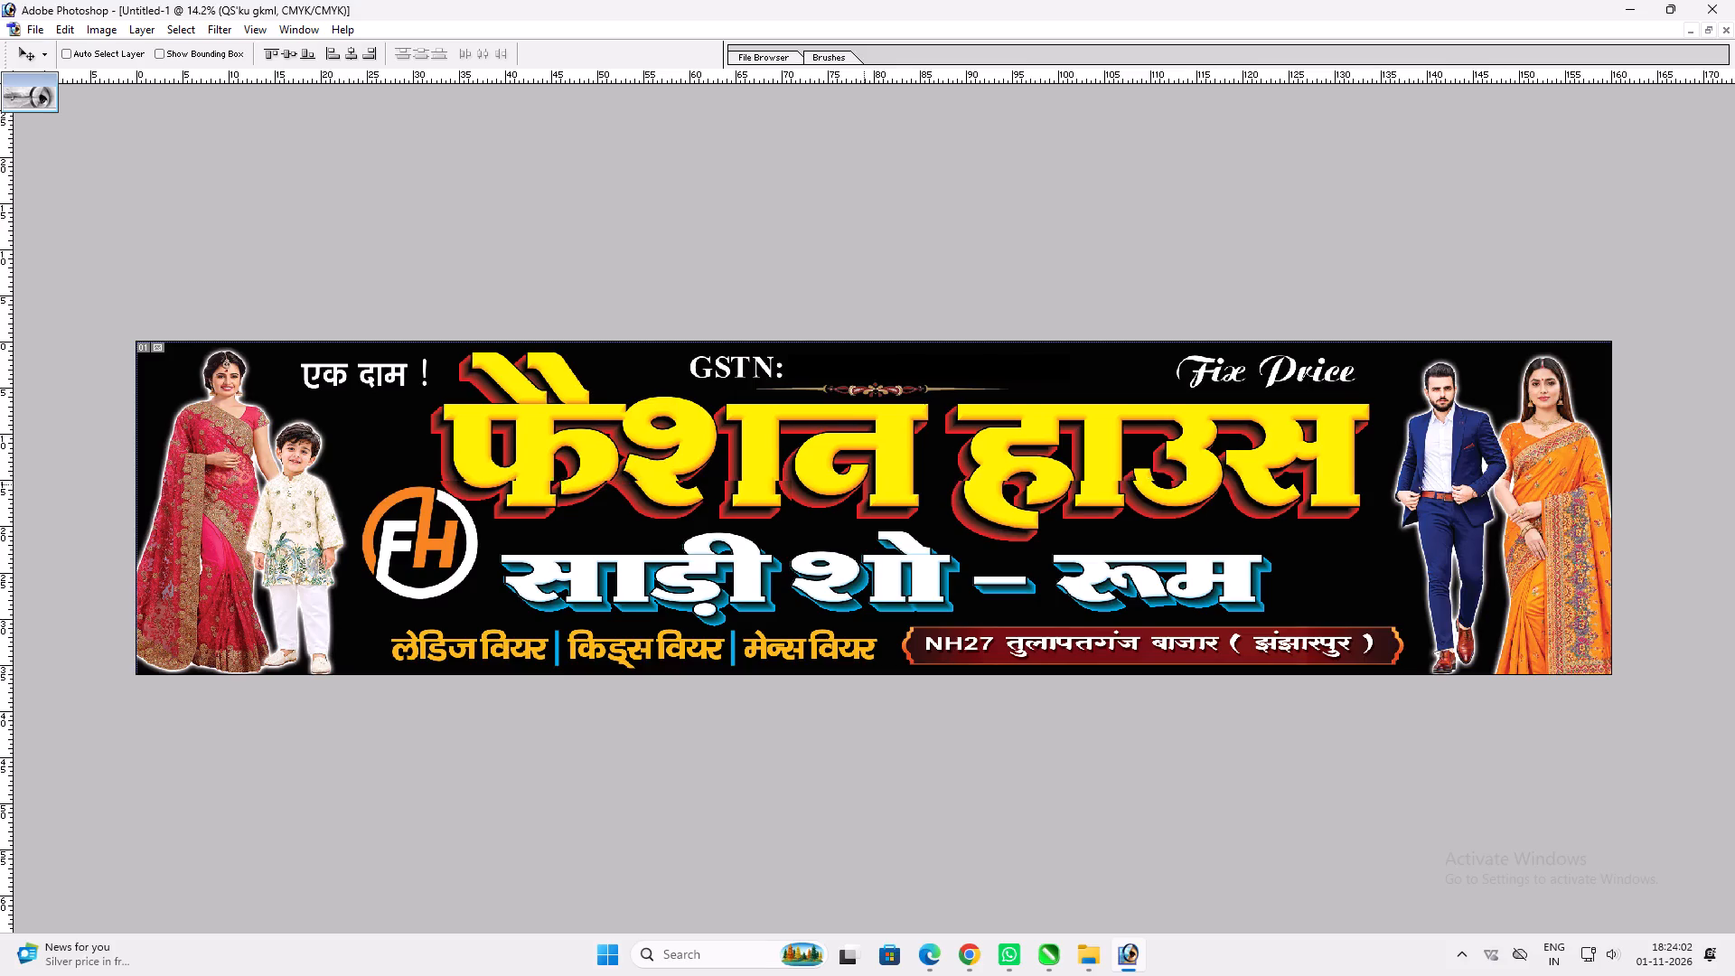
Shrink the FH logo slightly from its upper-right corner.
ctrl+click(445, 544)
key(ctrl+t)
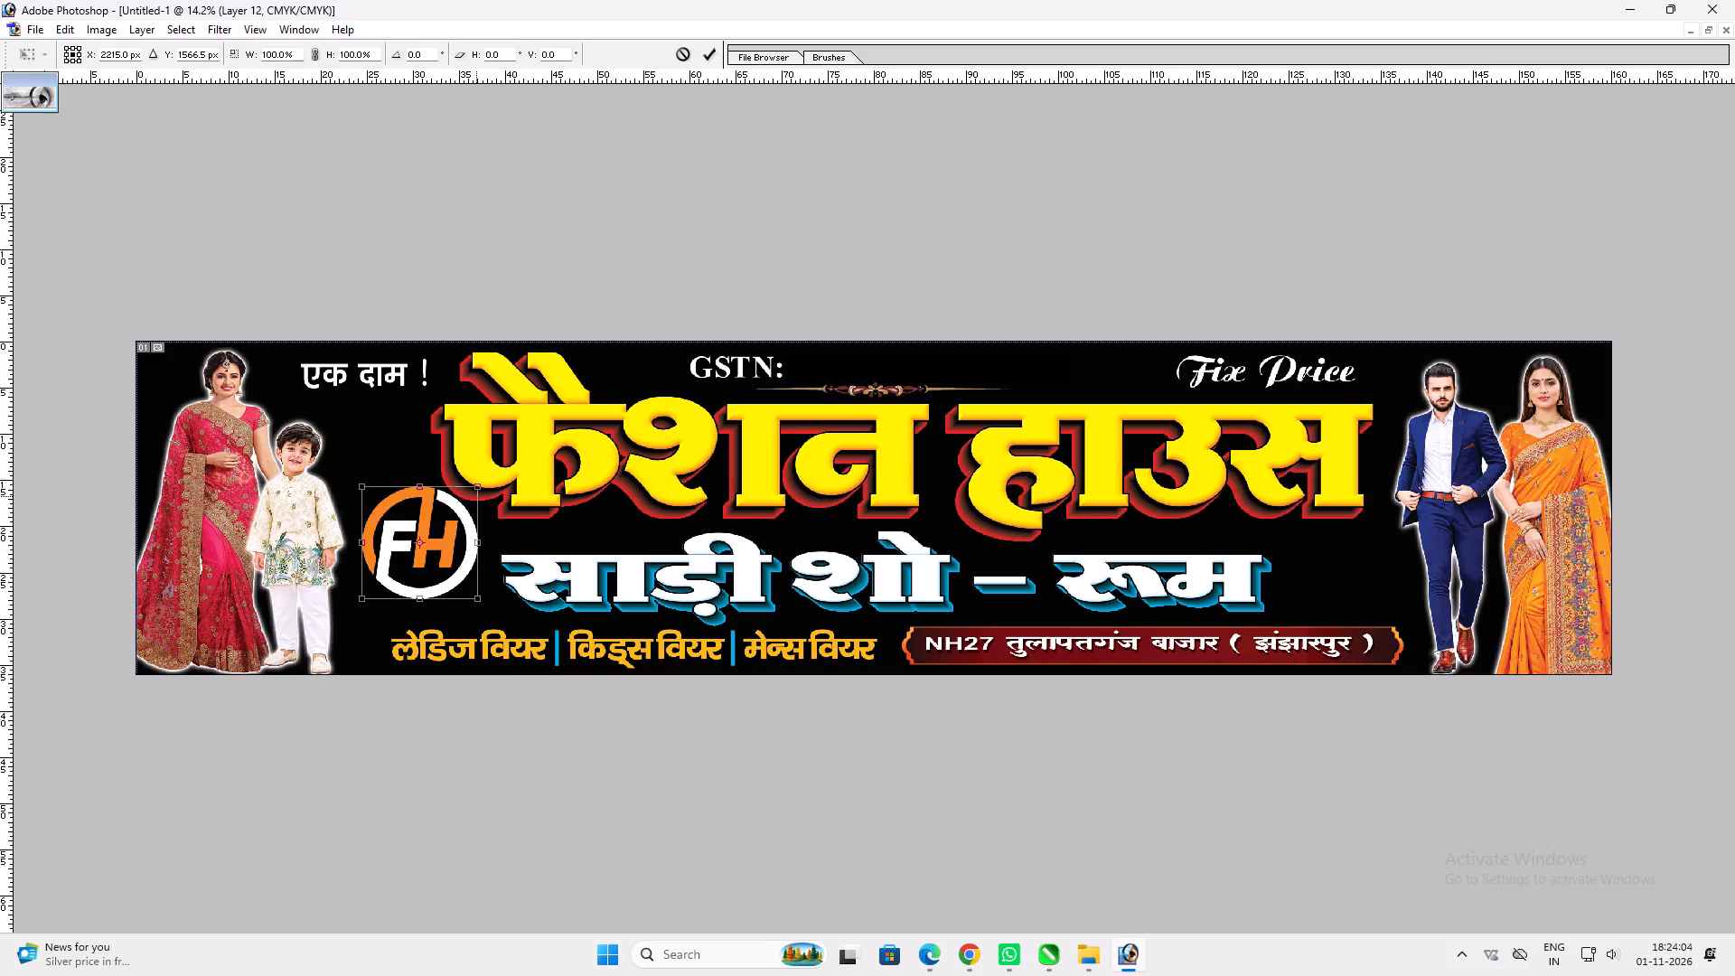
shift+drag(474, 486, 456, 496)
key(shift+Return)
key(v)
click(449, 525)
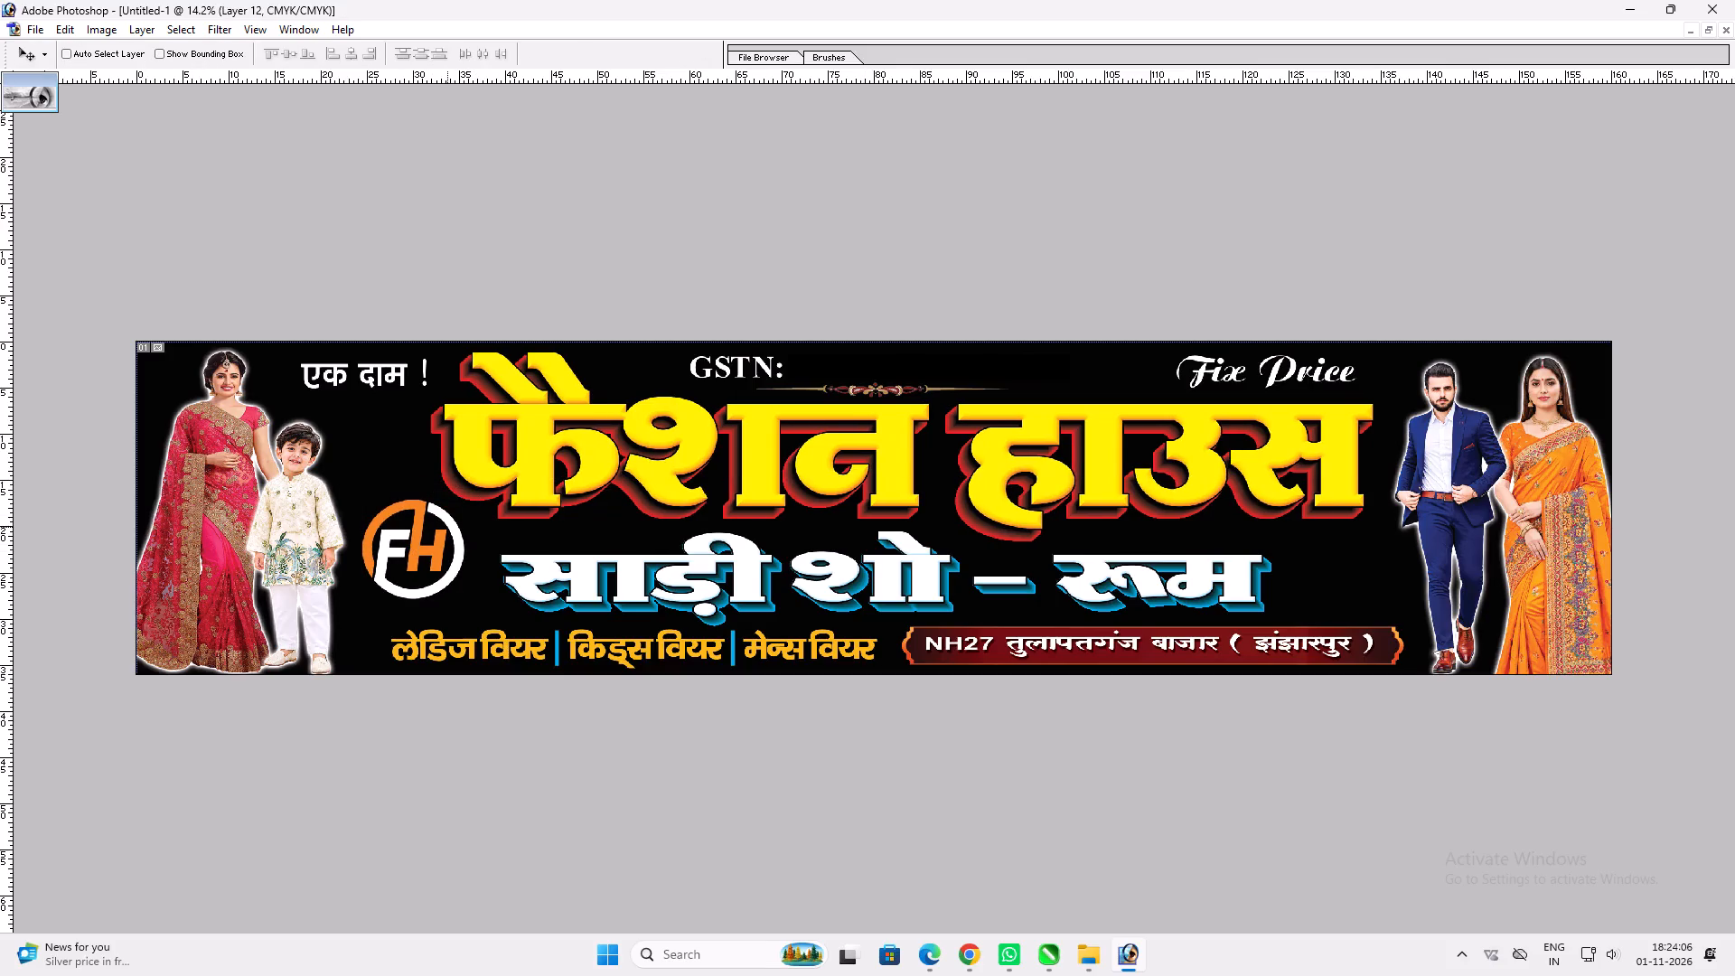
Widen the "साड़ी शो – रूम" text toward the right, nearly to the end of the yellow title.
ctrl+click(886, 567)
shift+drag(886, 560, 896, 555)
key(ctrl+z)
key(ctrl+t)
shift+drag(1283, 569, 1326, 565)
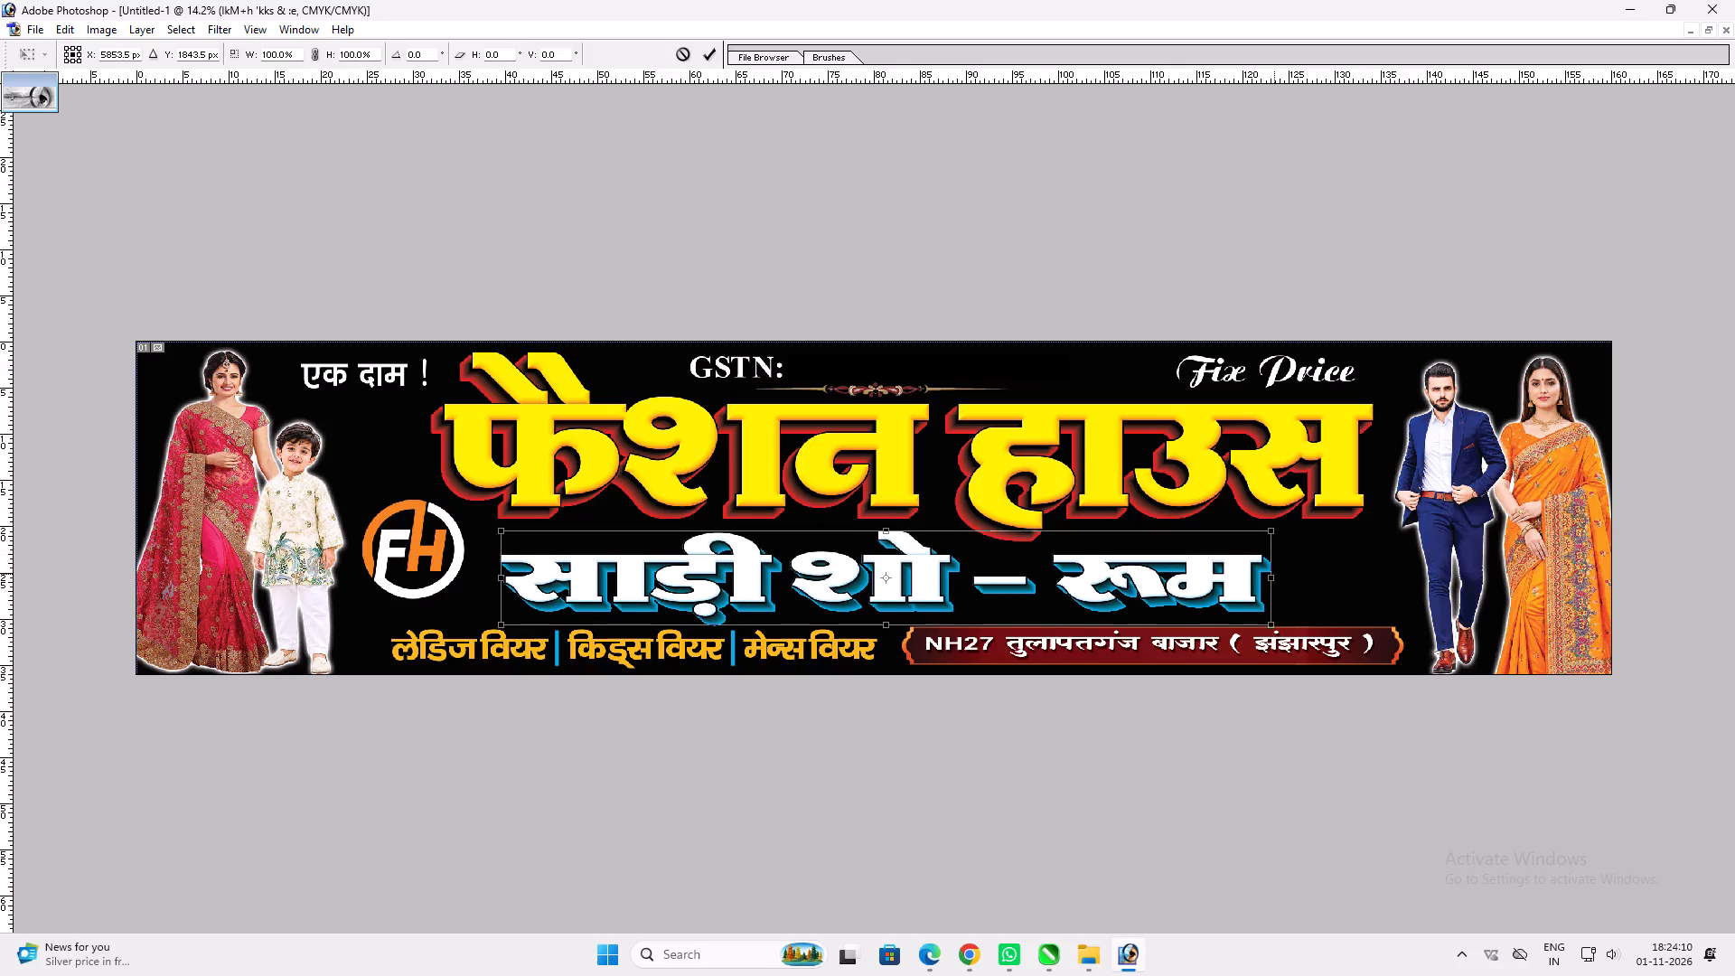
shift+drag(1273, 574, 1335, 574)
key(shift+Return)
key(v)
scroll(1181, 590, up, 1)
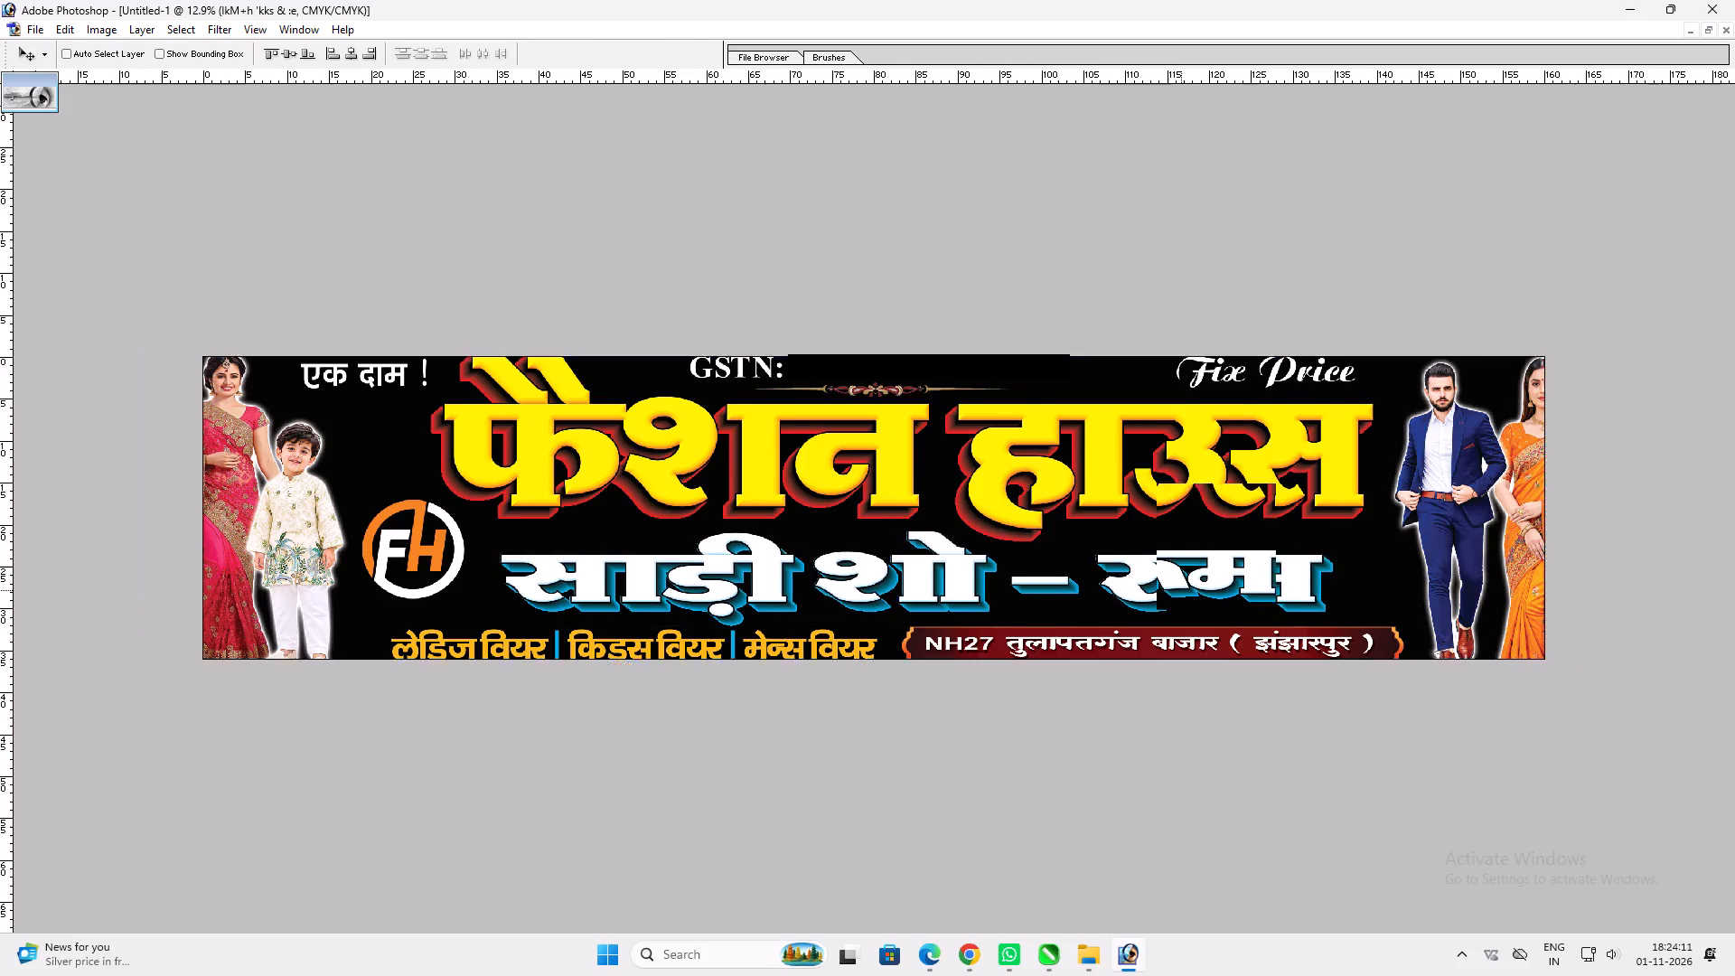
key(v)
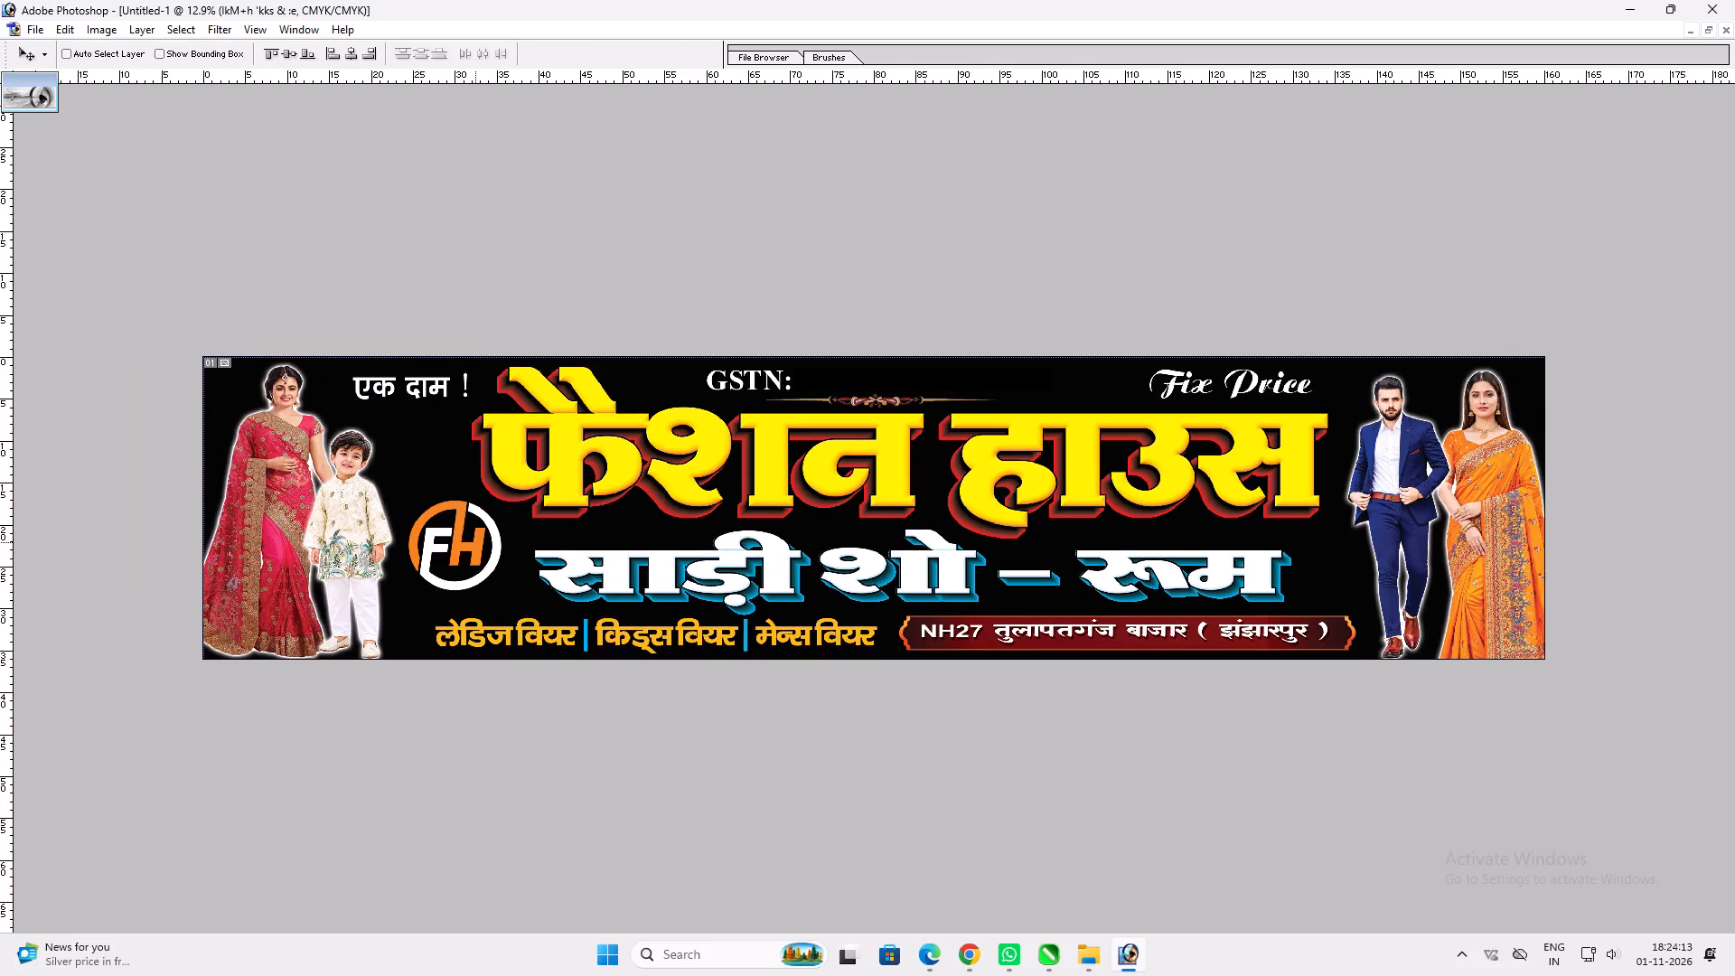
Move the FH logo up between the boy and the yellow "फैशन हाउस" title.
ctrl+click(474, 546)
drag(470, 539, 441, 458)
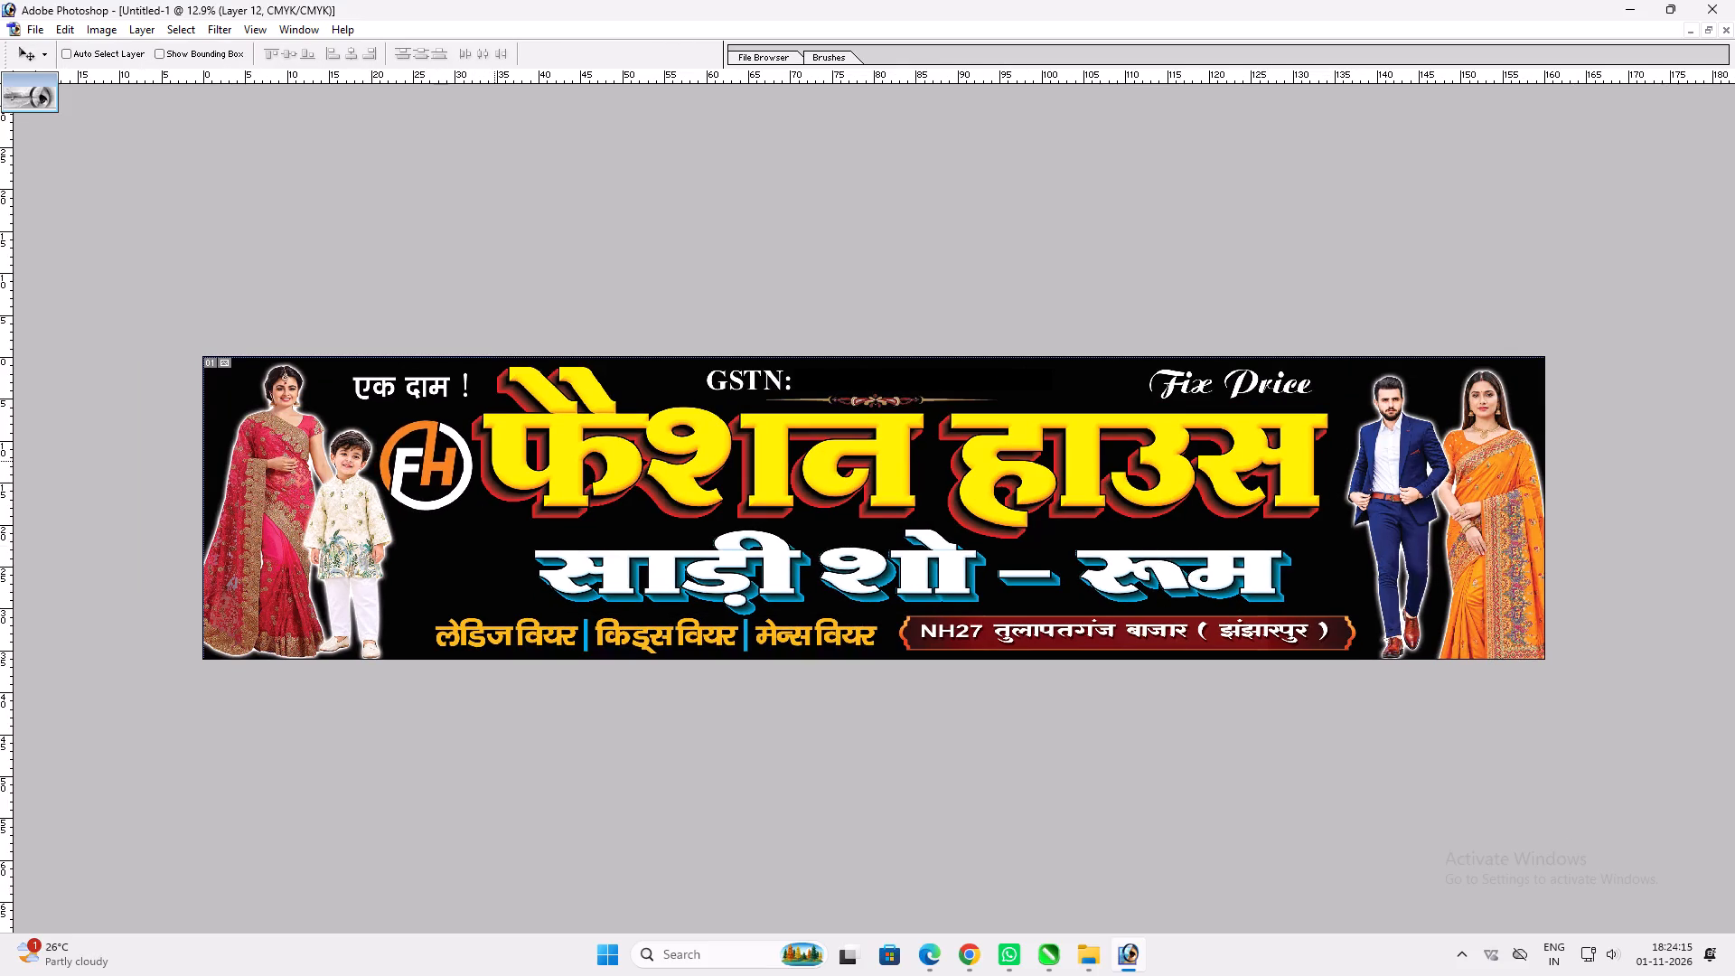
Narrow the yellow "फैशन हाउस" title slightly from its left side to clear the FH logo.
ctrl+click(511, 462)
key(ctrl+t)
shift+drag(468, 437, 485, 436)
key(shift+Return)
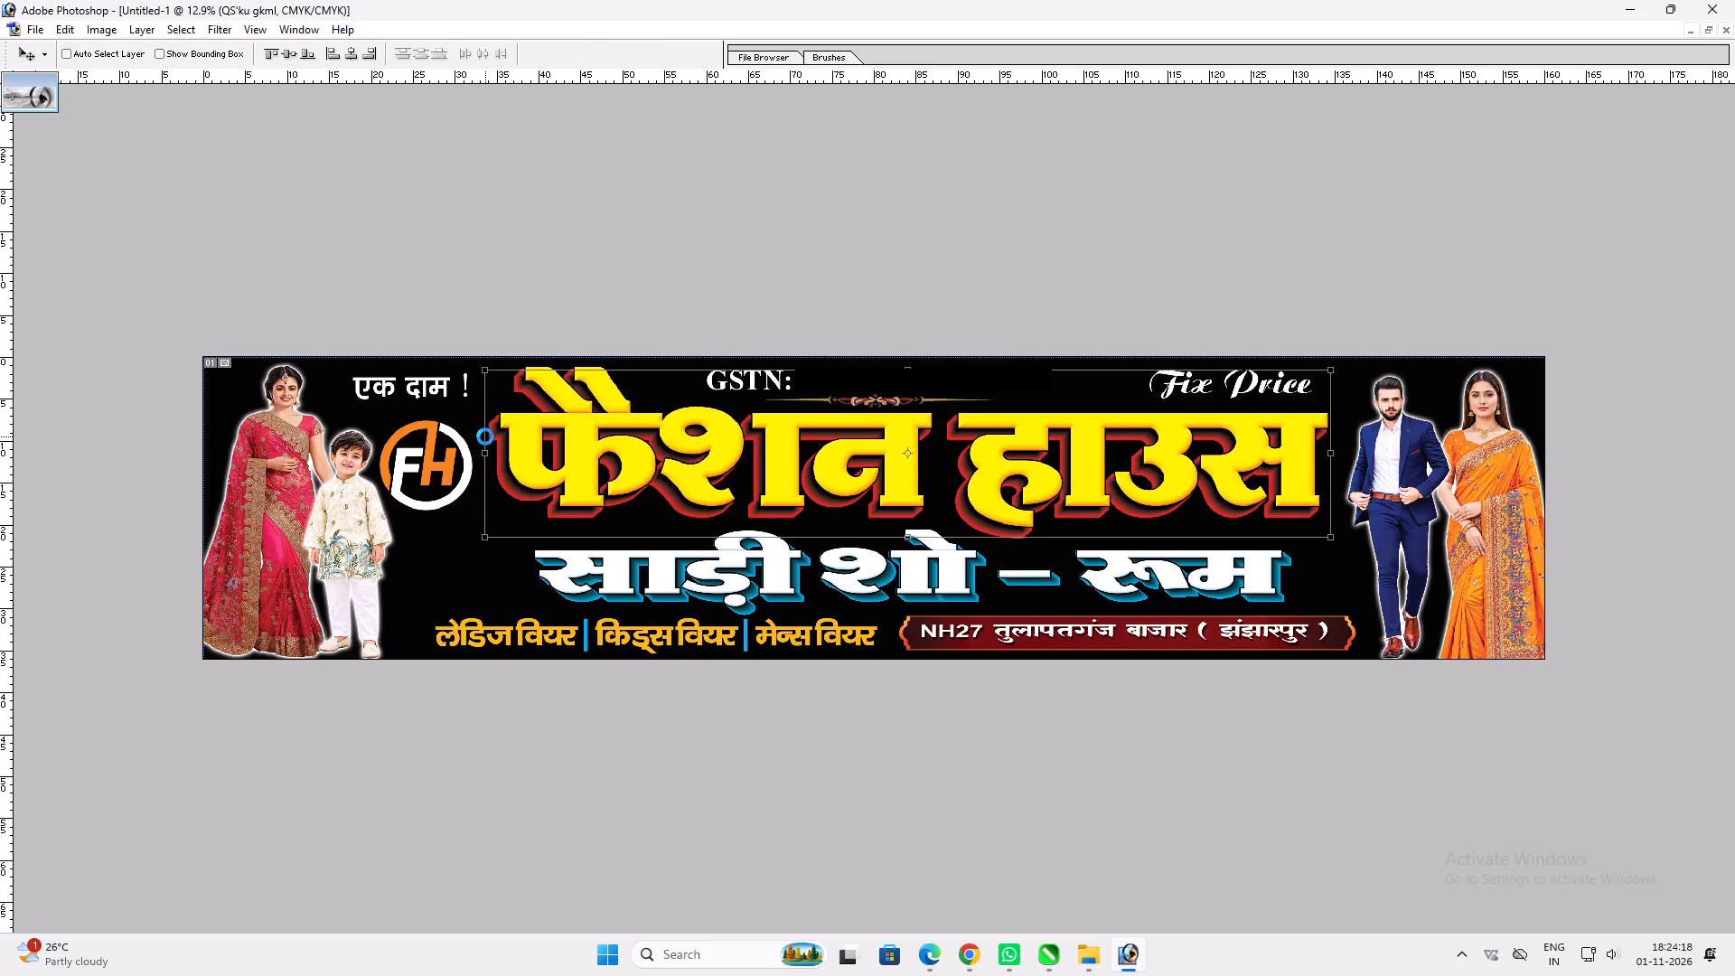
key(v)
Nudge the FH logo right, away from the boy and closer to the yellow title.
ctrl+click(447, 465)
shift+drag(447, 465, 460, 465)
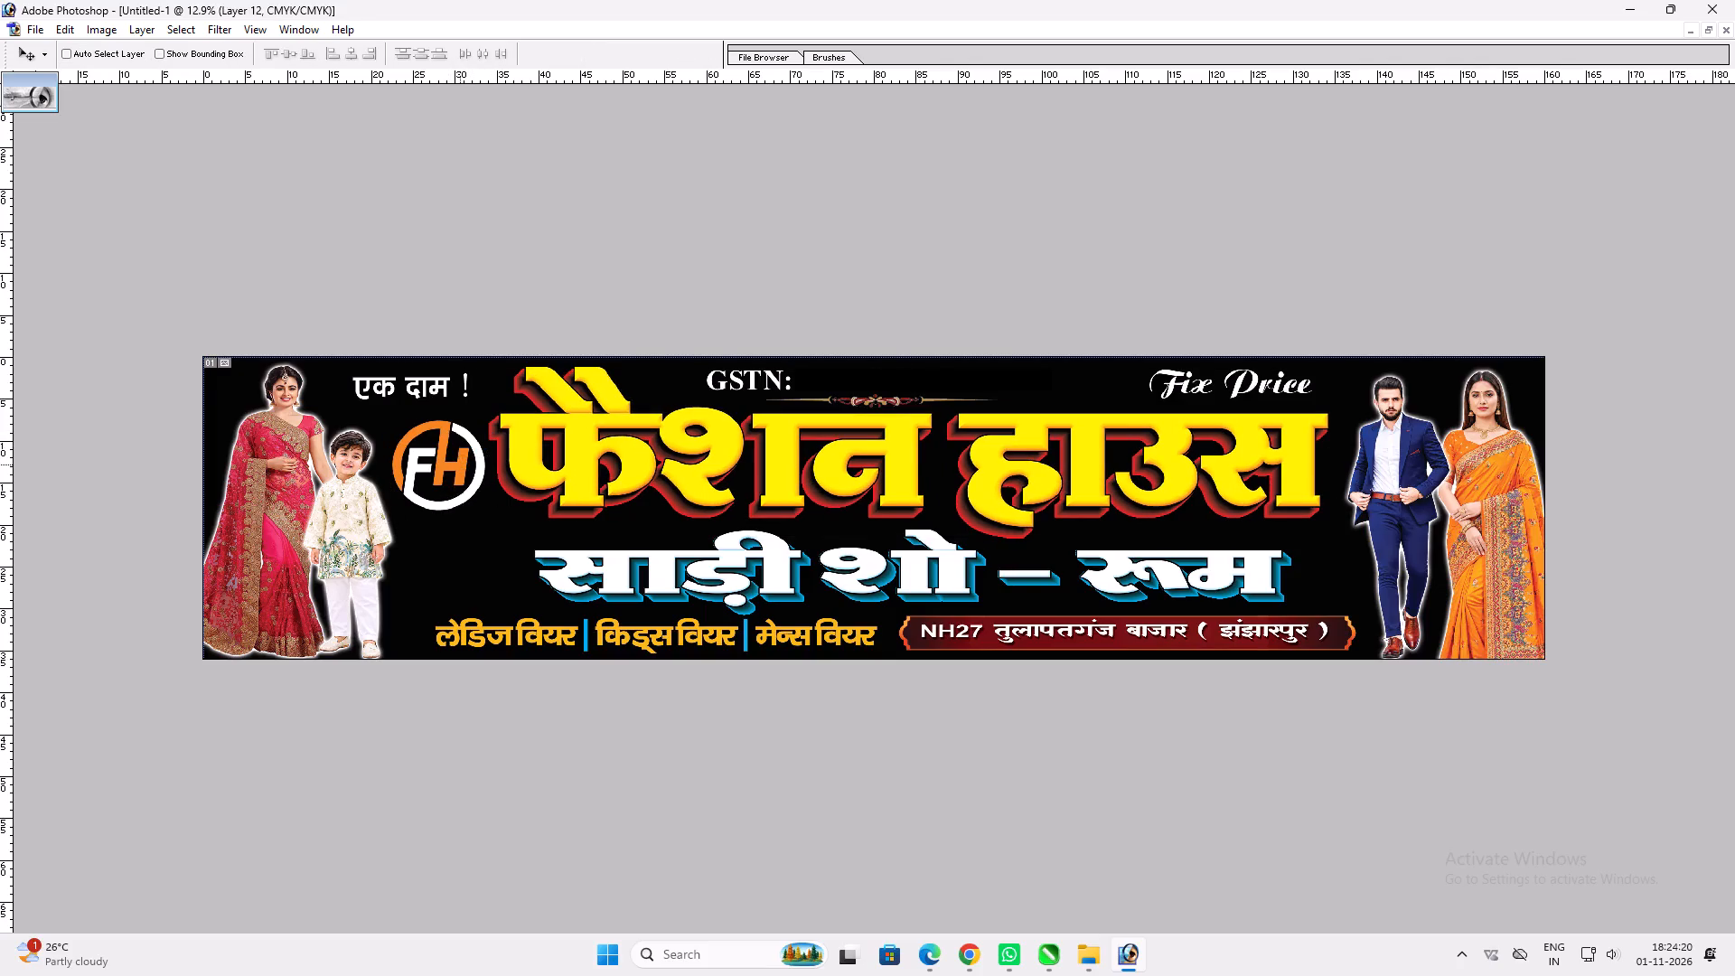
Widen the "साड़ी शो – रूम" text leftward to about 104% so it starts level with the yellow title.
ctrl+click(566, 579)
key(ctrl+t)
shift+drag(536, 551, 500, 544)
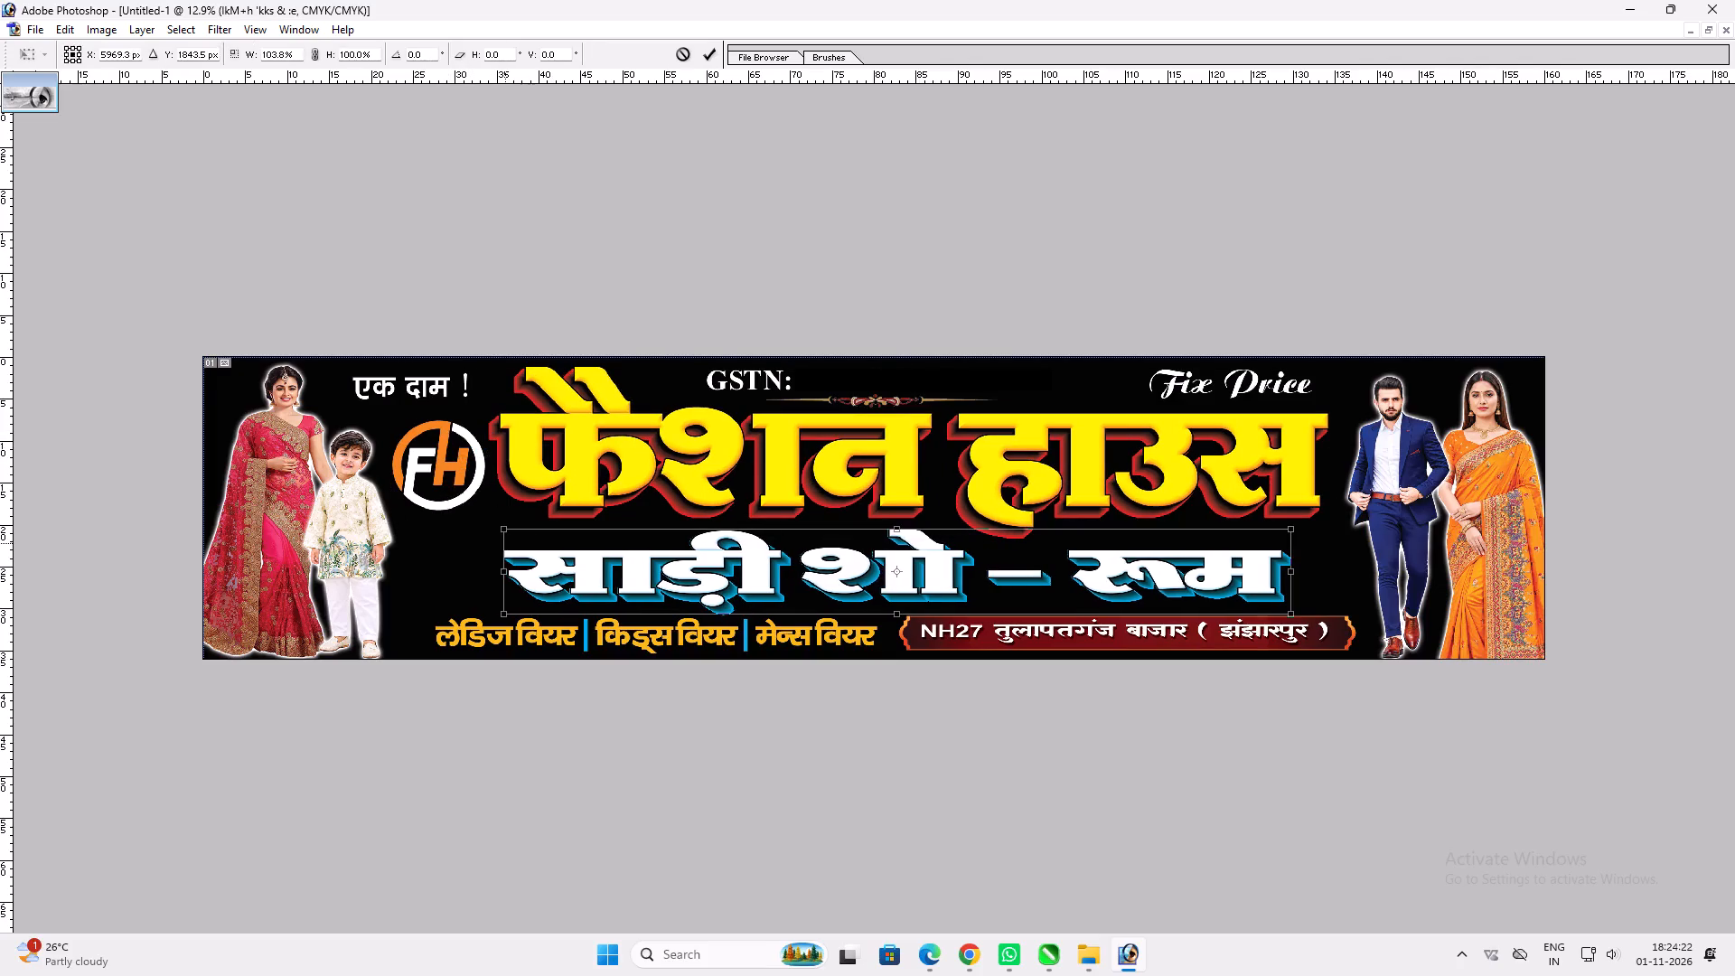
shift+drag(500, 544, 505, 543)
key(shift+Return)
key(v)
Capture a screenshot of the whole banner, cropped to its edges.
key(Print)
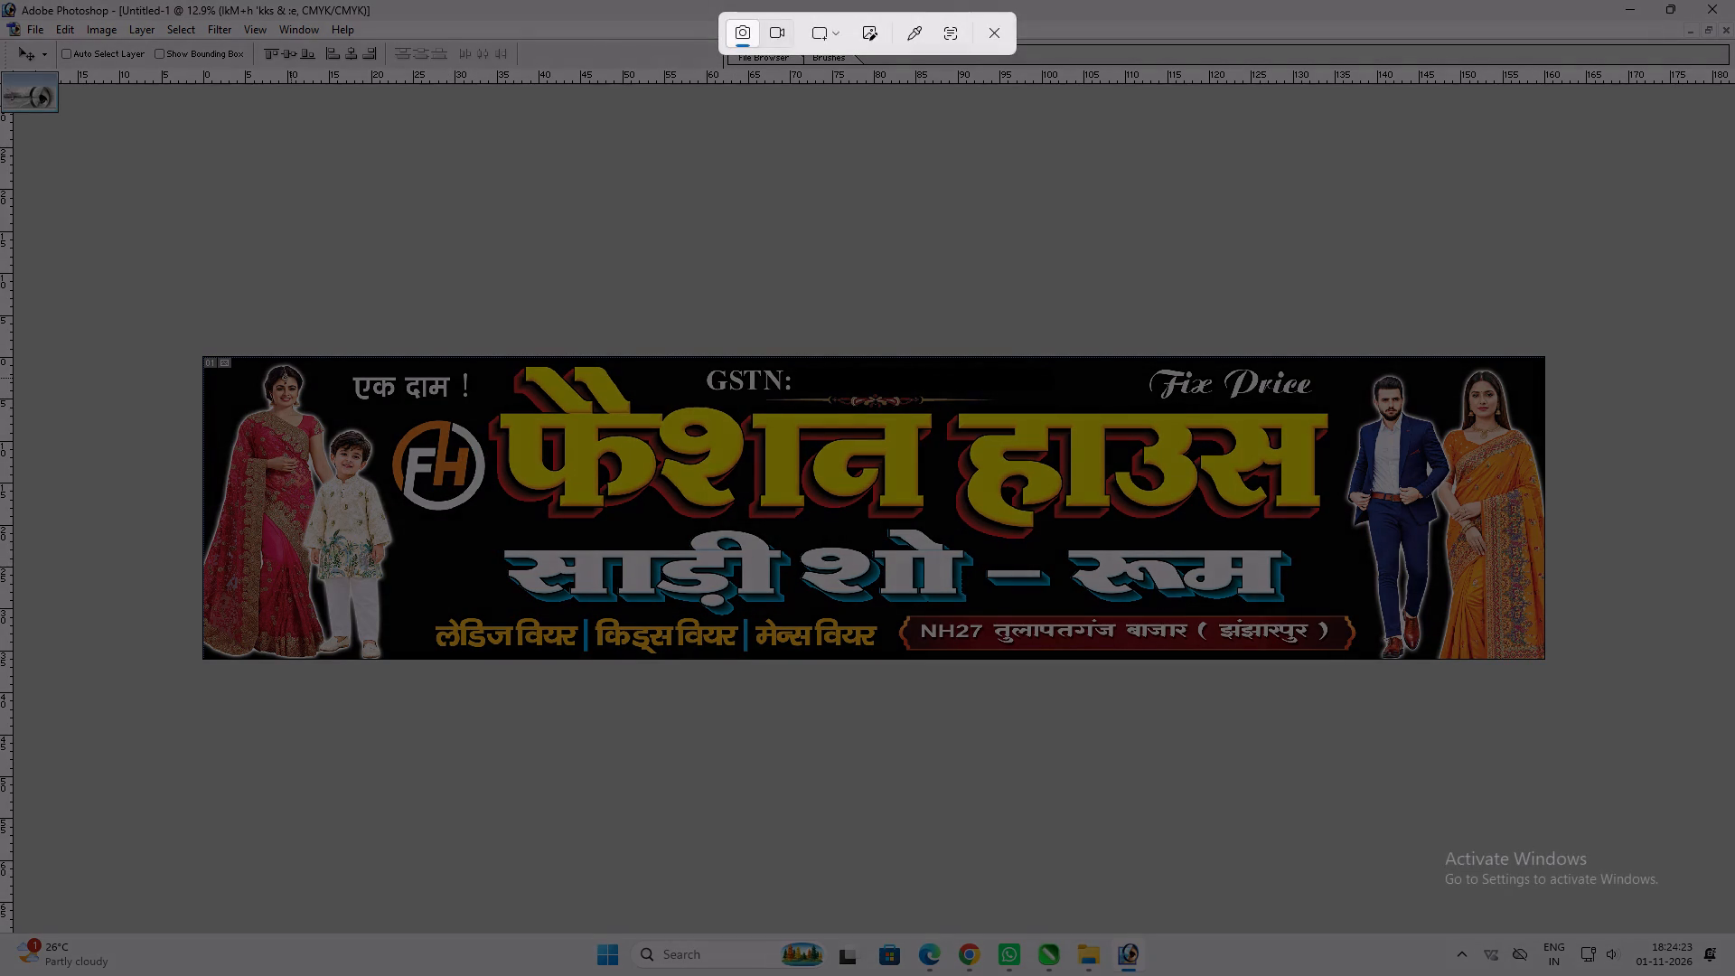
drag(202, 355, 1543, 659)
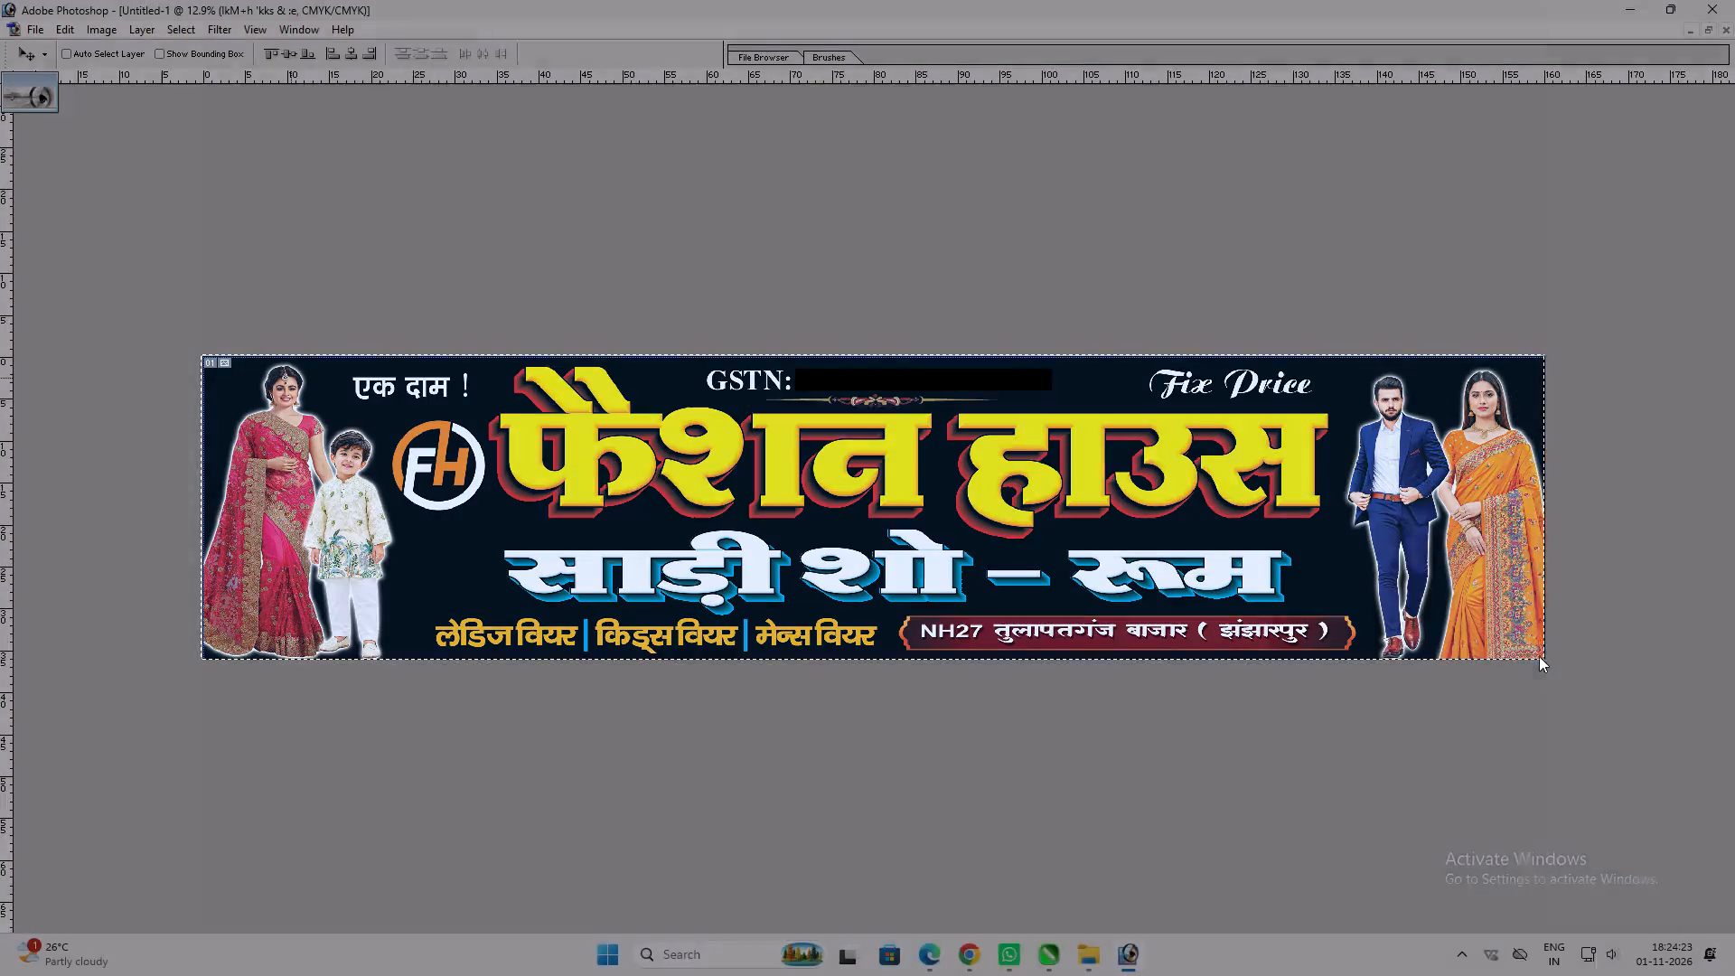
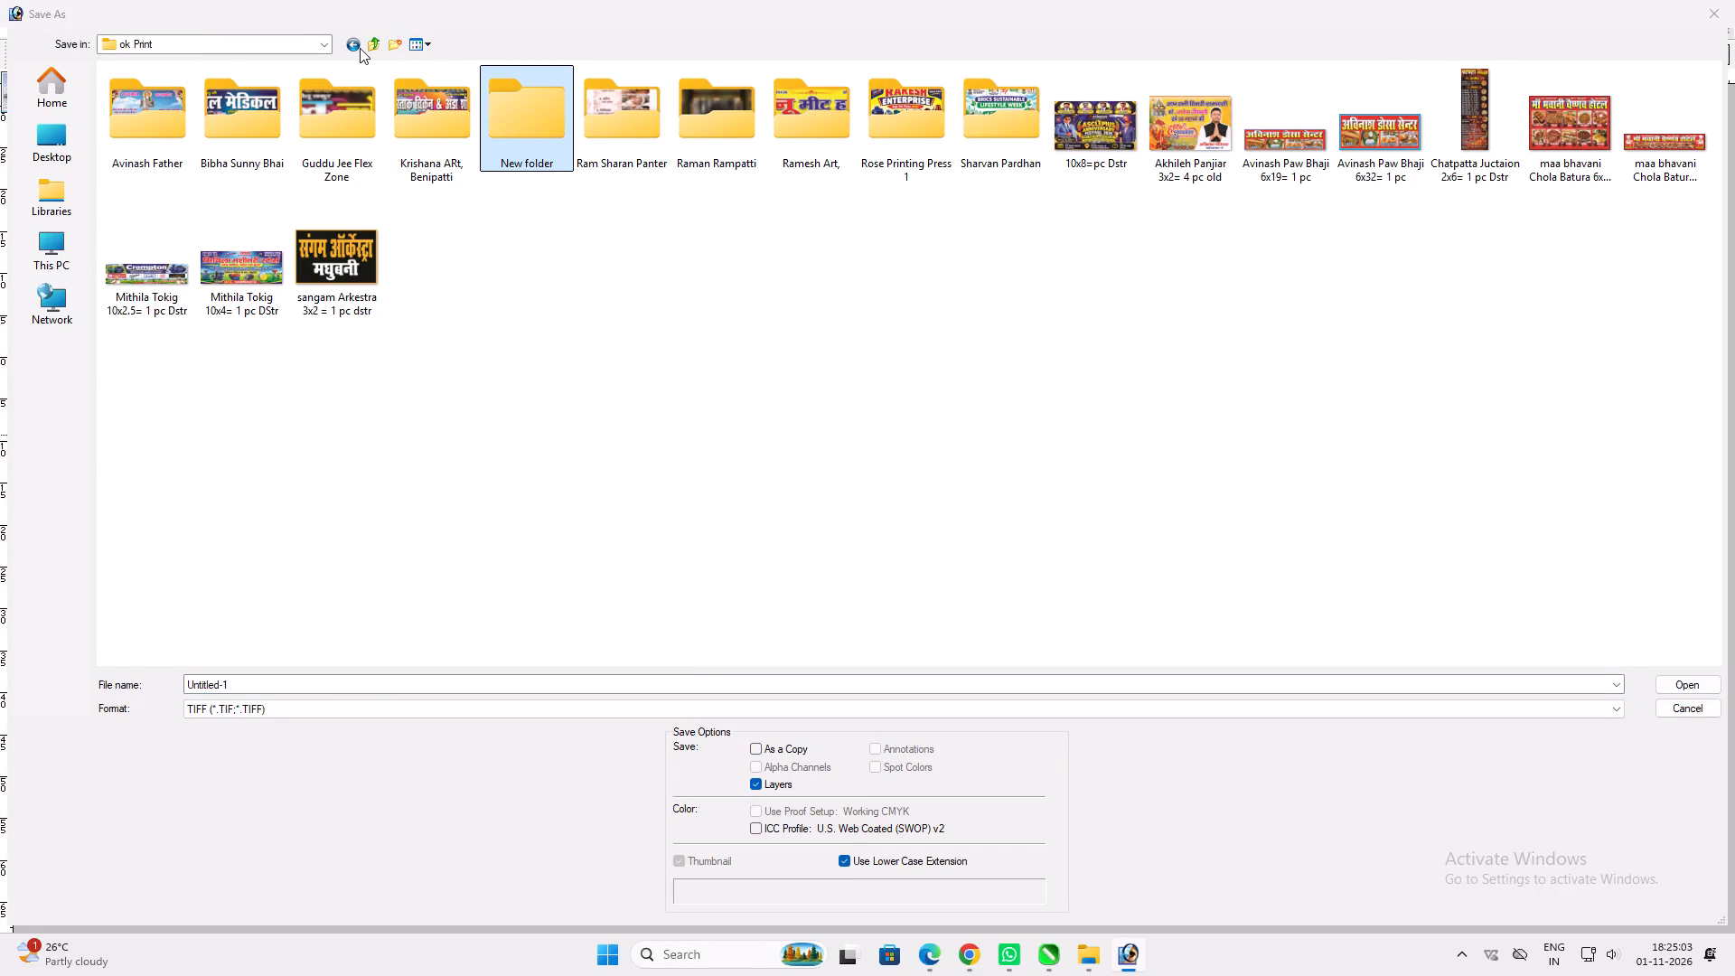
Create a new folder with the customer's name inside the 01.11.2026 folder and open it as the save location.
click(371, 40)
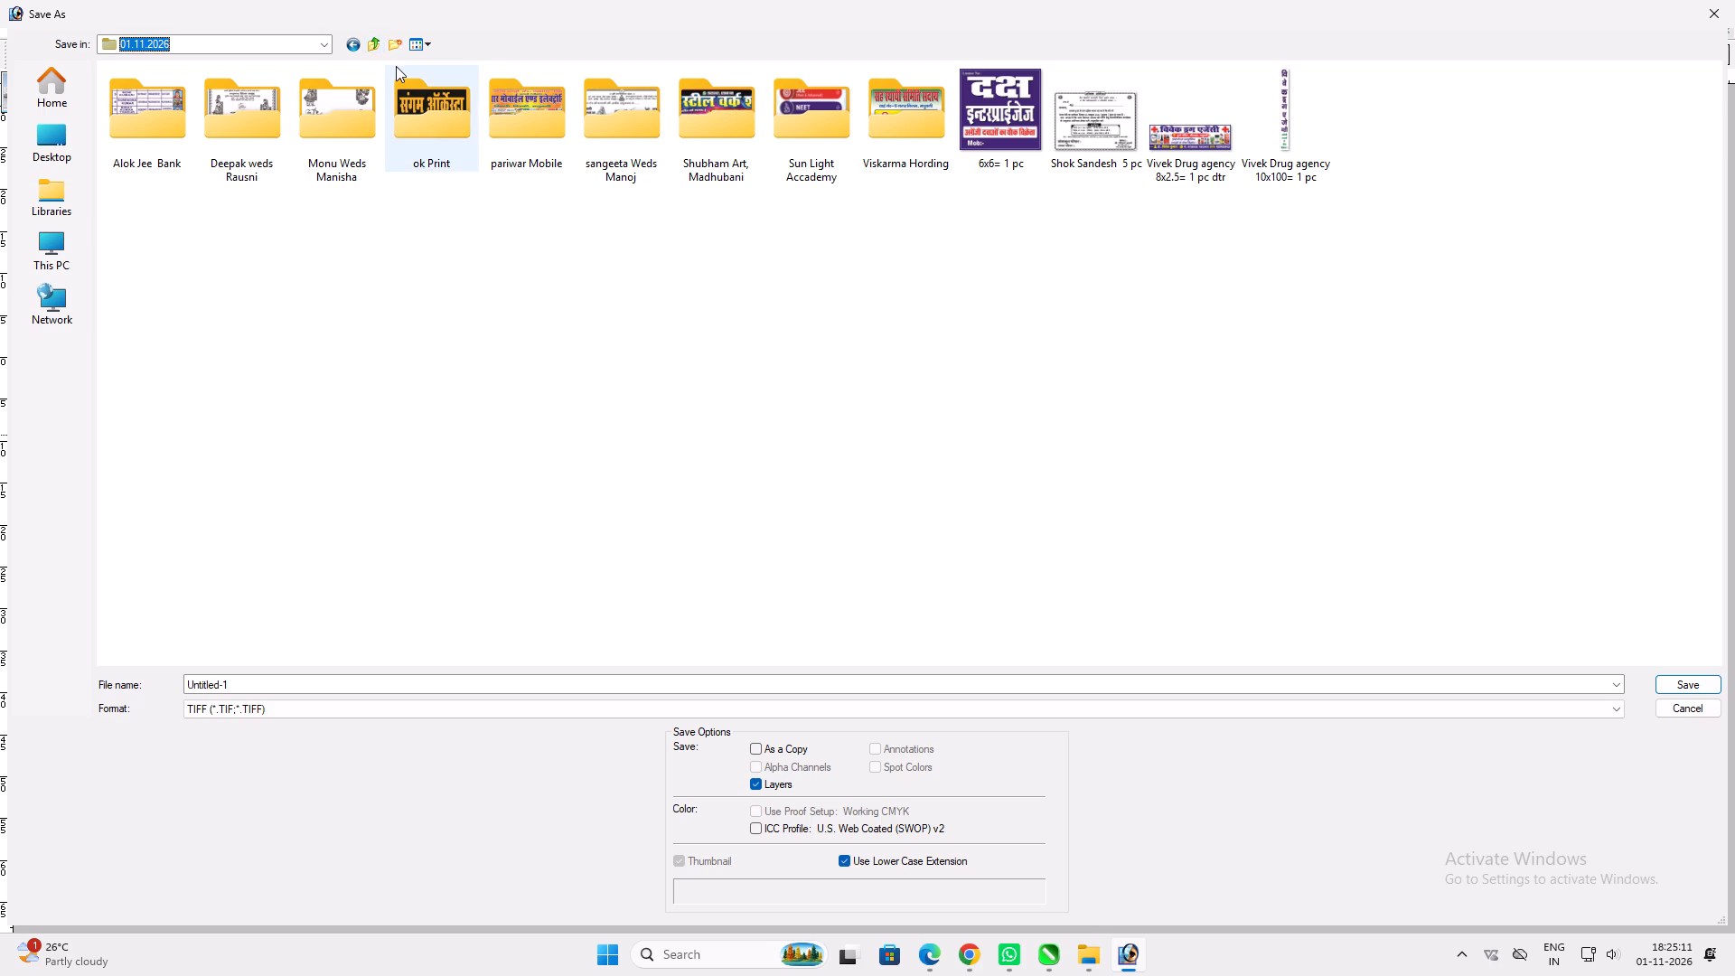
click(394, 45)
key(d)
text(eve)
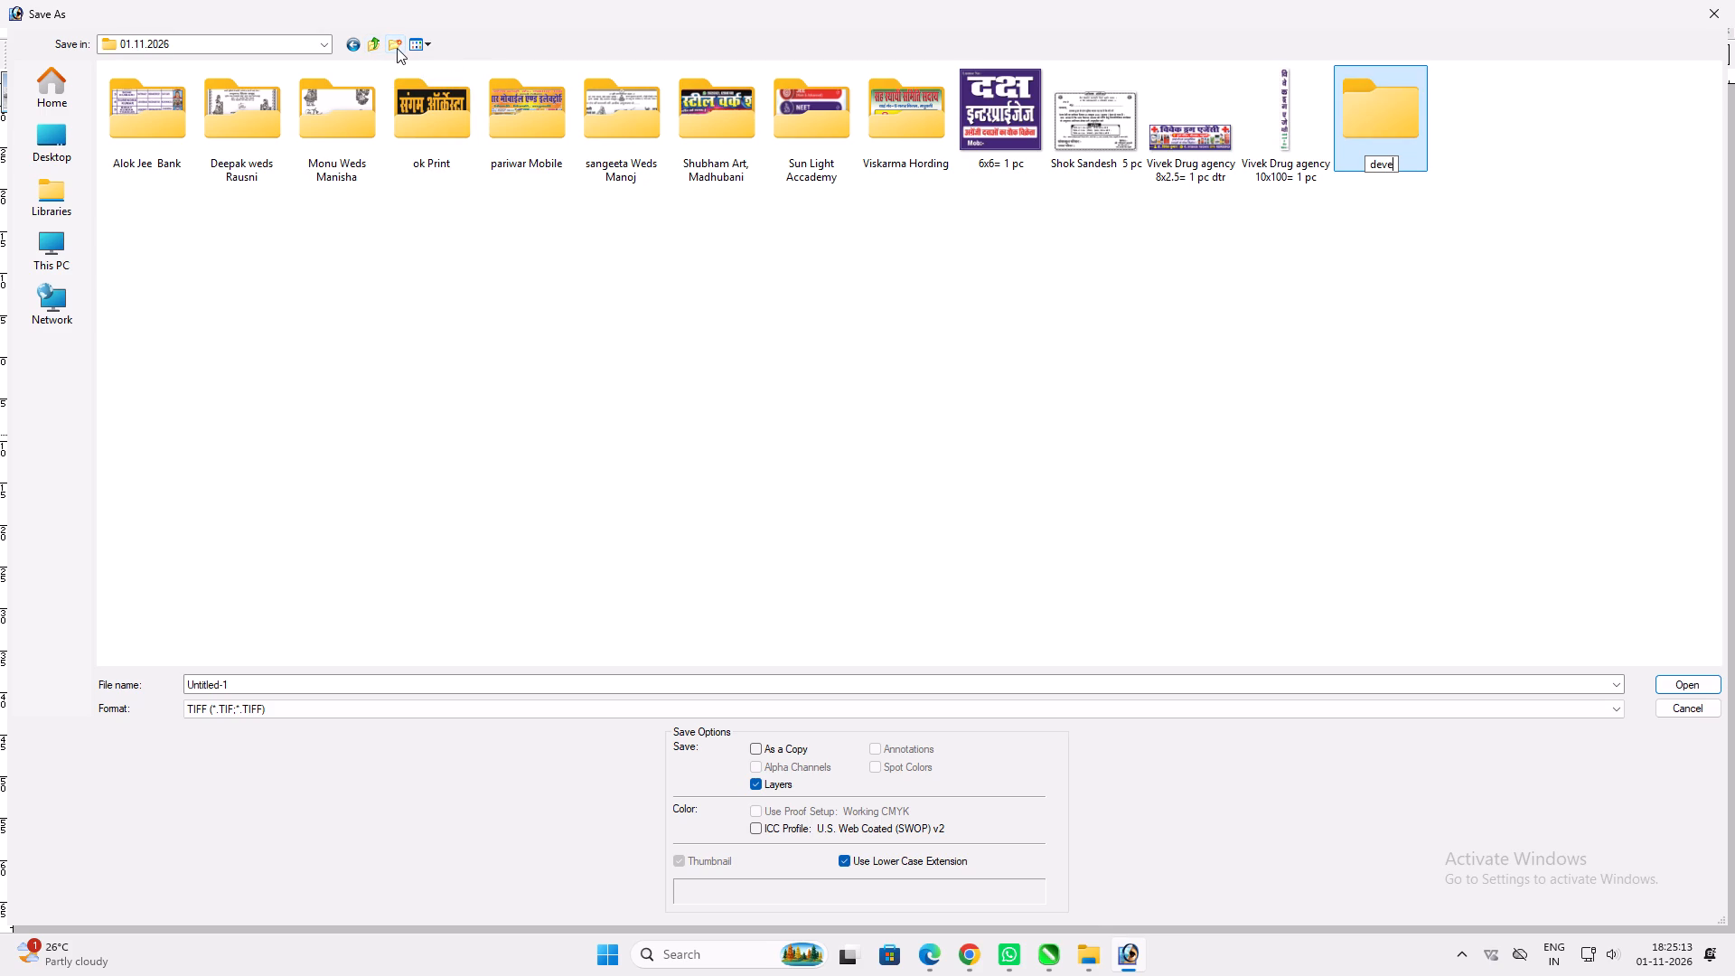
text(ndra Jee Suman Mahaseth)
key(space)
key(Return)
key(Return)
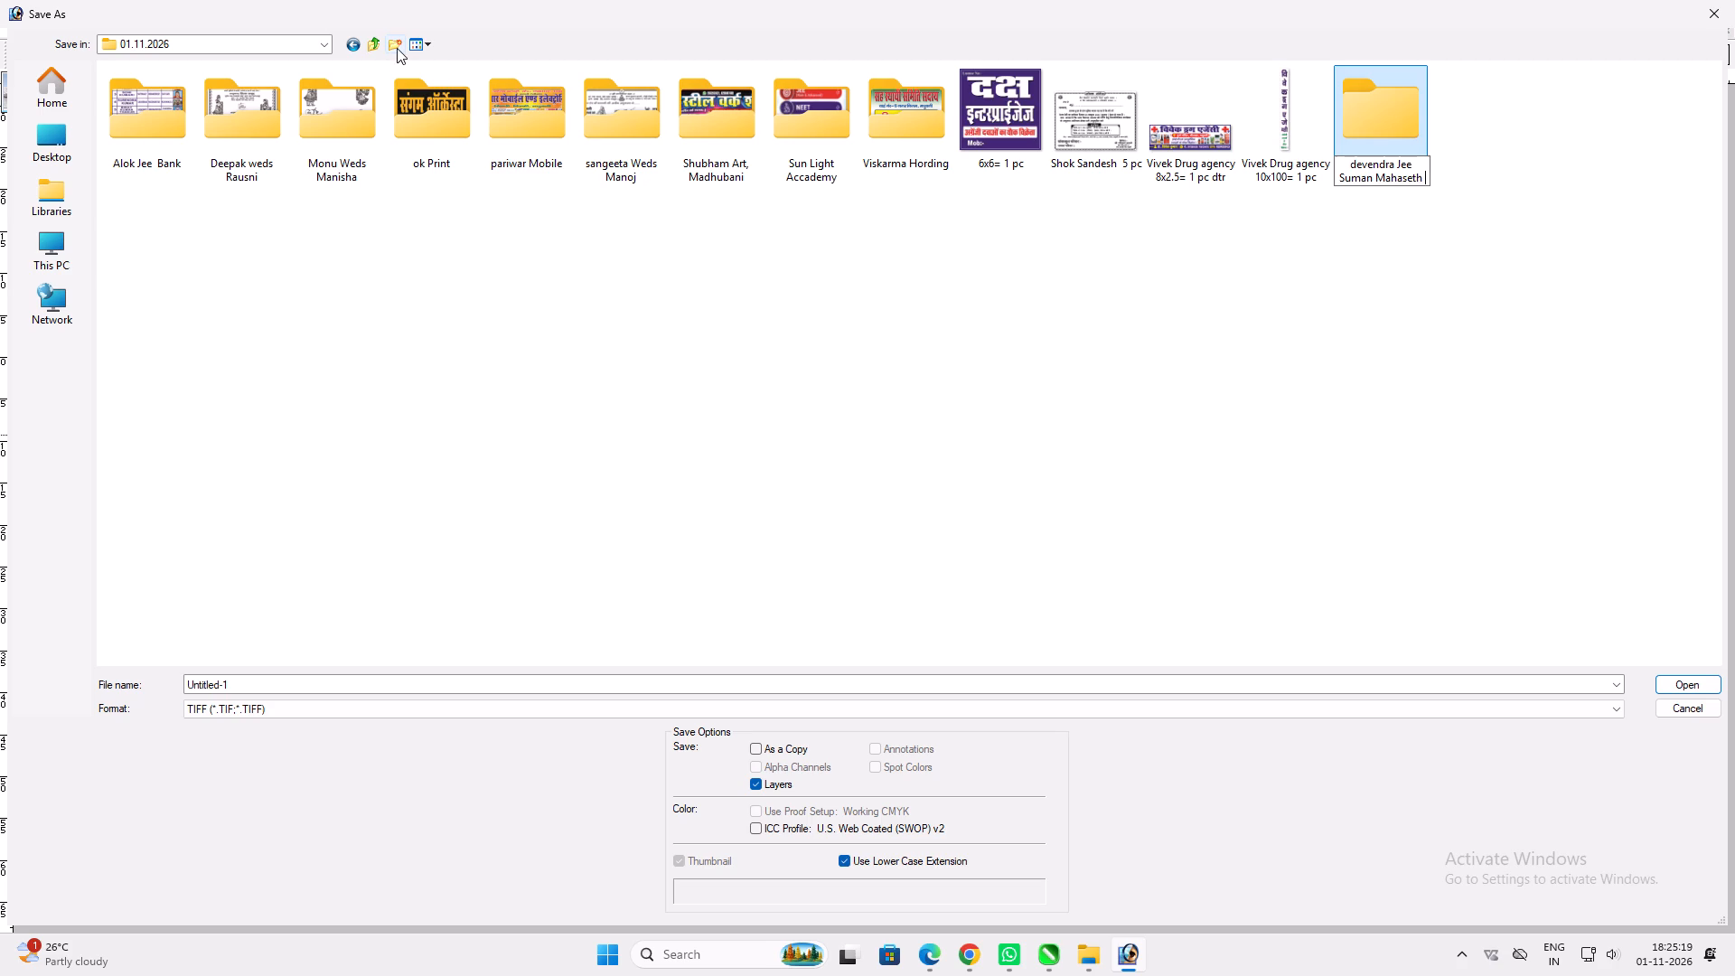
Enter the banner's size and quantity, "13.5x3= 1 pc", as the file name.
click(258, 683)
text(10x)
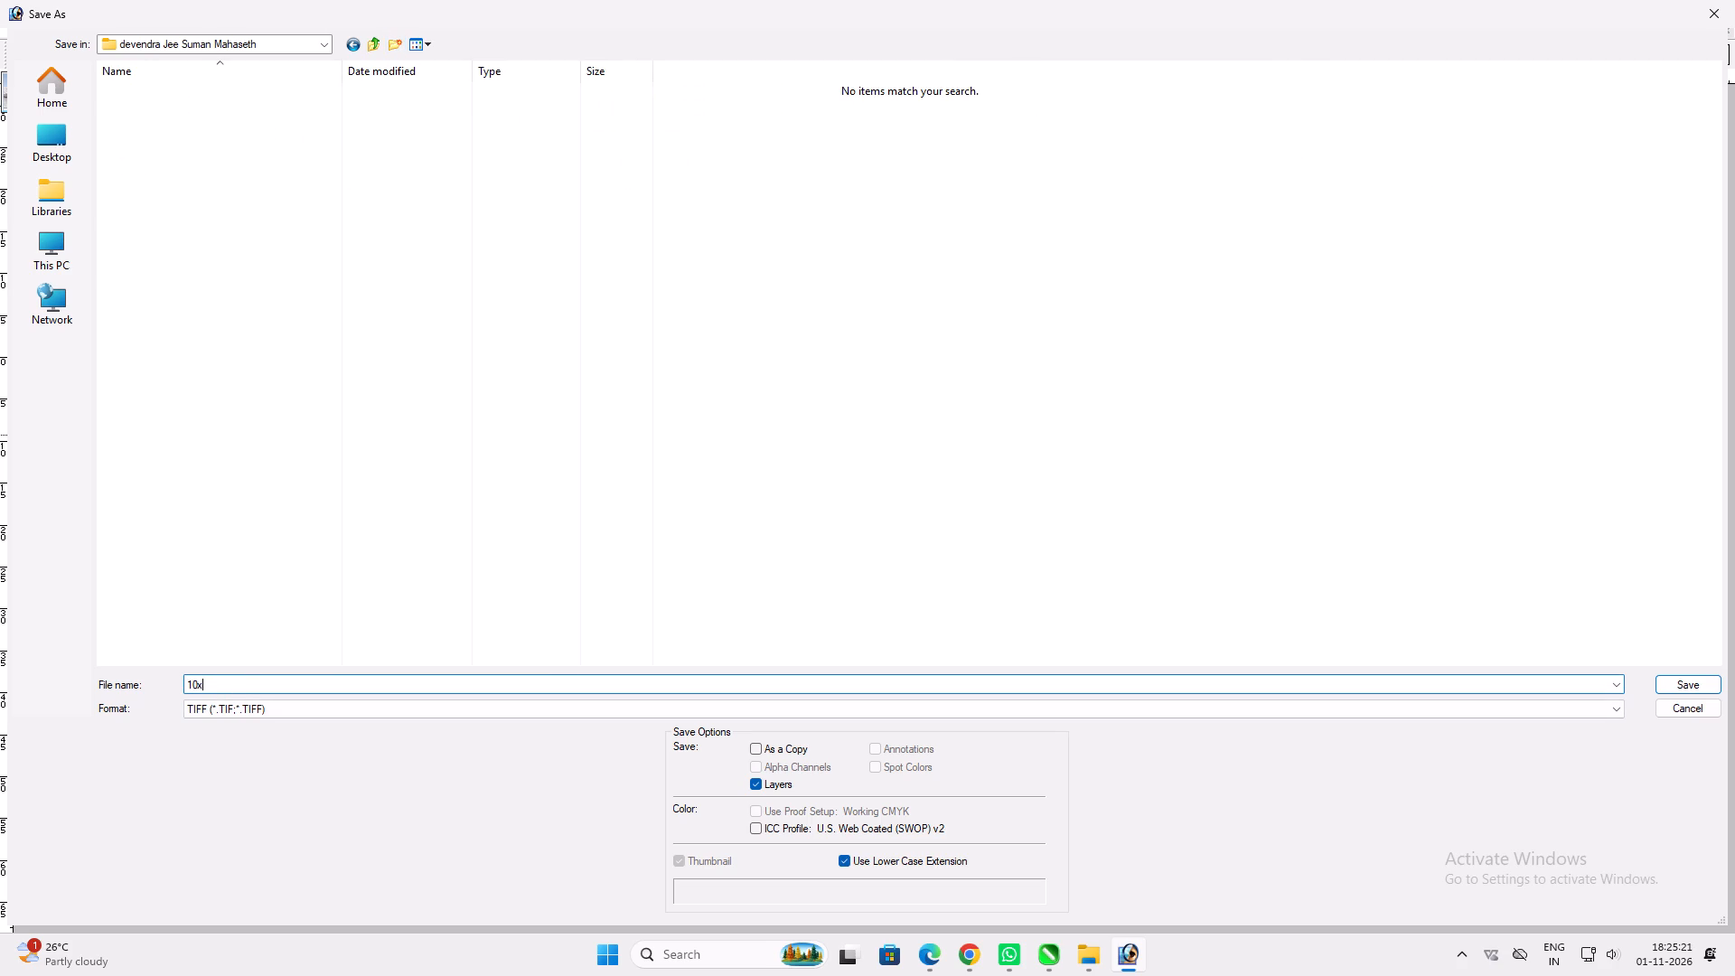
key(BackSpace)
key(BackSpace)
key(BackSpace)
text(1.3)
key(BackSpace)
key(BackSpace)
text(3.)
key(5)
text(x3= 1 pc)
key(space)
Put "Fashoin Huoses" before the size in the file name and save the banner as a TIFF with layers.
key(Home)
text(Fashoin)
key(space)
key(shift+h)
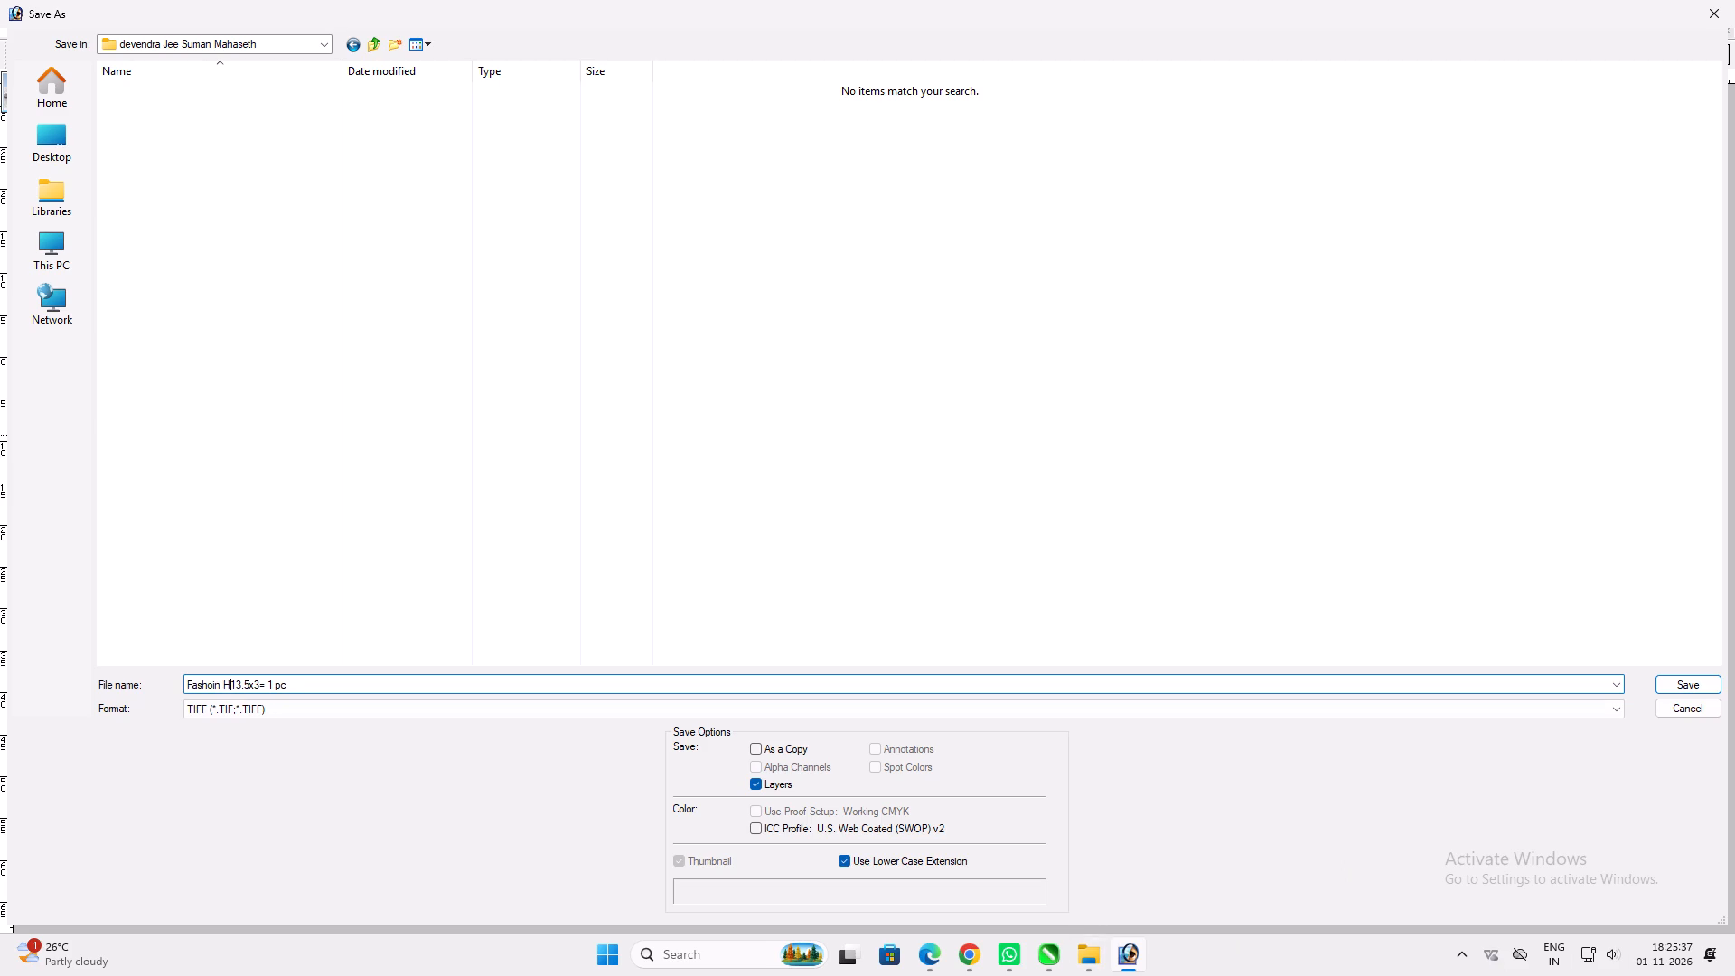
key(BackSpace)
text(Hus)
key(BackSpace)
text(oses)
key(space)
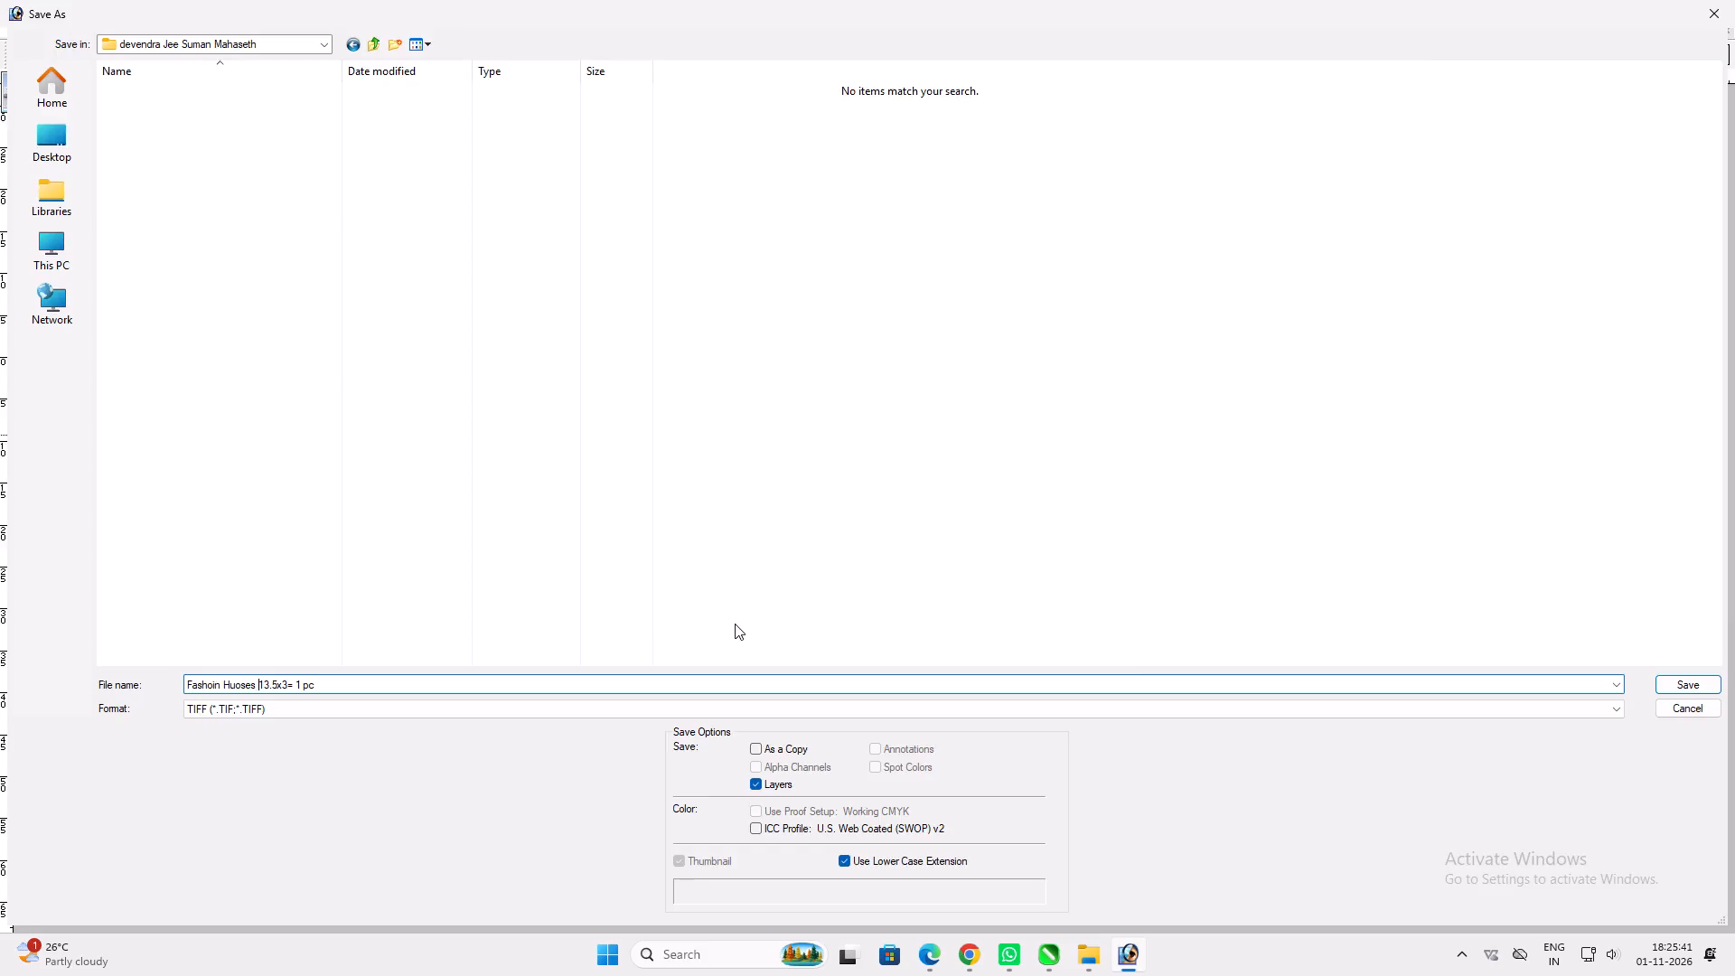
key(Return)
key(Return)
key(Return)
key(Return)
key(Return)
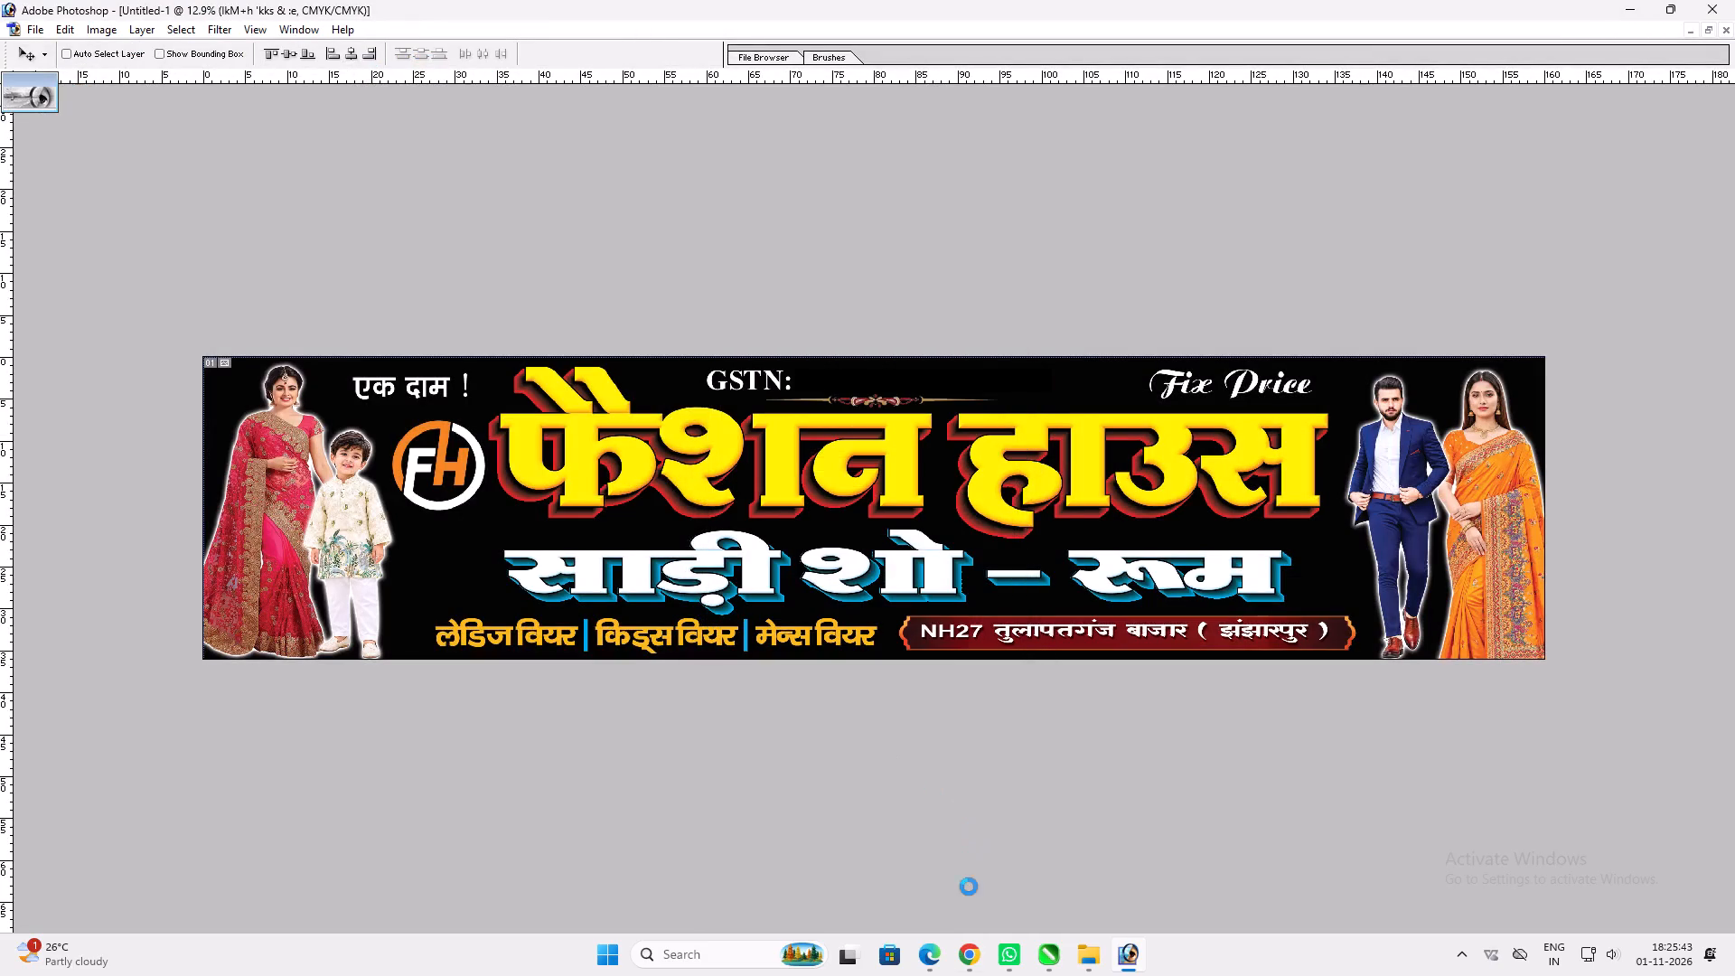